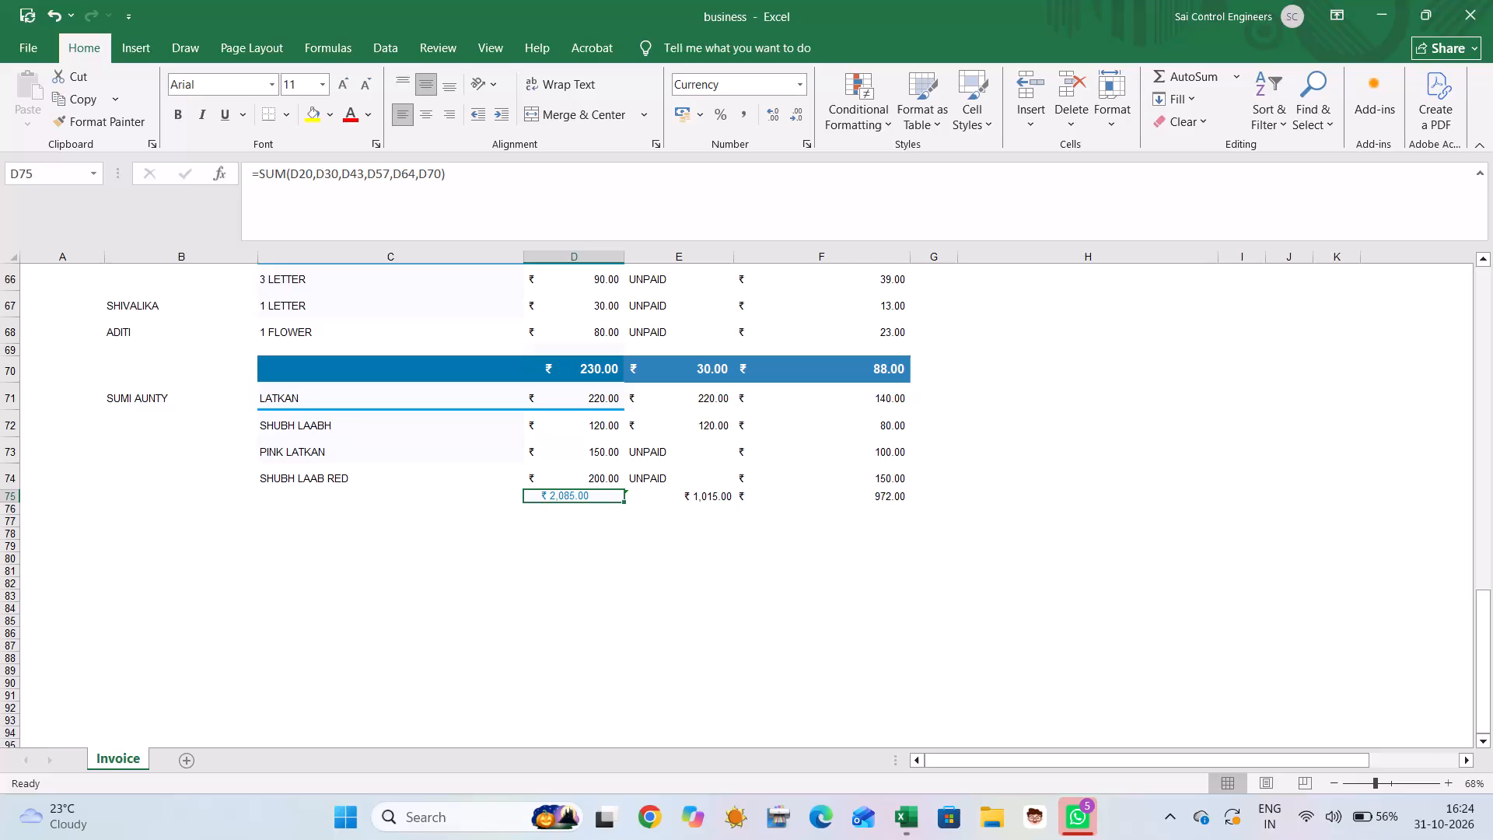
# Move the three grand-total formulas from D75, E75 and F75 down to D88, E88 and F88.
pyautogui.moveTo(583, 500); pyautogui.dragTo(591, 543)
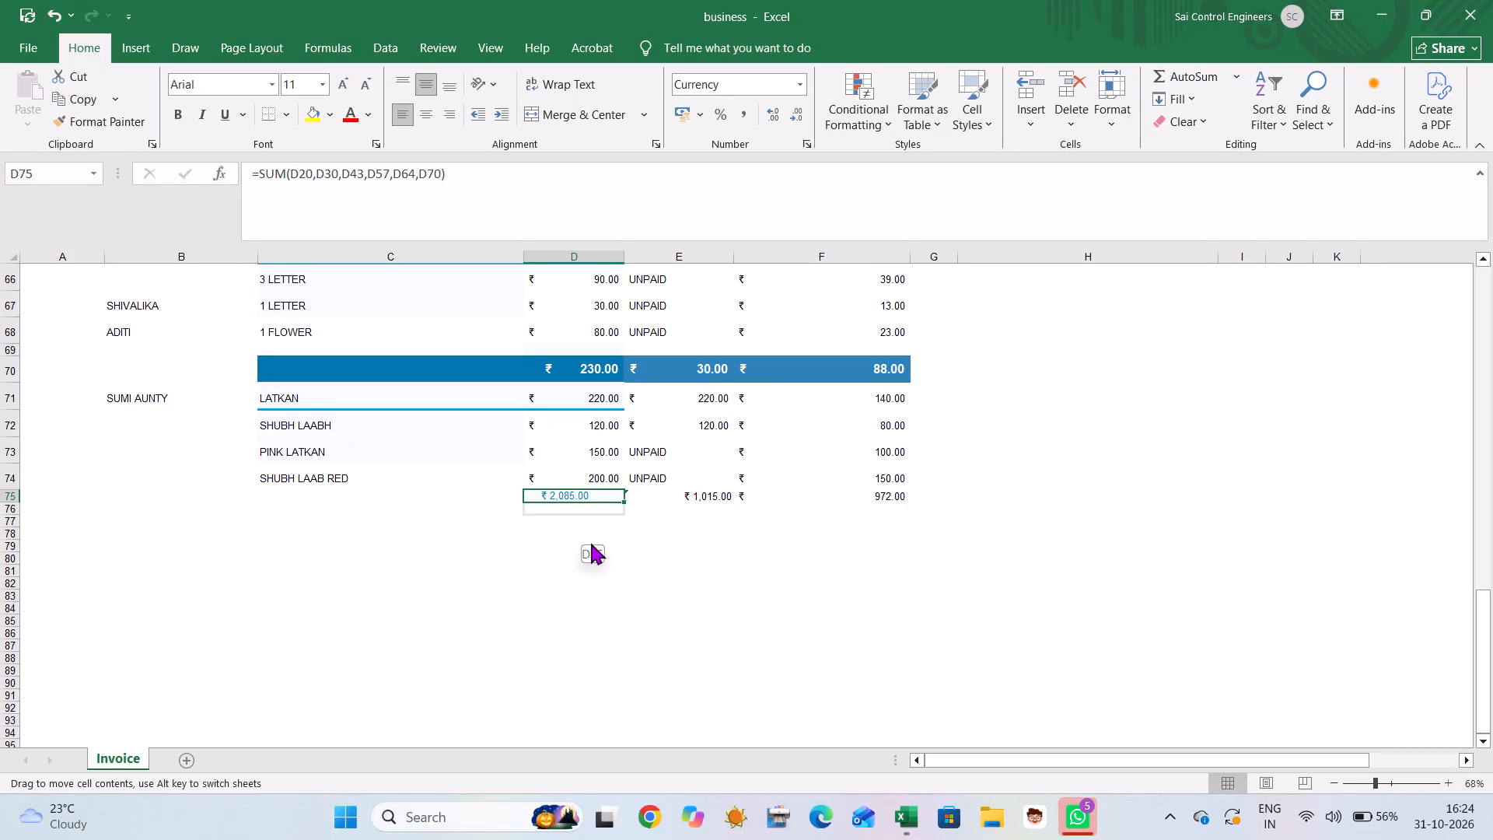
pyautogui.moveTo(591, 543); pyautogui.dragTo(617, 652)
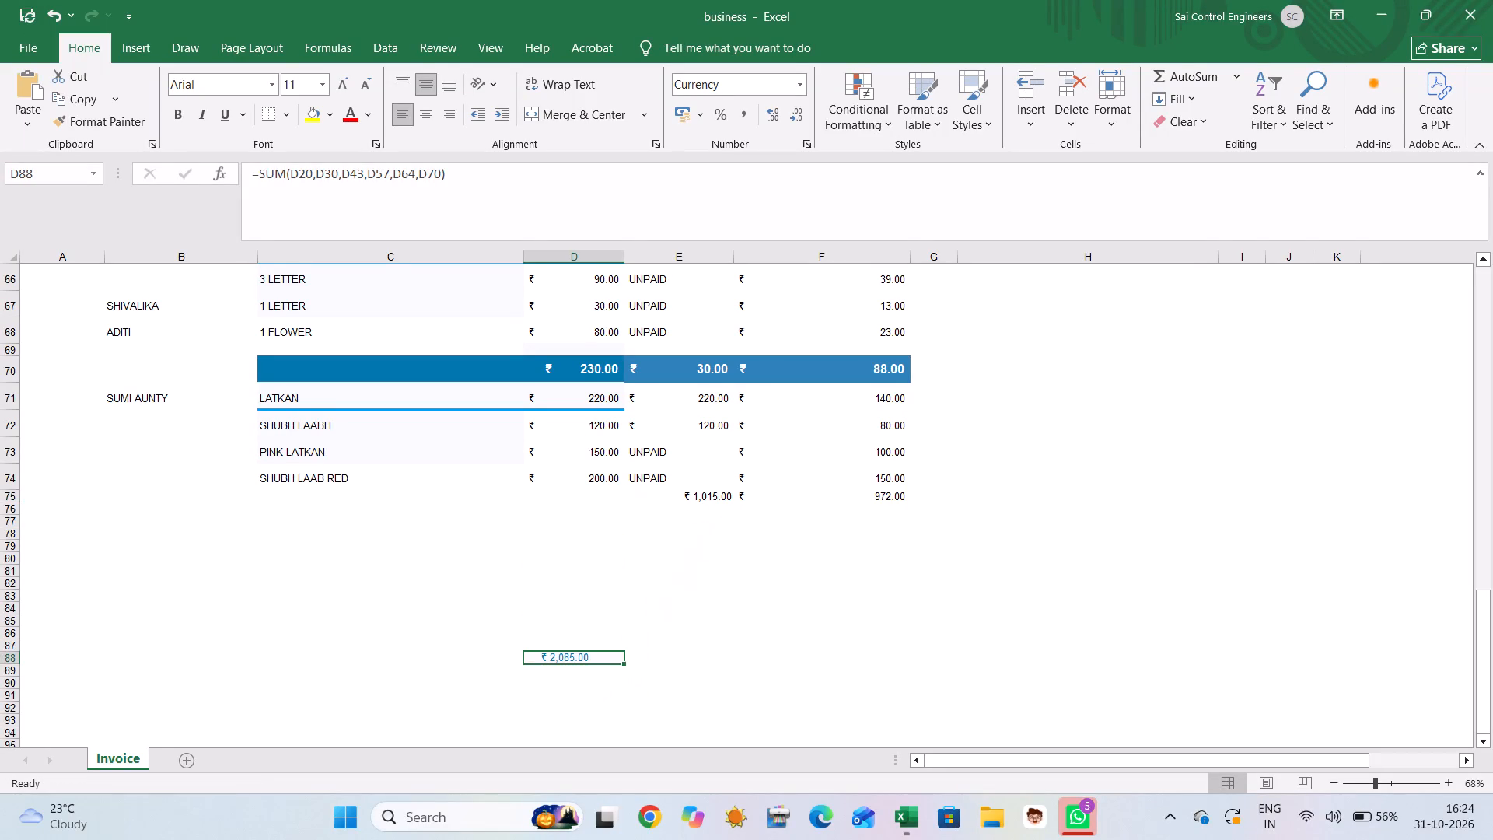
pyautogui.click(719, 499)
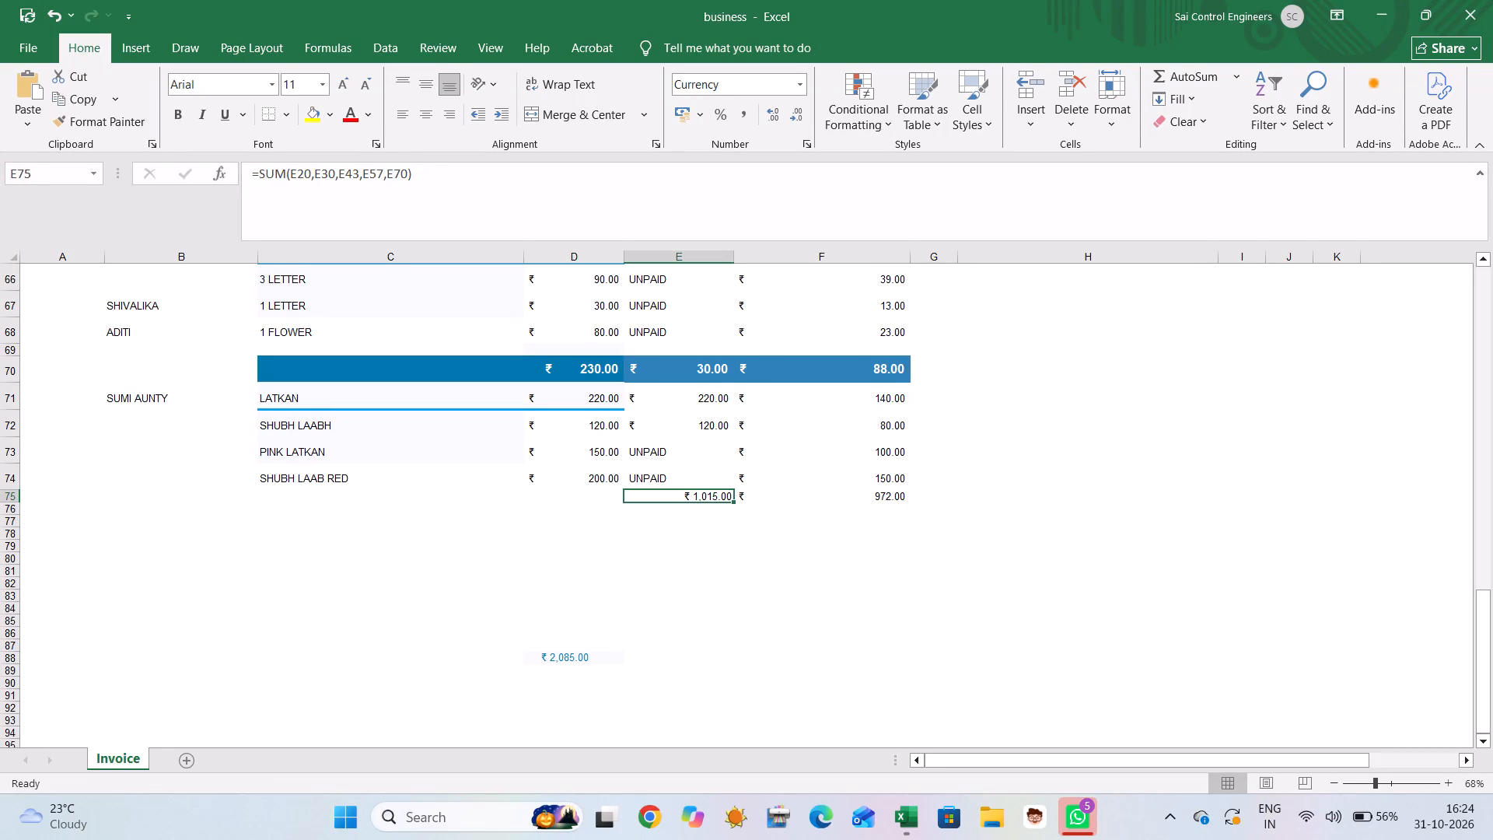
pyautogui.moveTo(715, 501); pyautogui.dragTo(732, 568)
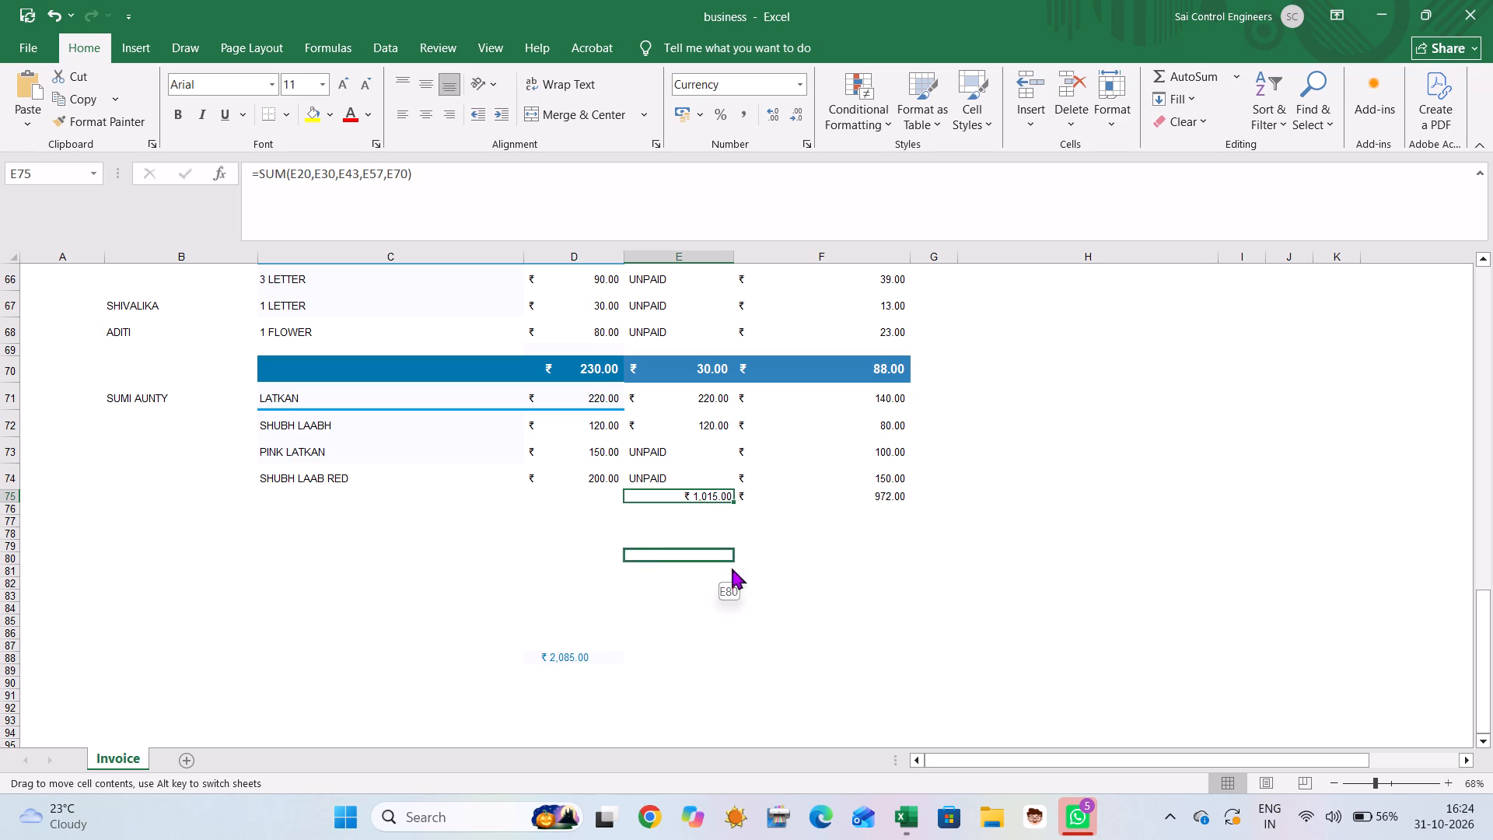
pyautogui.moveTo(732, 568); pyautogui.dragTo(725, 654)
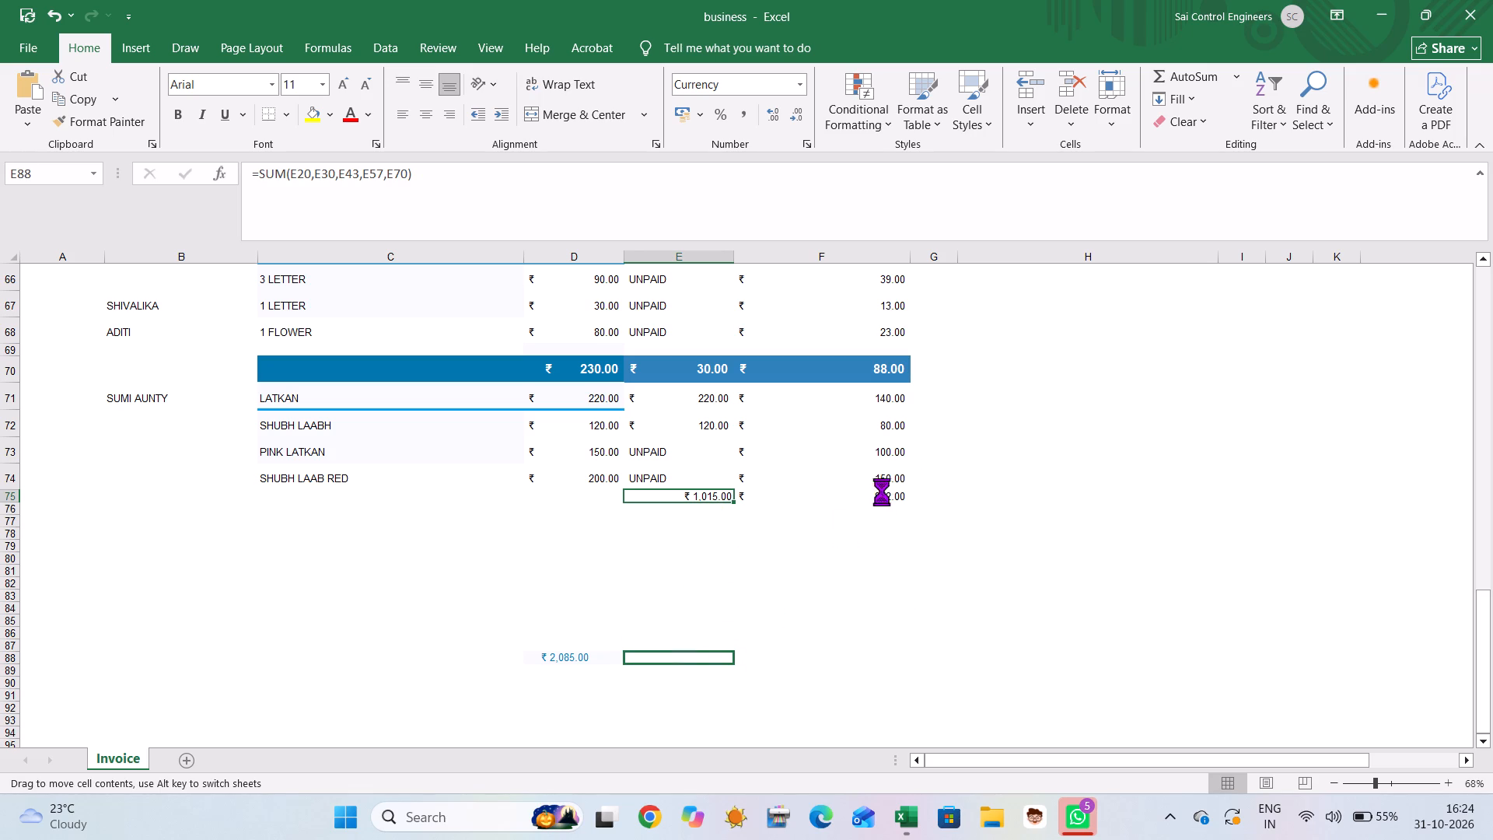
pyautogui.click(880, 493)
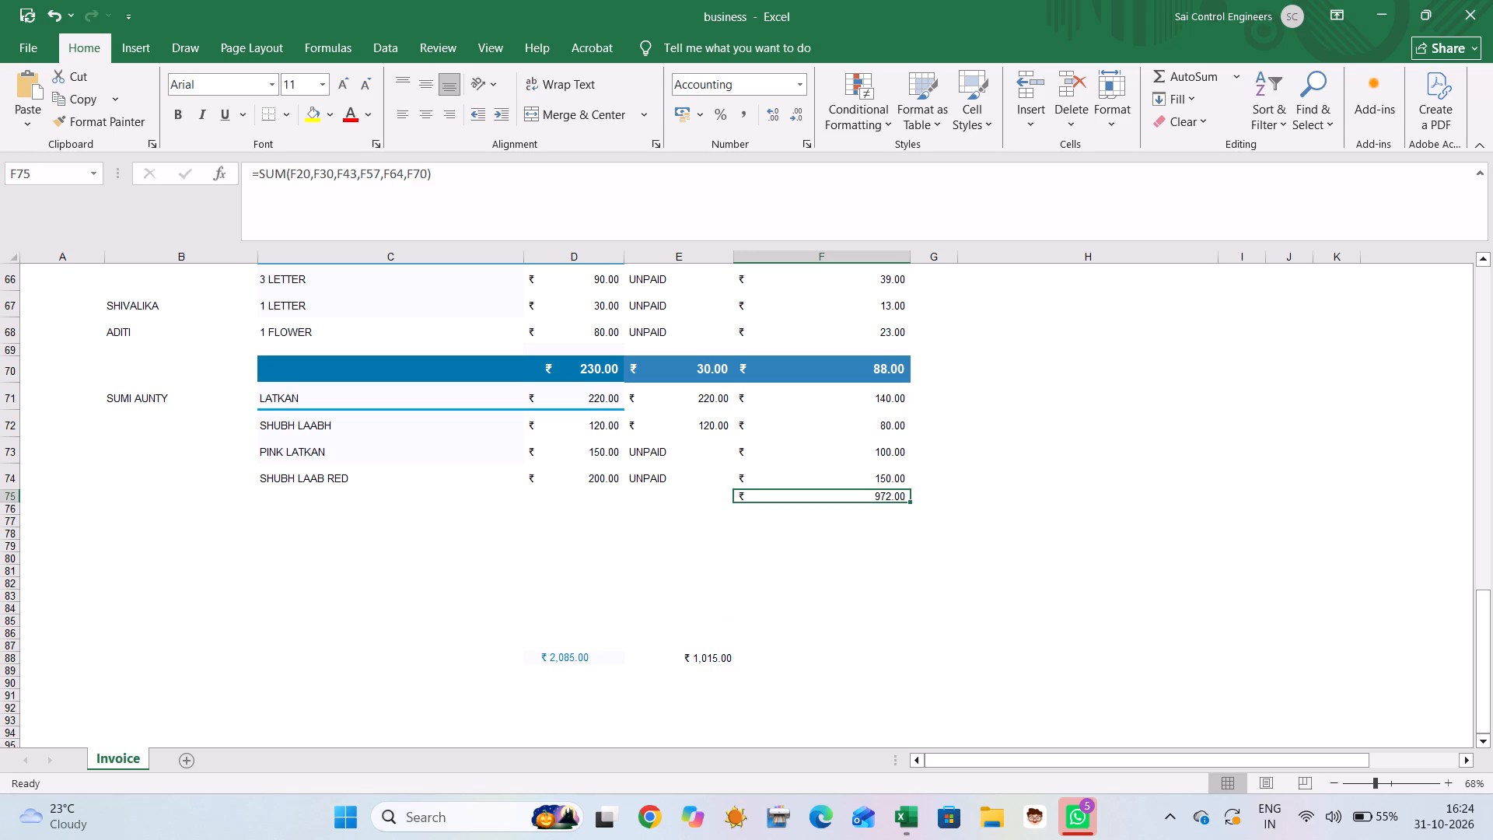
pyautogui.moveTo(877, 503); pyautogui.dragTo(907, 653)
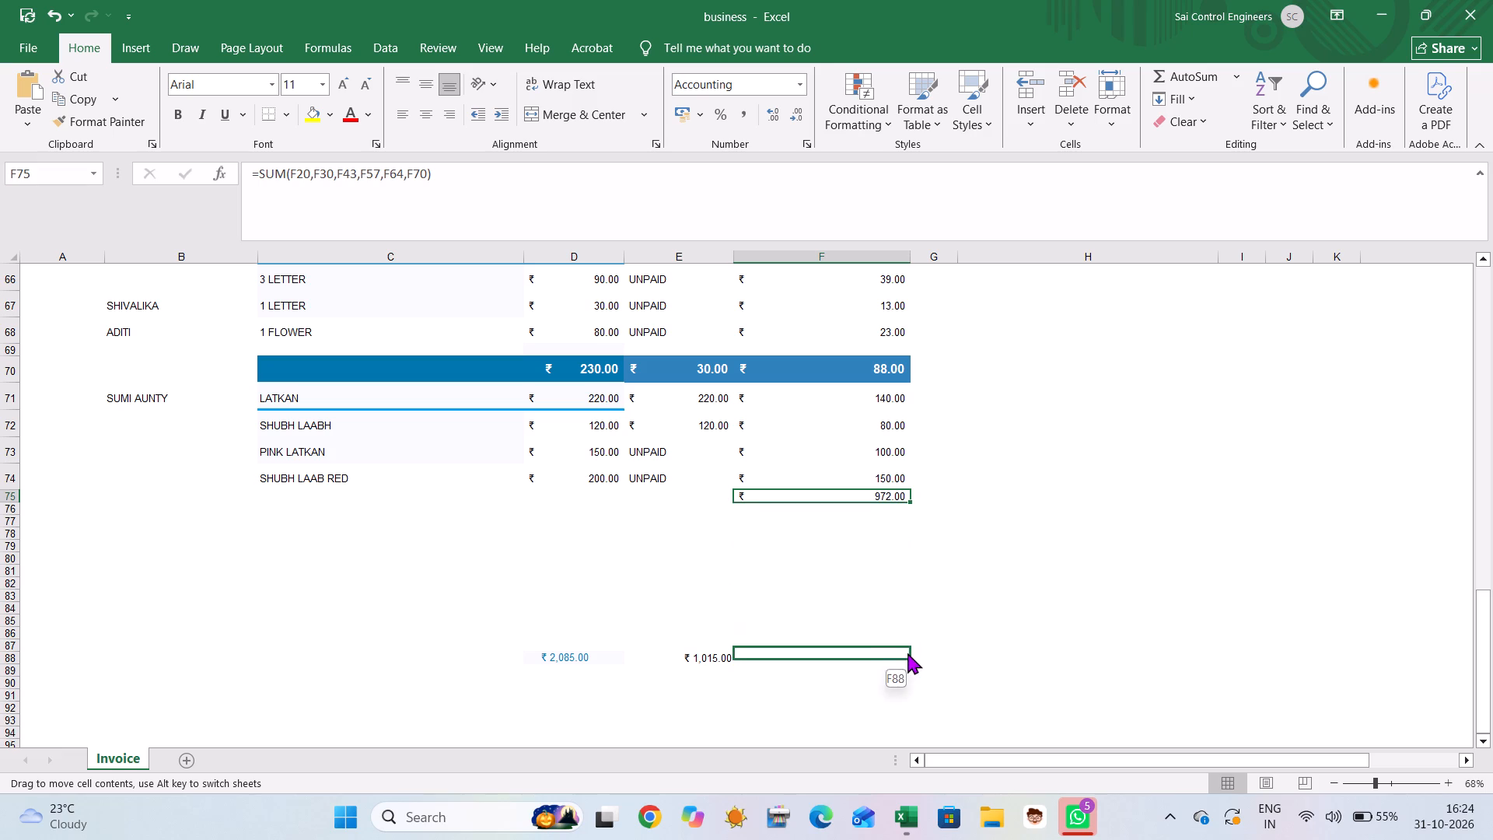
pyautogui.moveTo(907, 653); pyautogui.dragTo(909, 659)
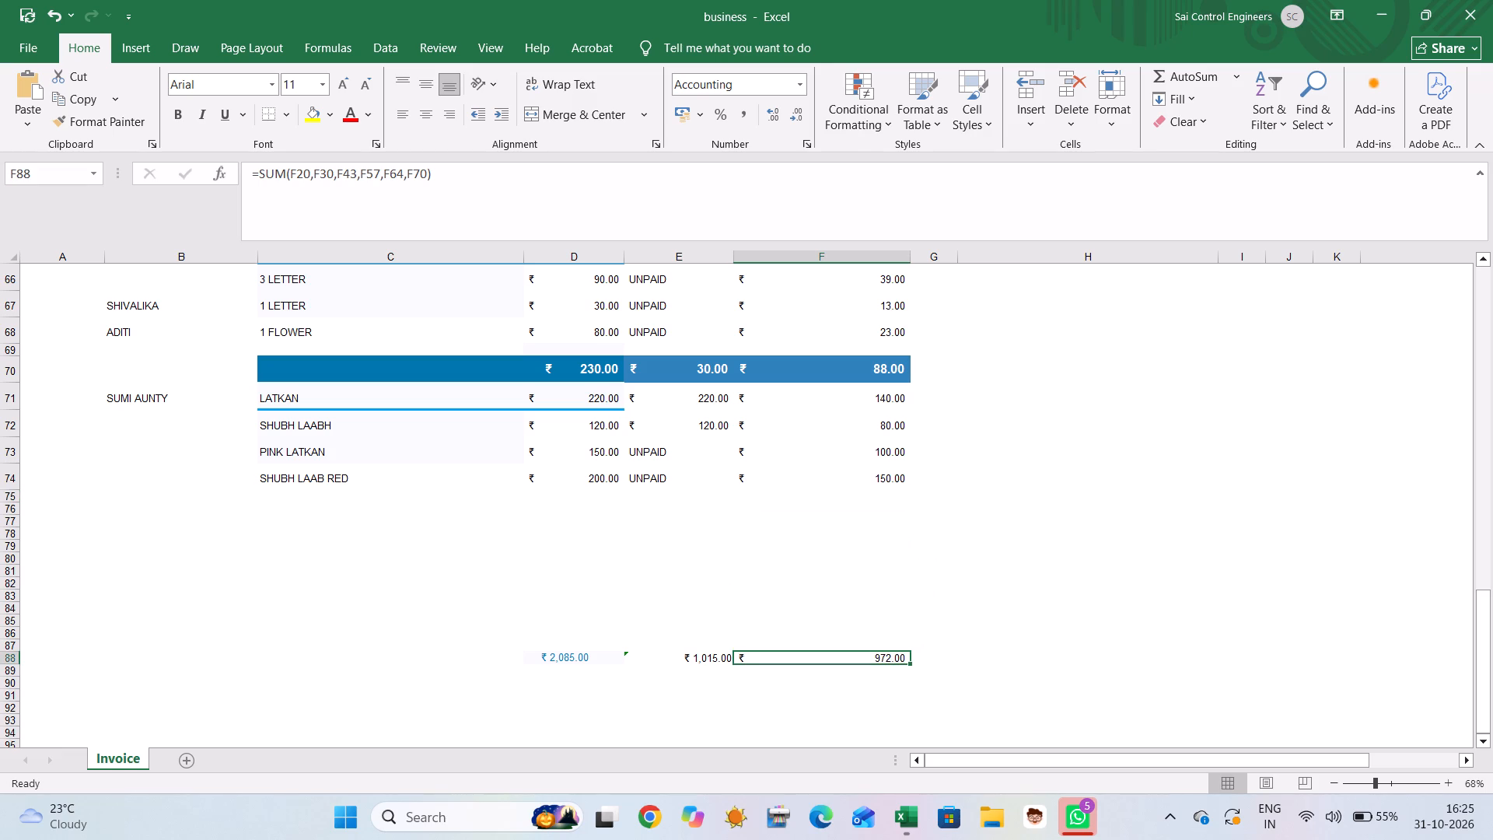
# AutoSum the SUMI AUNTY amounts in rows 71 to 74 of columns D, E and F into row 75.
pyautogui.moveTo(554, 398); pyautogui.dragTo(607, 498)
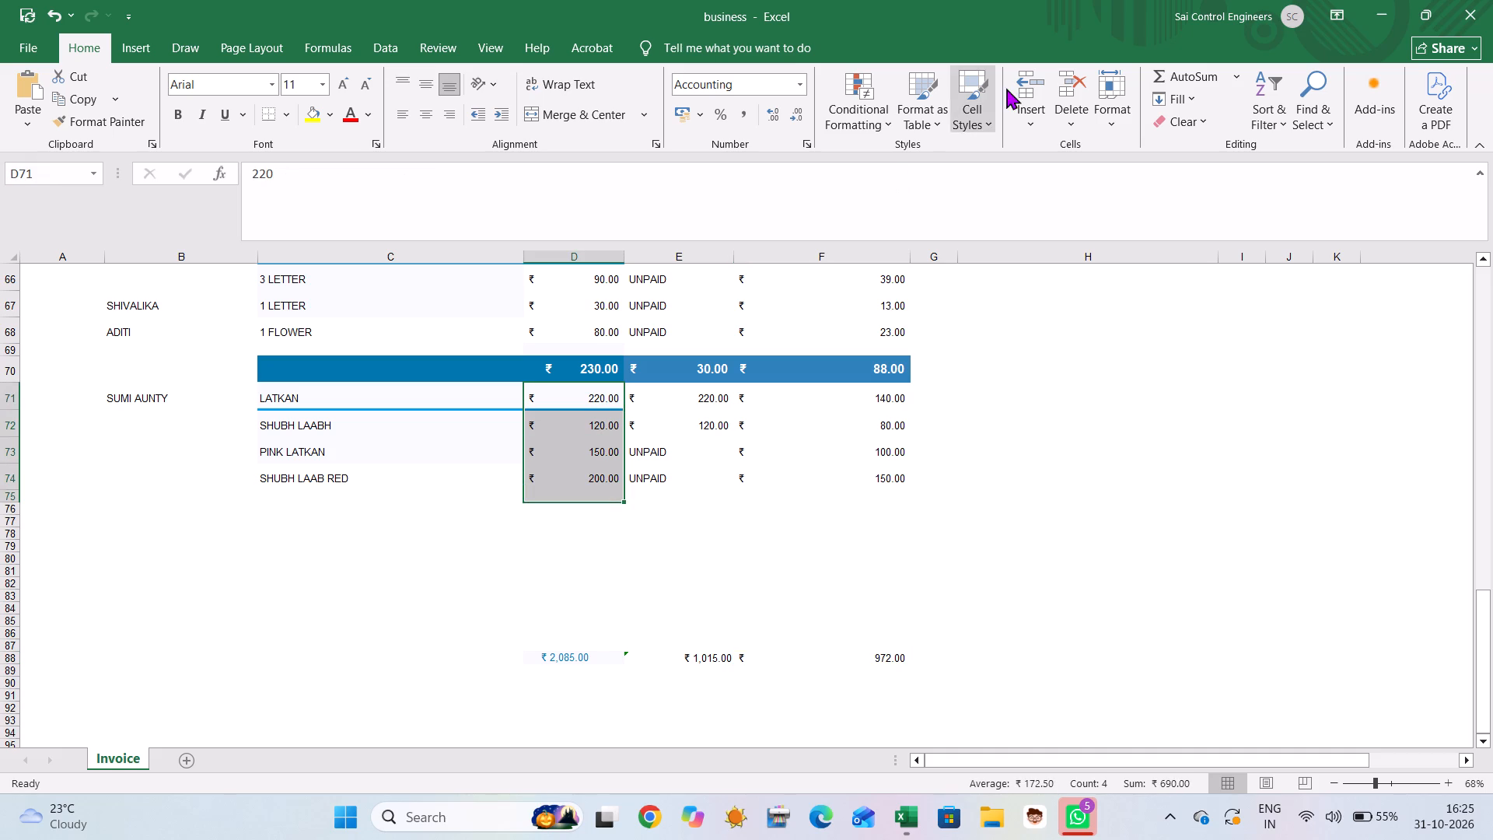
pyautogui.click(1197, 68)
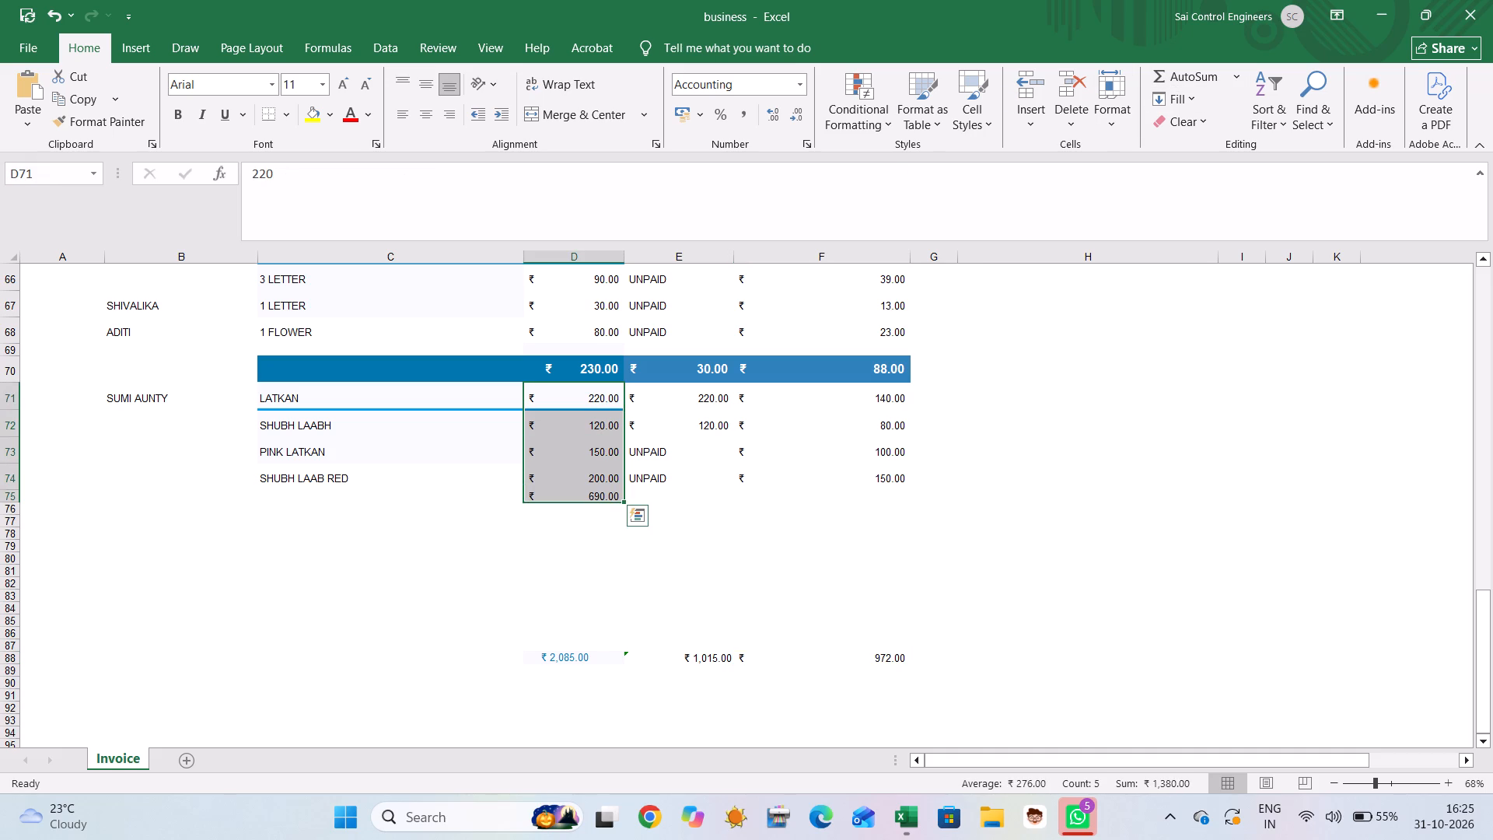
pyautogui.click(636, 399)
pyautogui.moveTo(636, 399); pyautogui.dragTo(683, 489)
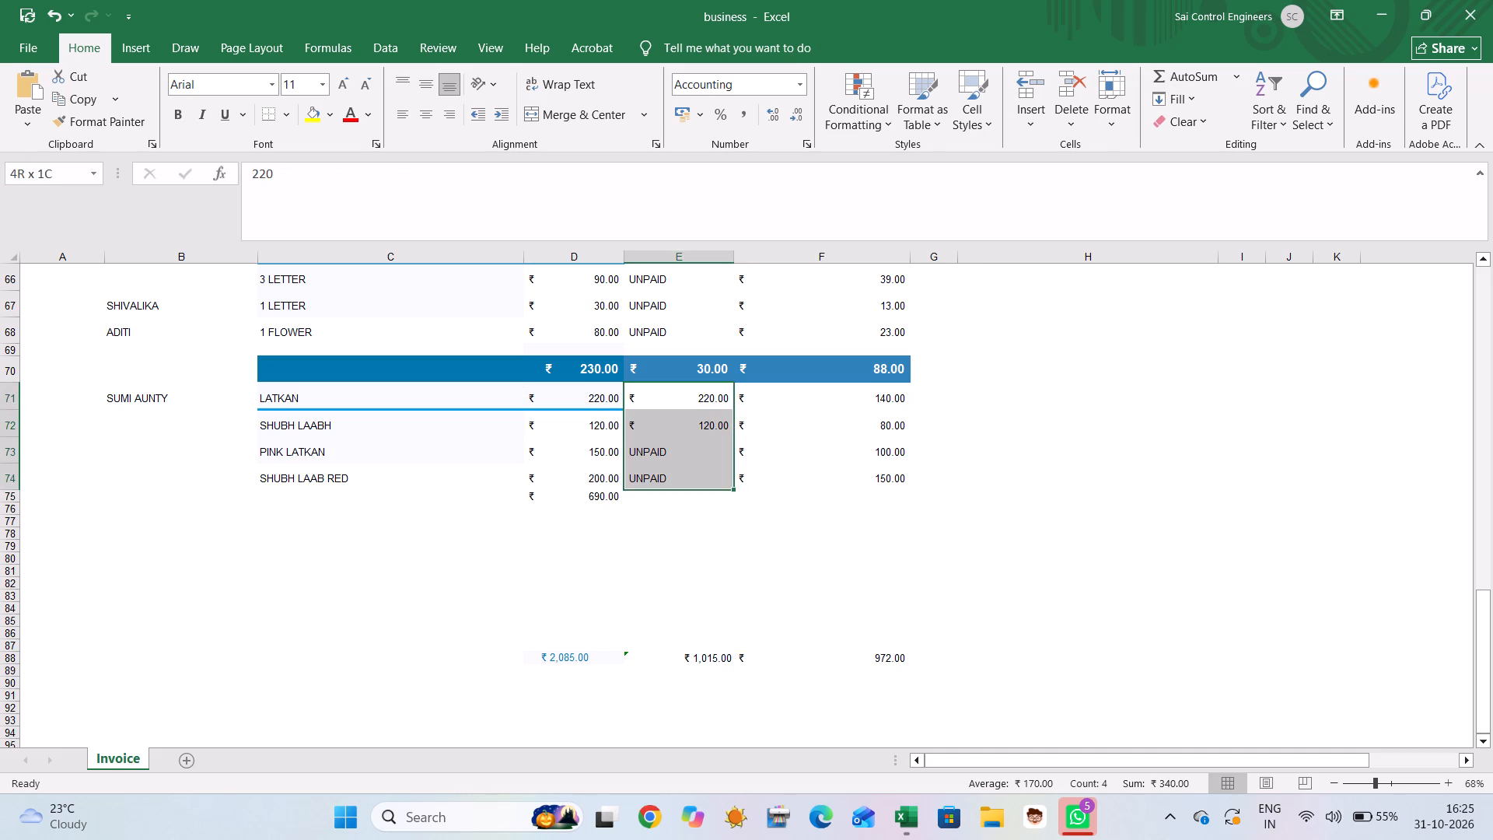
pyautogui.moveTo(683, 489); pyautogui.dragTo(688, 502)
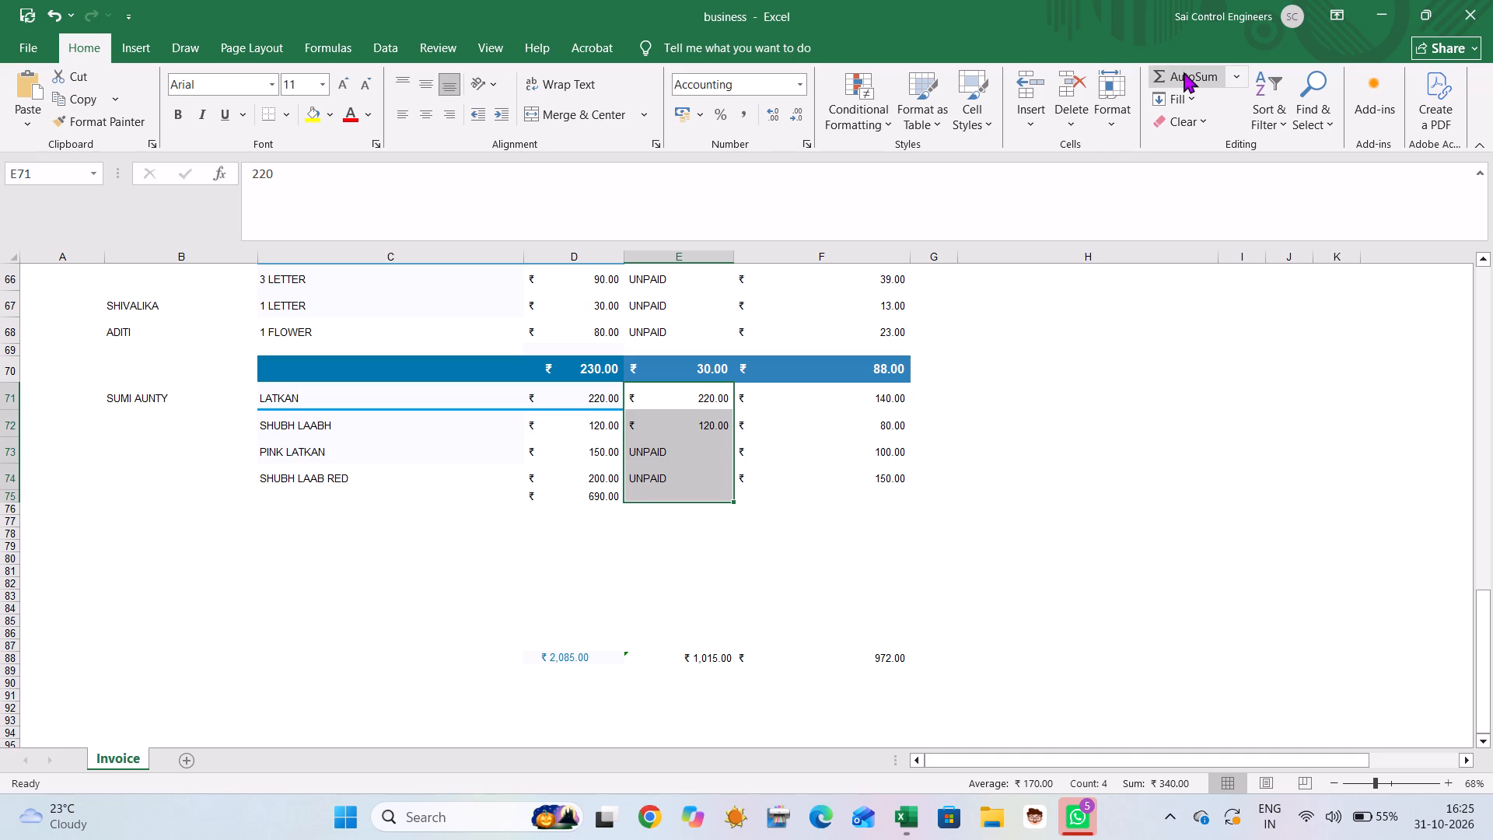
pyautogui.click(1184, 72)
pyautogui.moveTo(797, 401); pyautogui.dragTo(837, 492)
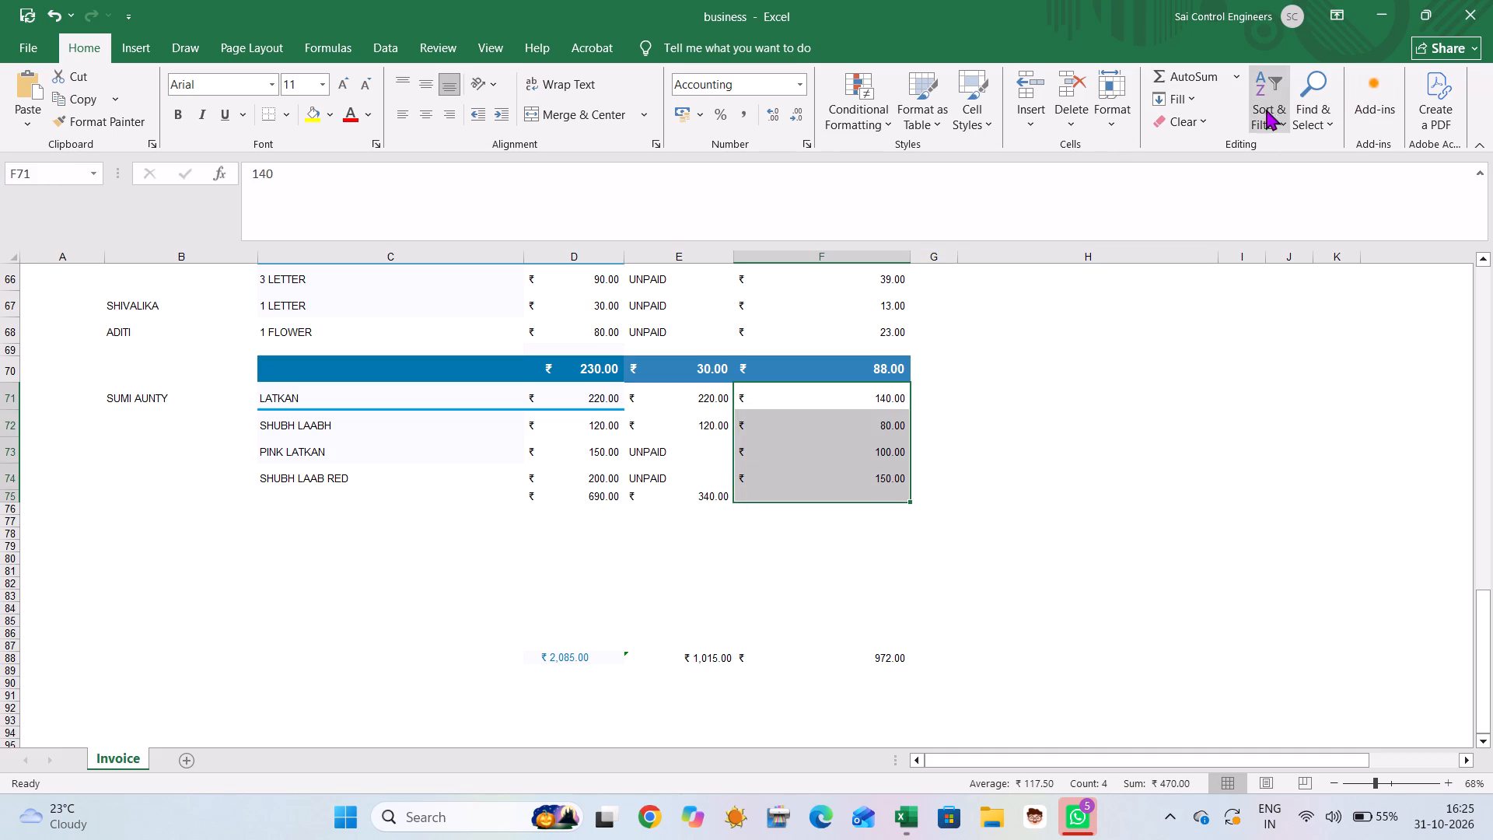
pyautogui.click(1217, 75)
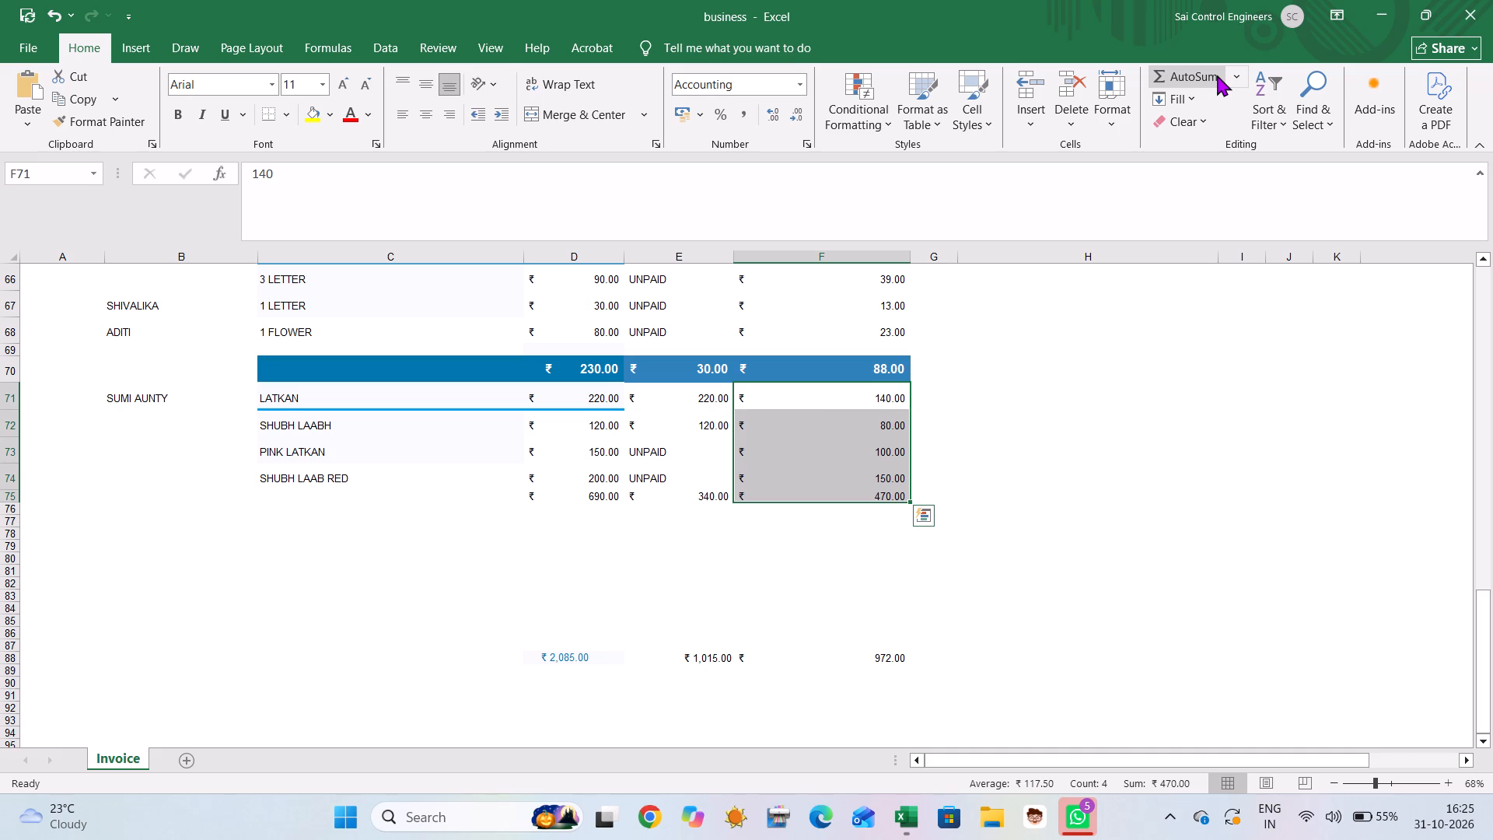
pyautogui.click(704, 548)
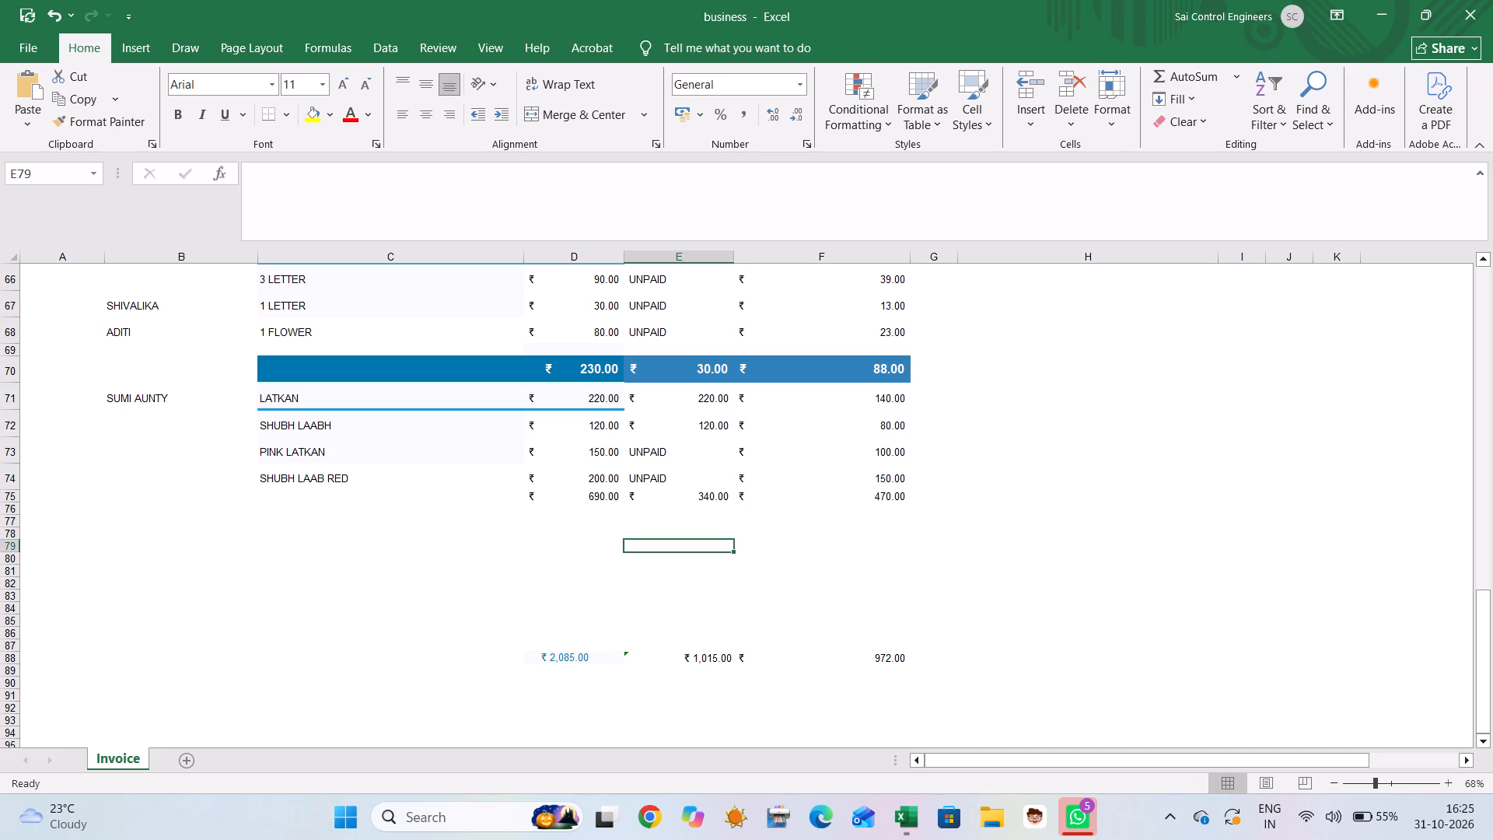
# Add D75 as the last argument of the grand-total SUM formula in D88.
pyautogui.click(591, 496)
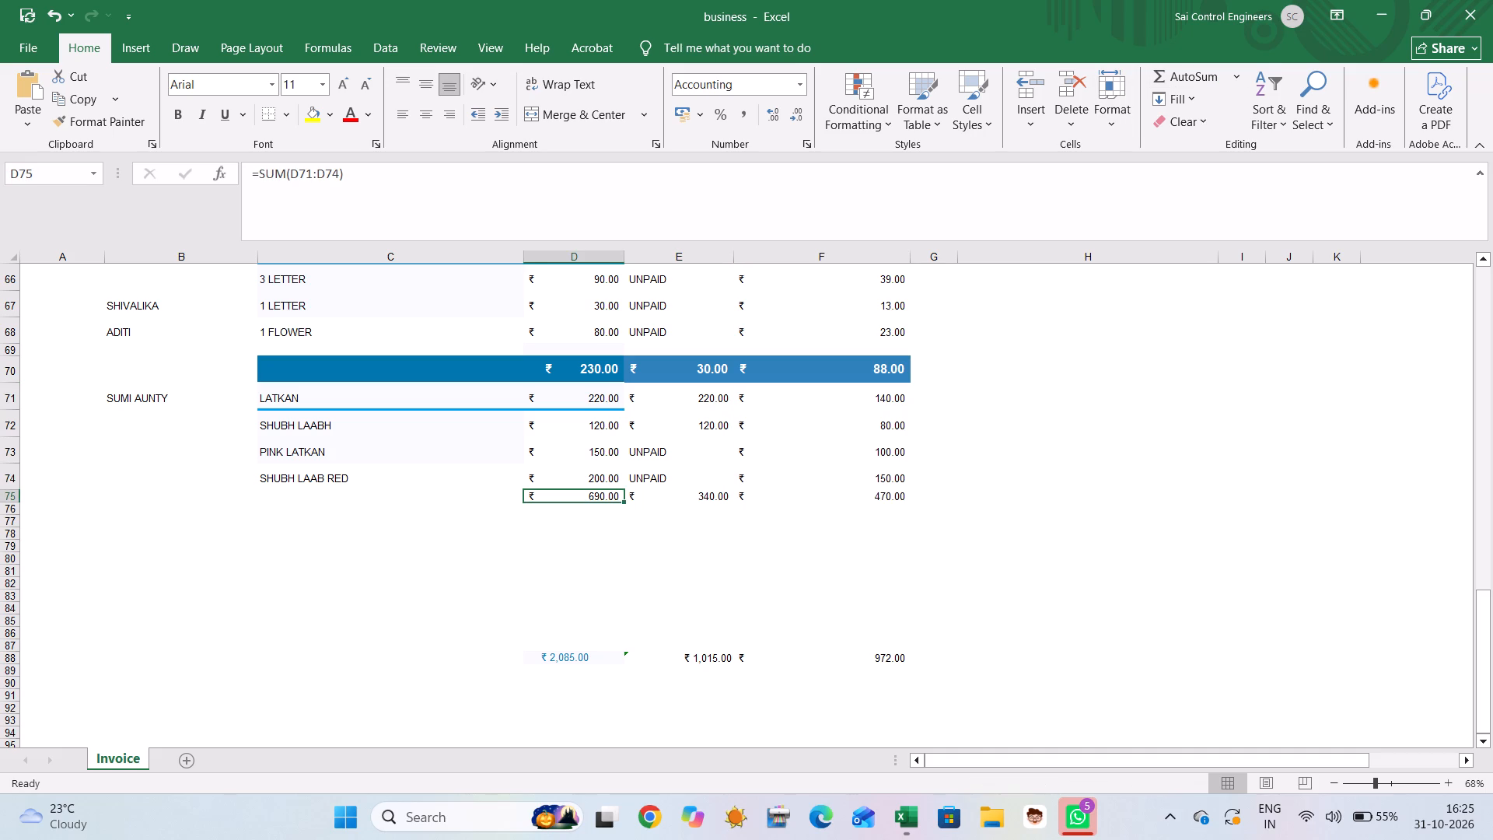
pyautogui.click(600, 667)
pyautogui.click(600, 659)
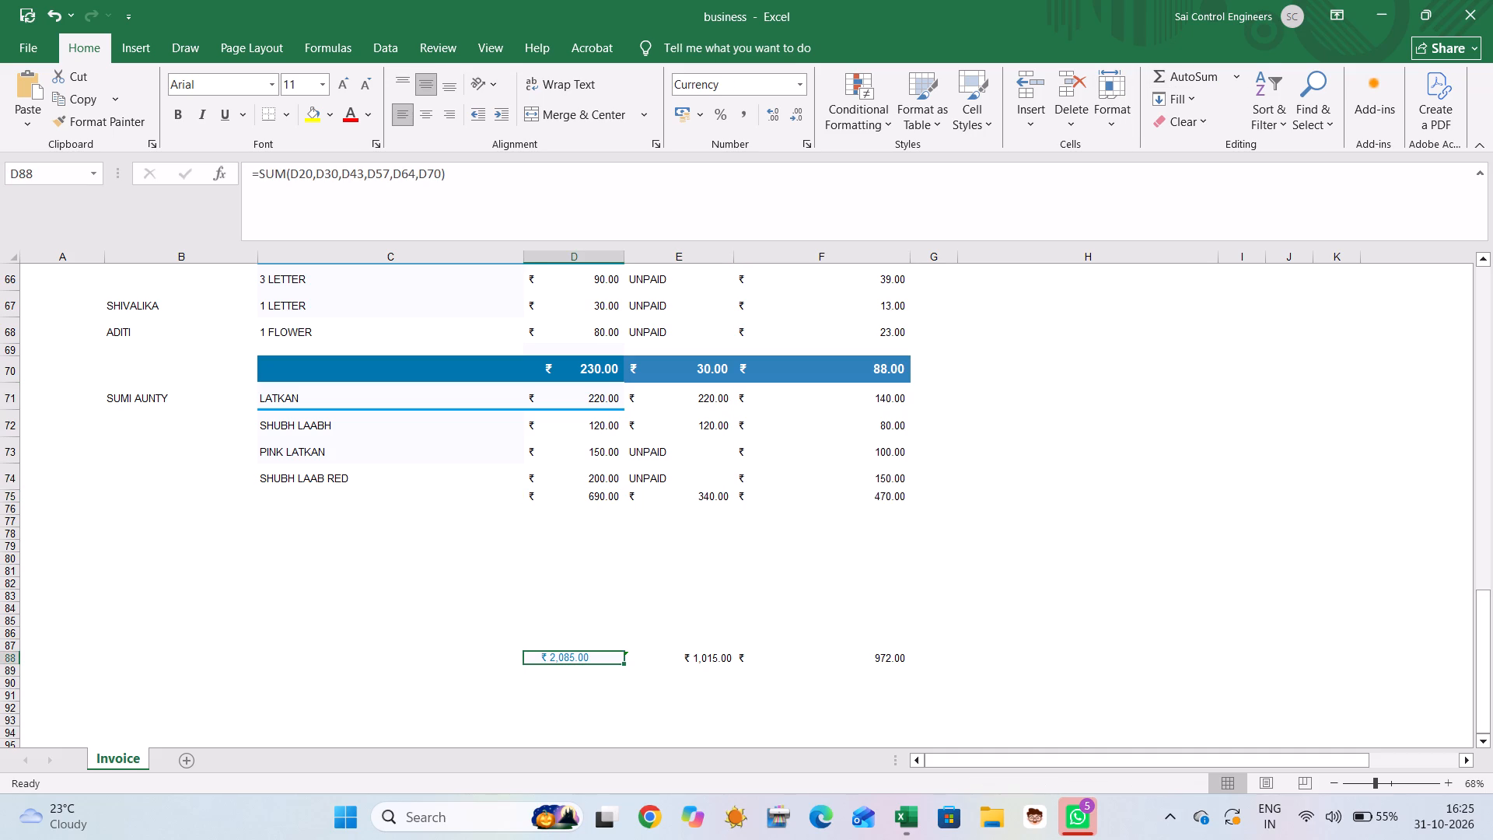
pyautogui.click(443, 172)
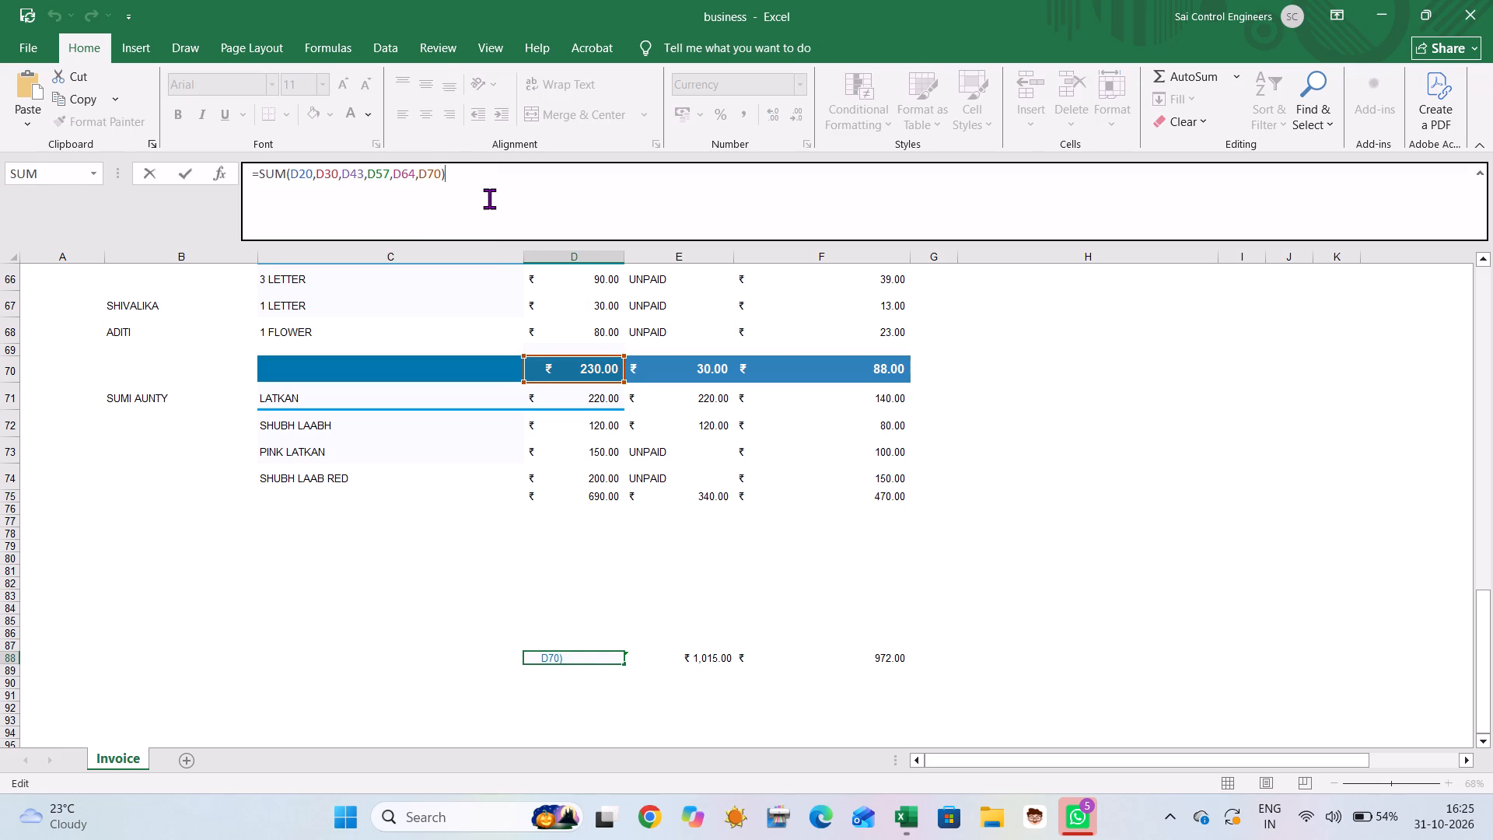
pyautogui.press('BackSpace')
pyautogui.write(',D')
pyautogui.write('75')
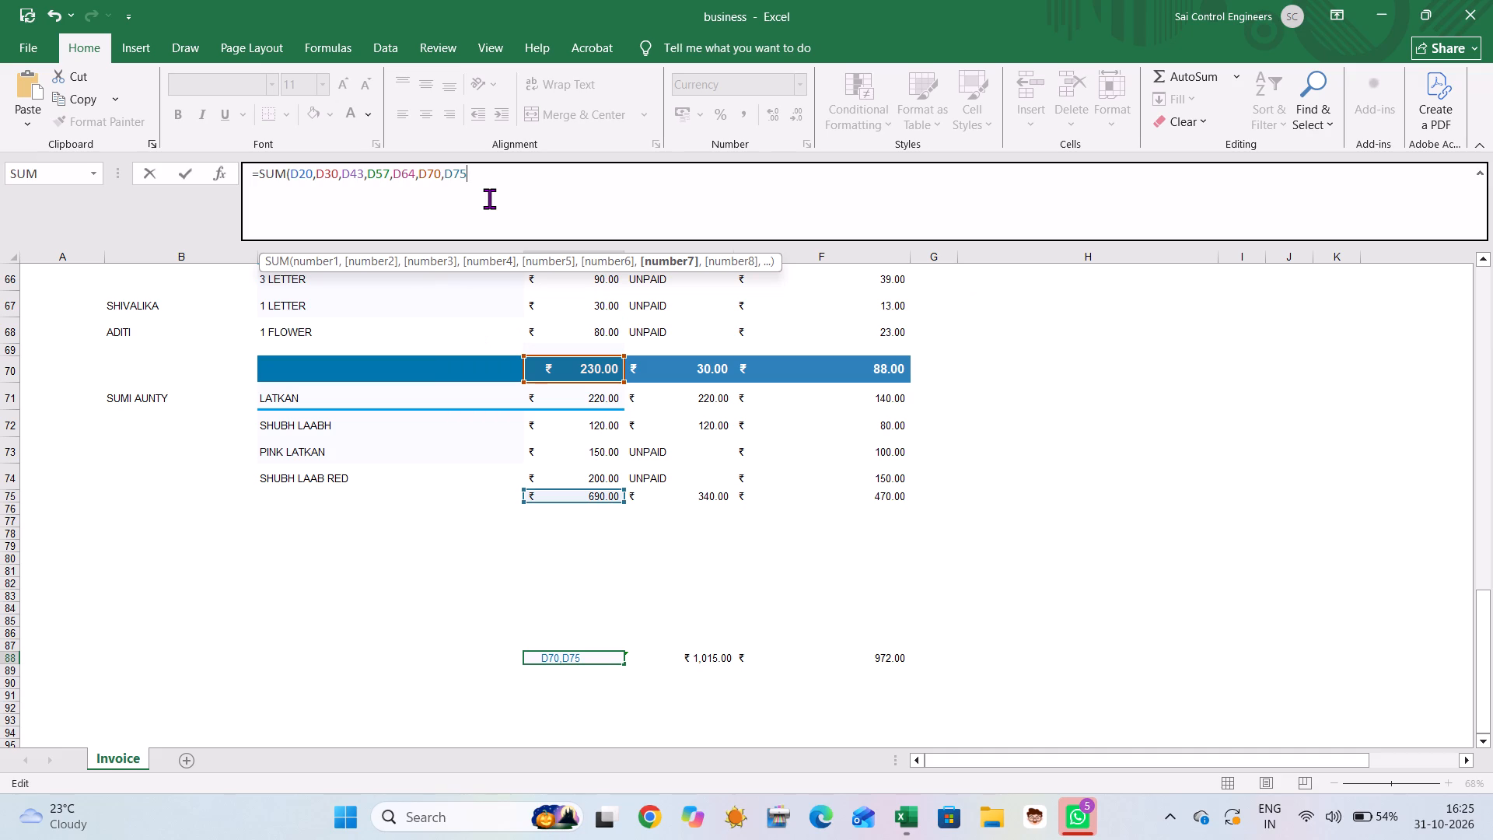
pyautogui.hotkey('shift', ')')
pyautogui.press('Return')
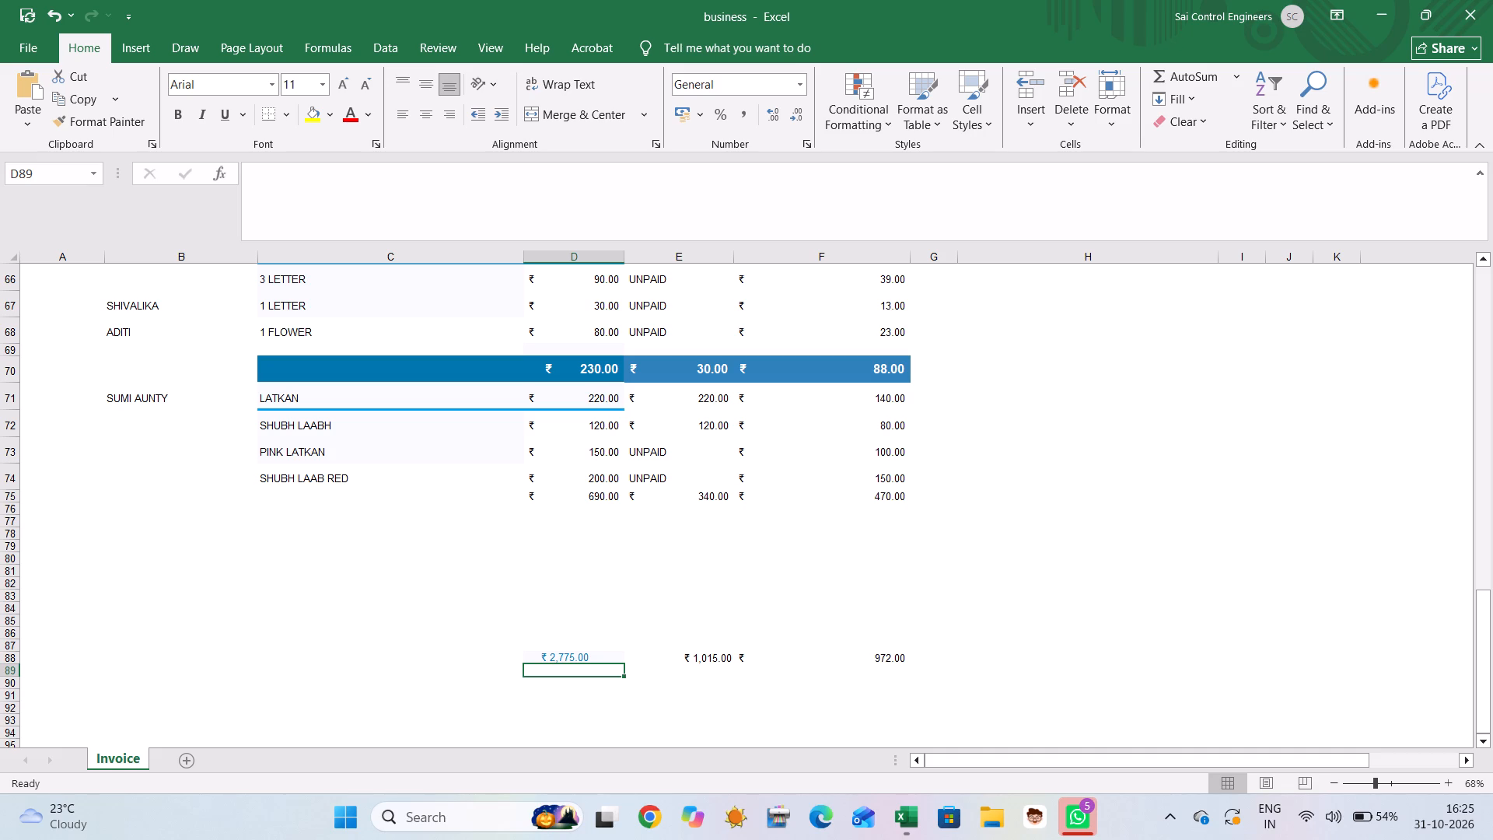
# Make row 75 about as tall as the rows above and fill cells C75 to F75 with medium blue.
pyautogui.click(467, 499)
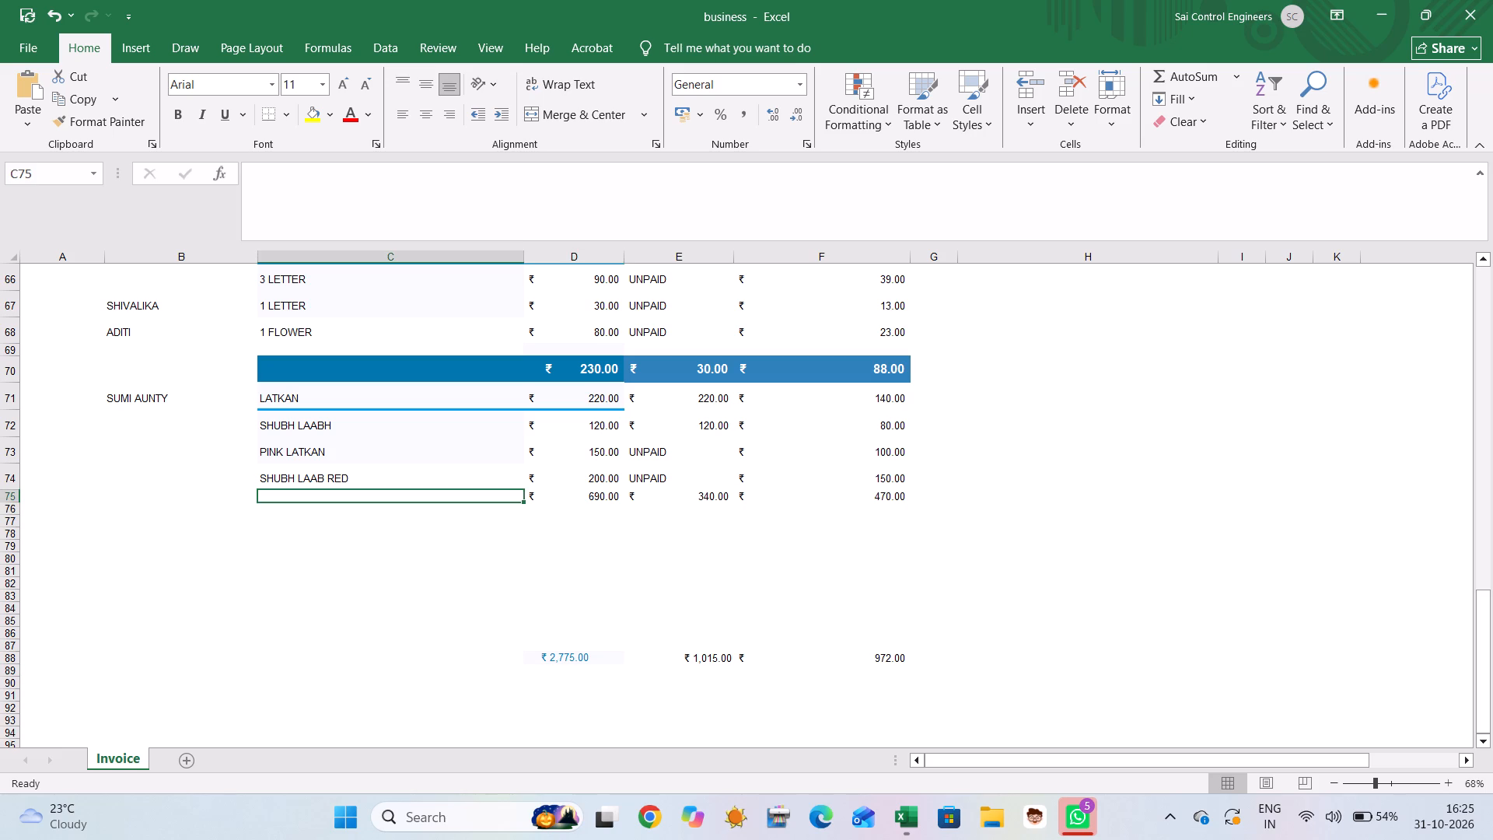
pyautogui.moveTo(13, 503); pyautogui.dragTo(15, 519)
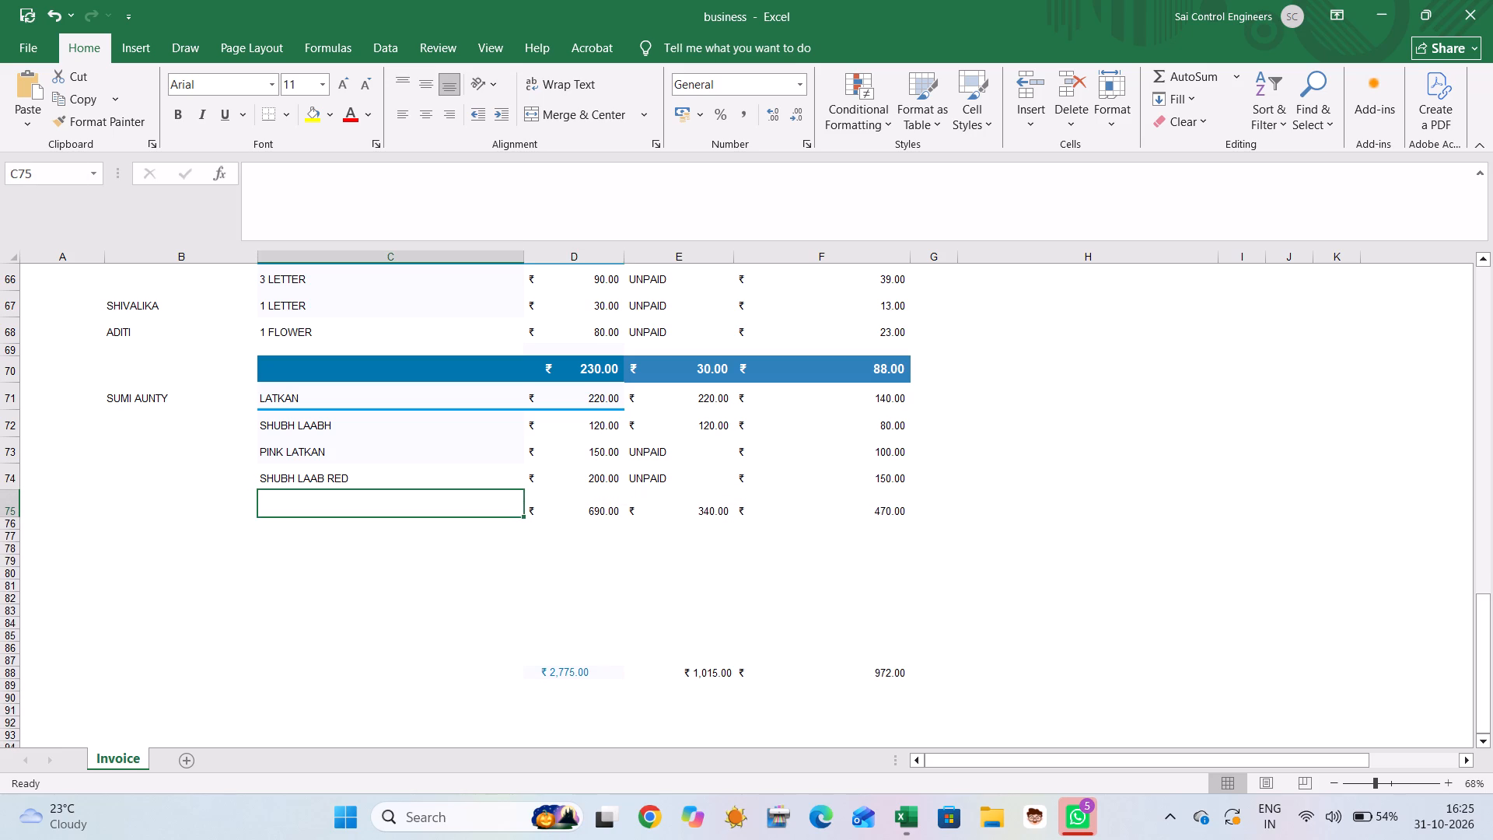
pyautogui.click(327, 118)
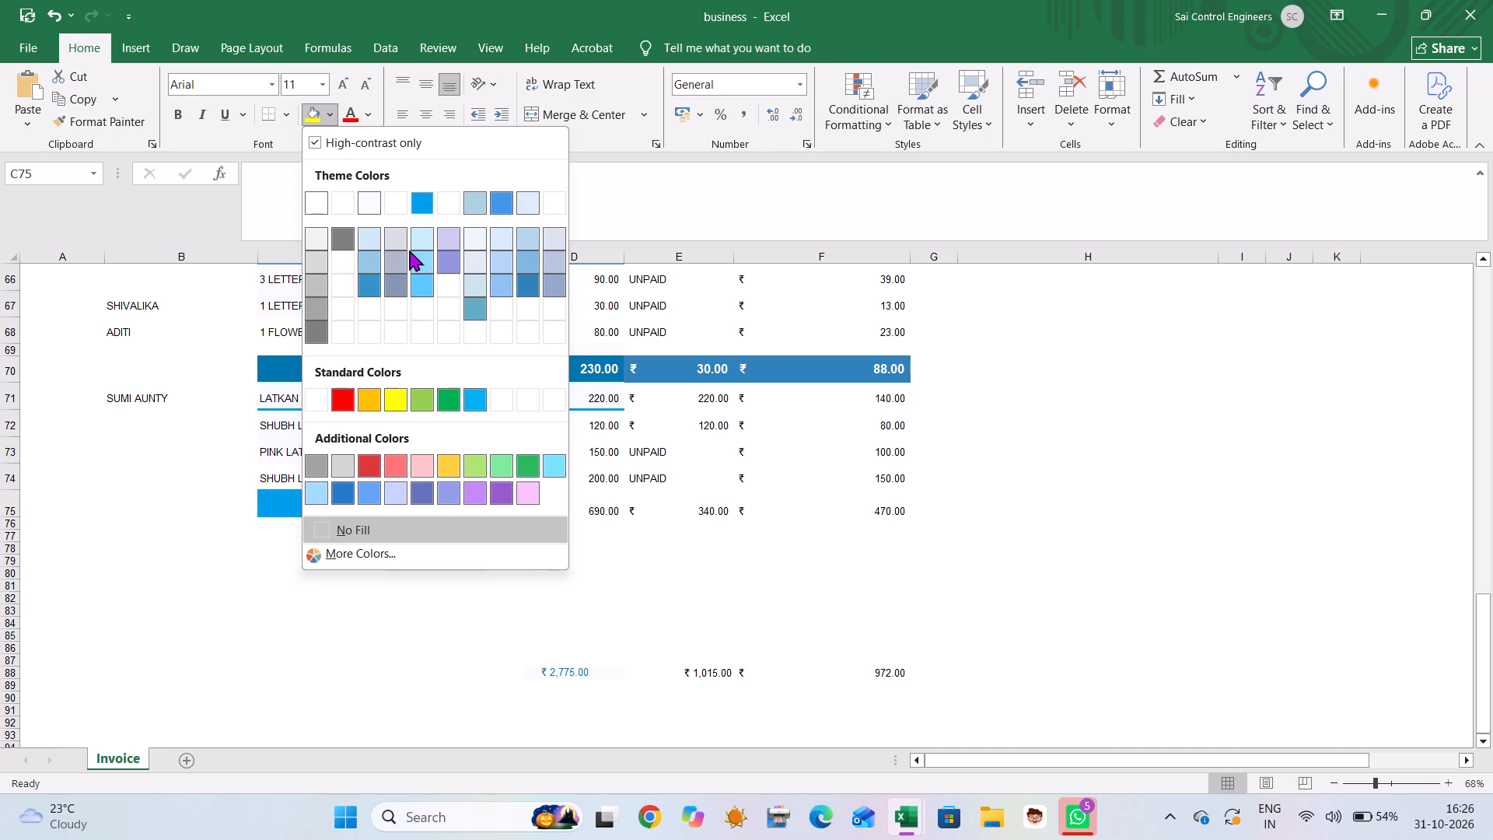
pyautogui.click(365, 286)
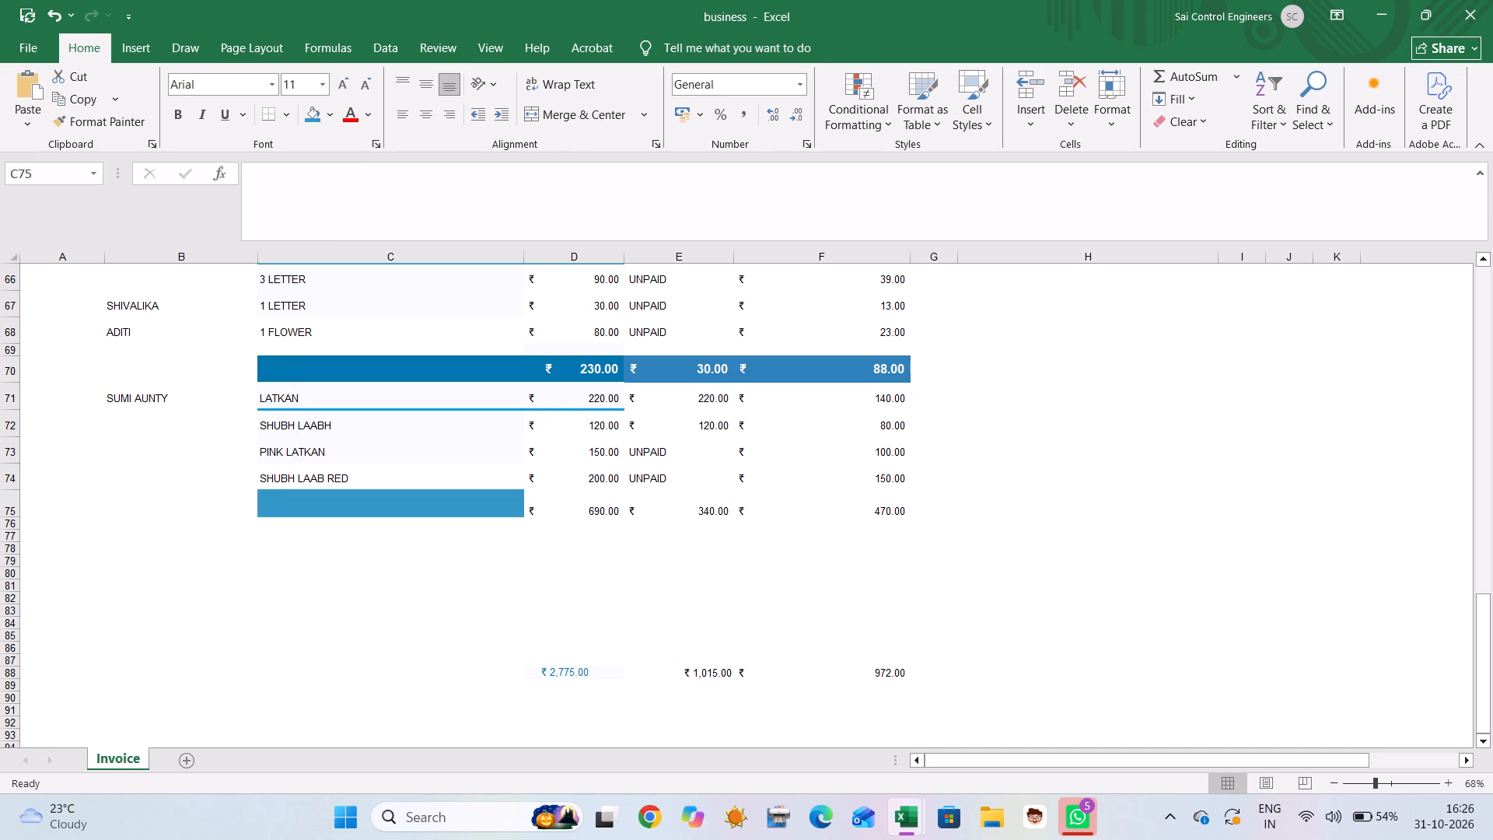
pyautogui.click(554, 508)
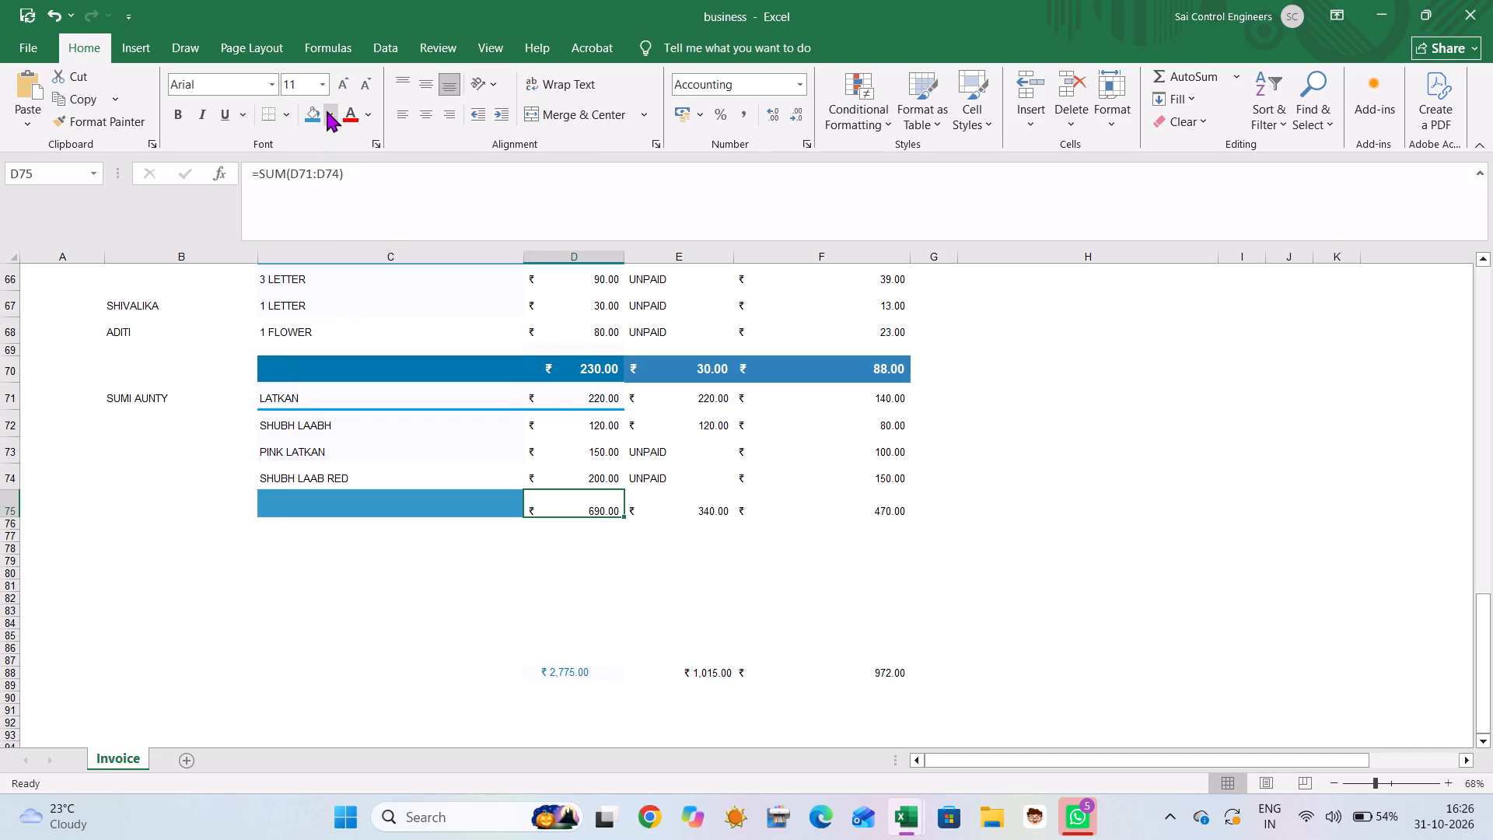
pyautogui.click(314, 110)
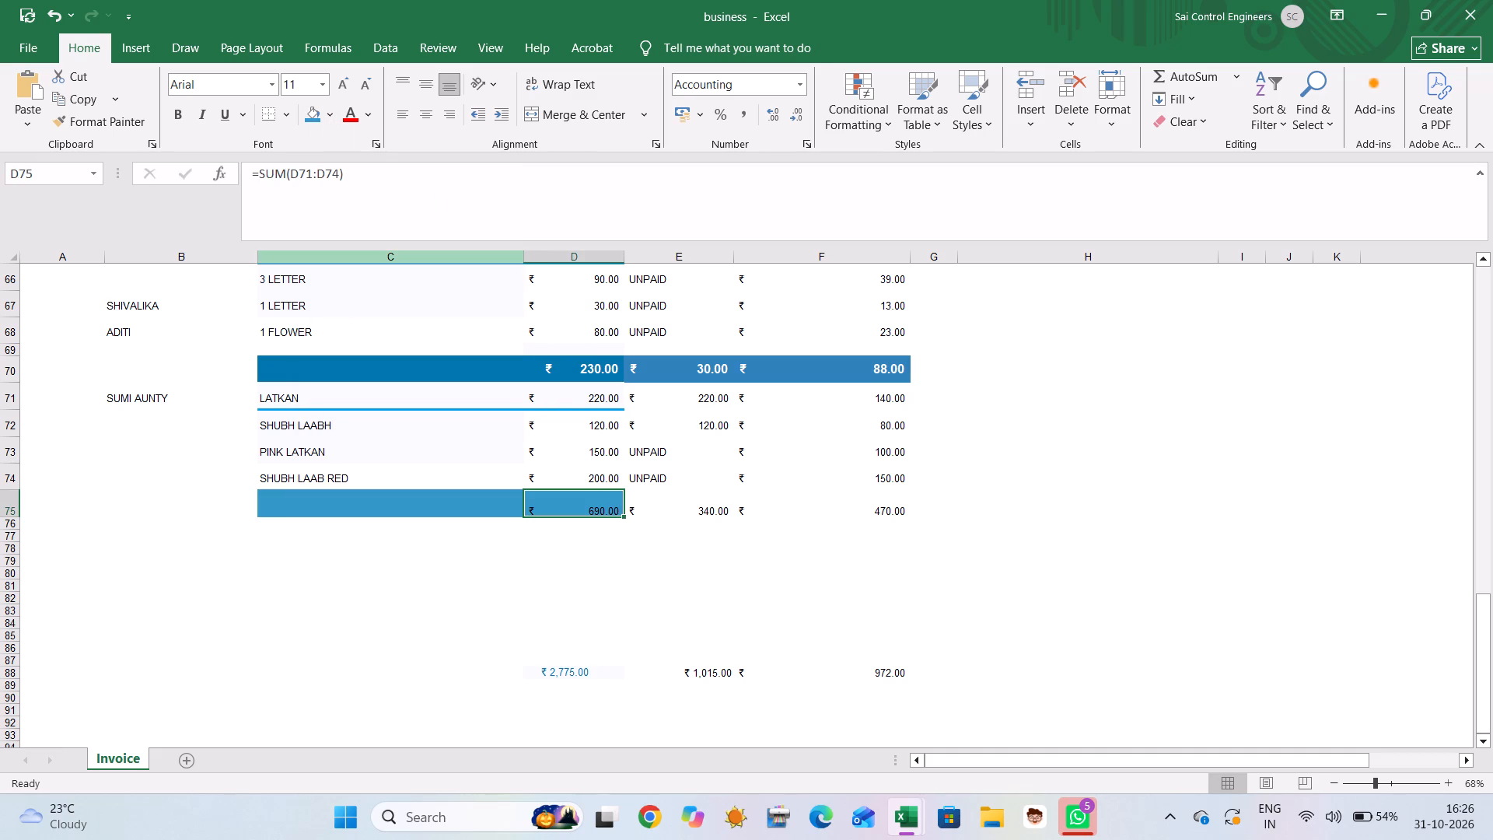
pyautogui.click(718, 496)
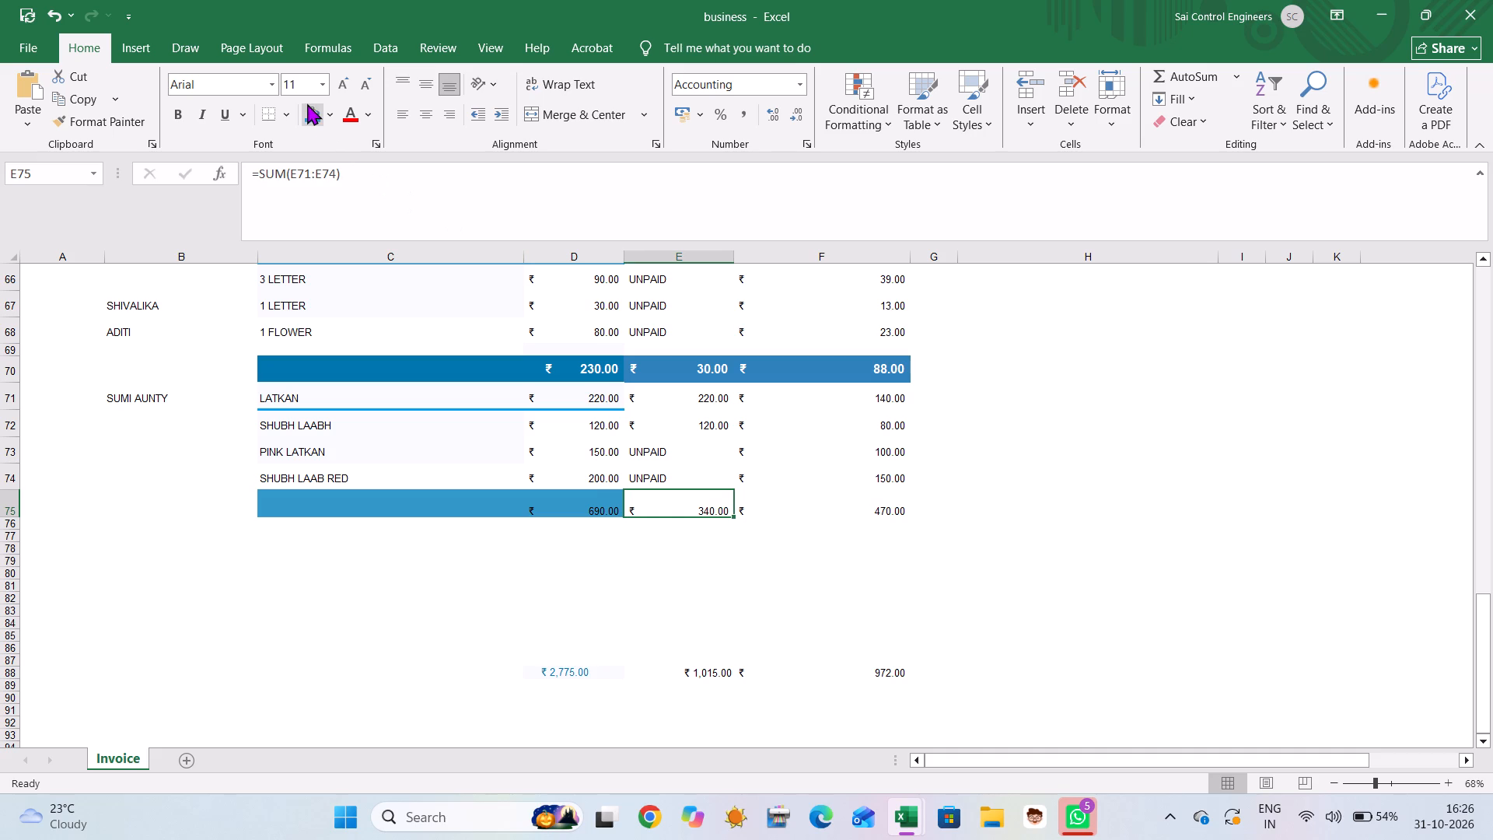
pyautogui.click(307, 103)
pyautogui.click(844, 506)
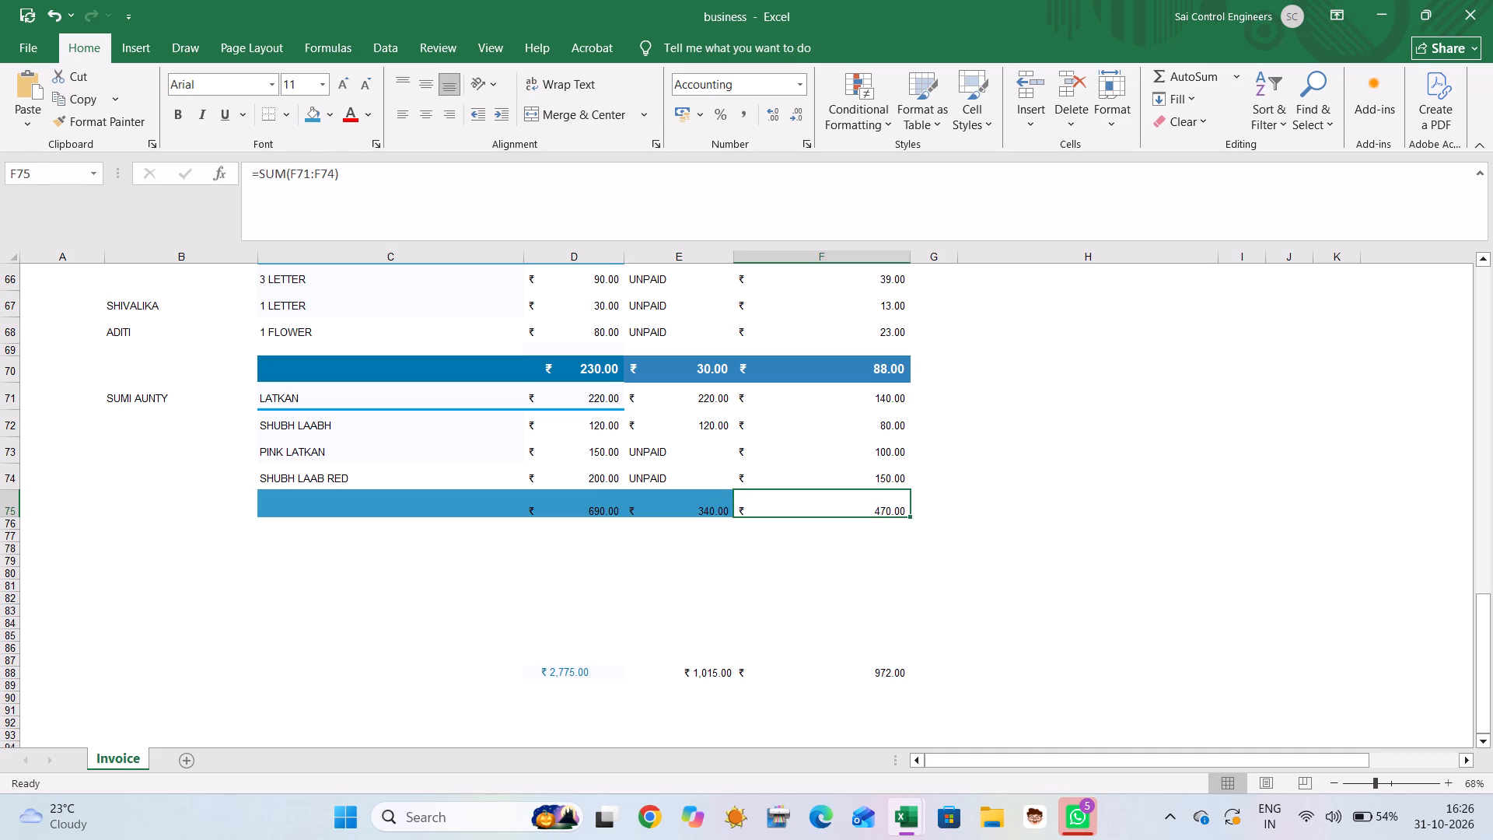
pyautogui.click(309, 118)
pyautogui.click(372, 108)
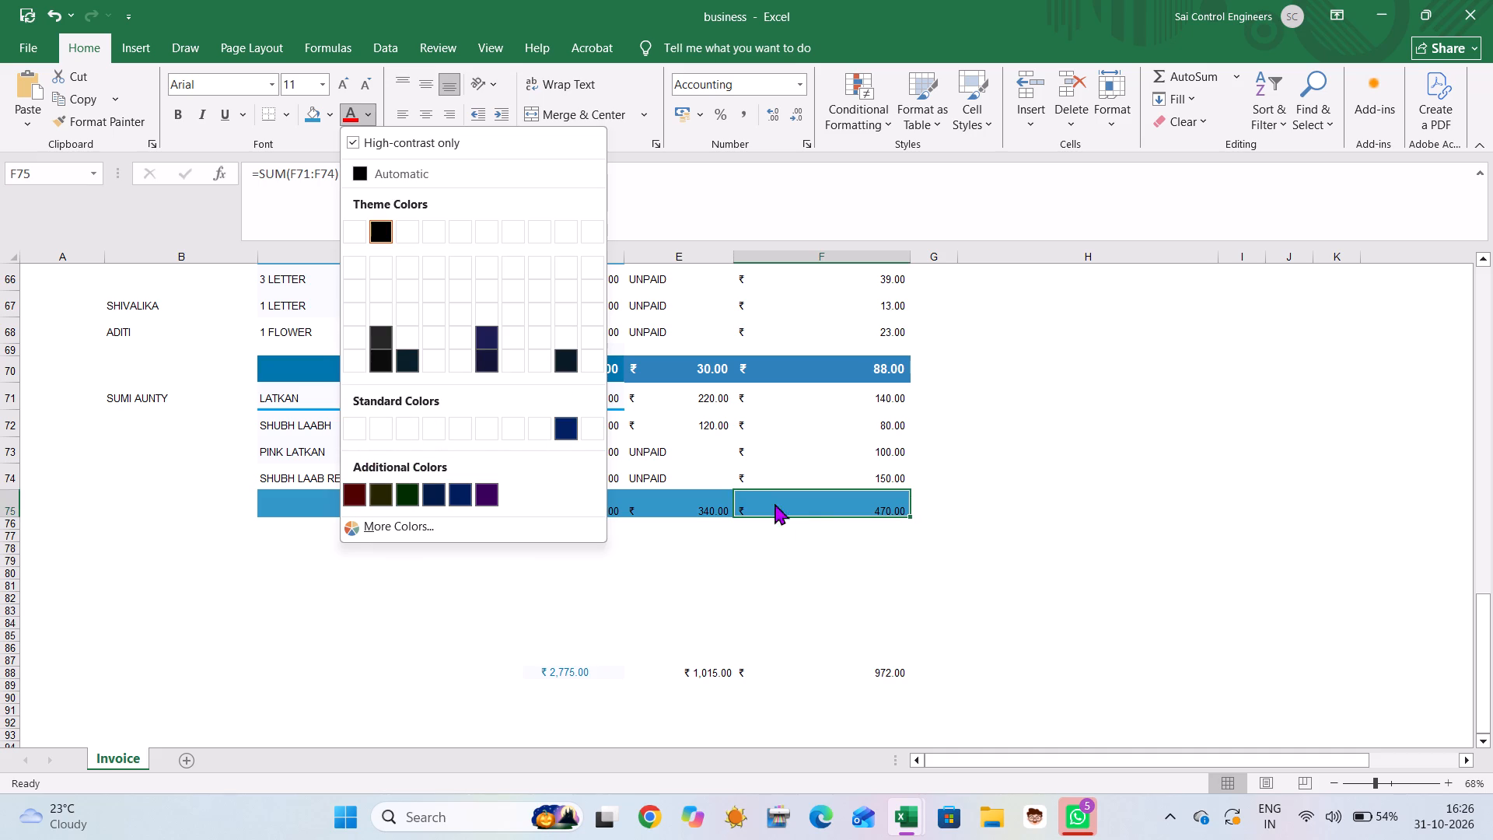
pyautogui.click(839, 558)
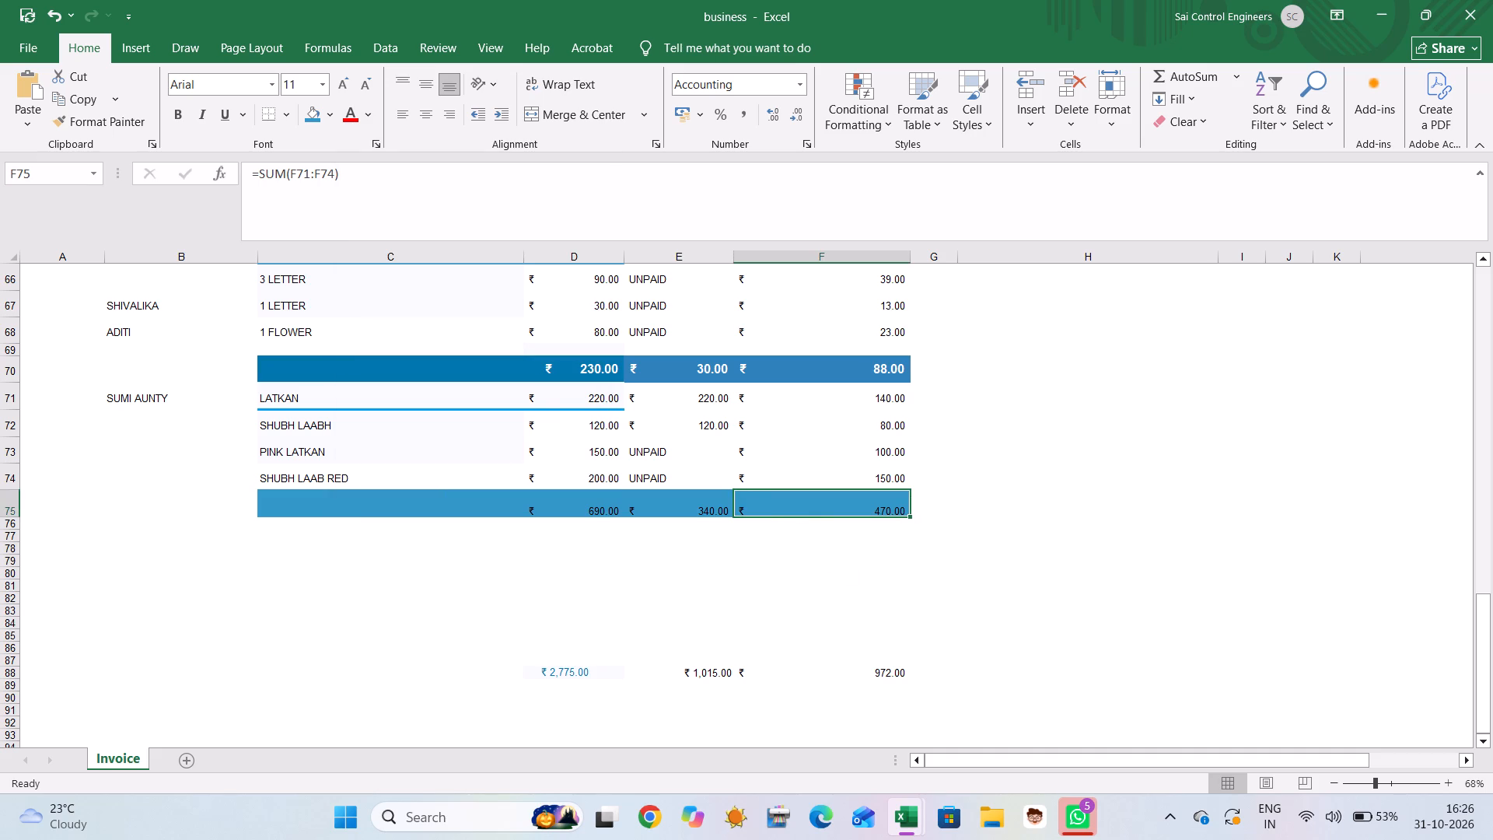
# Add E75 as the last argument of the grand-total SUM formula in E88.
pyautogui.click(712, 678)
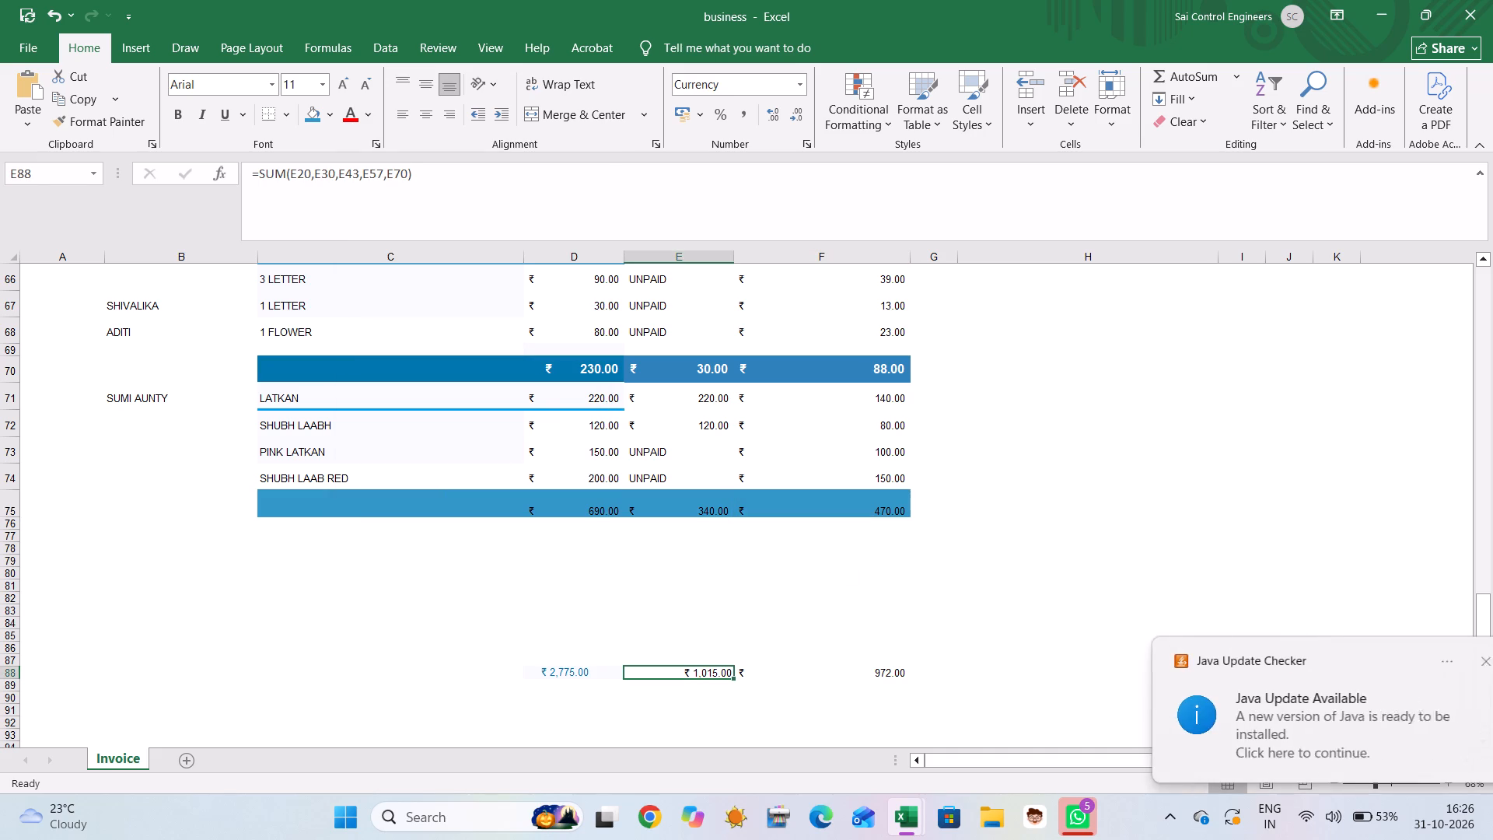
pyautogui.click(409, 174)
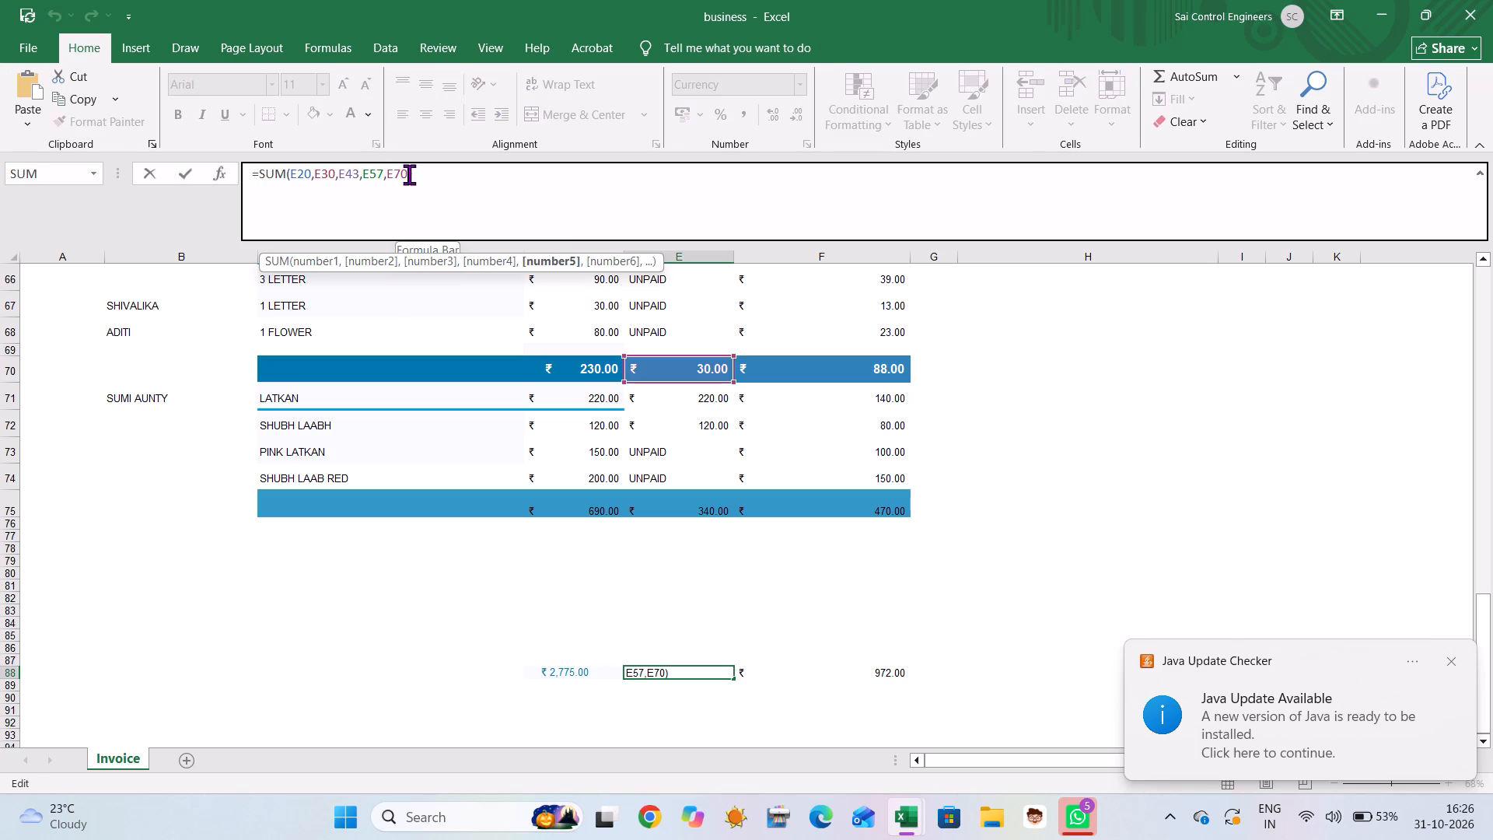
pyautogui.press(',')
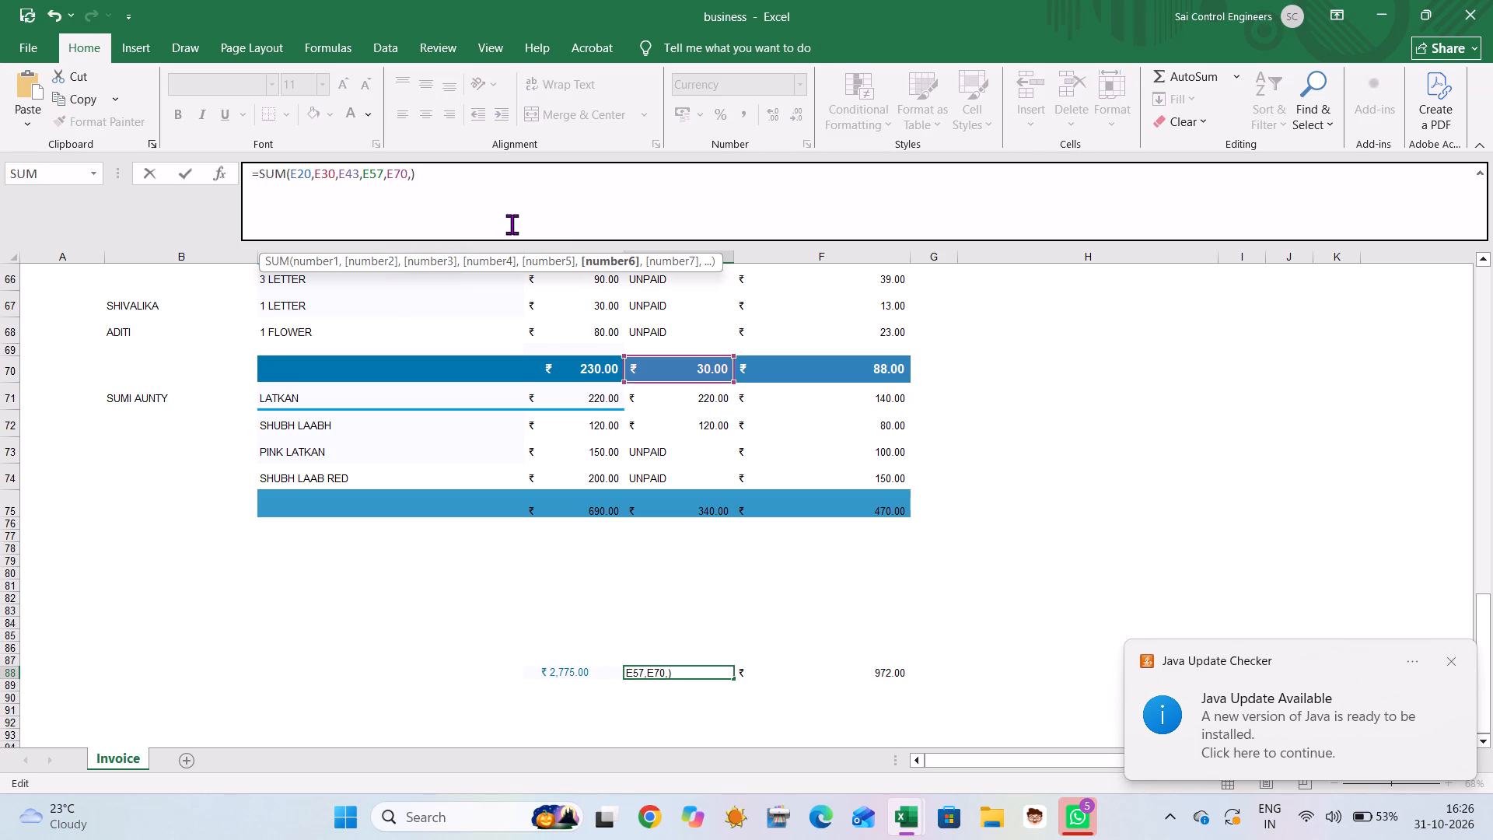
pyautogui.press('e')
pyautogui.write('75')
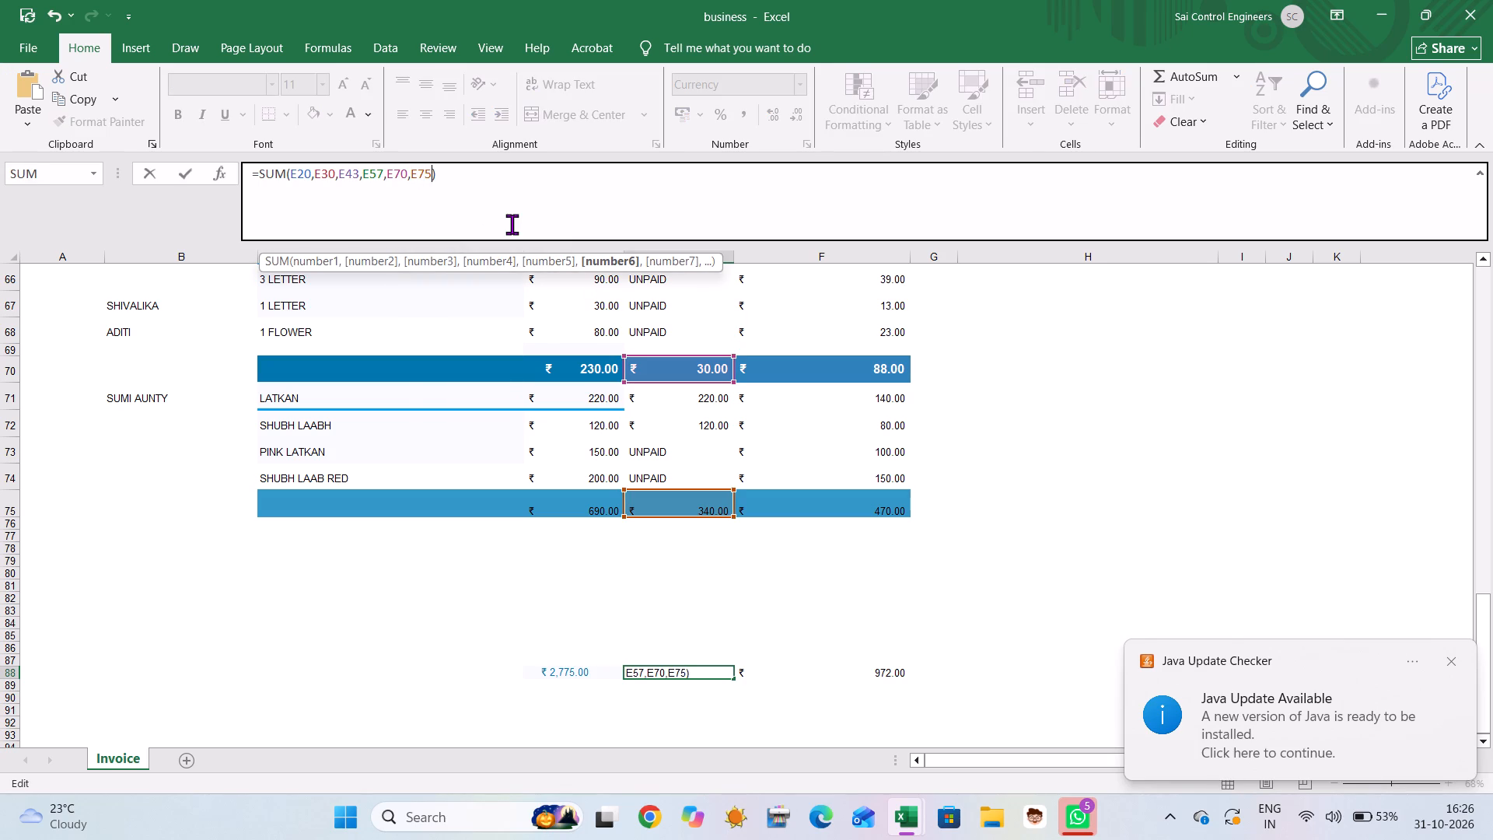
pyautogui.press('Return')
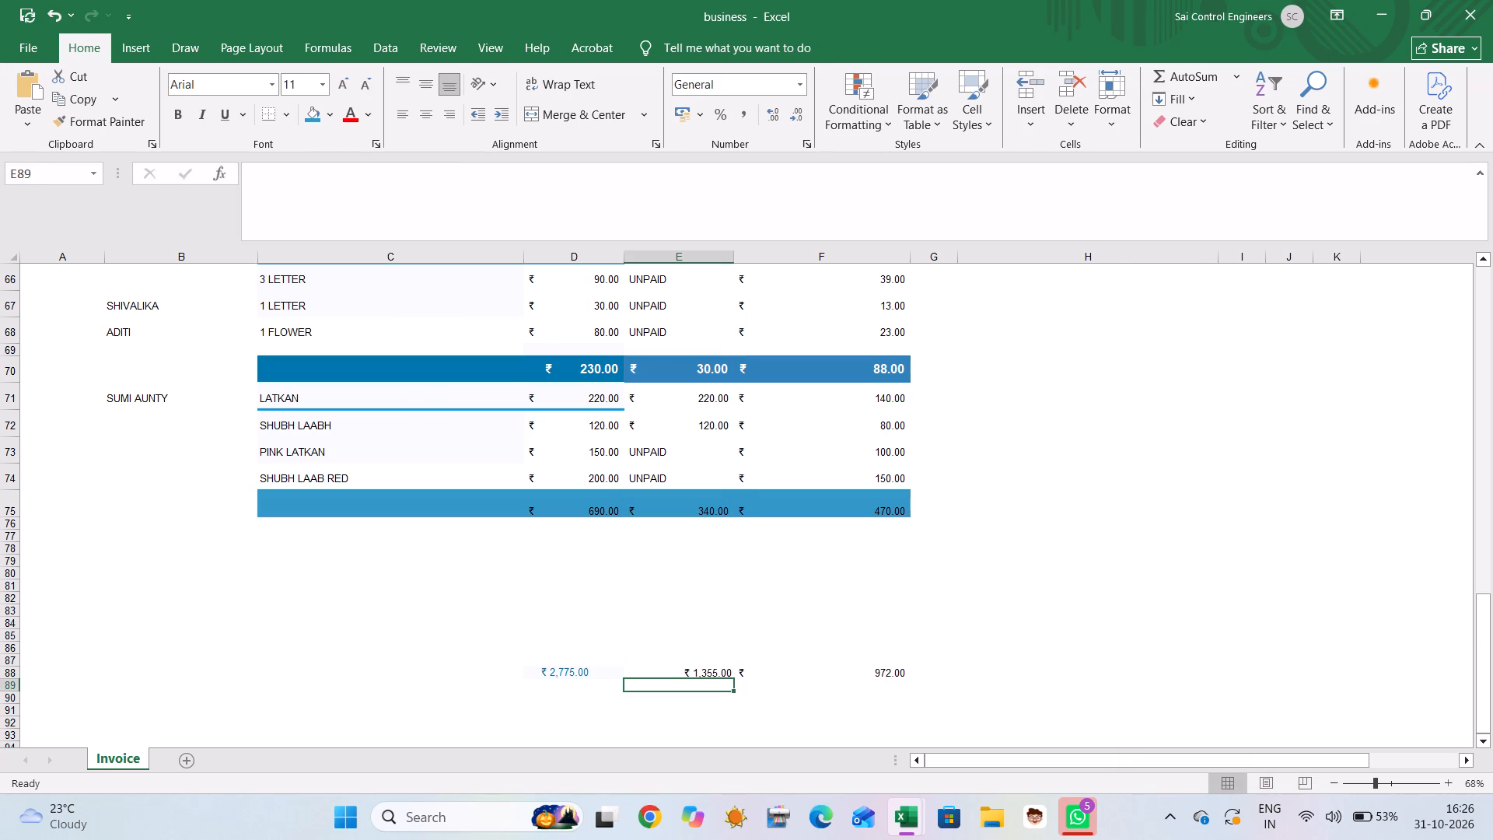
# Add F75 as the last argument of the grand-total SUM formula in F88.
pyautogui.click(862, 680)
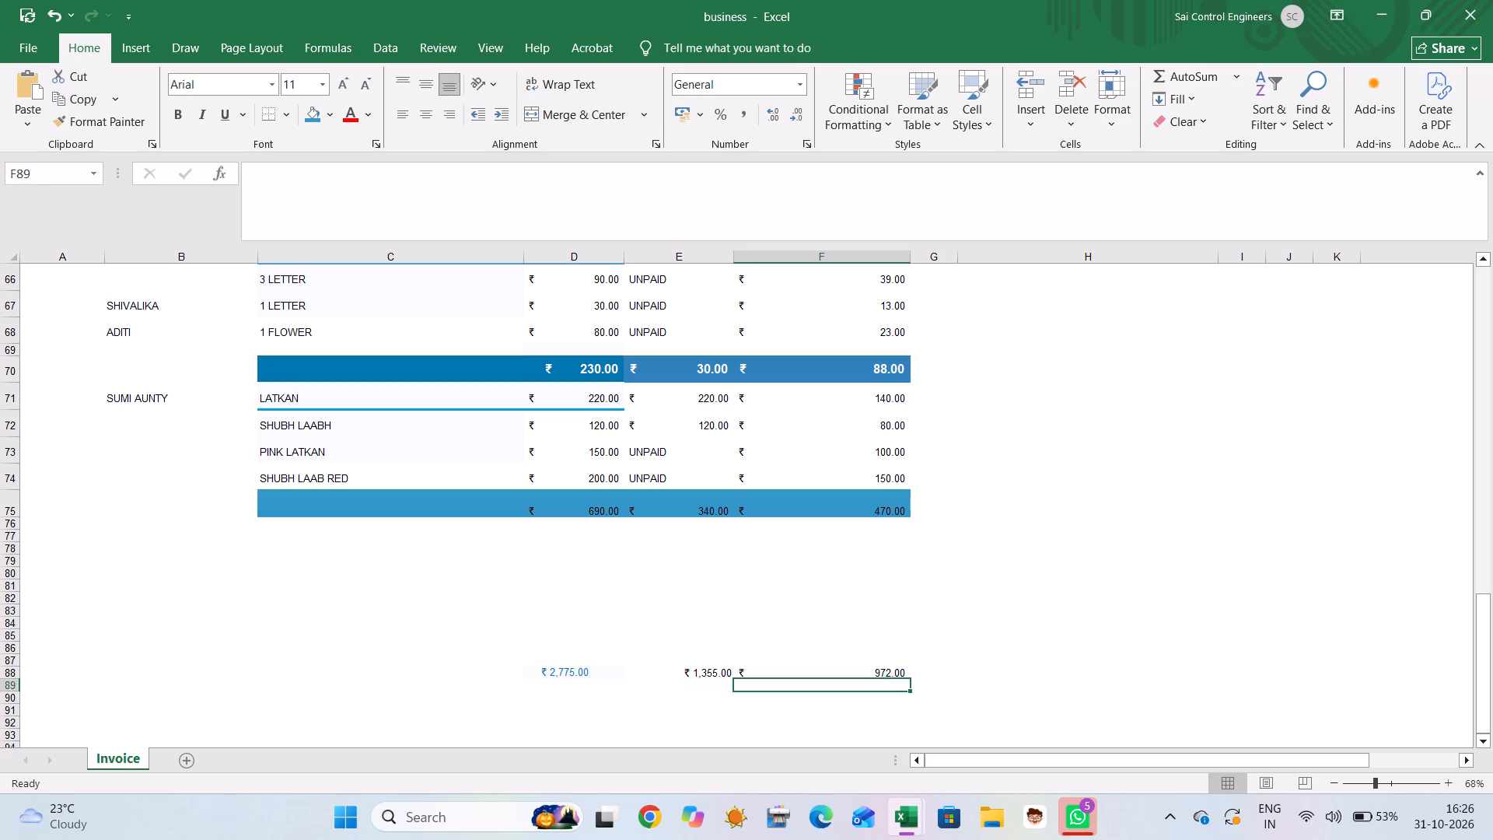
pyautogui.click(876, 668)
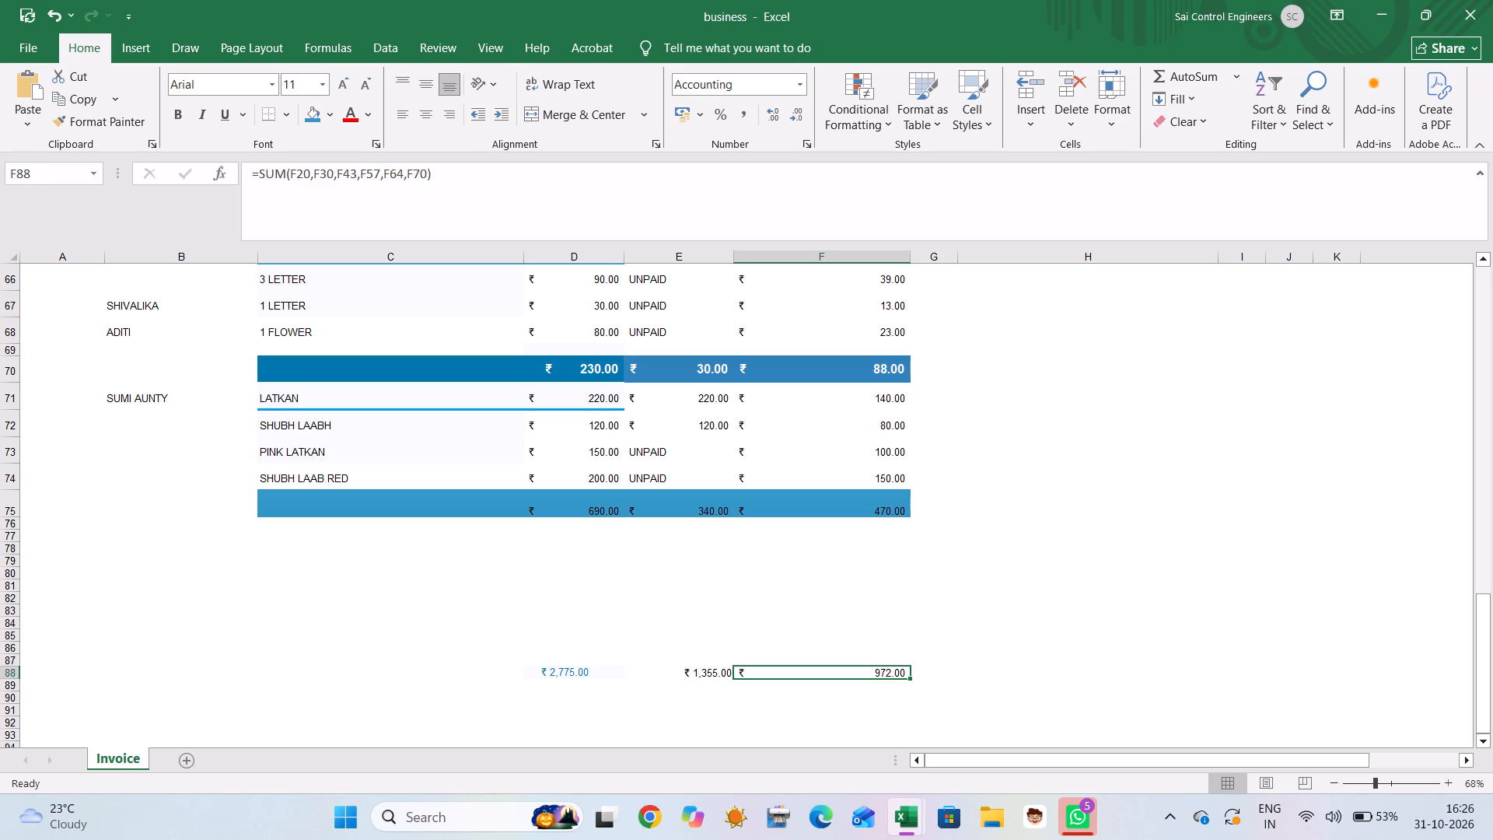
pyautogui.click(429, 175)
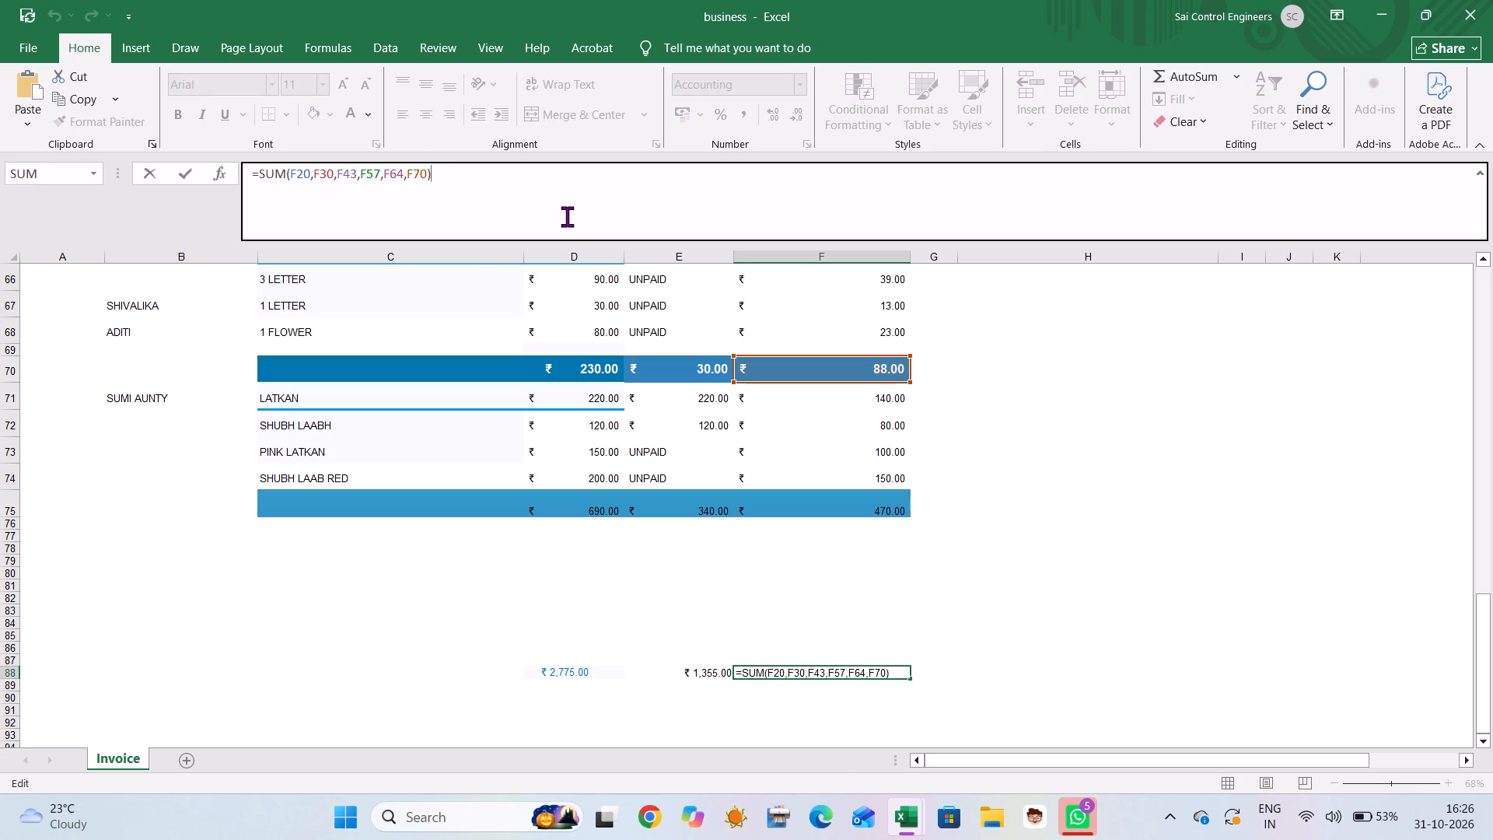
pyautogui.press('BackSpace')
pyautogui.write(',F')
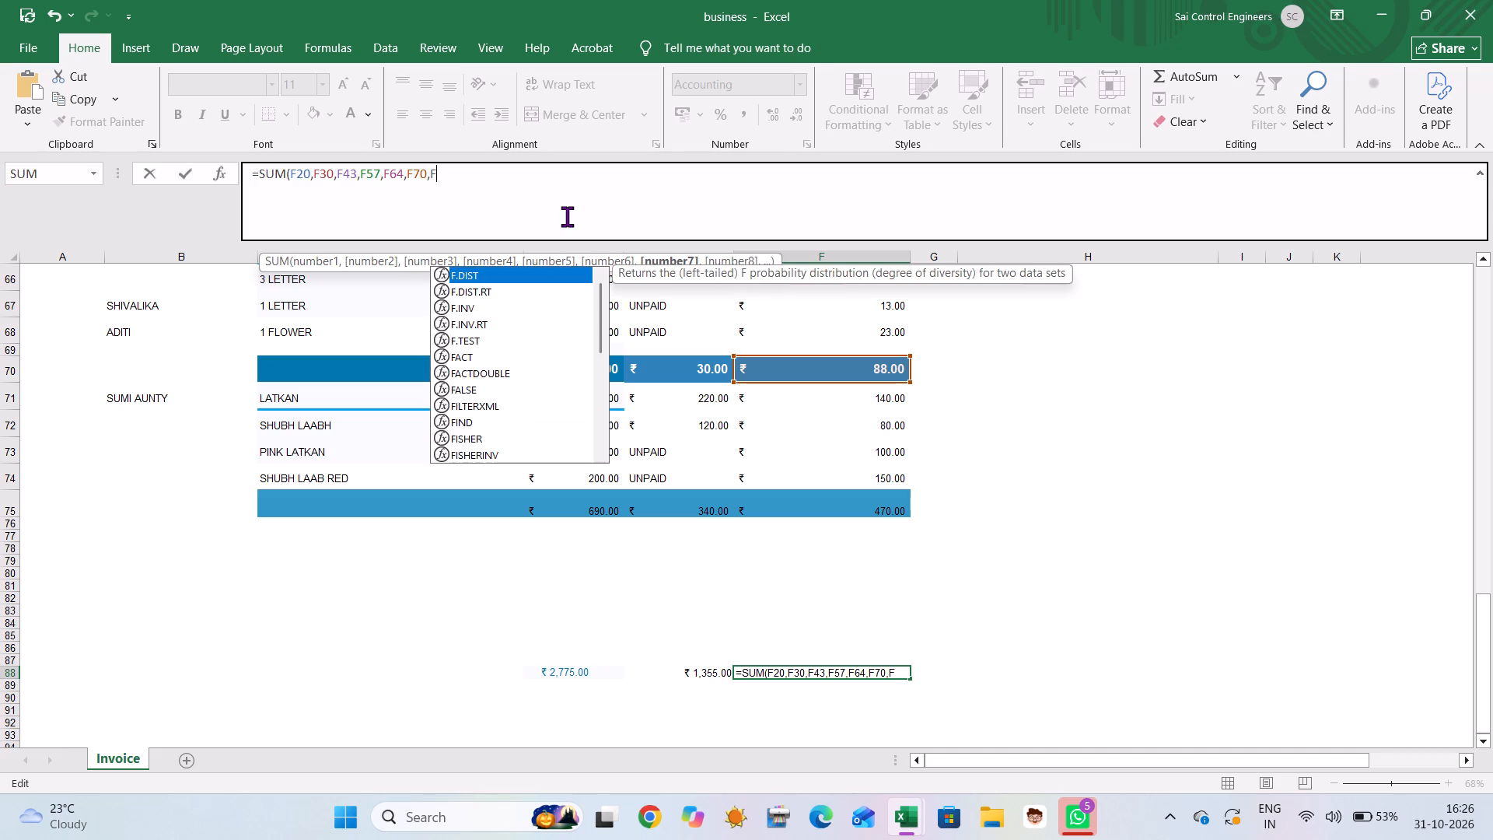
pyautogui.write('75')
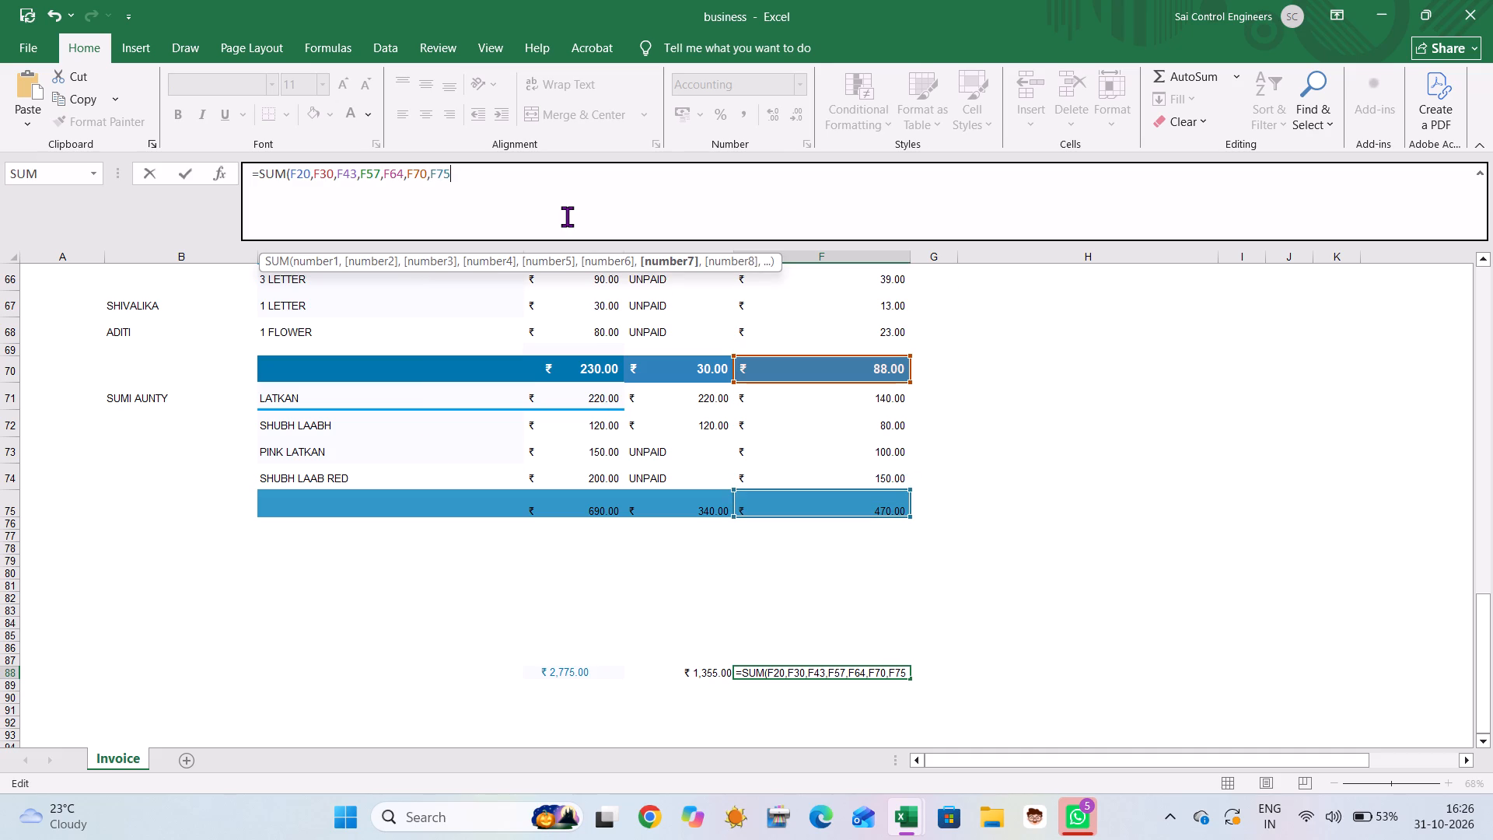
pyautogui.hotkey('shift', ')')
pyautogui.press('Return')
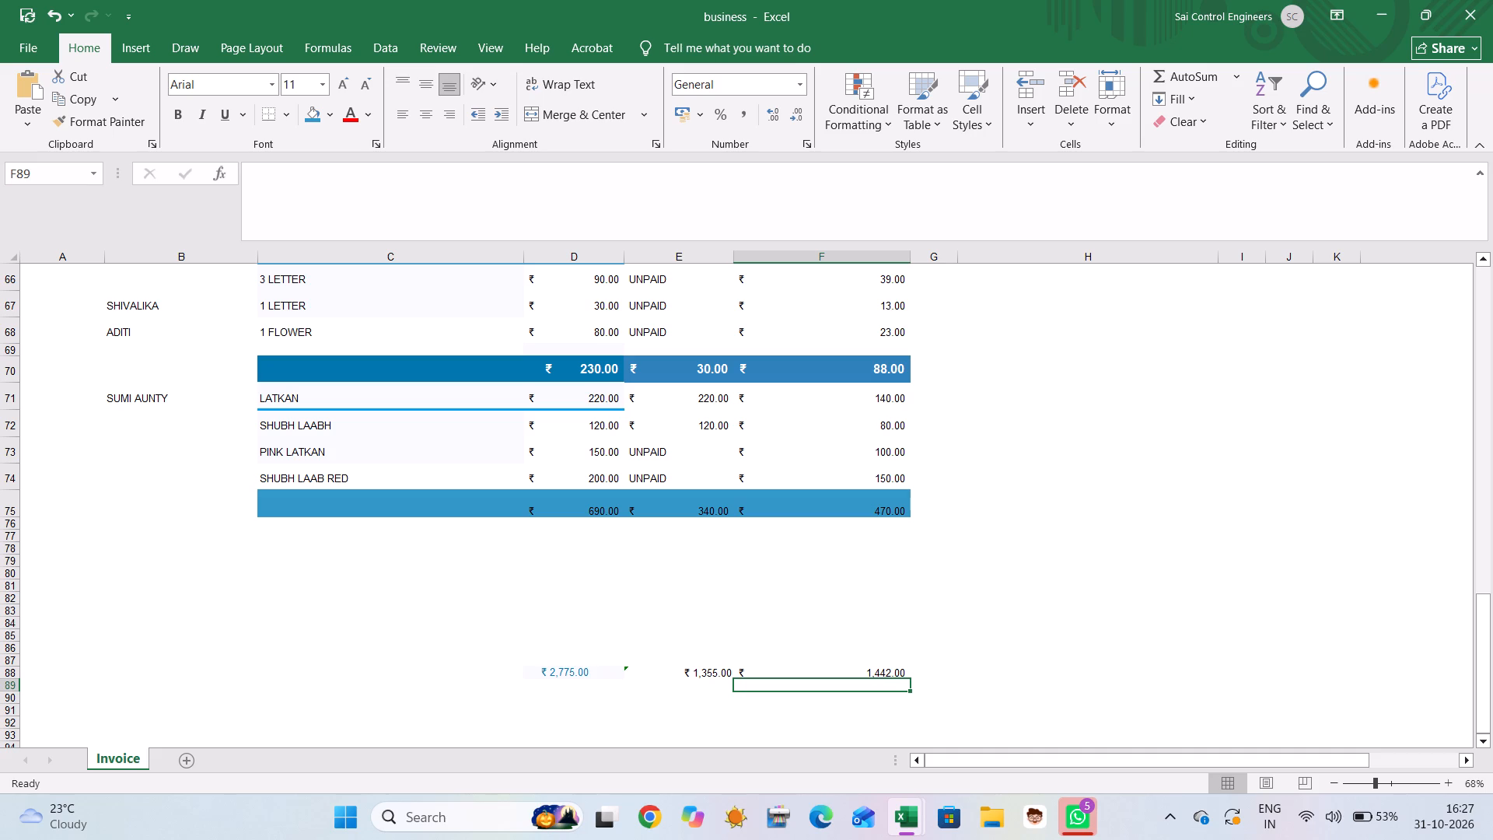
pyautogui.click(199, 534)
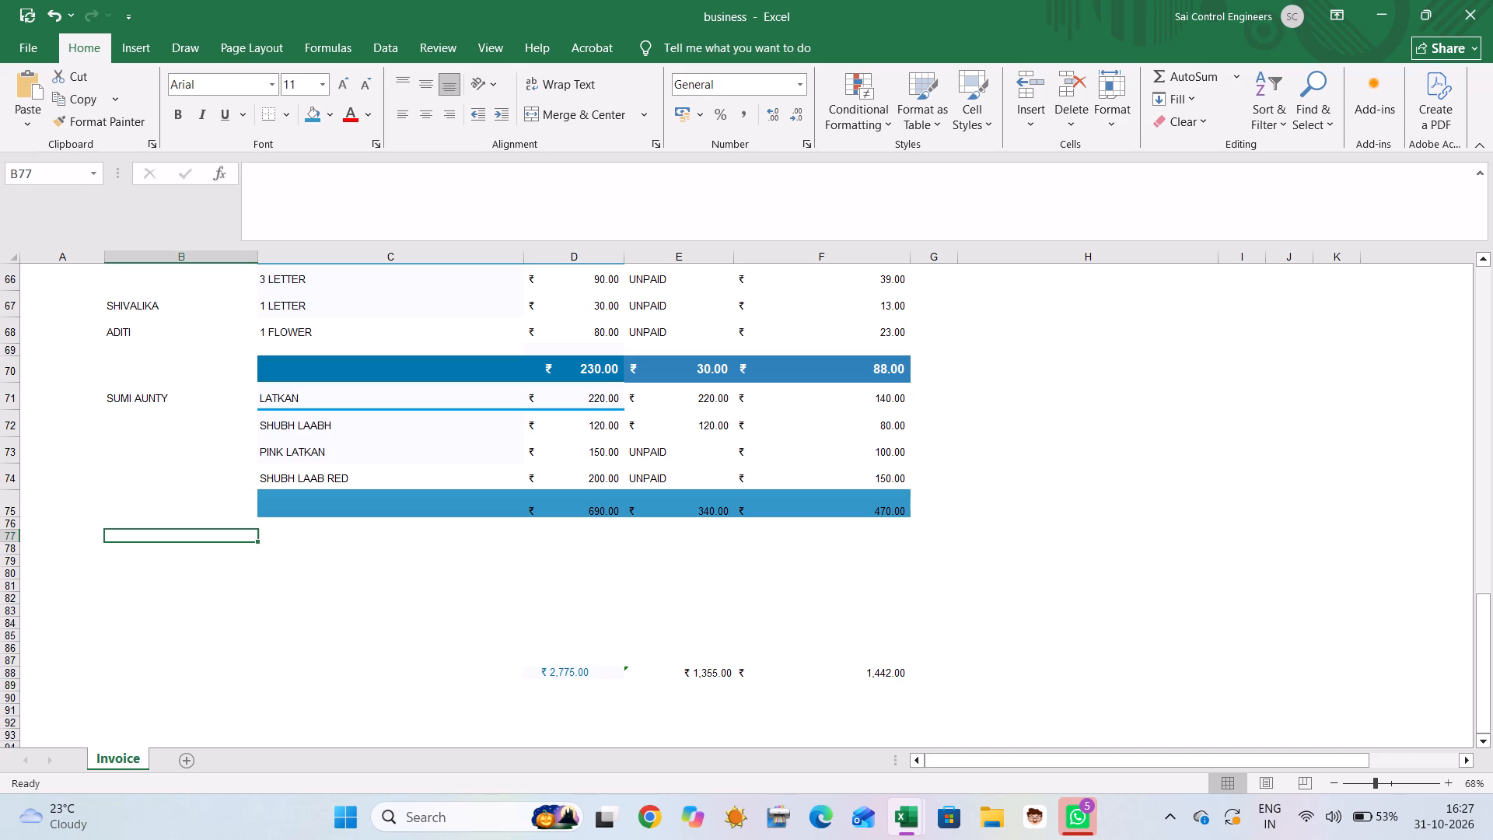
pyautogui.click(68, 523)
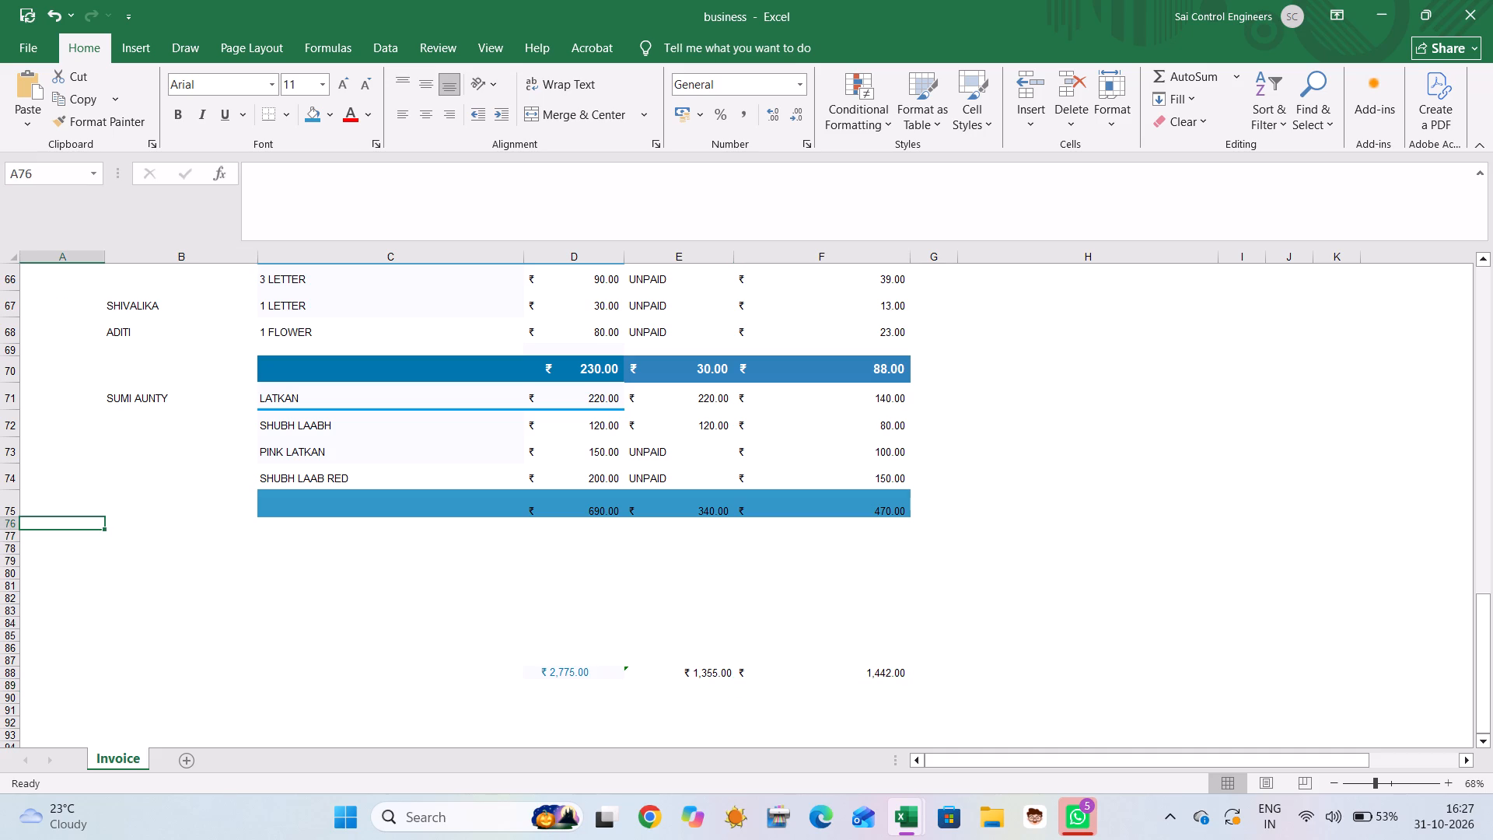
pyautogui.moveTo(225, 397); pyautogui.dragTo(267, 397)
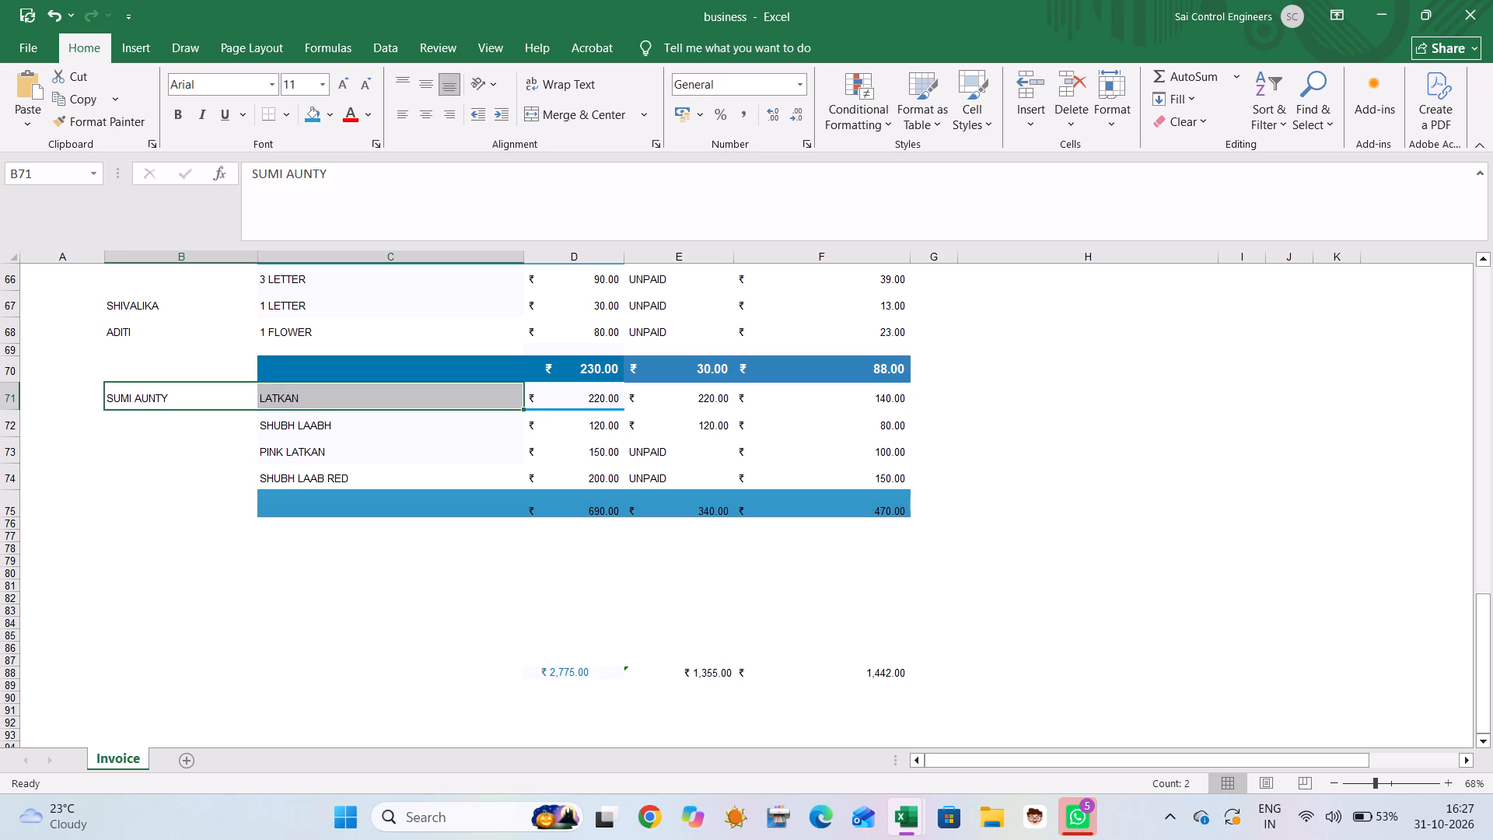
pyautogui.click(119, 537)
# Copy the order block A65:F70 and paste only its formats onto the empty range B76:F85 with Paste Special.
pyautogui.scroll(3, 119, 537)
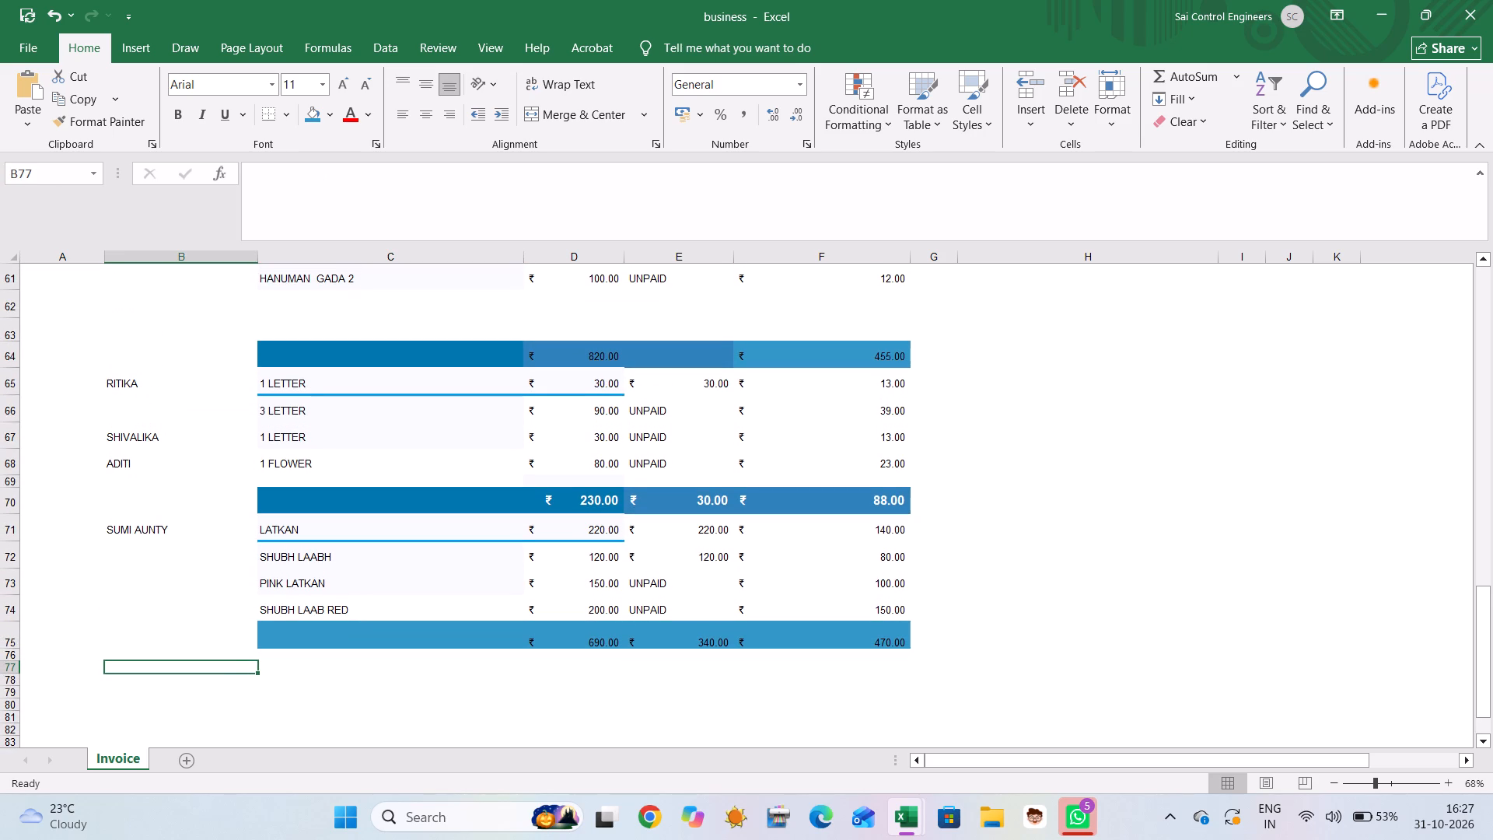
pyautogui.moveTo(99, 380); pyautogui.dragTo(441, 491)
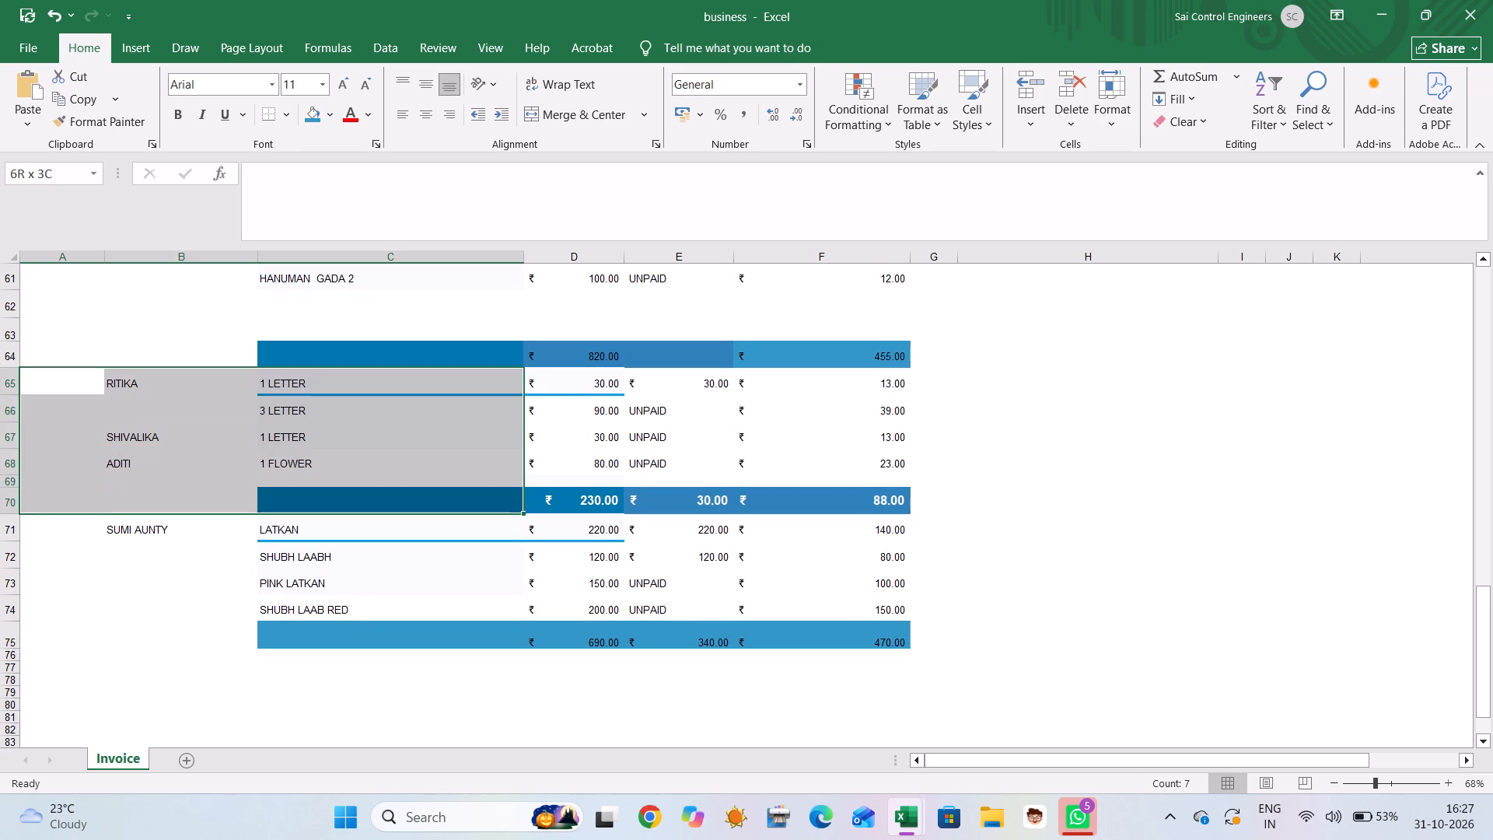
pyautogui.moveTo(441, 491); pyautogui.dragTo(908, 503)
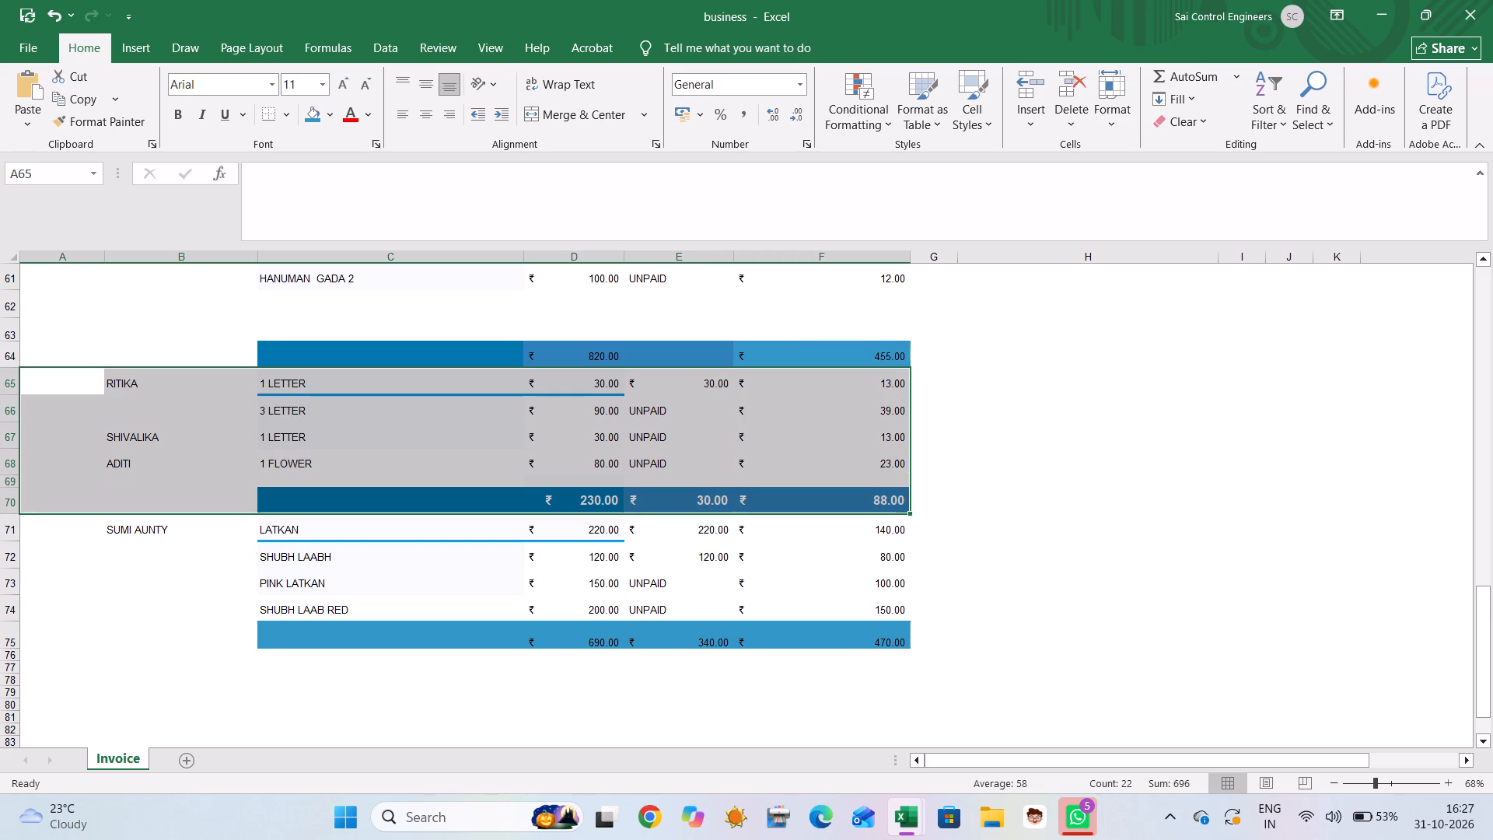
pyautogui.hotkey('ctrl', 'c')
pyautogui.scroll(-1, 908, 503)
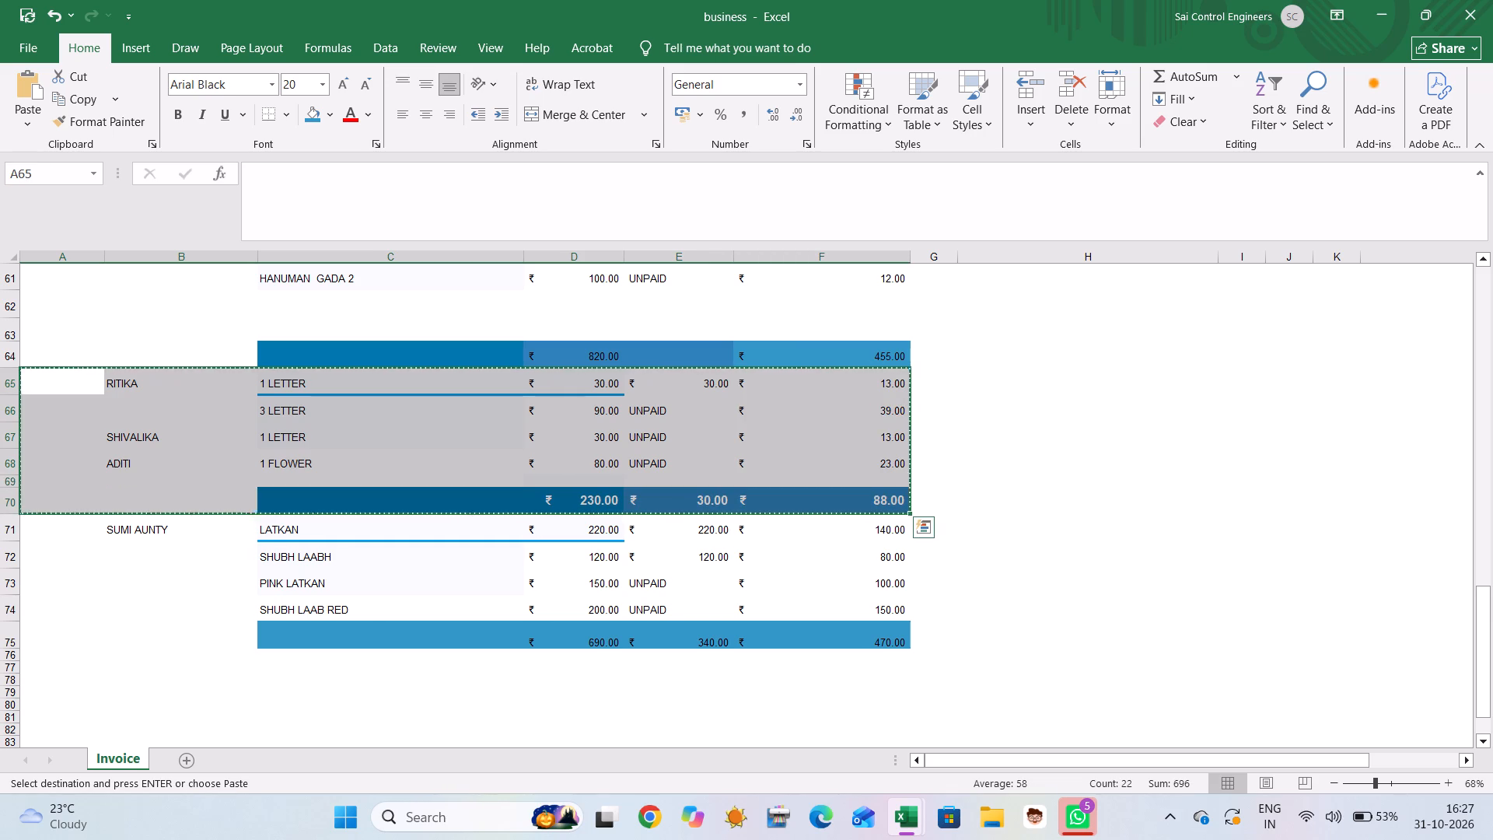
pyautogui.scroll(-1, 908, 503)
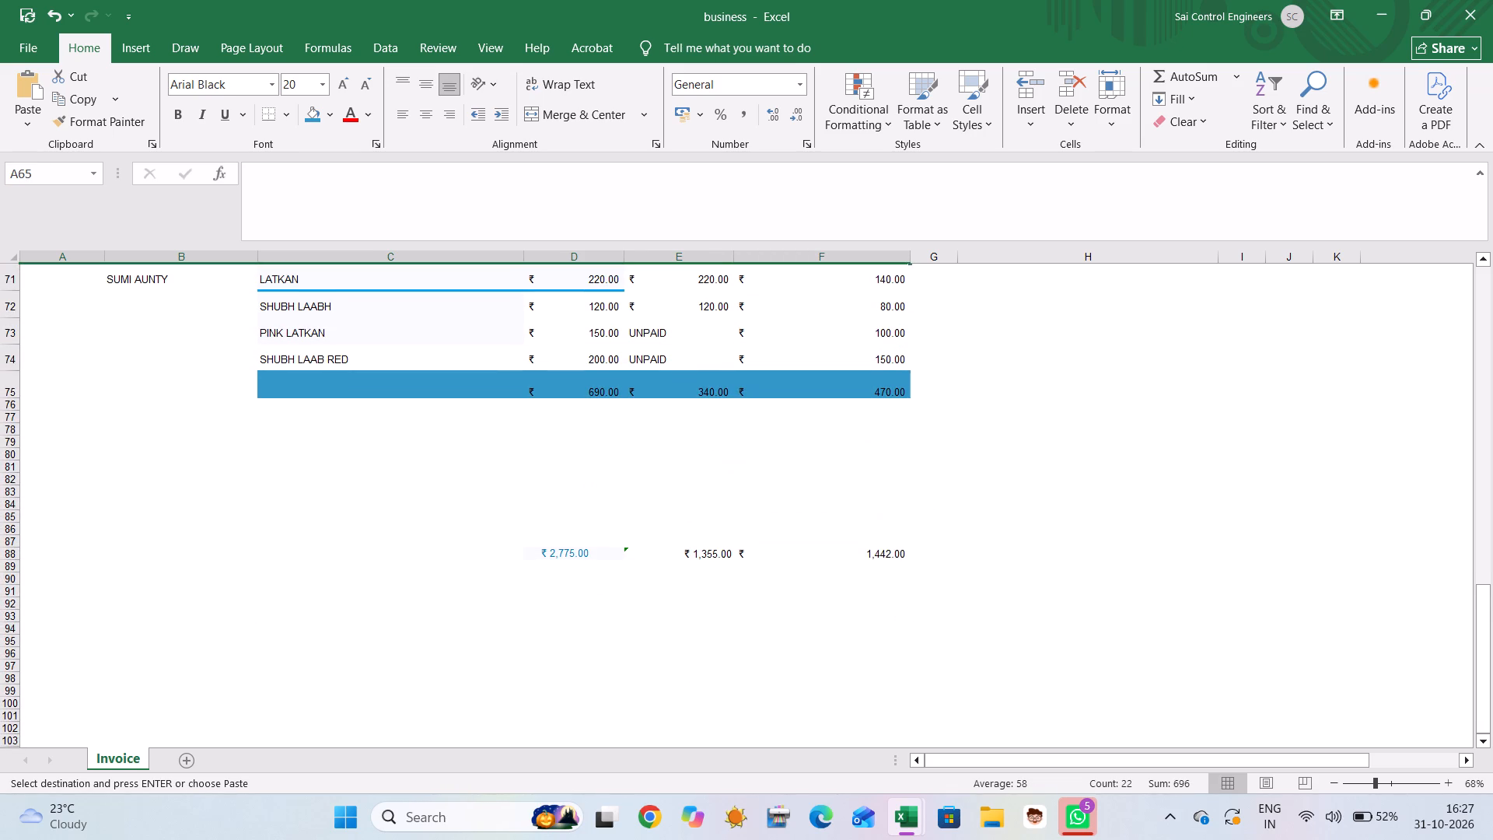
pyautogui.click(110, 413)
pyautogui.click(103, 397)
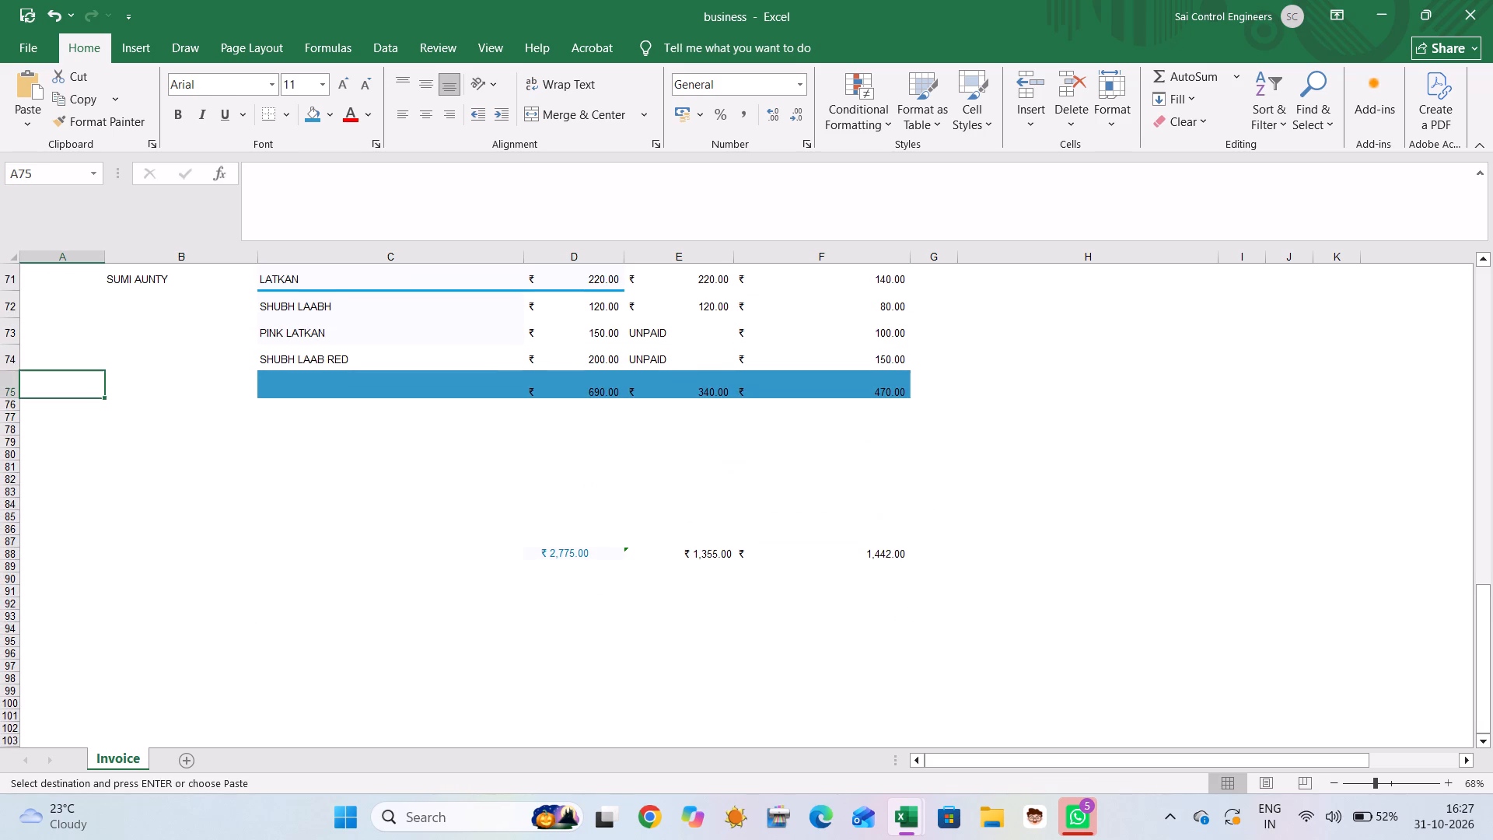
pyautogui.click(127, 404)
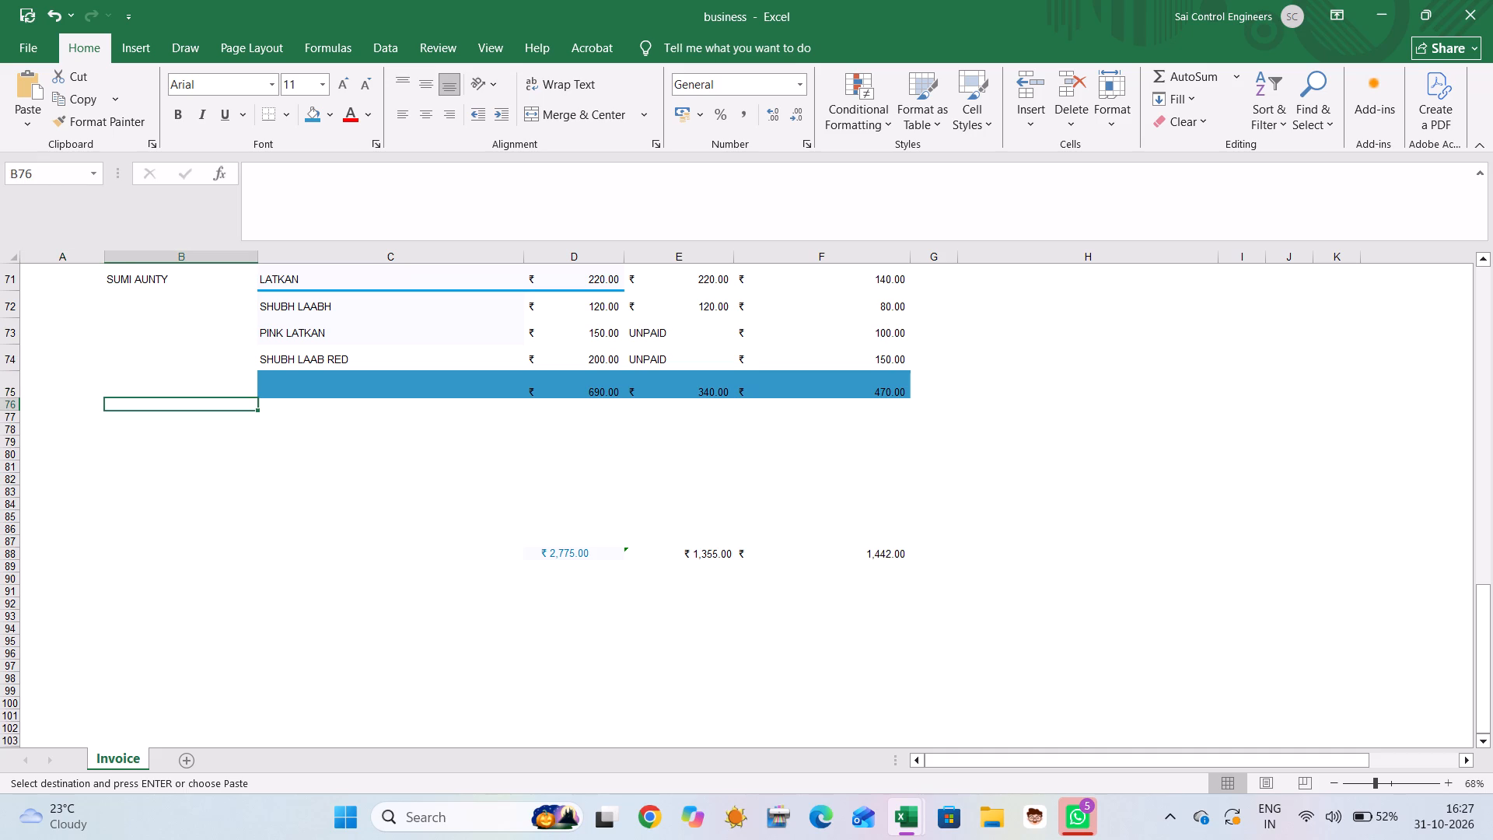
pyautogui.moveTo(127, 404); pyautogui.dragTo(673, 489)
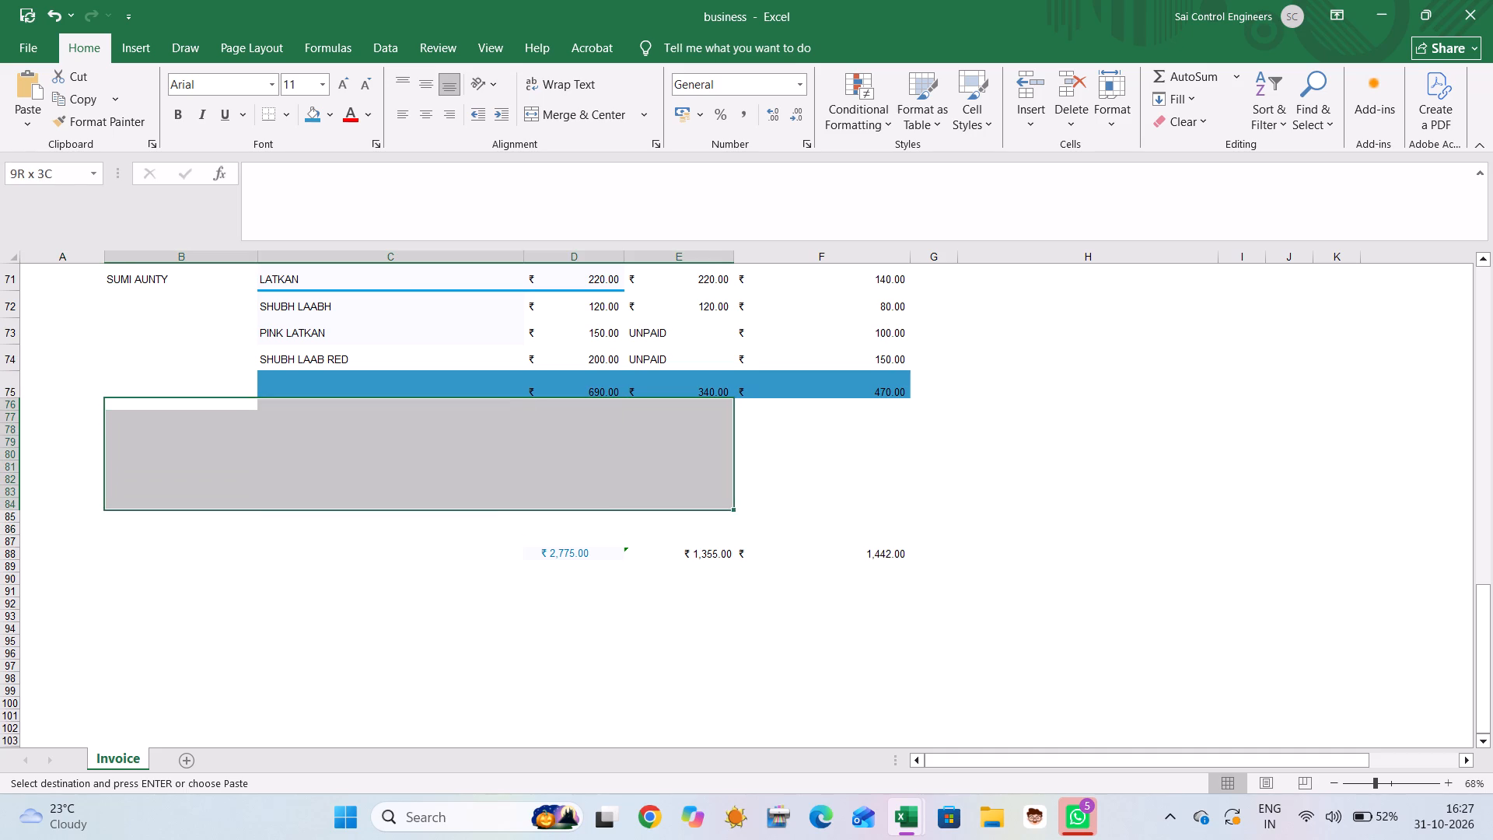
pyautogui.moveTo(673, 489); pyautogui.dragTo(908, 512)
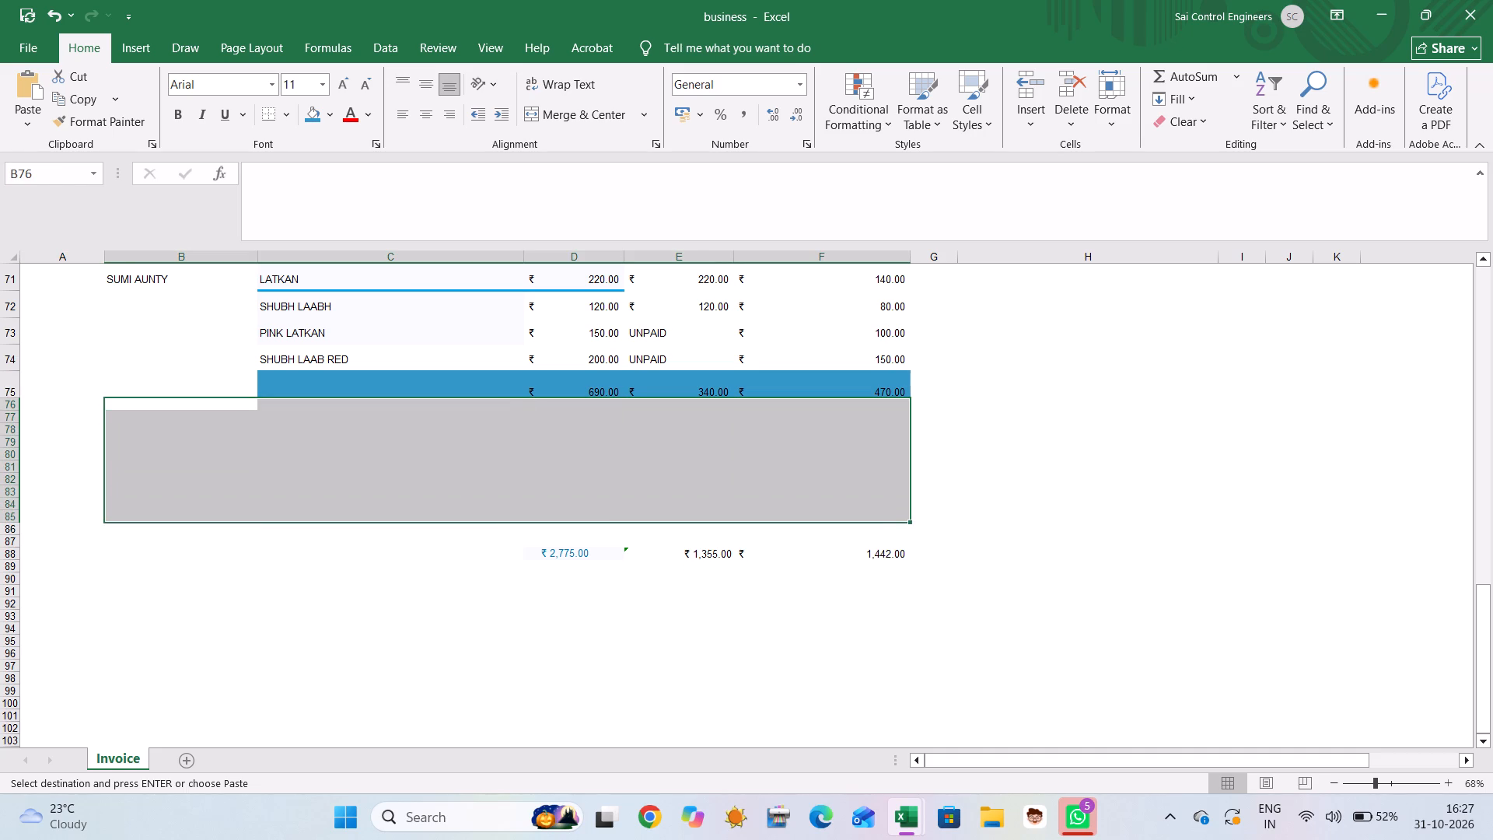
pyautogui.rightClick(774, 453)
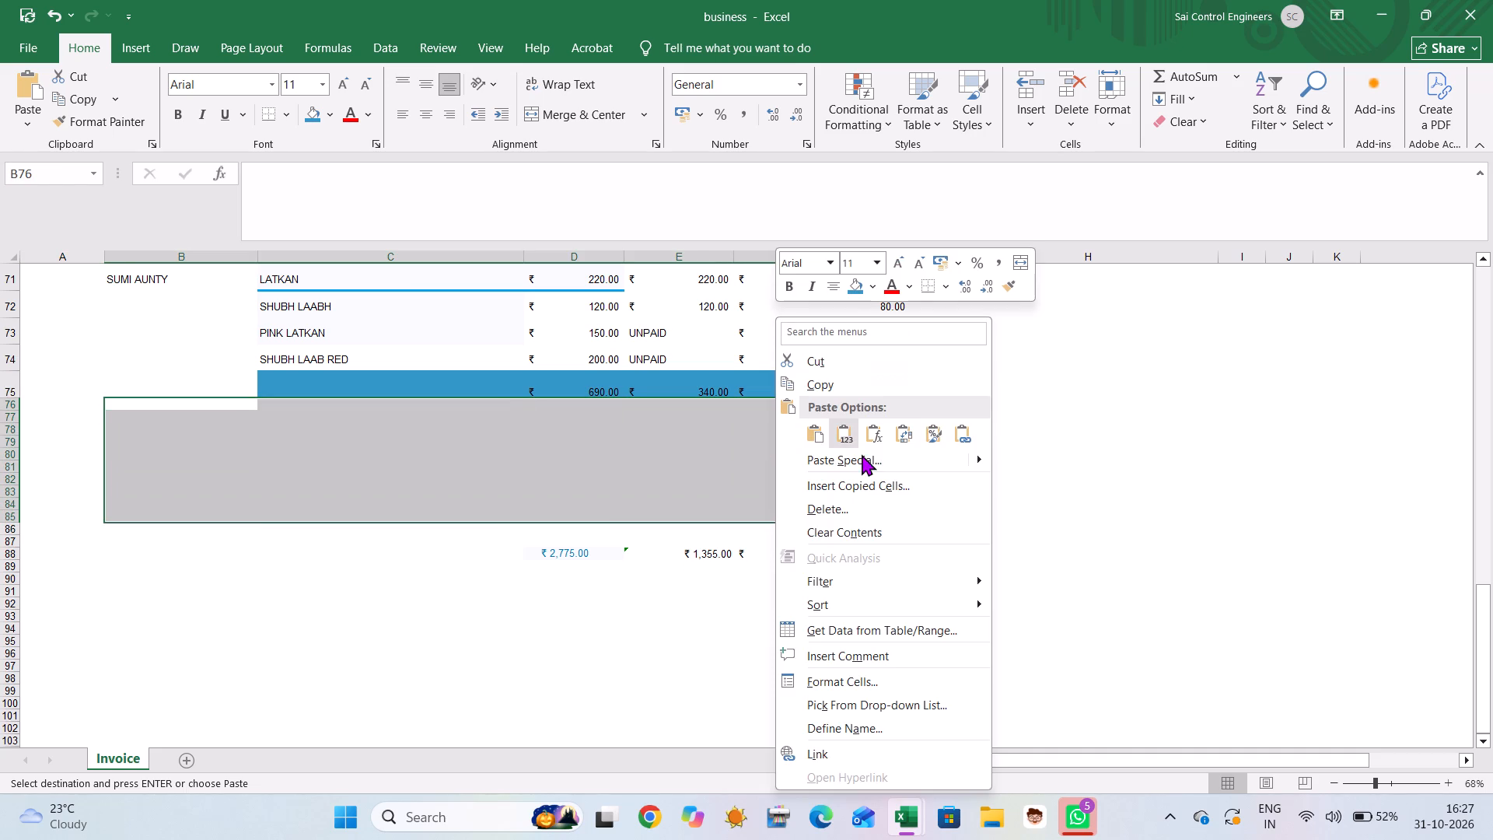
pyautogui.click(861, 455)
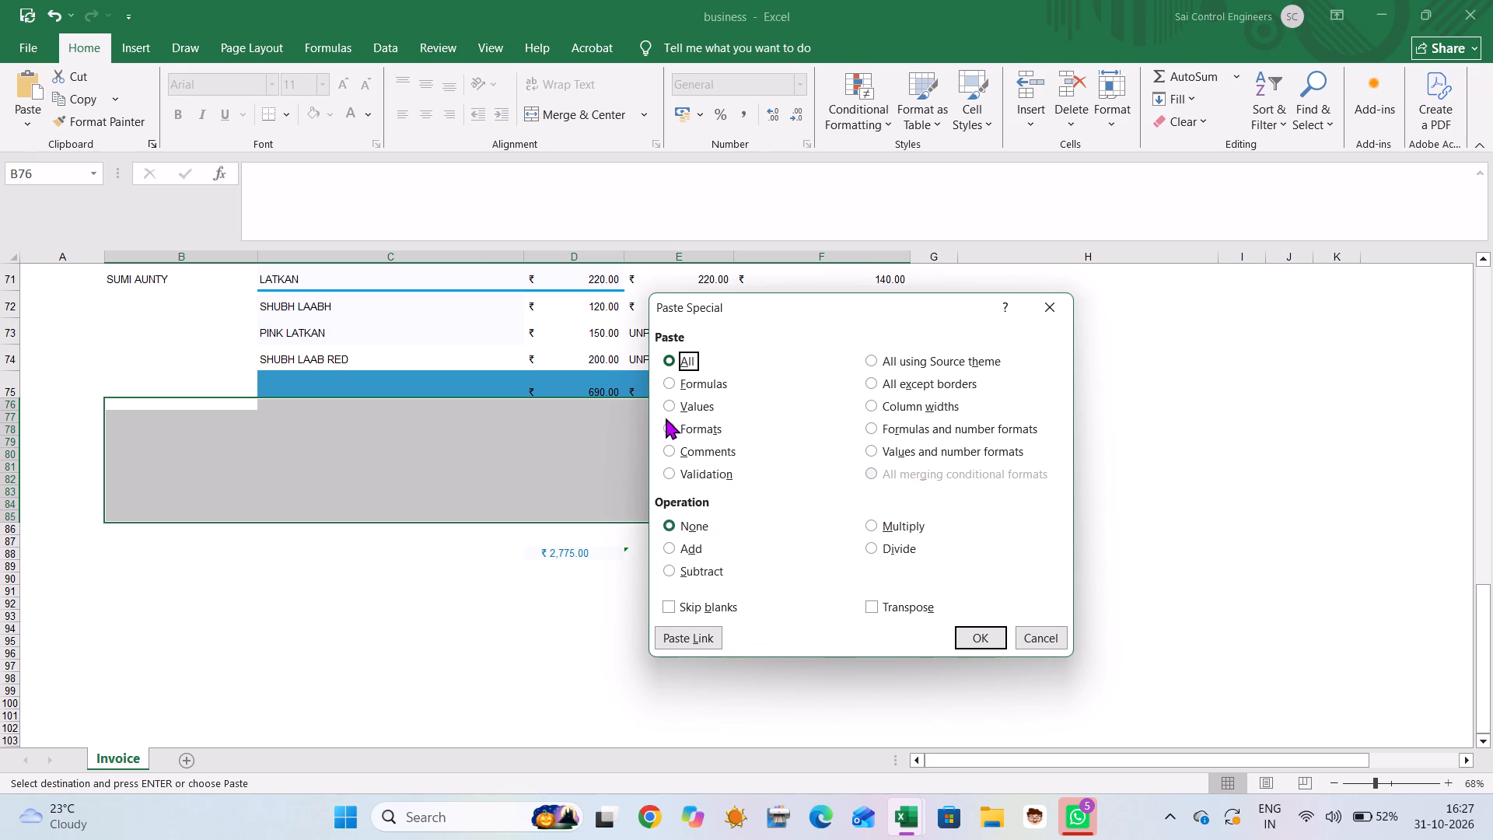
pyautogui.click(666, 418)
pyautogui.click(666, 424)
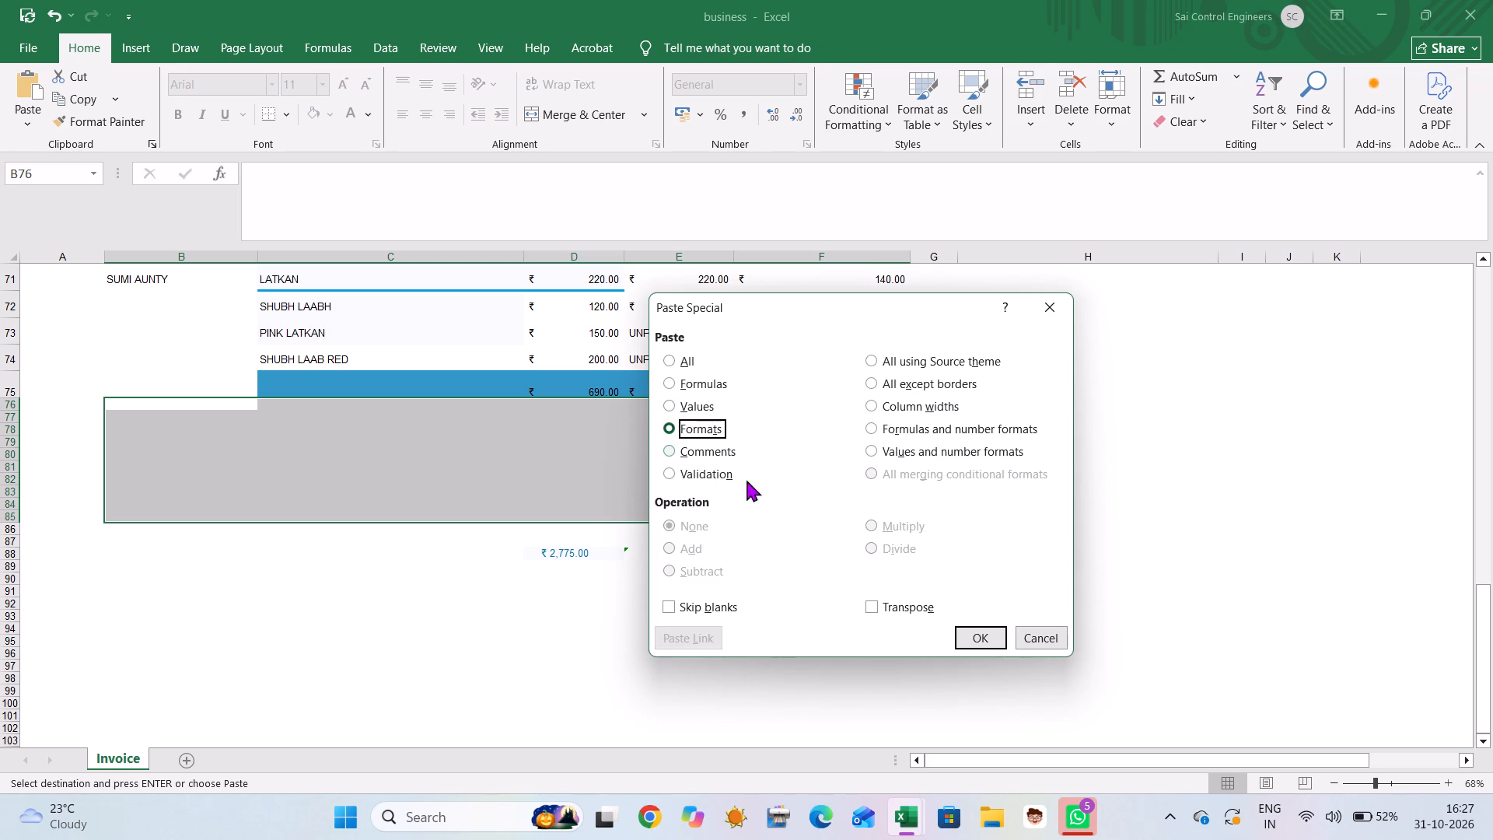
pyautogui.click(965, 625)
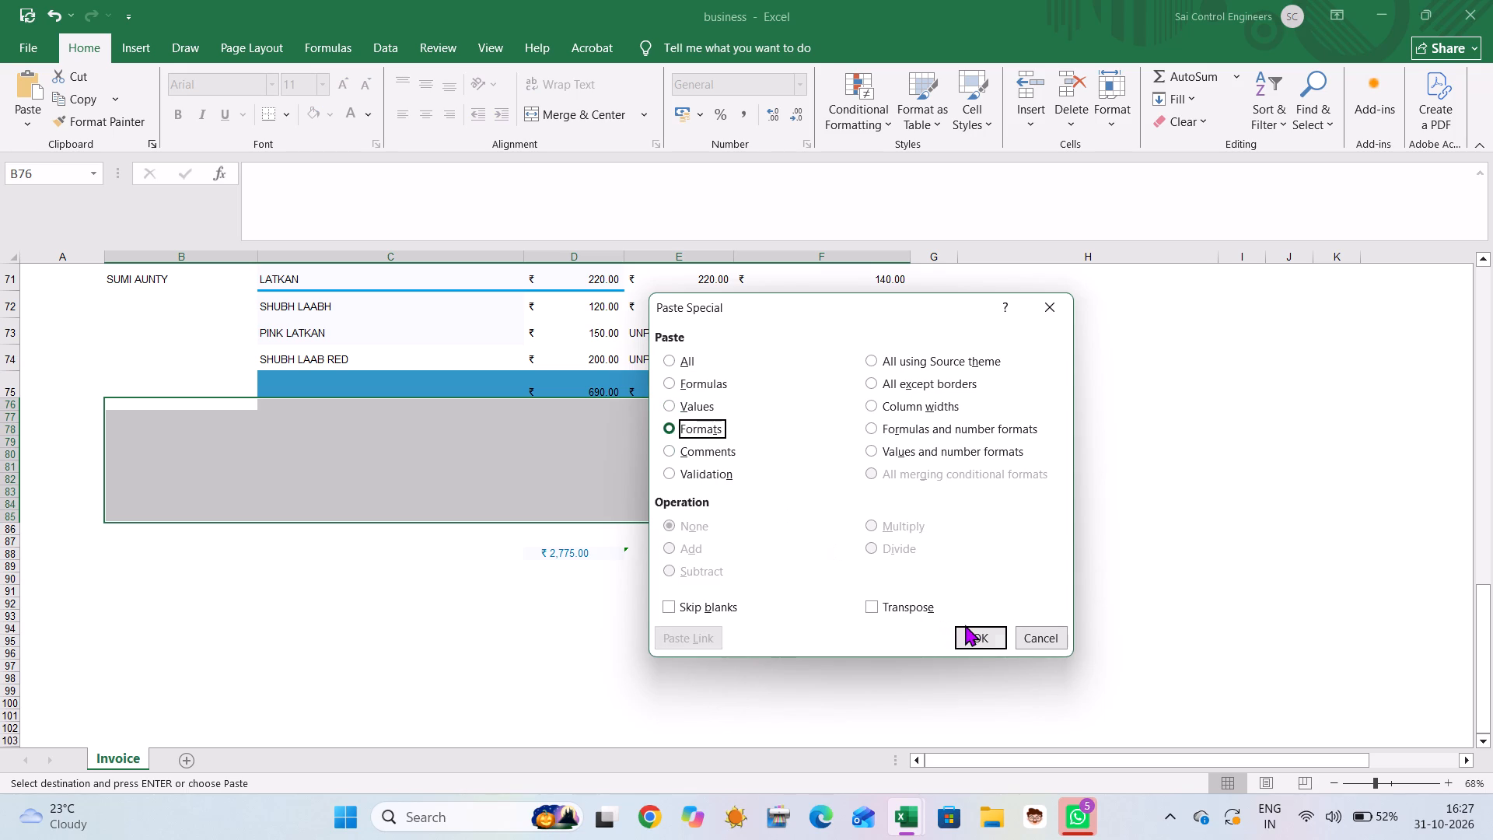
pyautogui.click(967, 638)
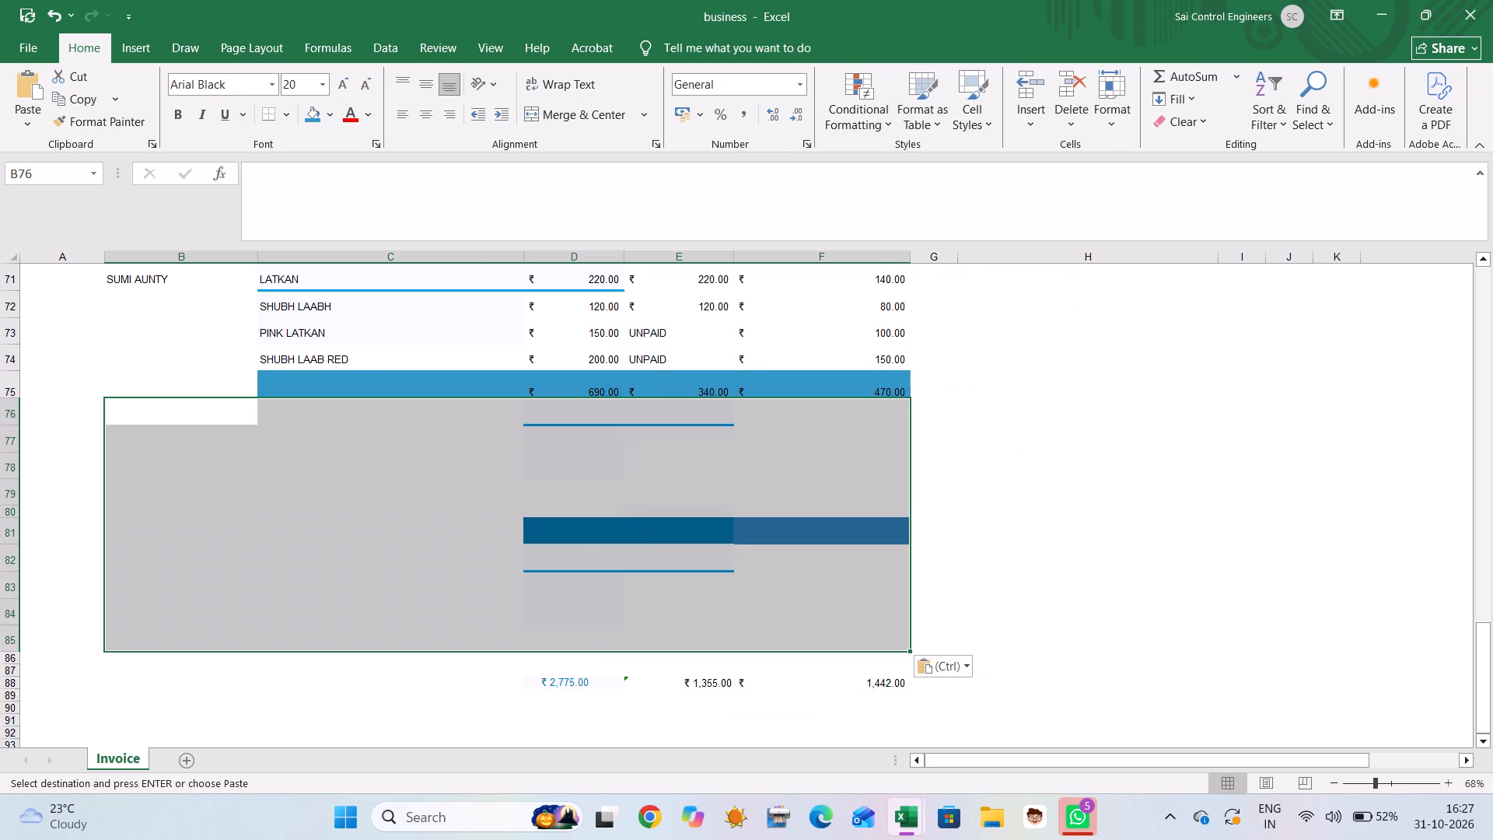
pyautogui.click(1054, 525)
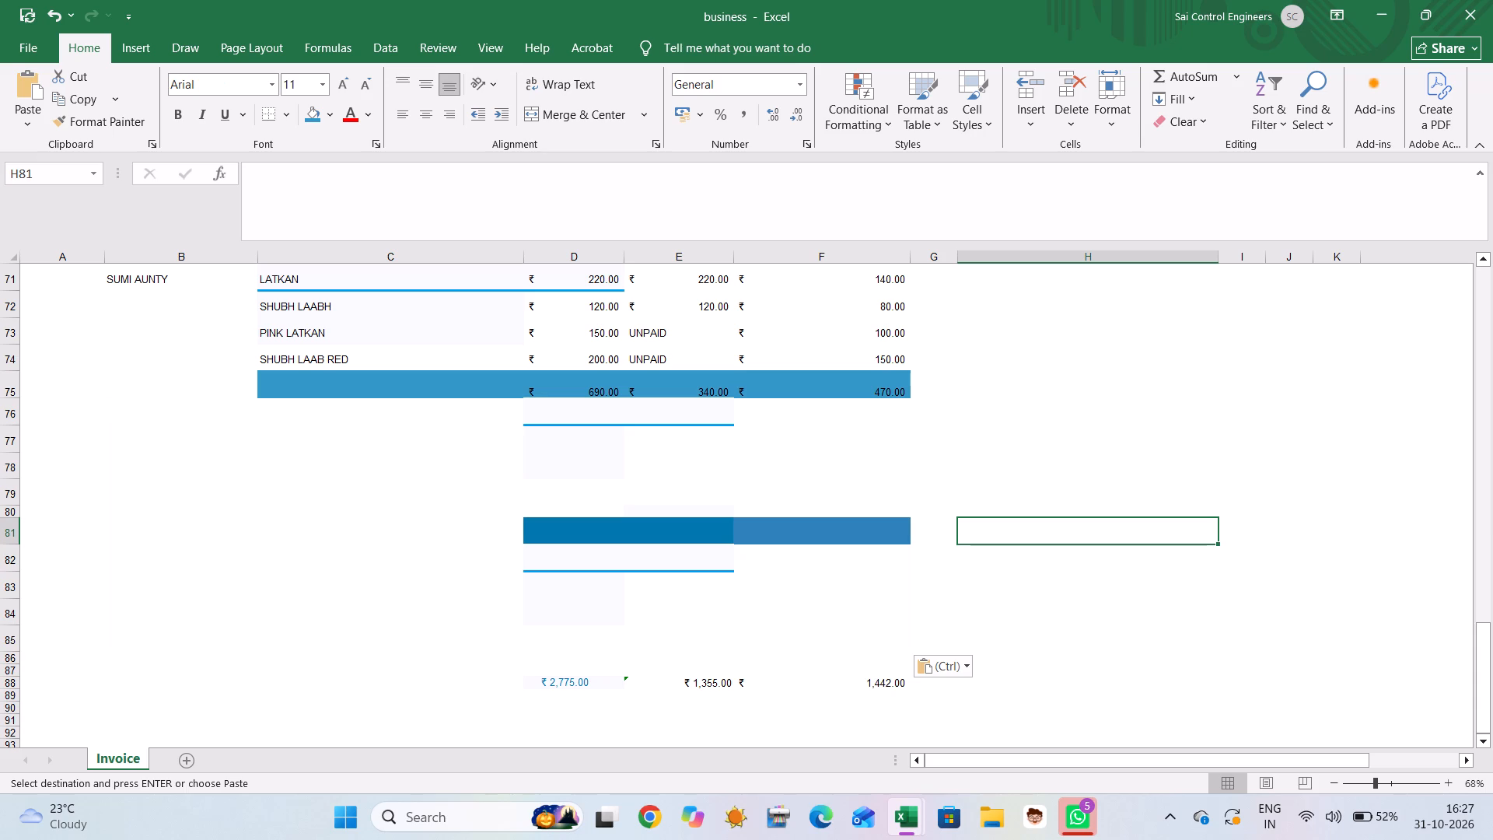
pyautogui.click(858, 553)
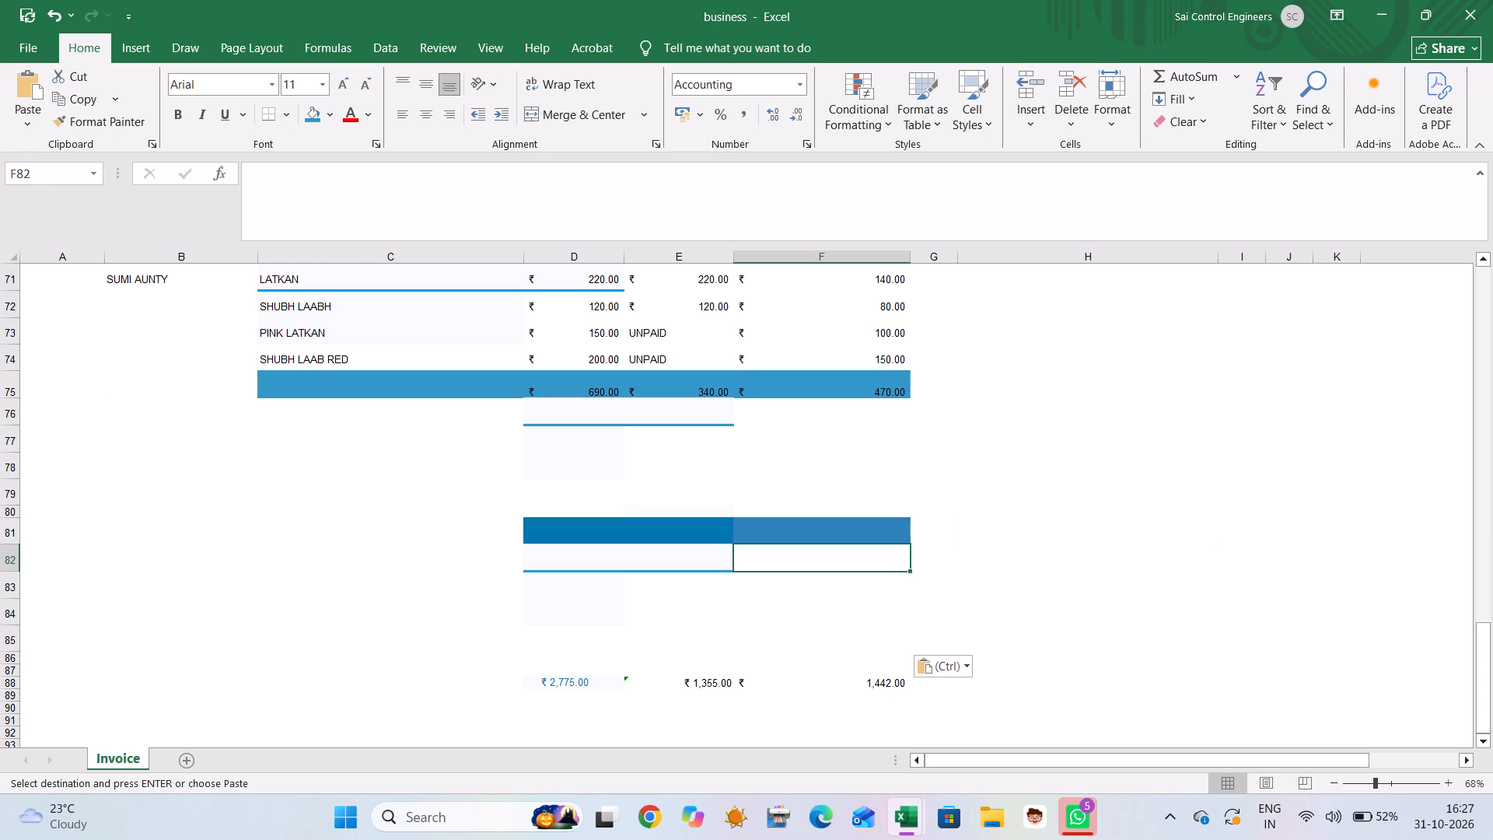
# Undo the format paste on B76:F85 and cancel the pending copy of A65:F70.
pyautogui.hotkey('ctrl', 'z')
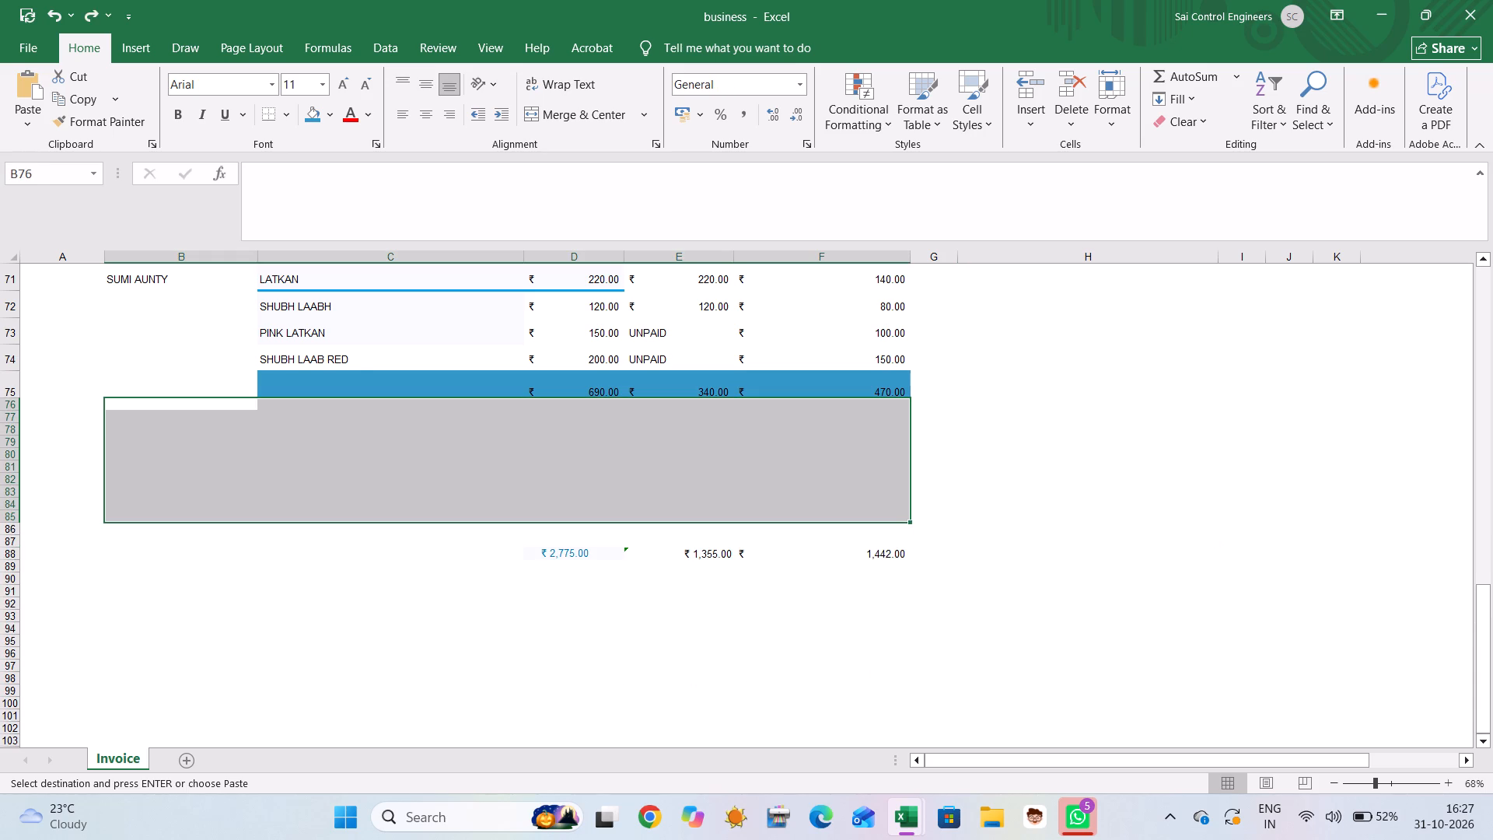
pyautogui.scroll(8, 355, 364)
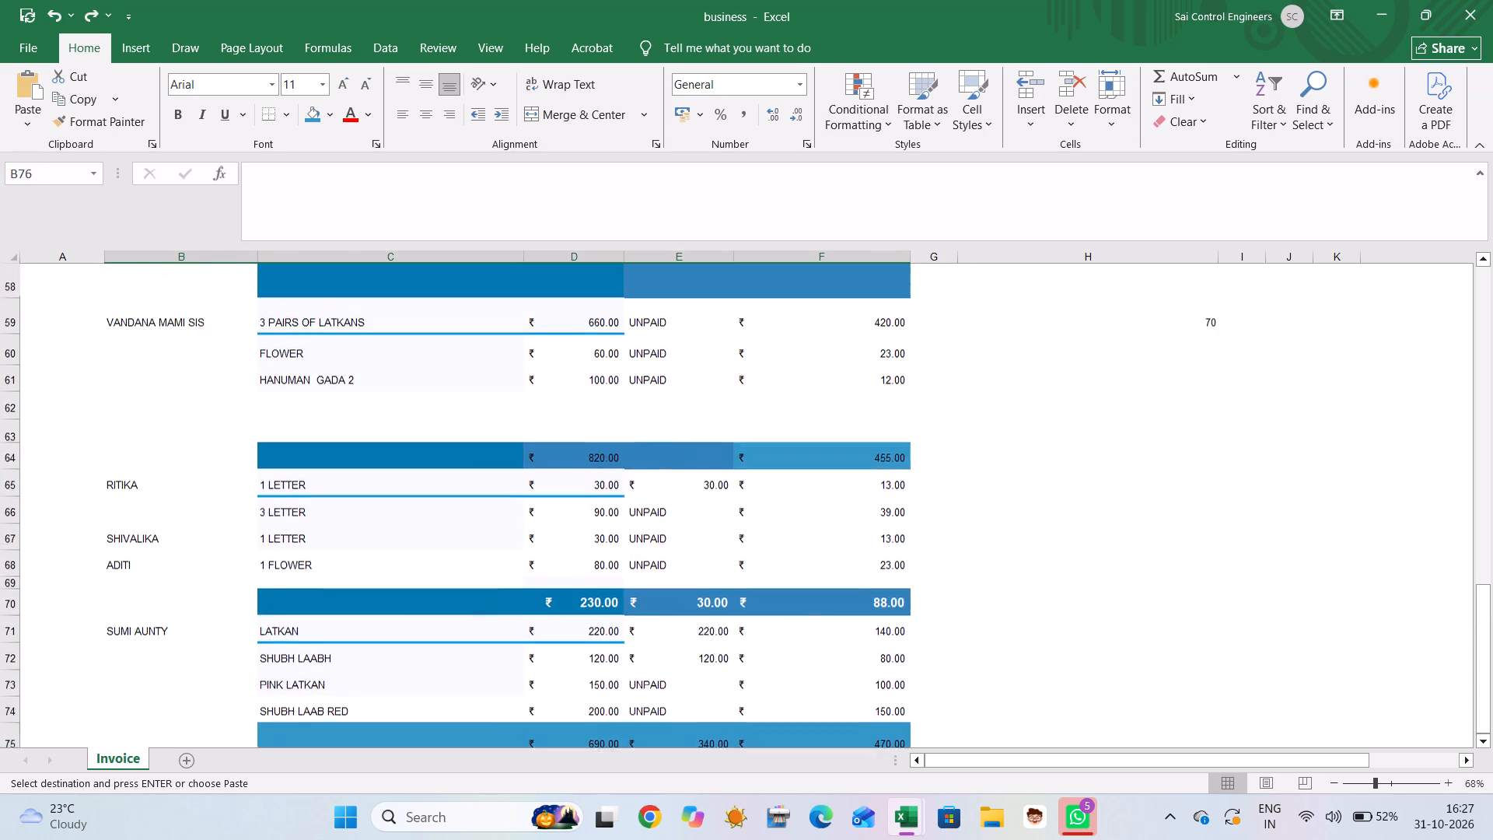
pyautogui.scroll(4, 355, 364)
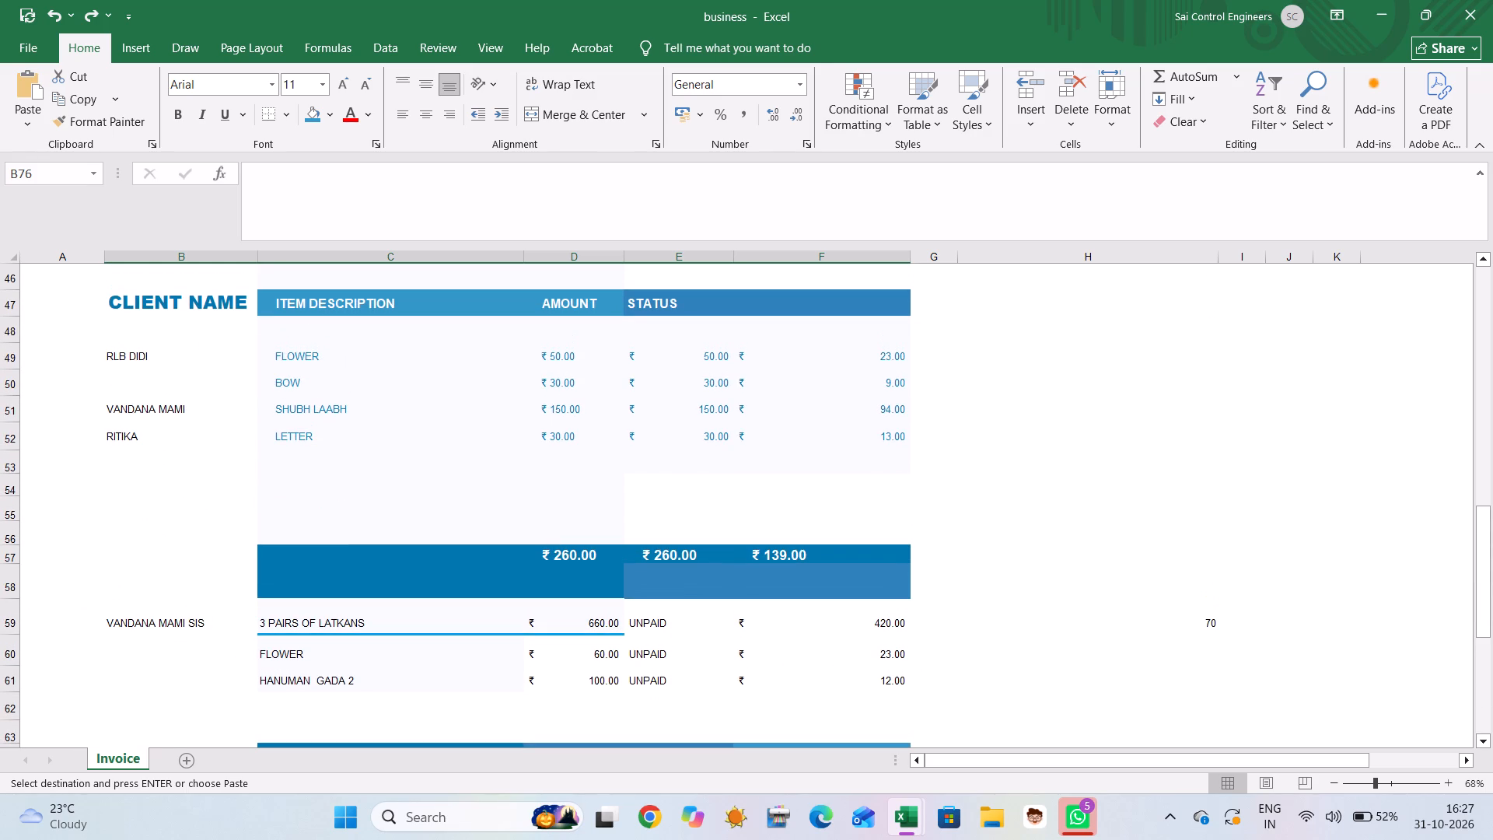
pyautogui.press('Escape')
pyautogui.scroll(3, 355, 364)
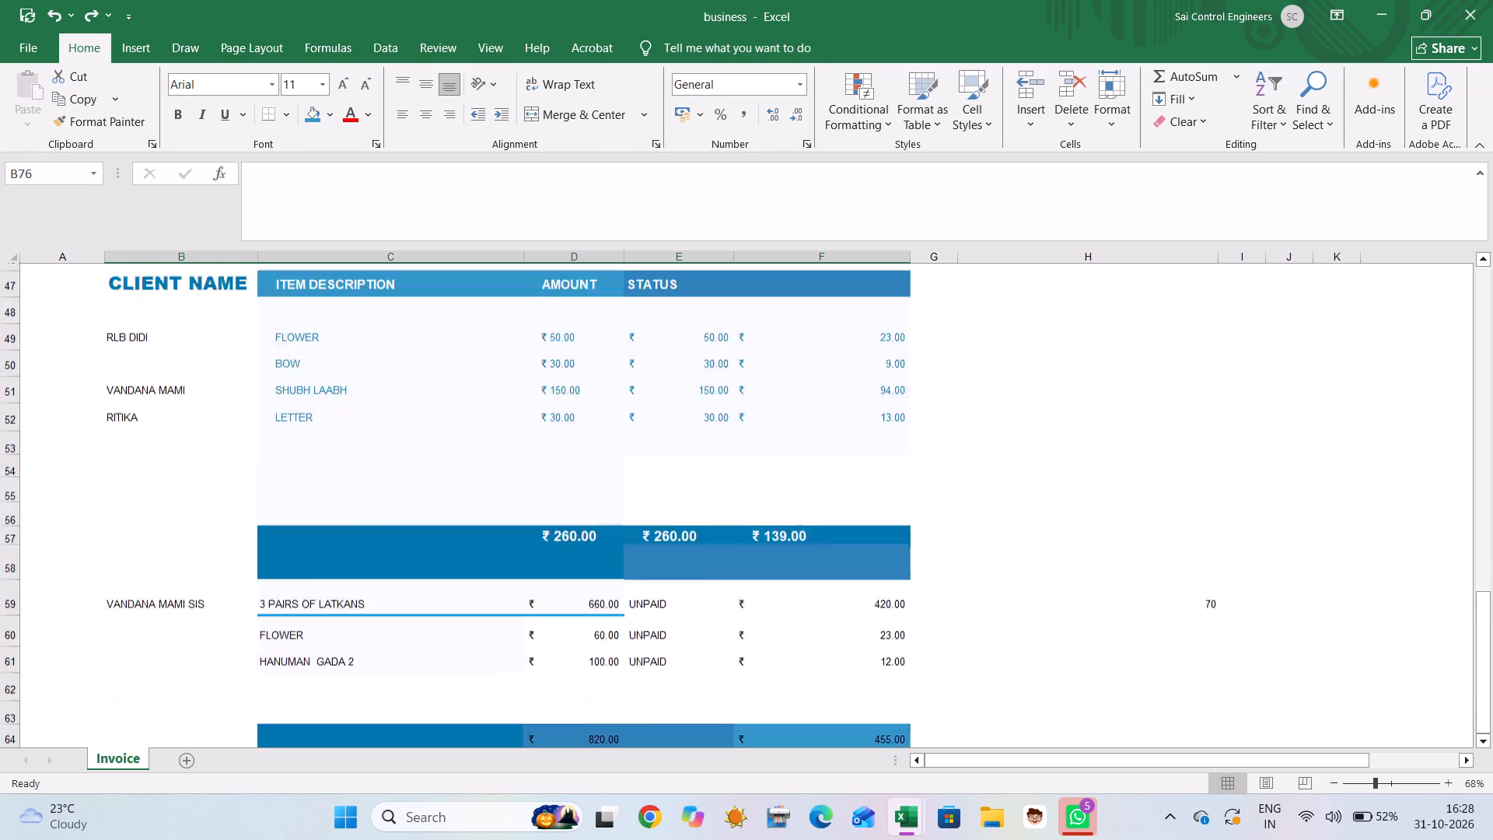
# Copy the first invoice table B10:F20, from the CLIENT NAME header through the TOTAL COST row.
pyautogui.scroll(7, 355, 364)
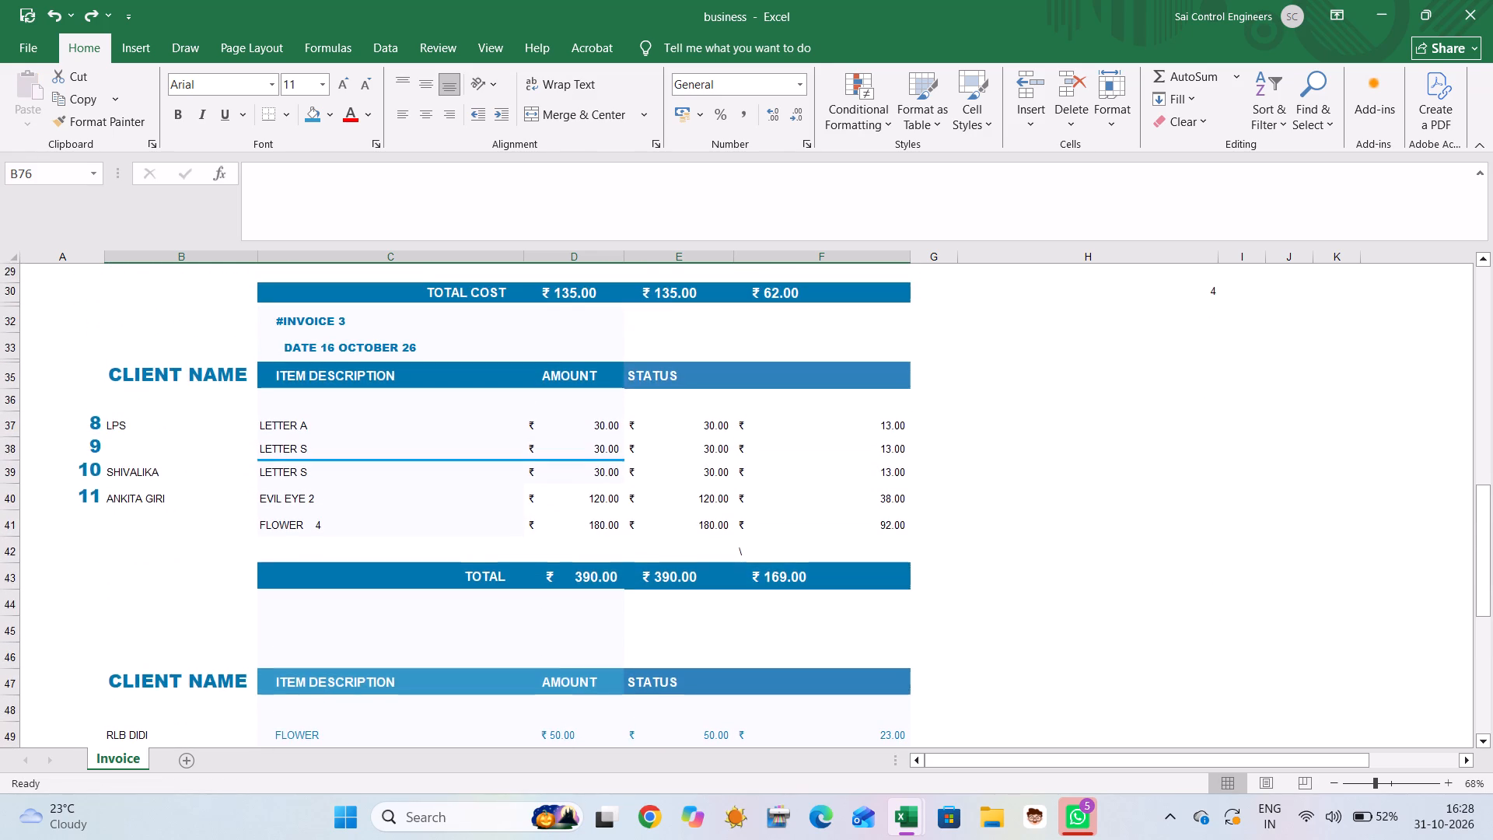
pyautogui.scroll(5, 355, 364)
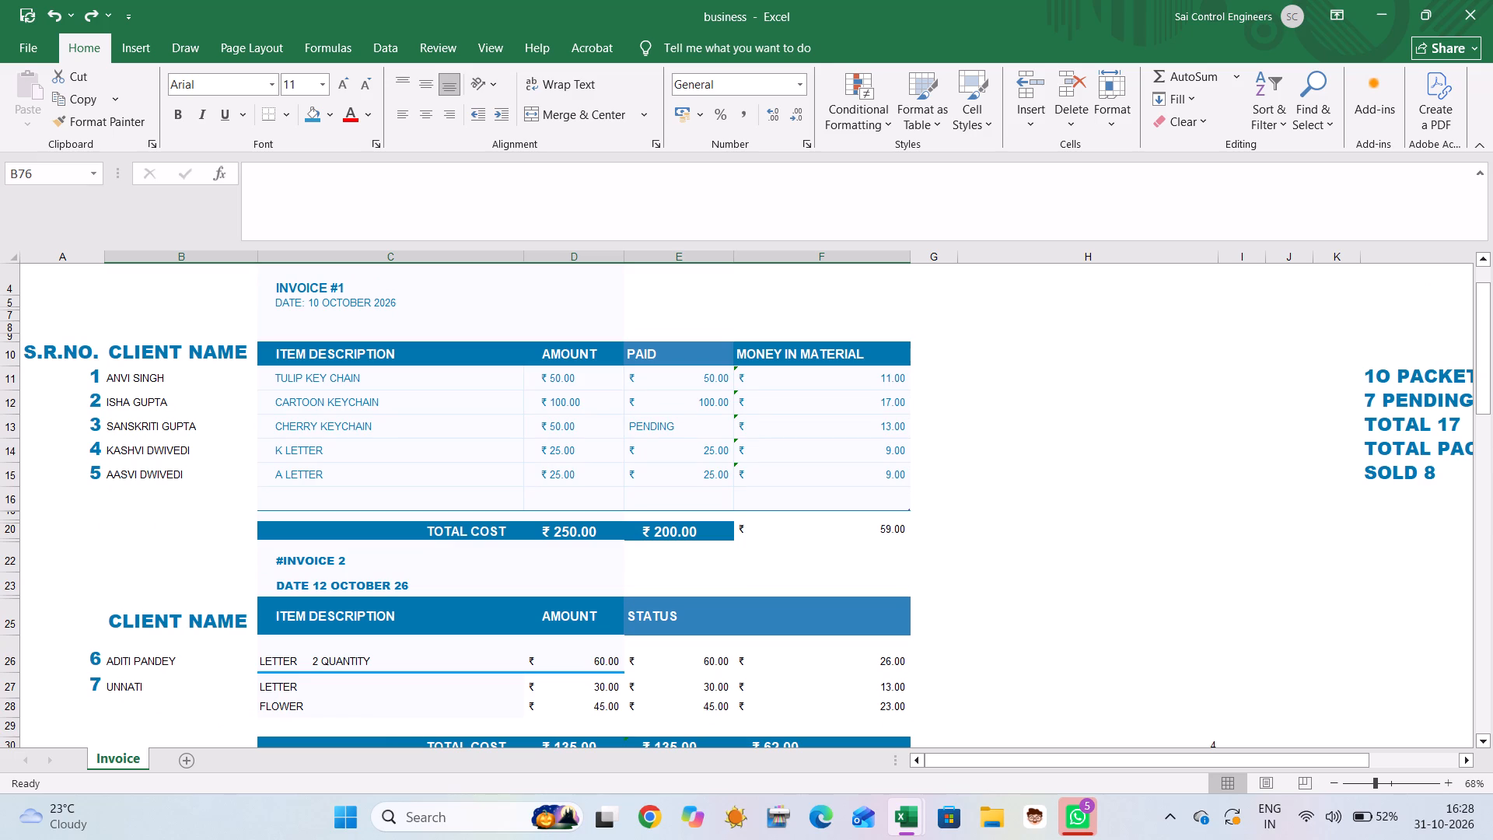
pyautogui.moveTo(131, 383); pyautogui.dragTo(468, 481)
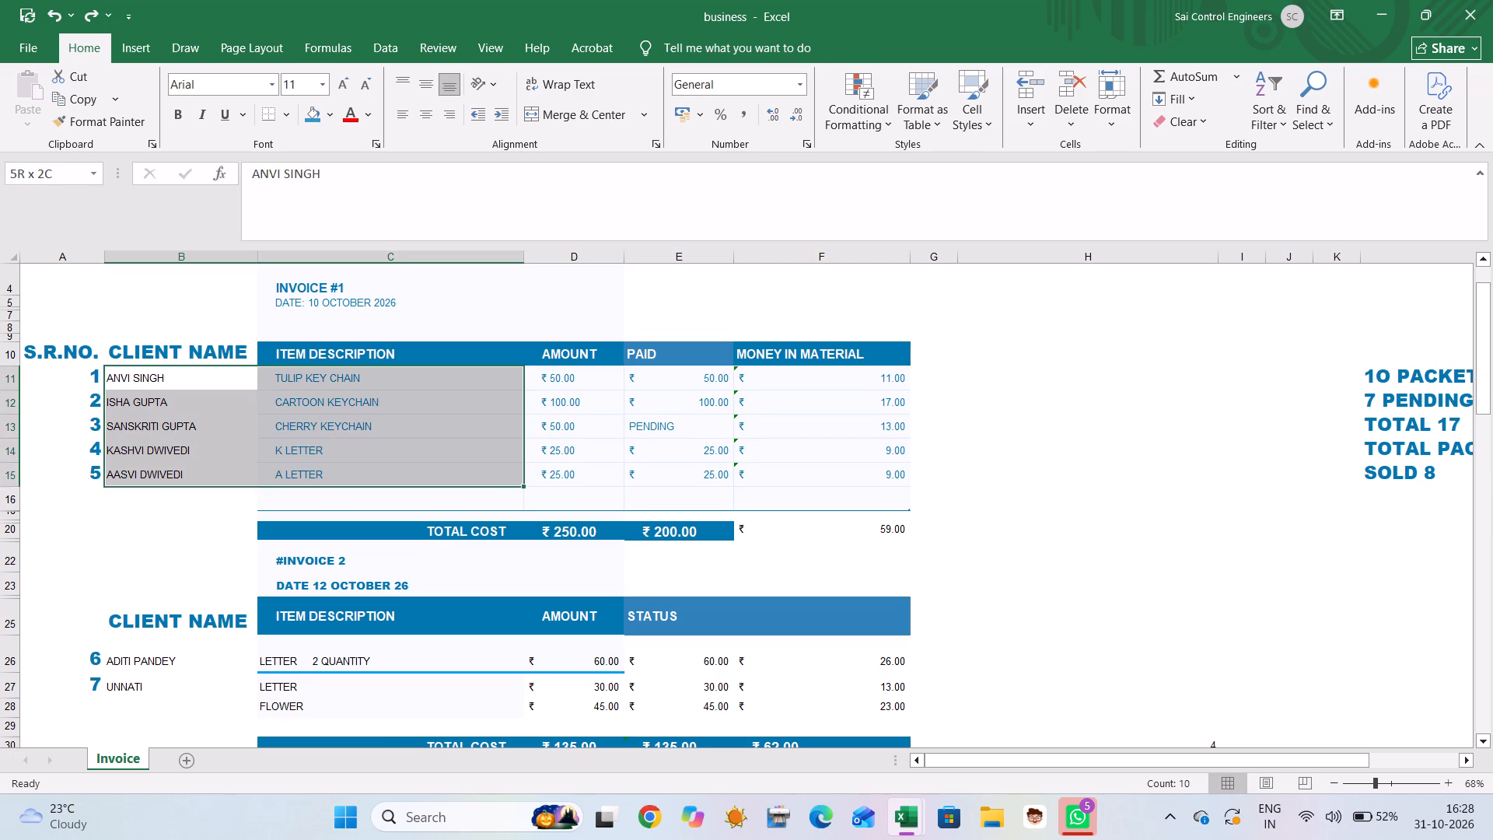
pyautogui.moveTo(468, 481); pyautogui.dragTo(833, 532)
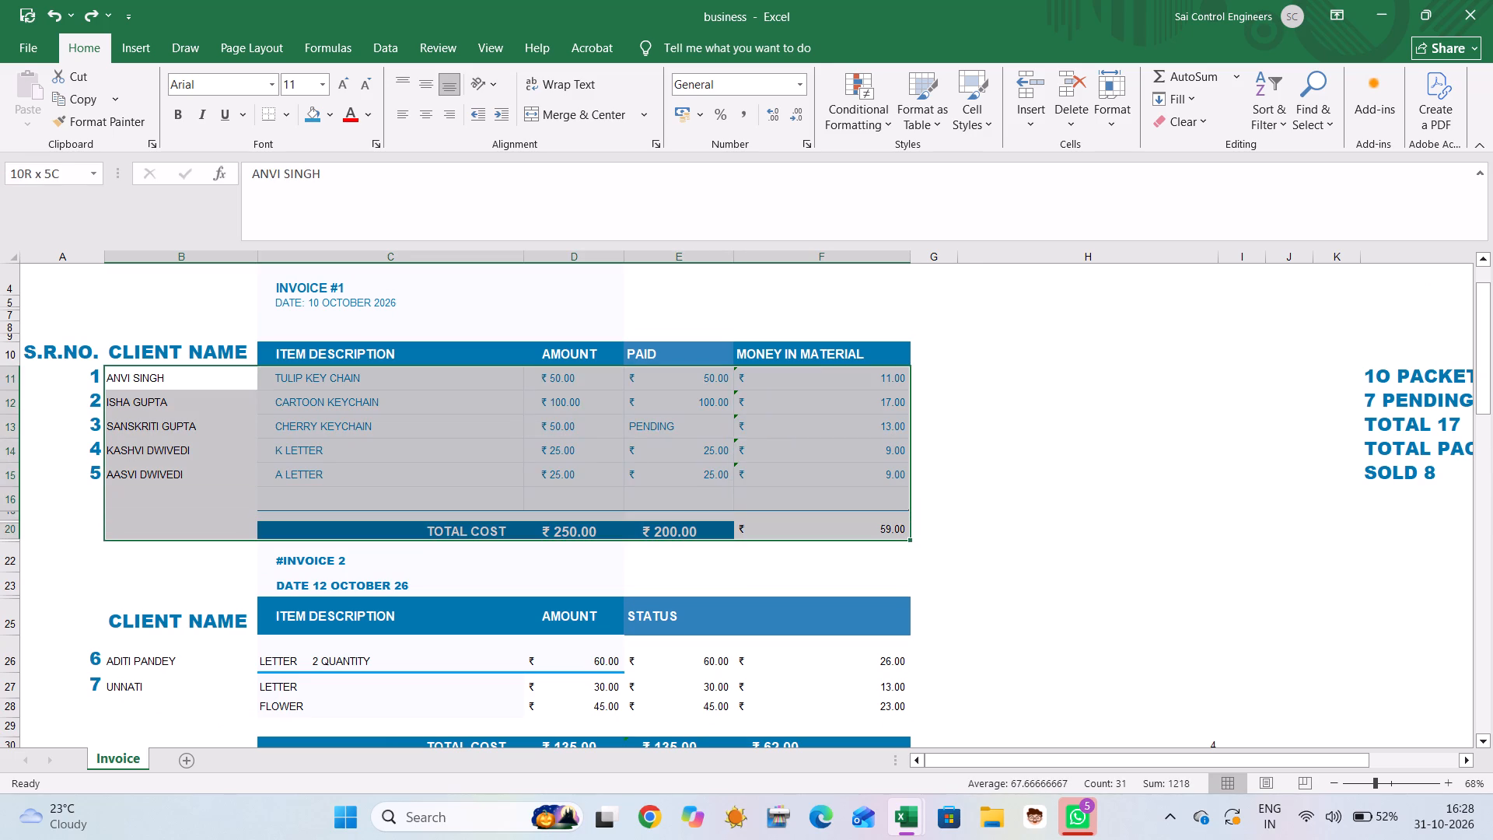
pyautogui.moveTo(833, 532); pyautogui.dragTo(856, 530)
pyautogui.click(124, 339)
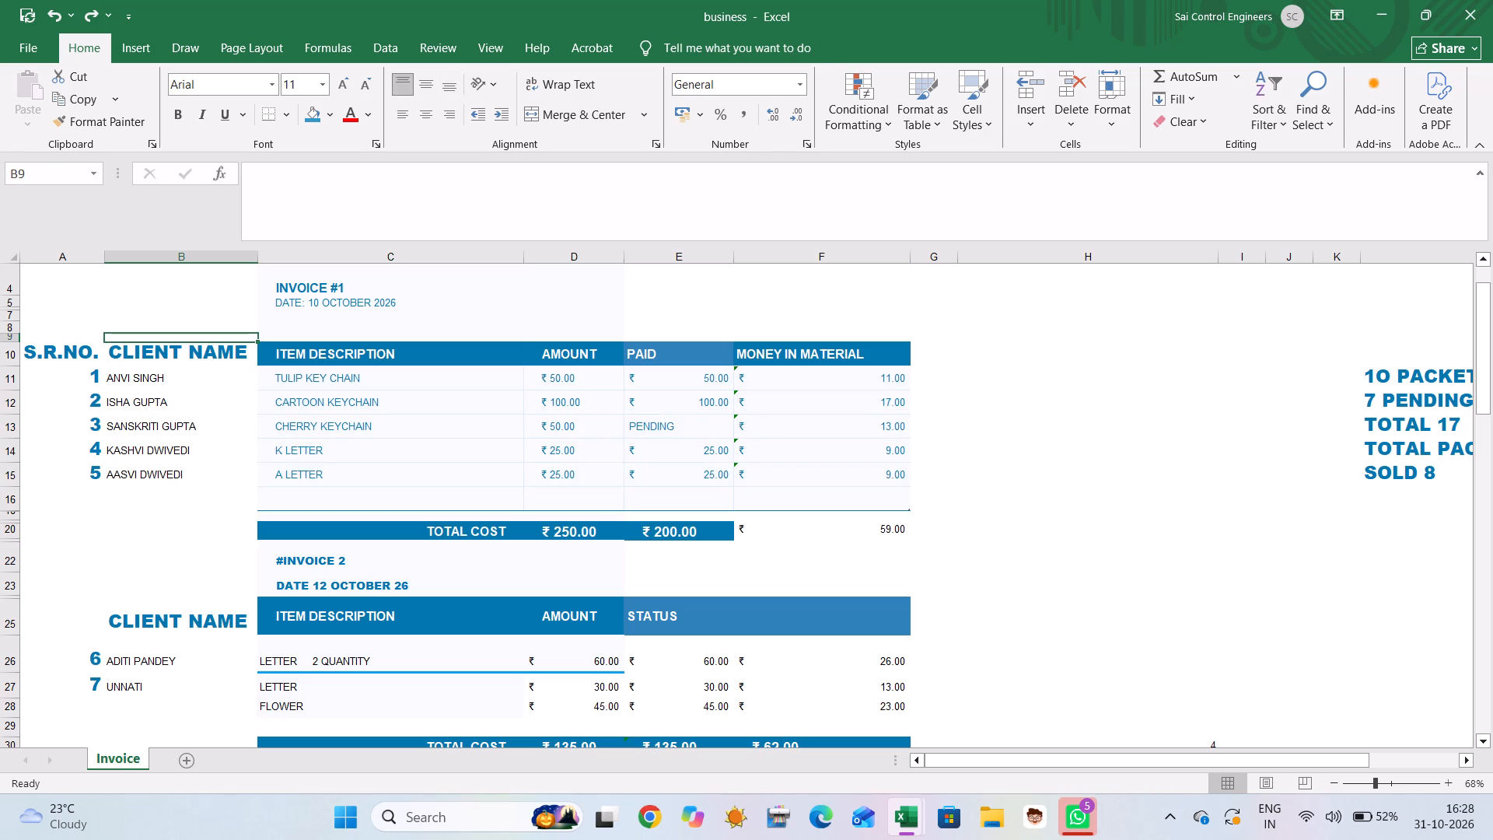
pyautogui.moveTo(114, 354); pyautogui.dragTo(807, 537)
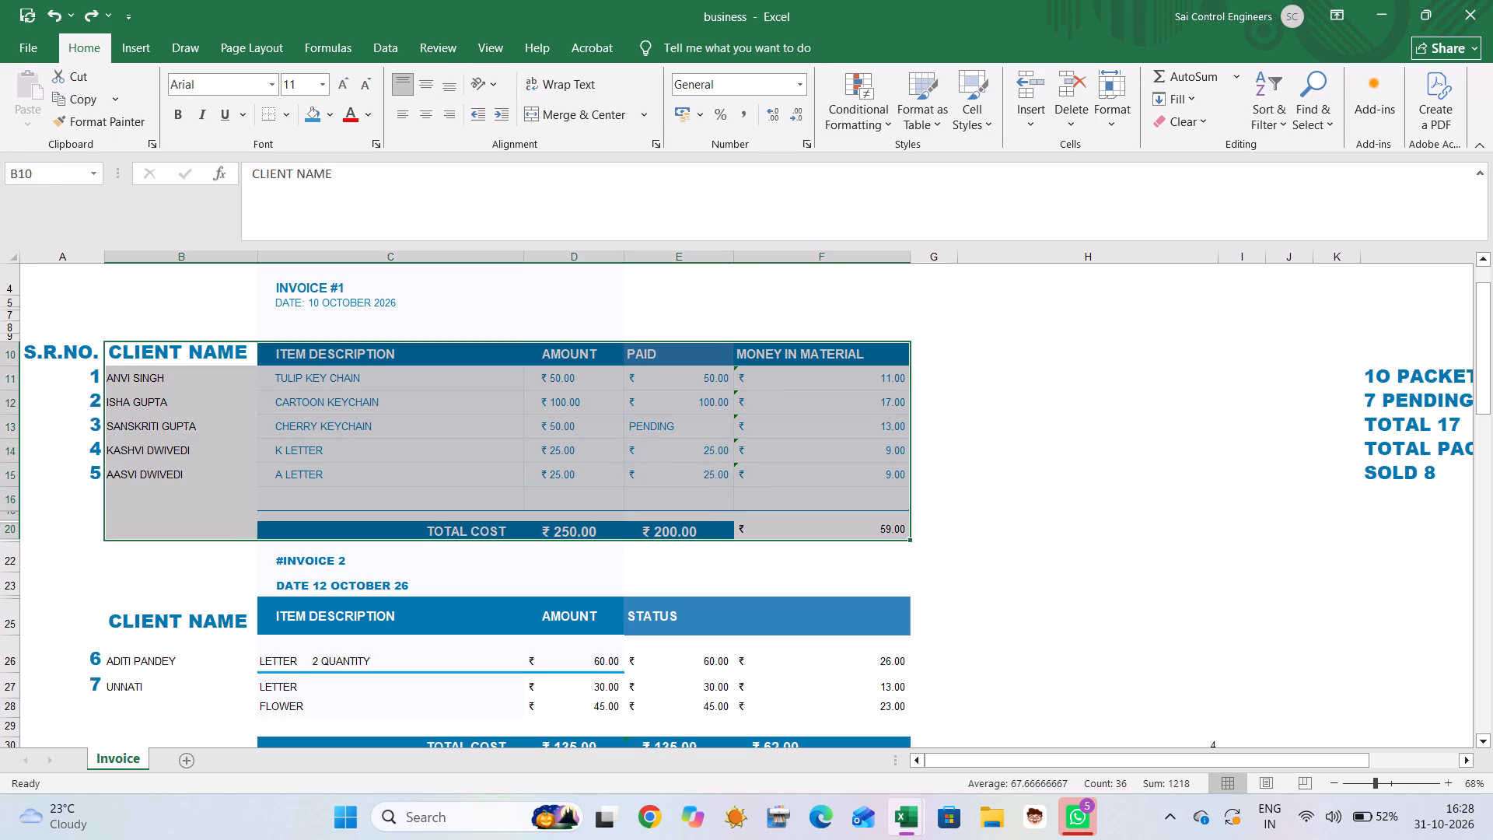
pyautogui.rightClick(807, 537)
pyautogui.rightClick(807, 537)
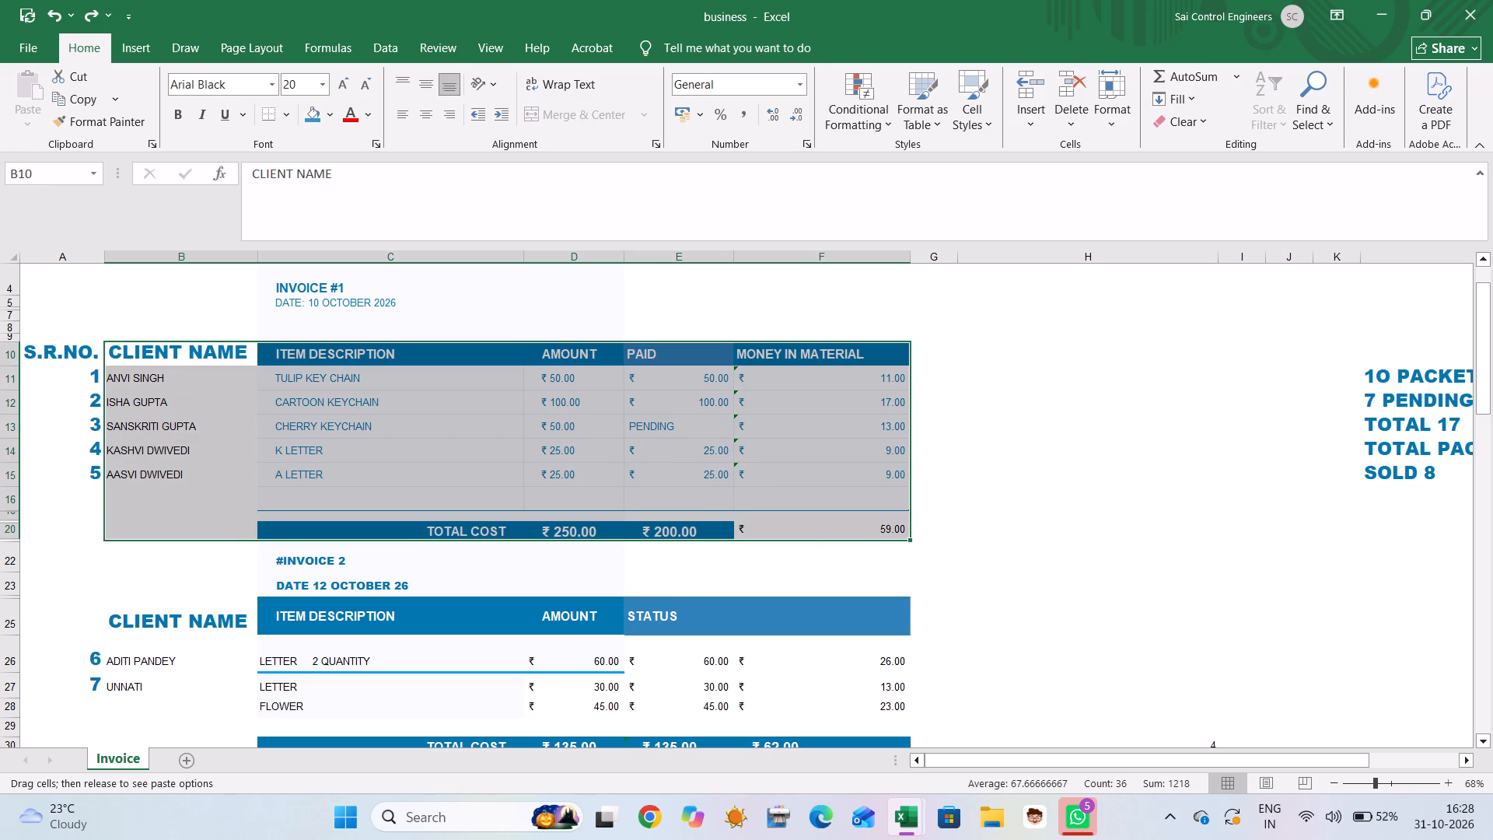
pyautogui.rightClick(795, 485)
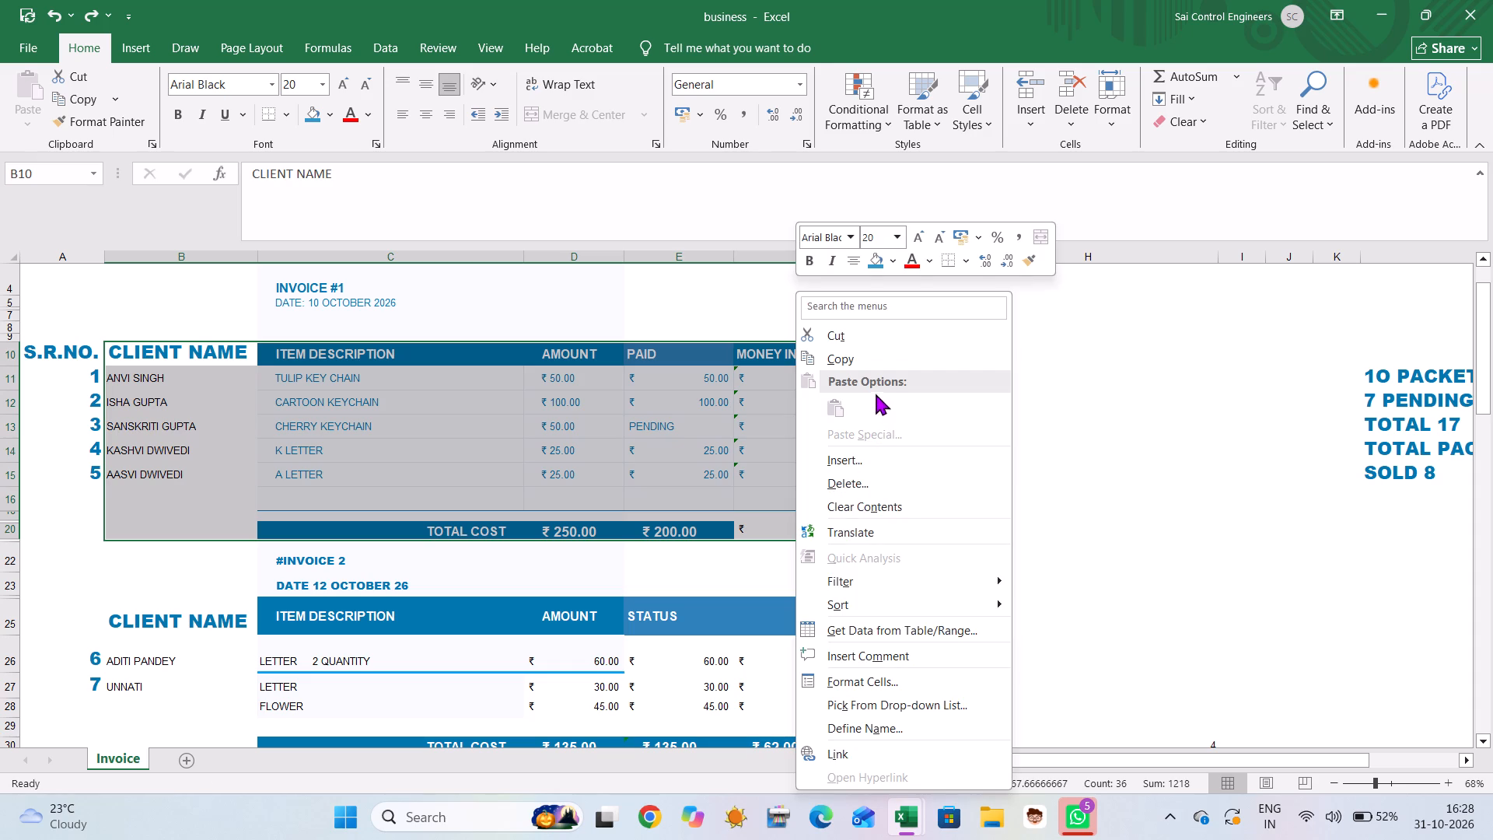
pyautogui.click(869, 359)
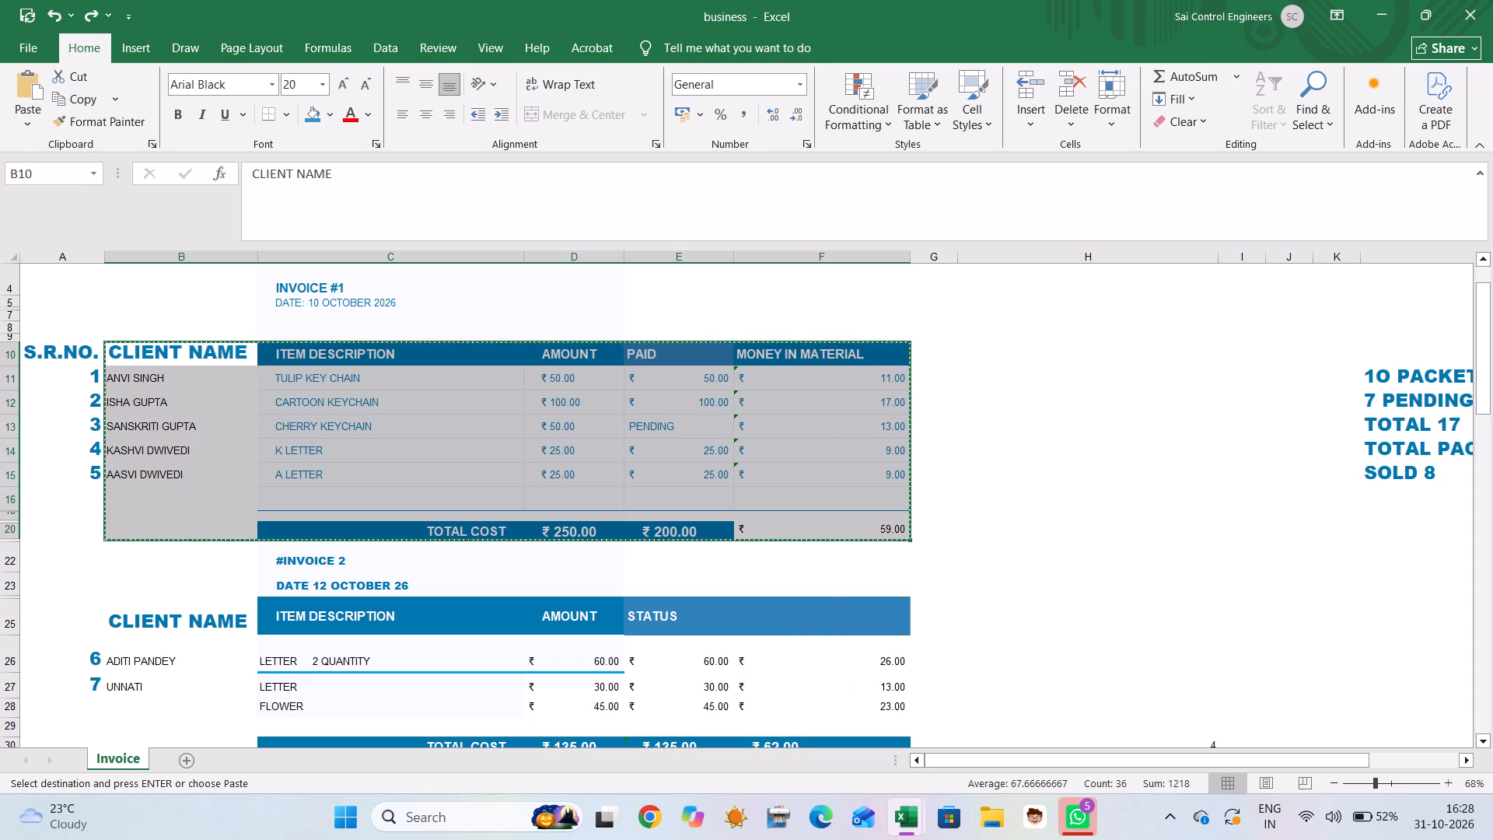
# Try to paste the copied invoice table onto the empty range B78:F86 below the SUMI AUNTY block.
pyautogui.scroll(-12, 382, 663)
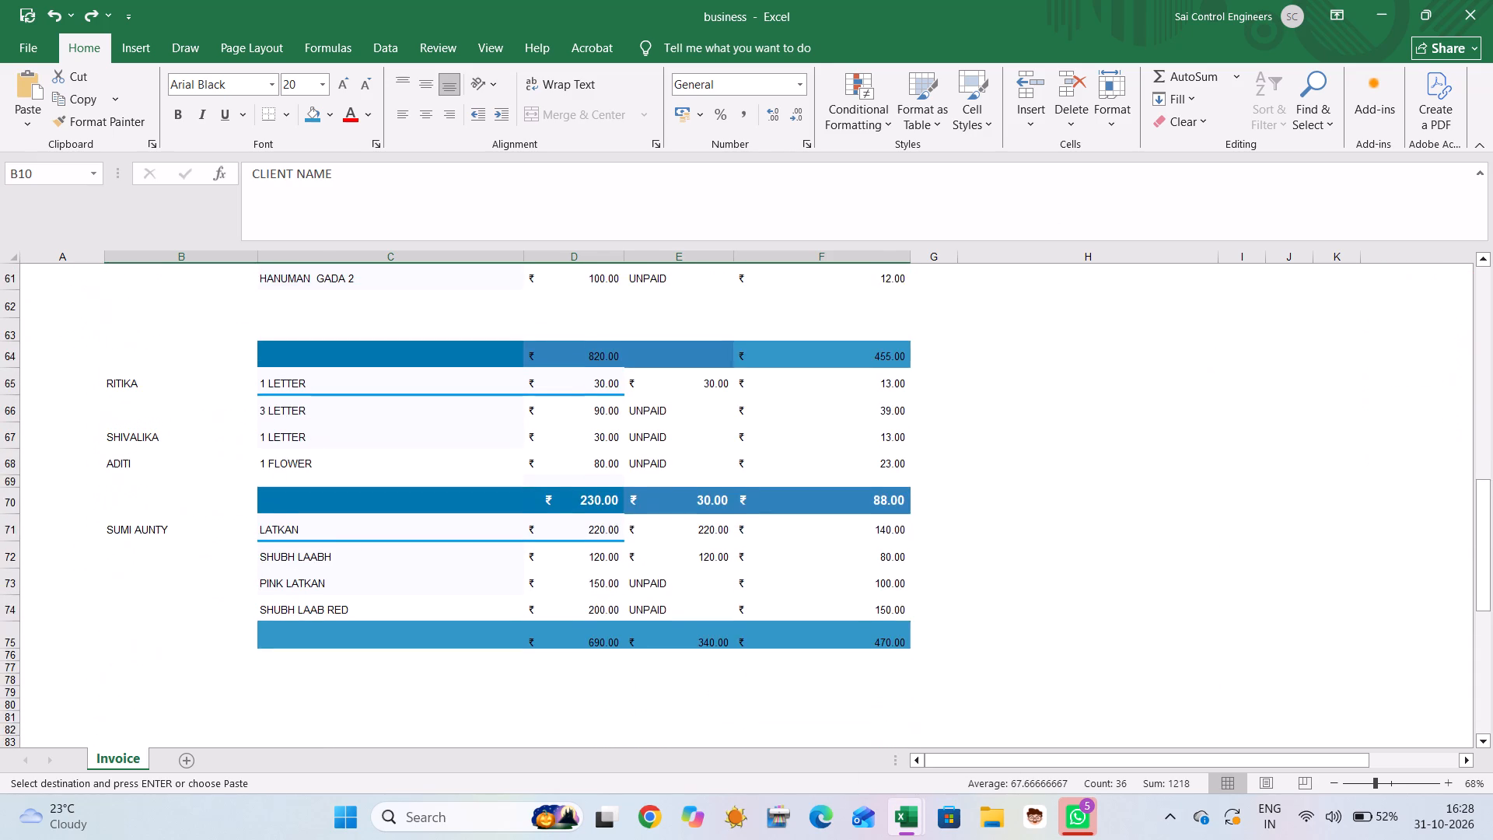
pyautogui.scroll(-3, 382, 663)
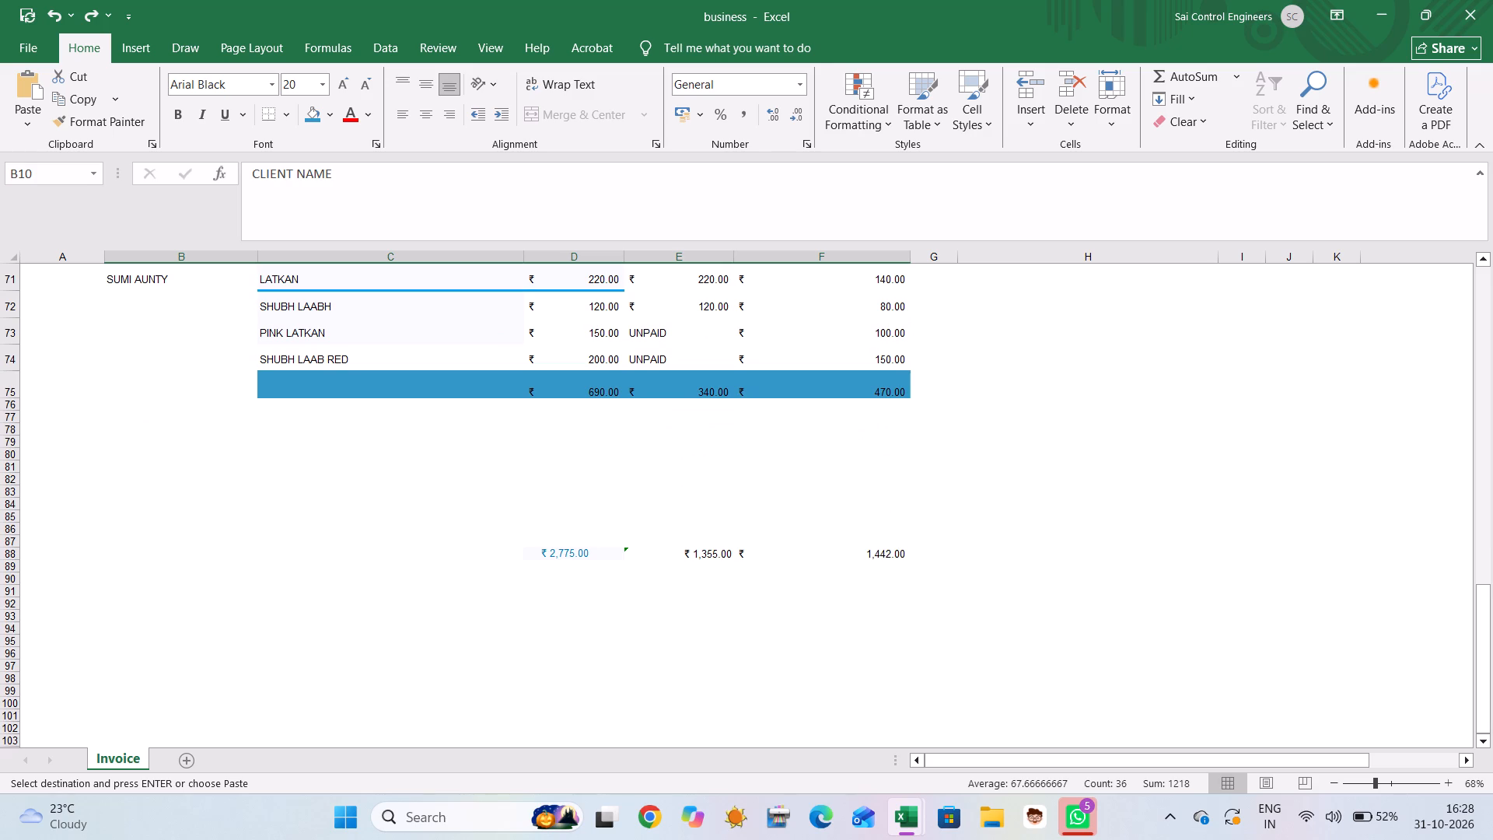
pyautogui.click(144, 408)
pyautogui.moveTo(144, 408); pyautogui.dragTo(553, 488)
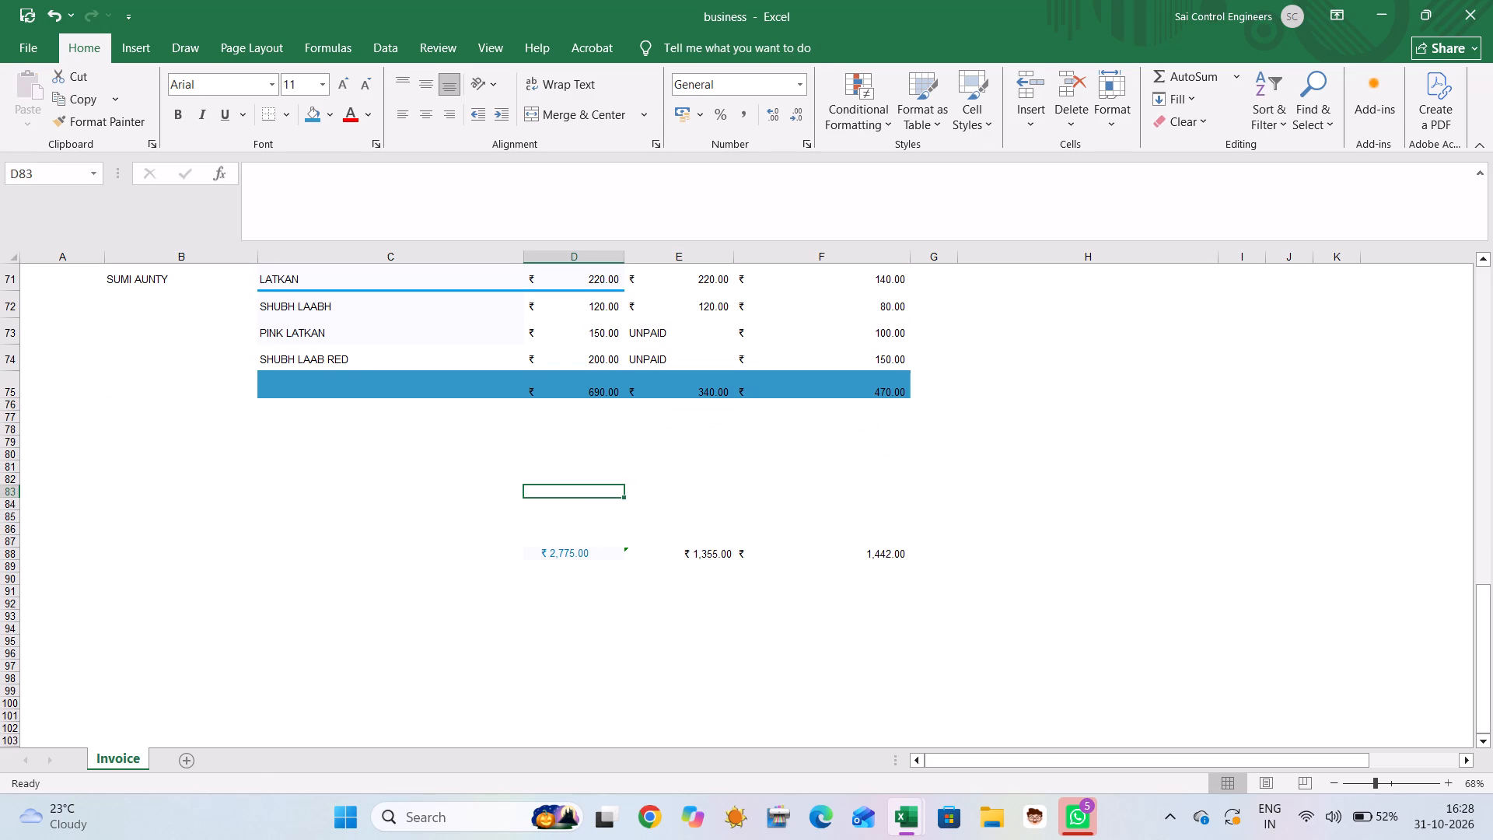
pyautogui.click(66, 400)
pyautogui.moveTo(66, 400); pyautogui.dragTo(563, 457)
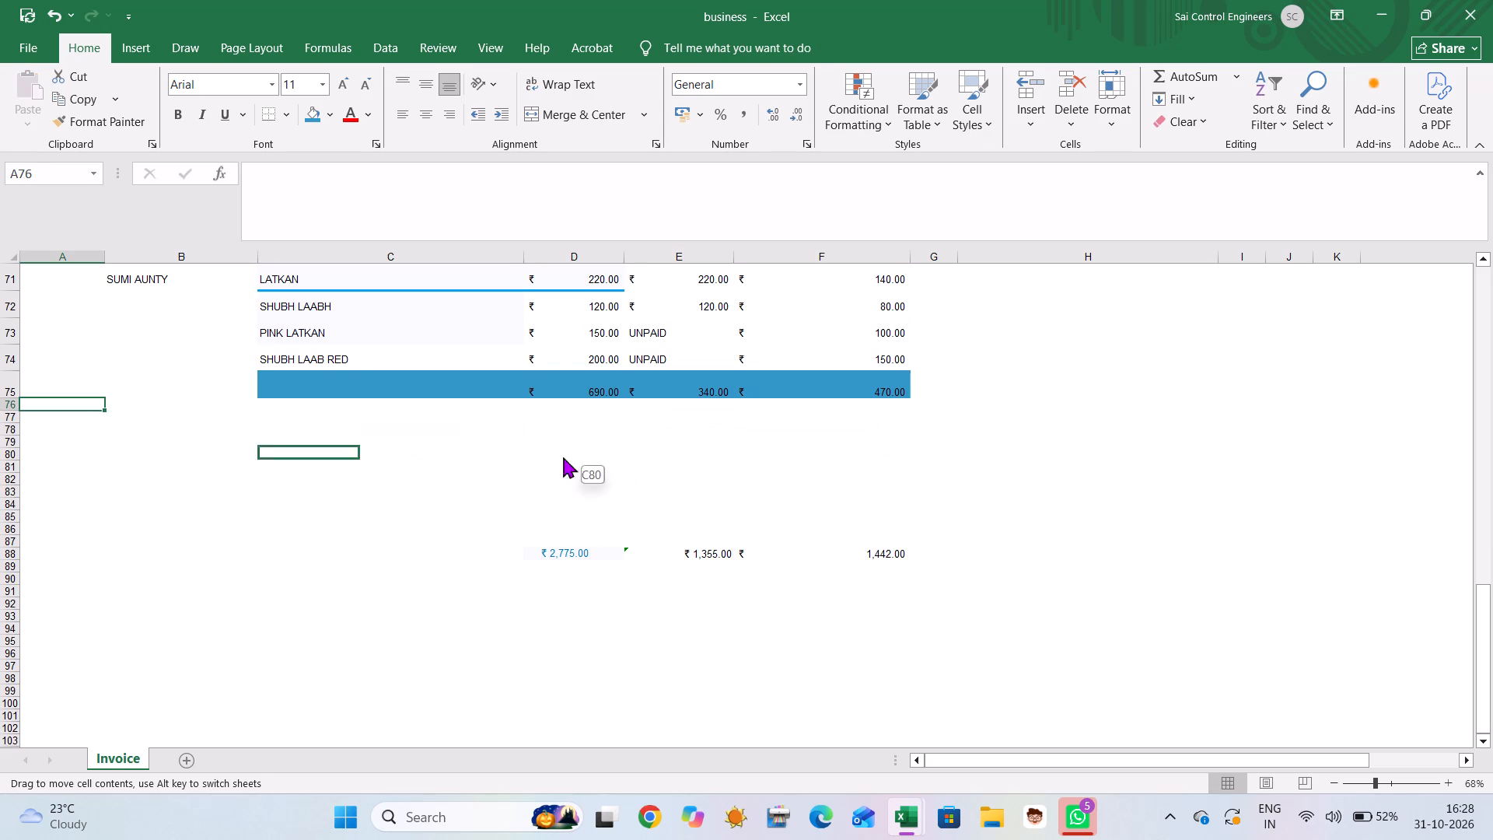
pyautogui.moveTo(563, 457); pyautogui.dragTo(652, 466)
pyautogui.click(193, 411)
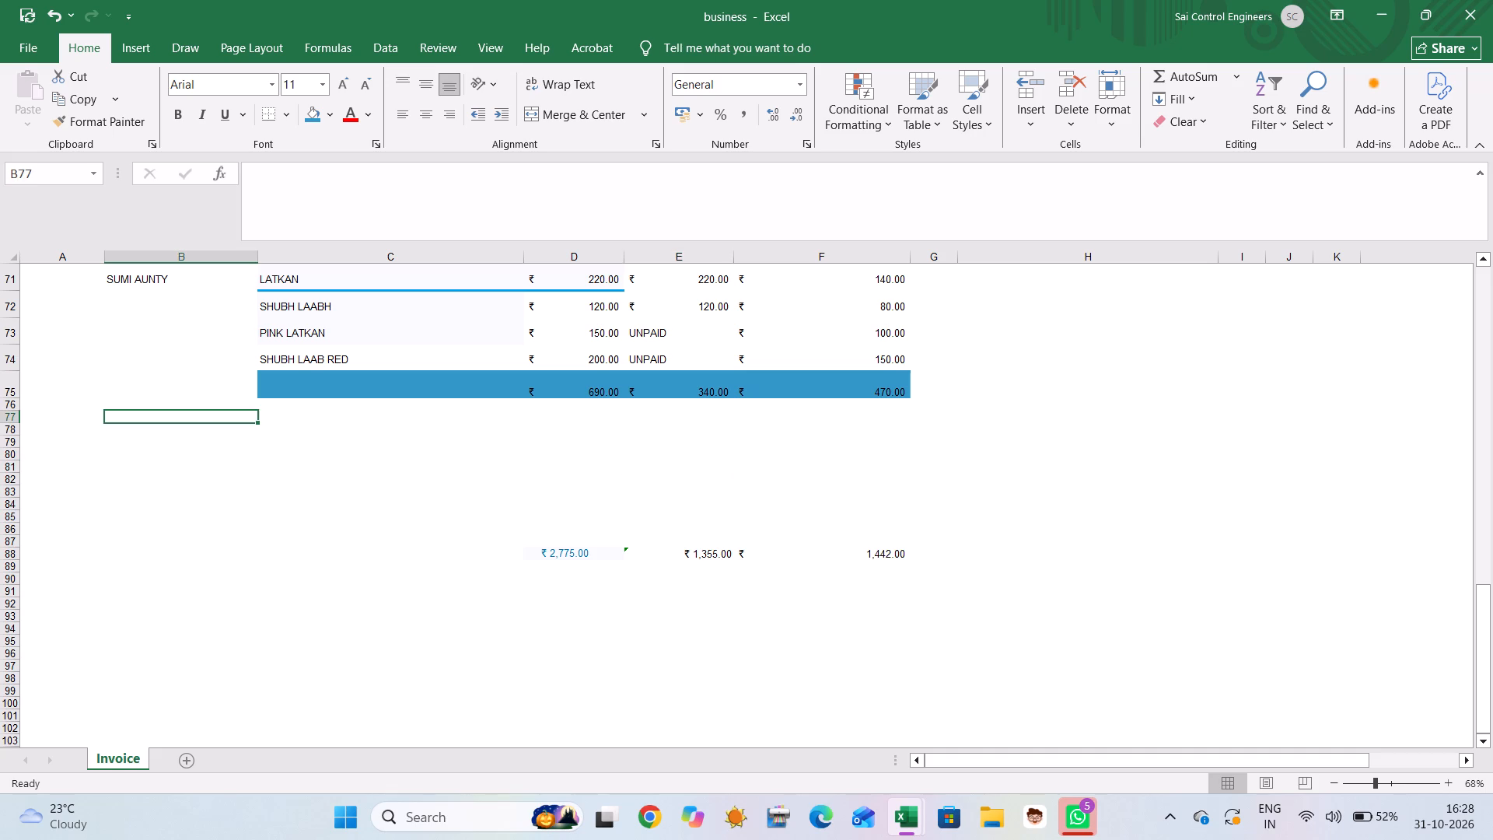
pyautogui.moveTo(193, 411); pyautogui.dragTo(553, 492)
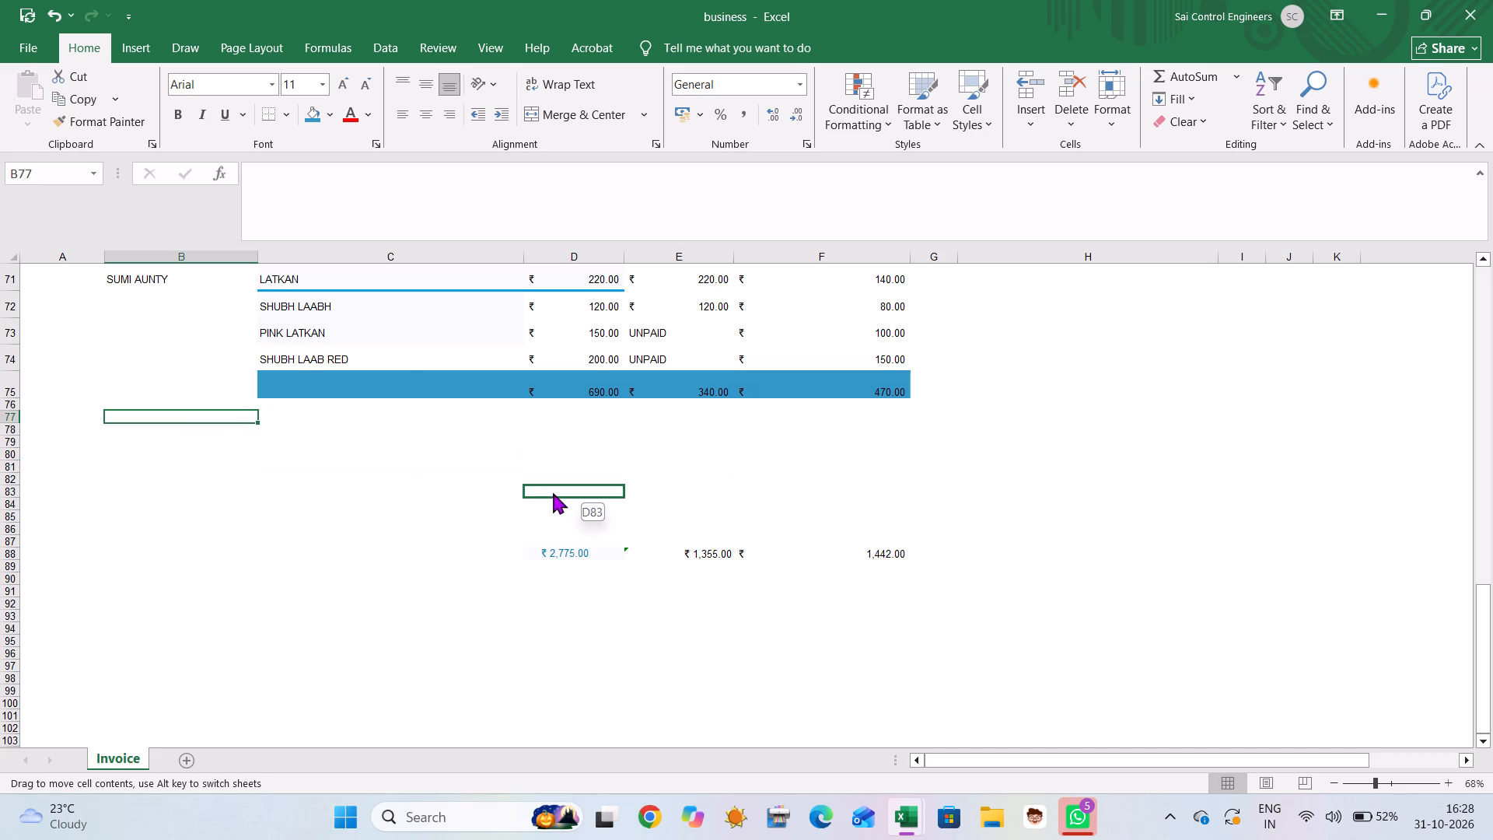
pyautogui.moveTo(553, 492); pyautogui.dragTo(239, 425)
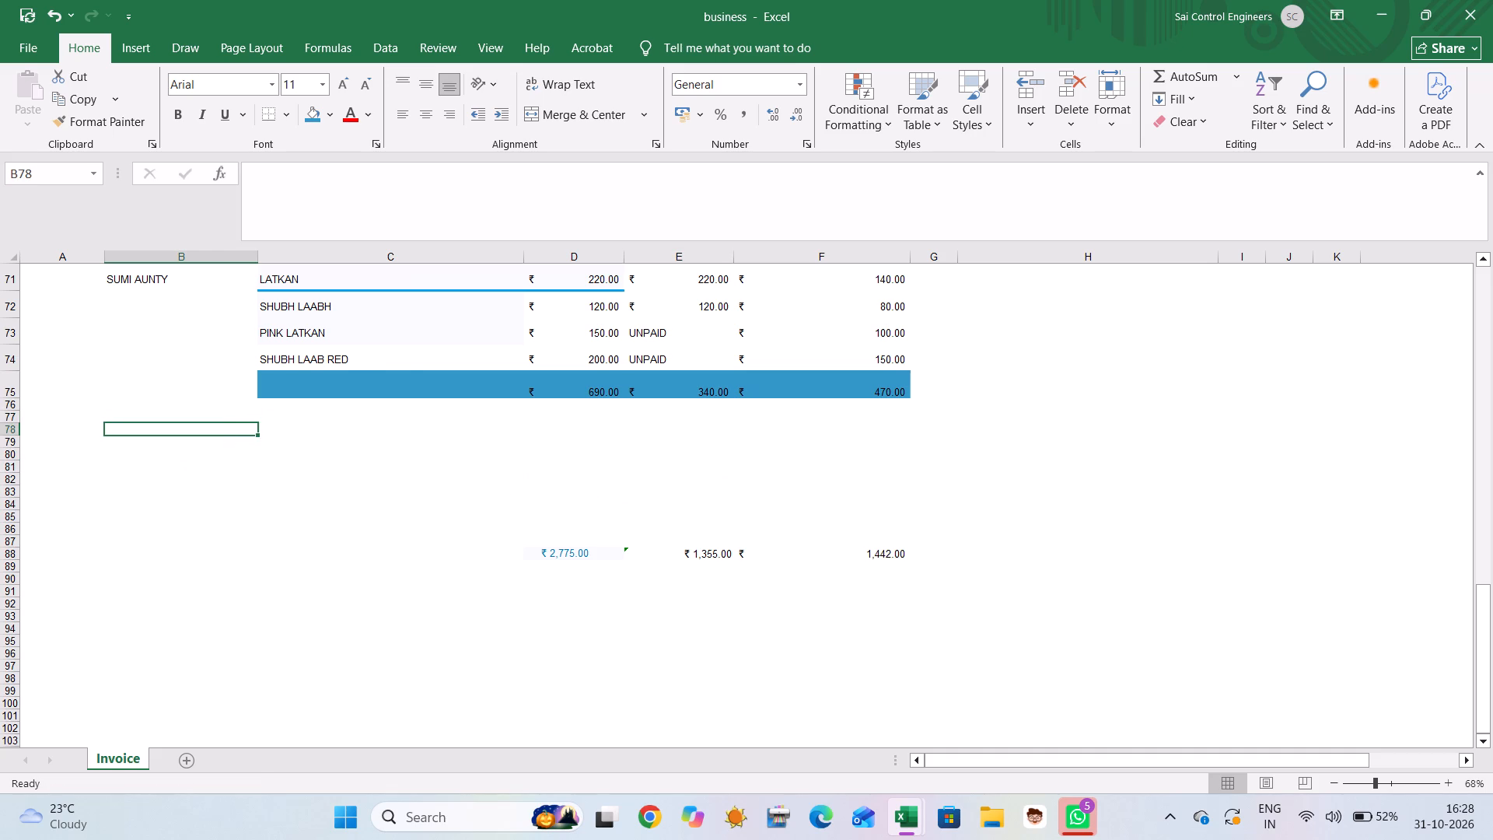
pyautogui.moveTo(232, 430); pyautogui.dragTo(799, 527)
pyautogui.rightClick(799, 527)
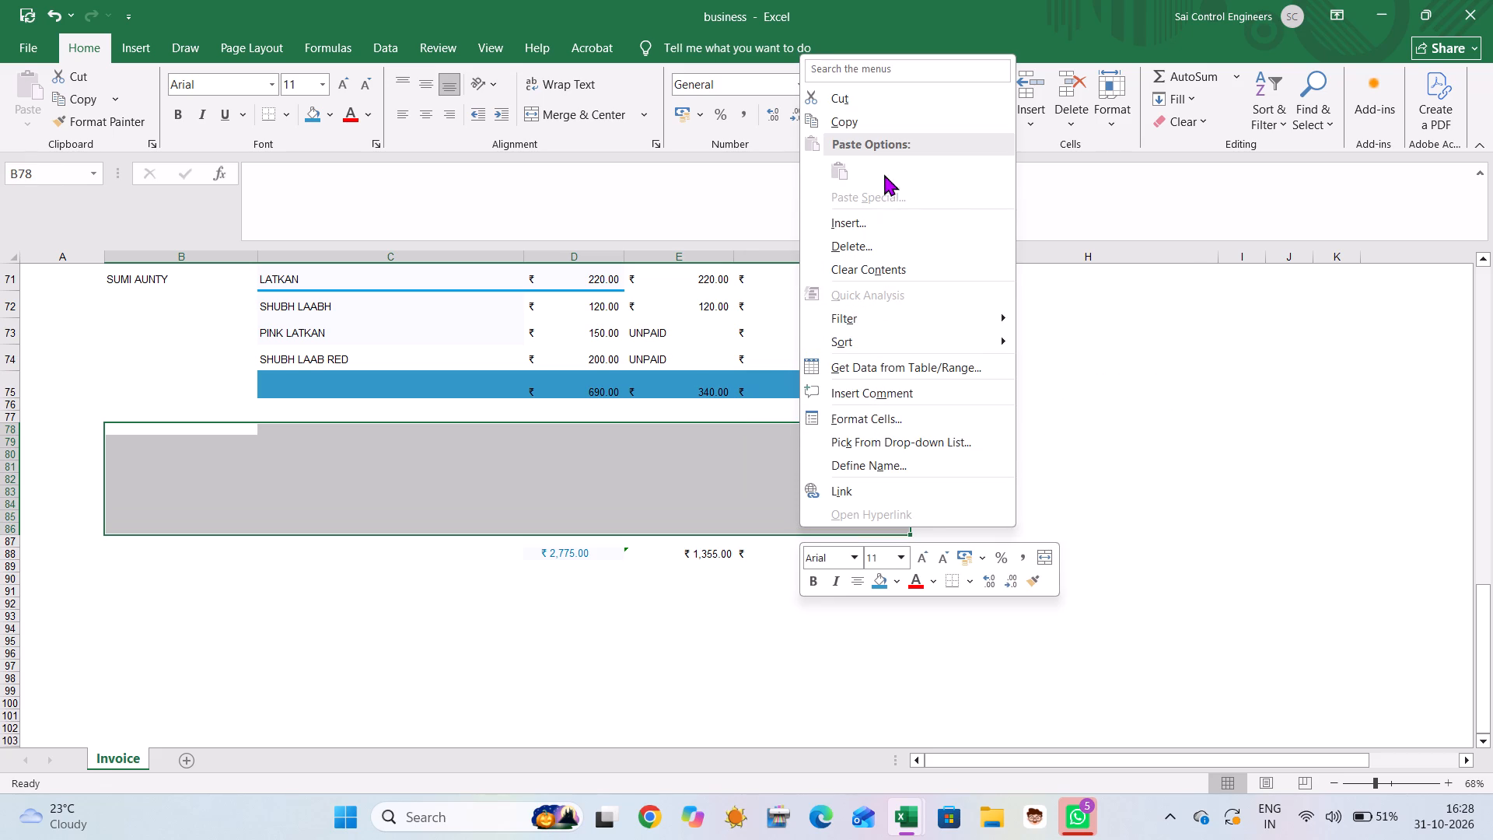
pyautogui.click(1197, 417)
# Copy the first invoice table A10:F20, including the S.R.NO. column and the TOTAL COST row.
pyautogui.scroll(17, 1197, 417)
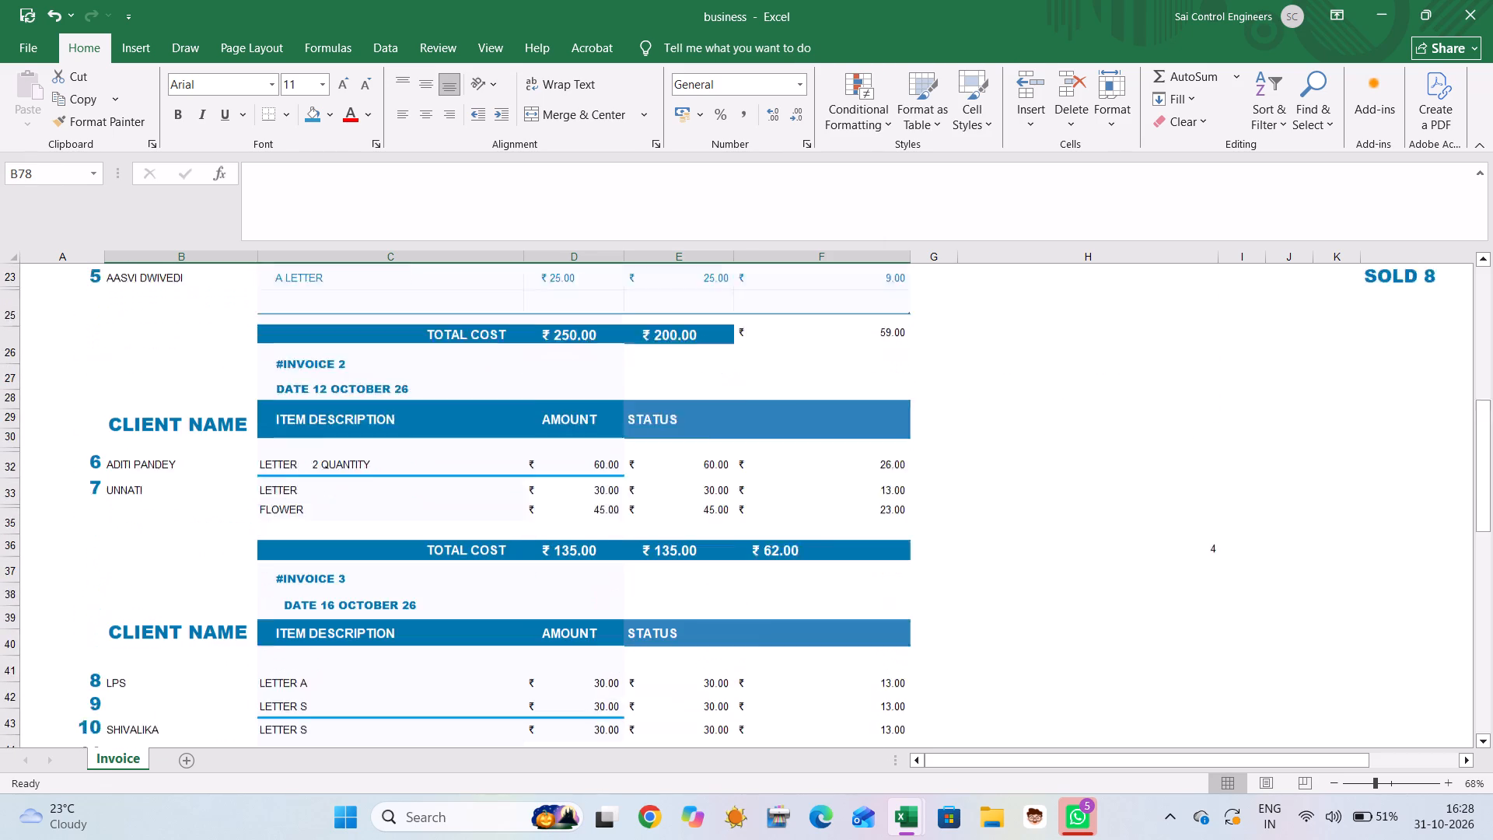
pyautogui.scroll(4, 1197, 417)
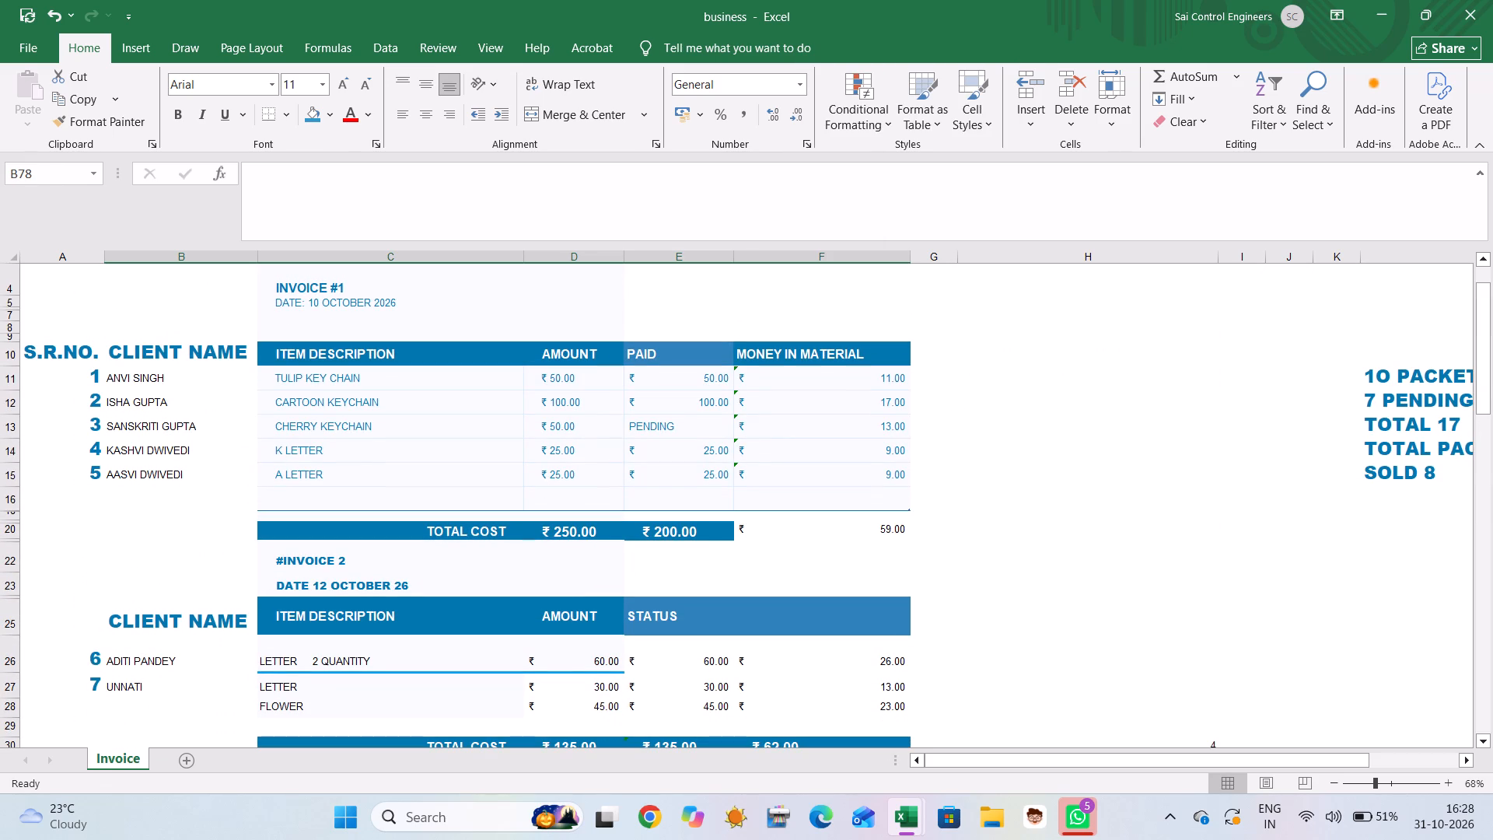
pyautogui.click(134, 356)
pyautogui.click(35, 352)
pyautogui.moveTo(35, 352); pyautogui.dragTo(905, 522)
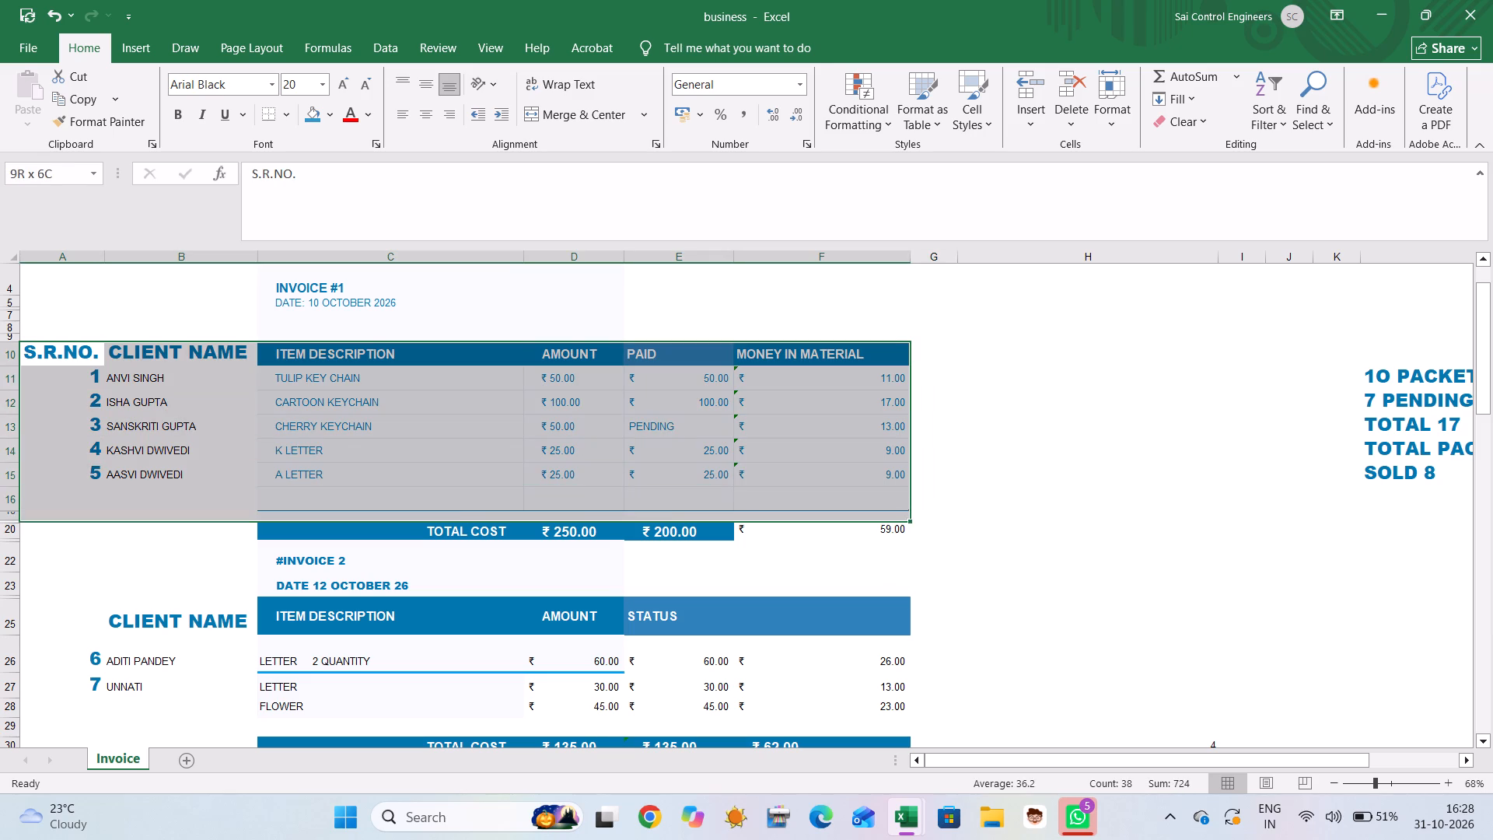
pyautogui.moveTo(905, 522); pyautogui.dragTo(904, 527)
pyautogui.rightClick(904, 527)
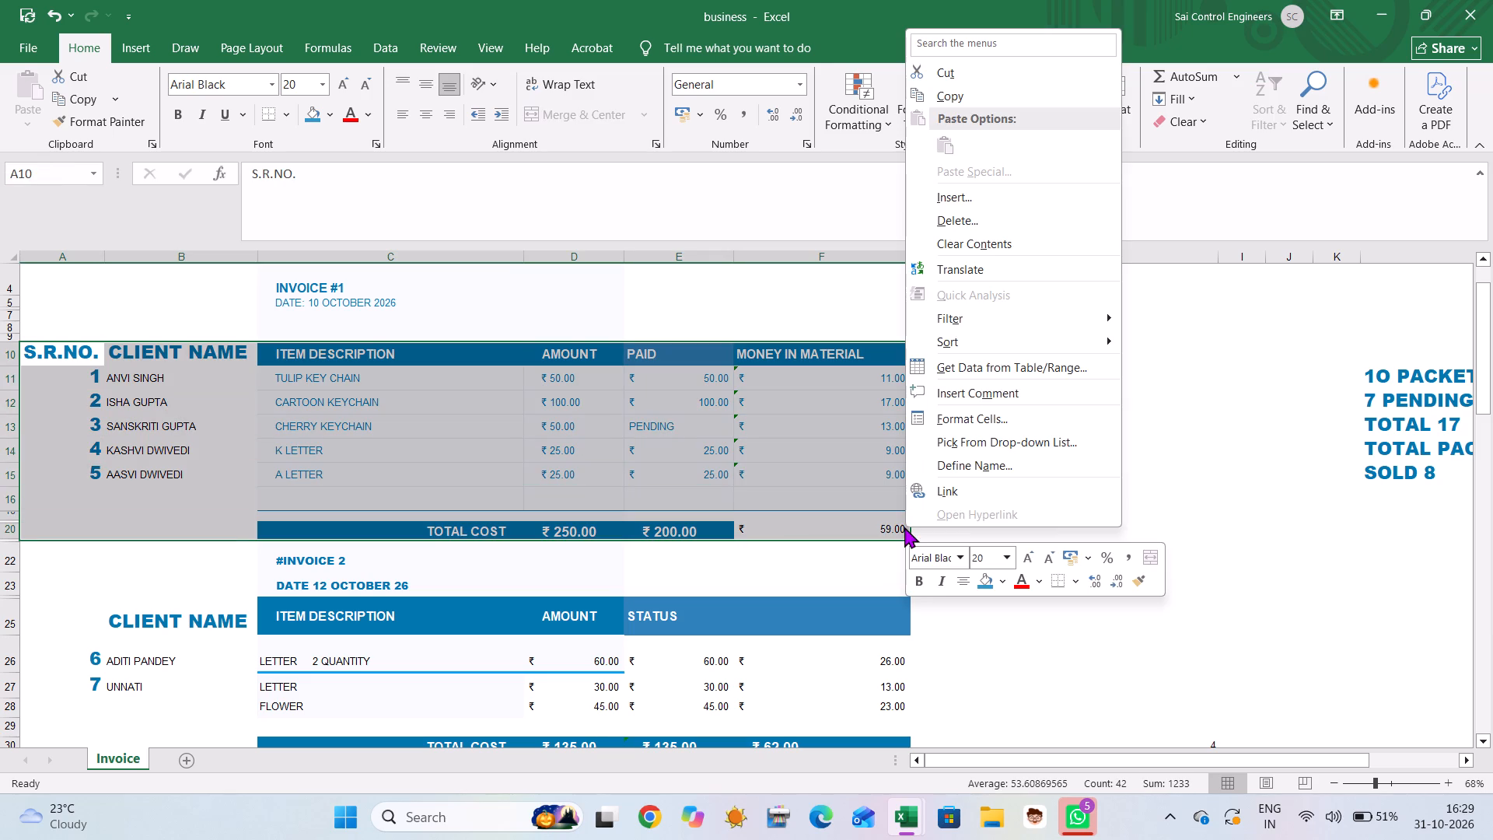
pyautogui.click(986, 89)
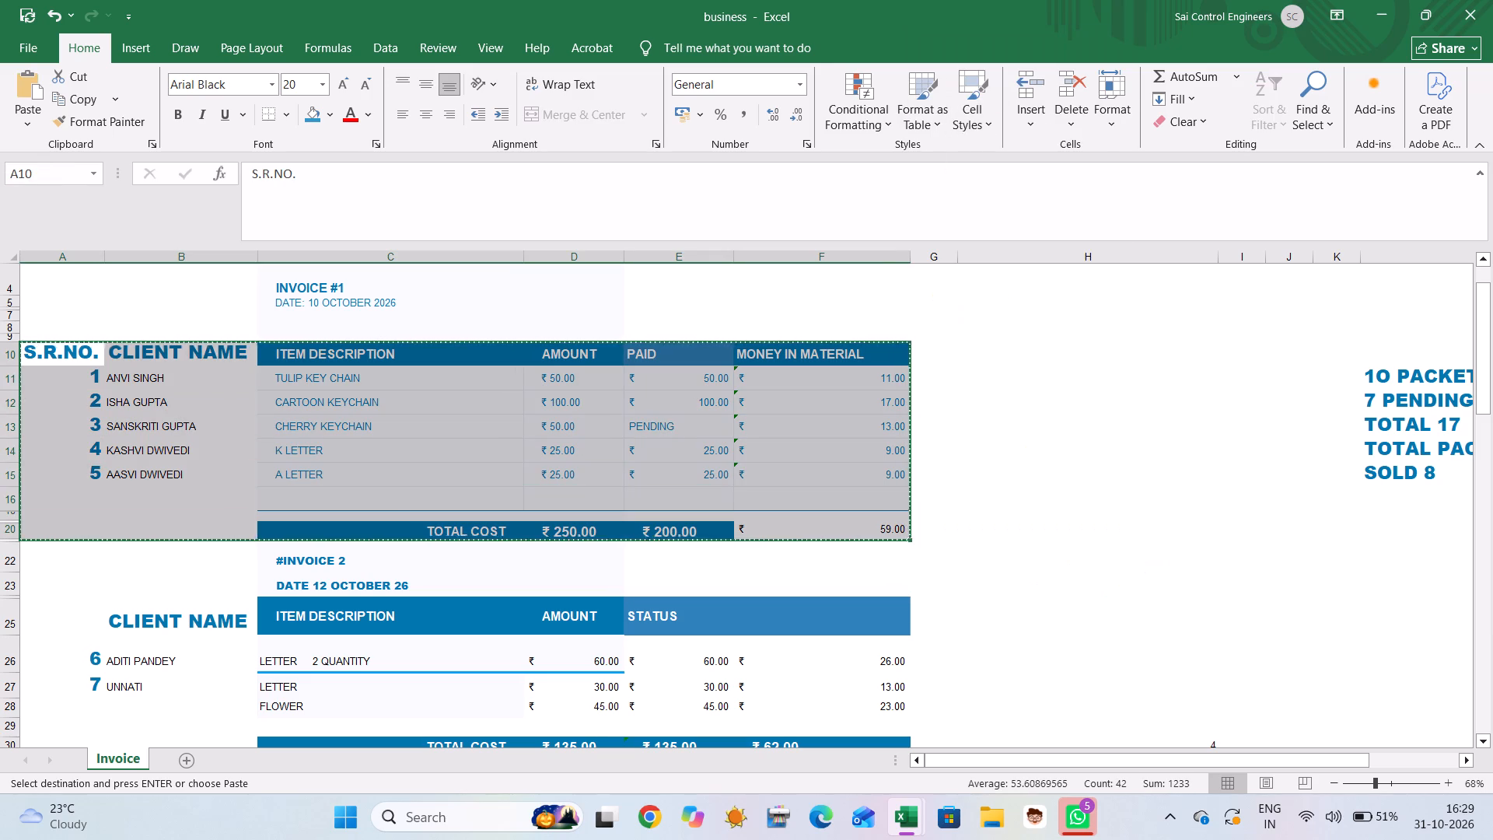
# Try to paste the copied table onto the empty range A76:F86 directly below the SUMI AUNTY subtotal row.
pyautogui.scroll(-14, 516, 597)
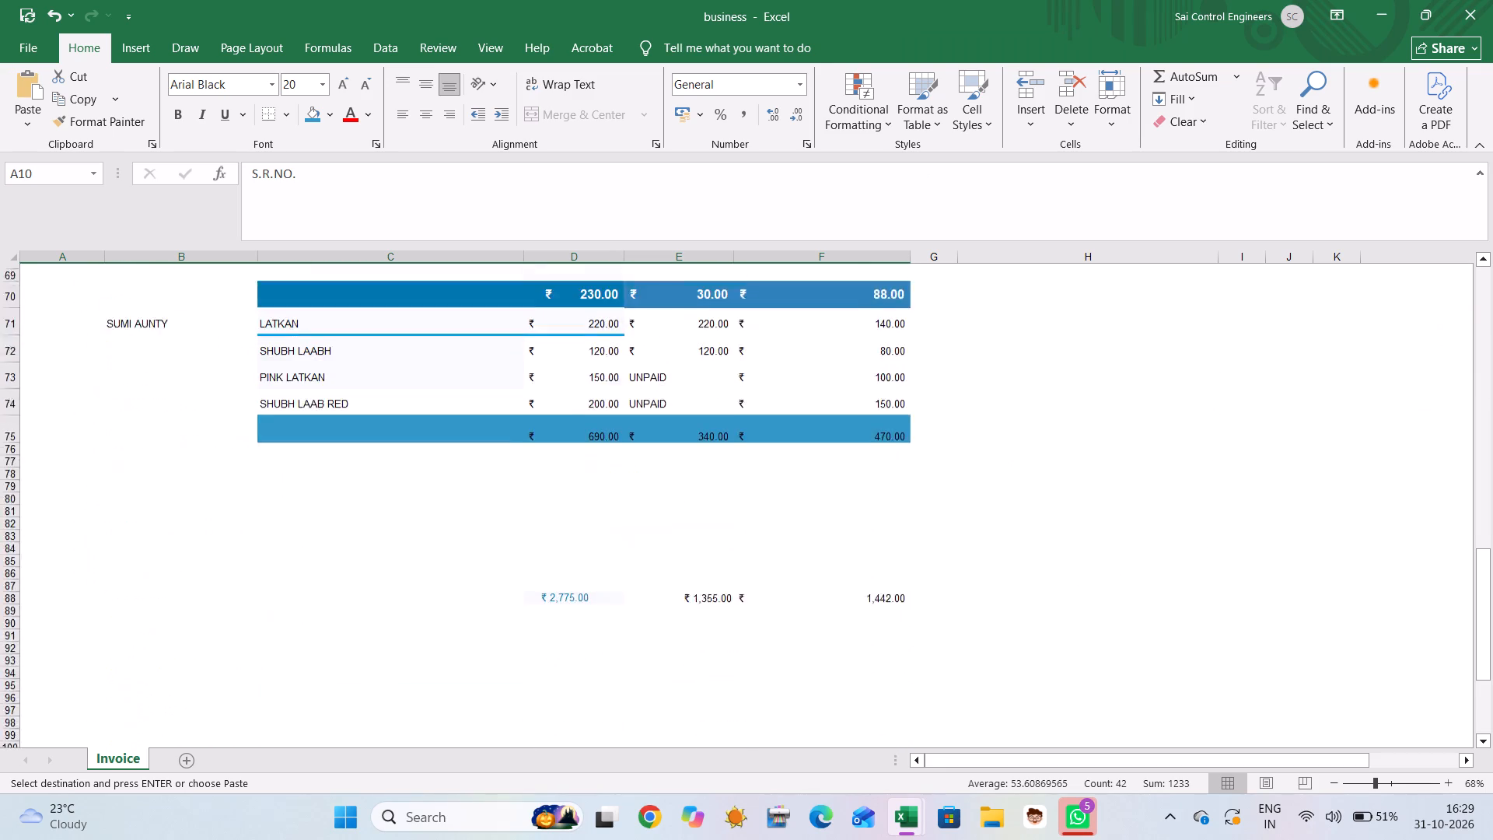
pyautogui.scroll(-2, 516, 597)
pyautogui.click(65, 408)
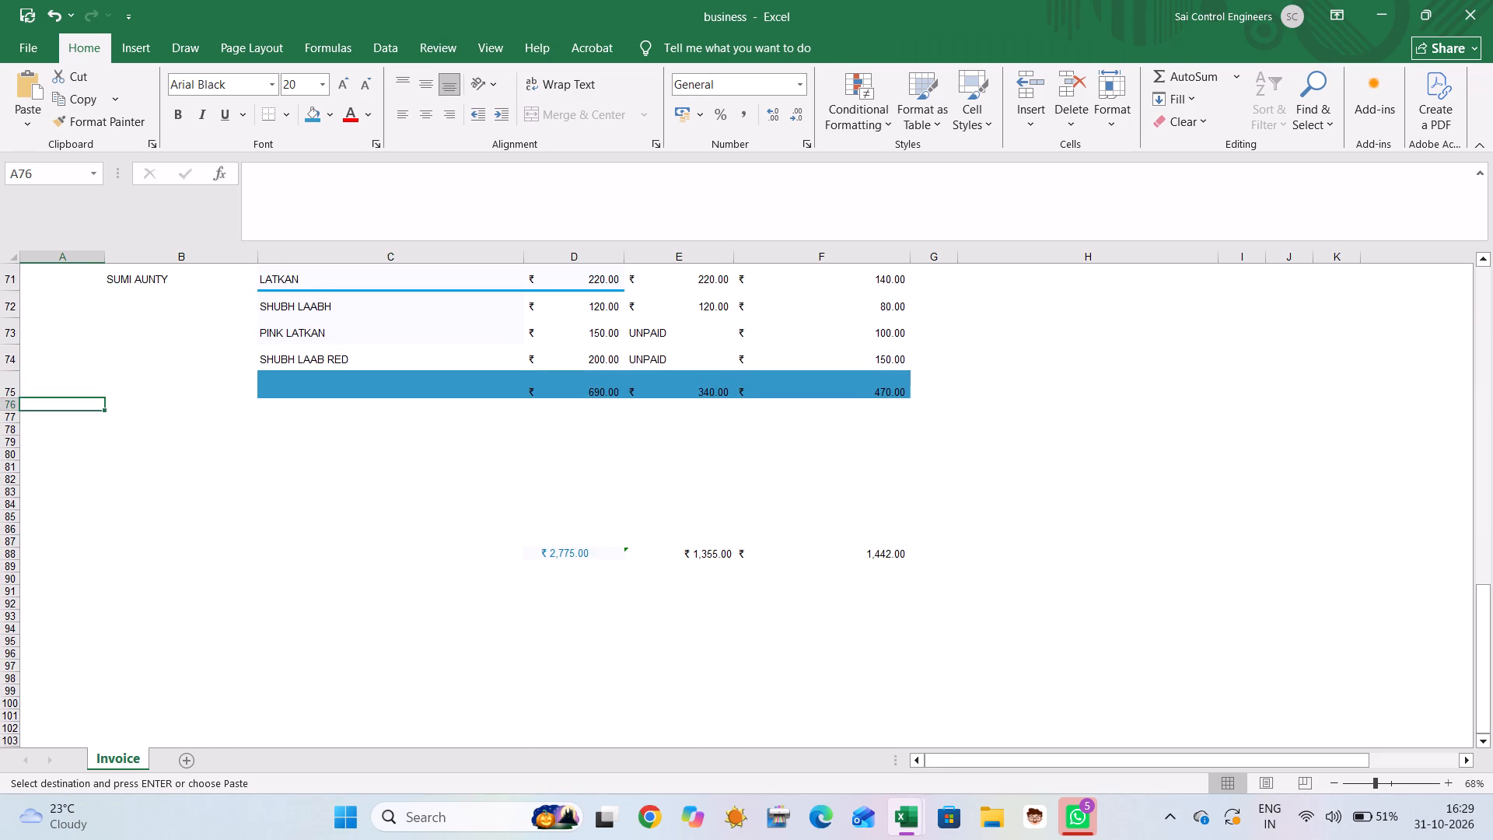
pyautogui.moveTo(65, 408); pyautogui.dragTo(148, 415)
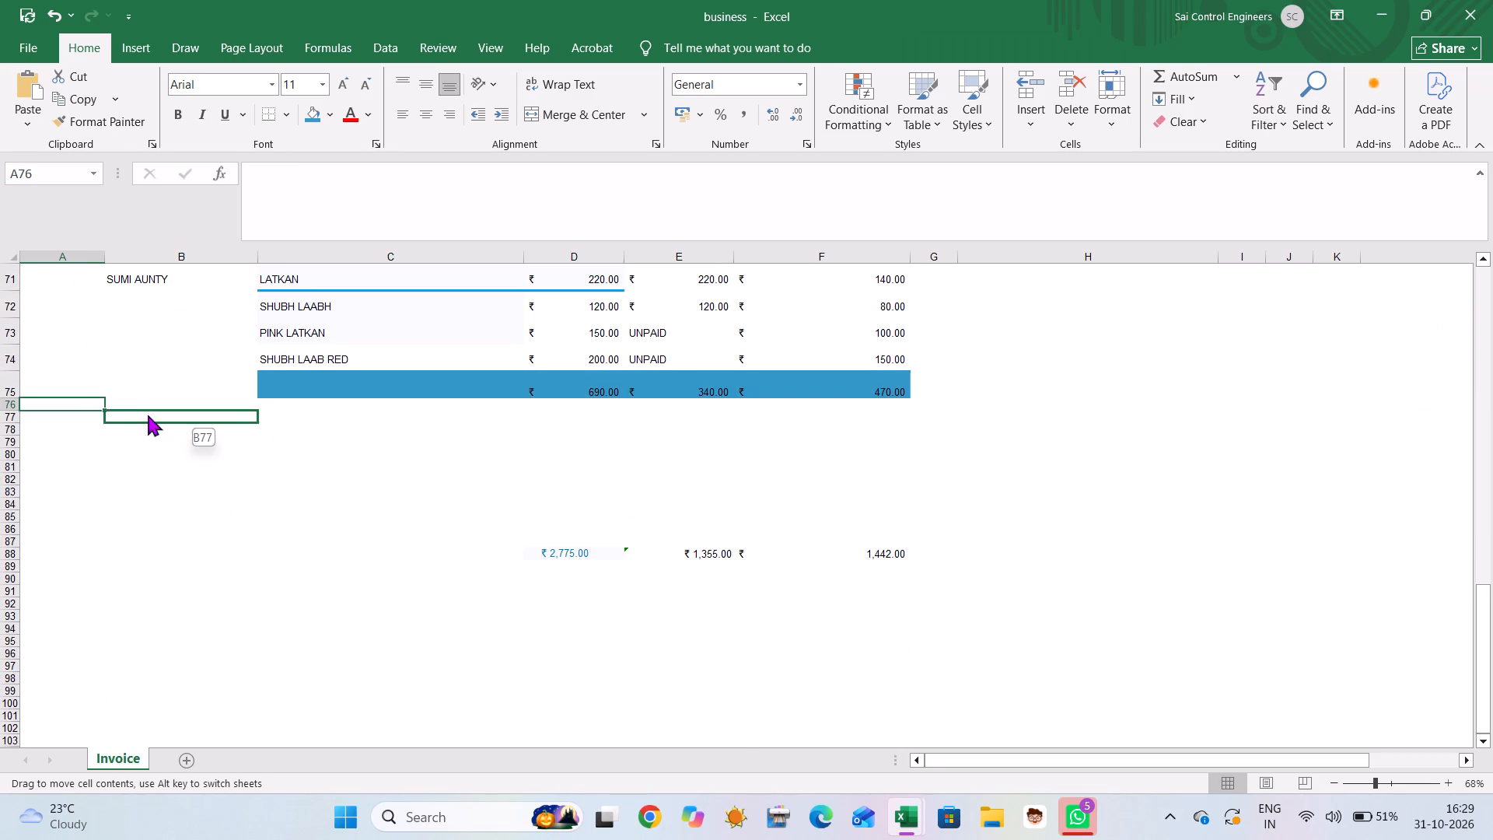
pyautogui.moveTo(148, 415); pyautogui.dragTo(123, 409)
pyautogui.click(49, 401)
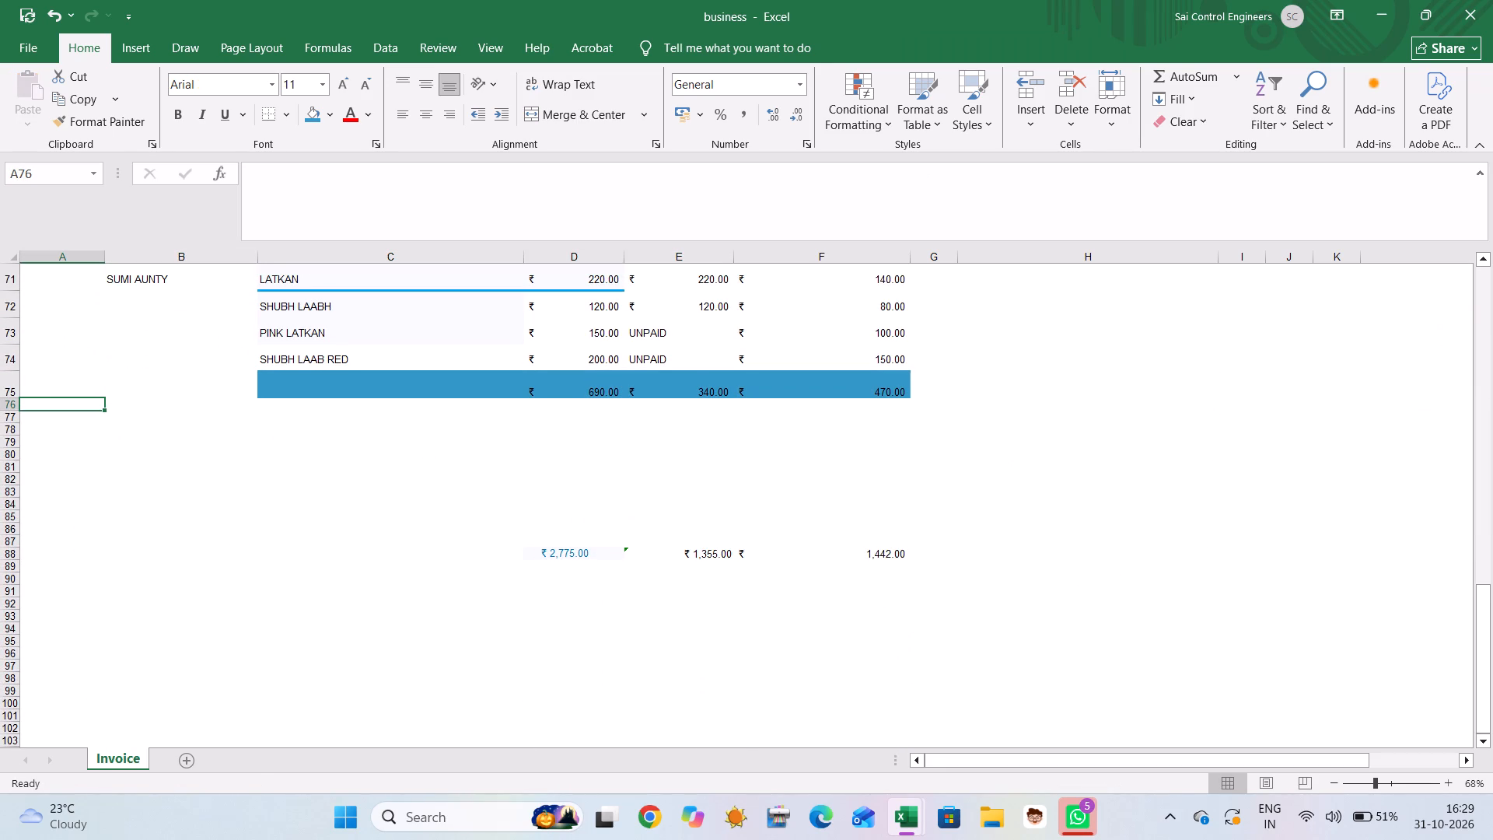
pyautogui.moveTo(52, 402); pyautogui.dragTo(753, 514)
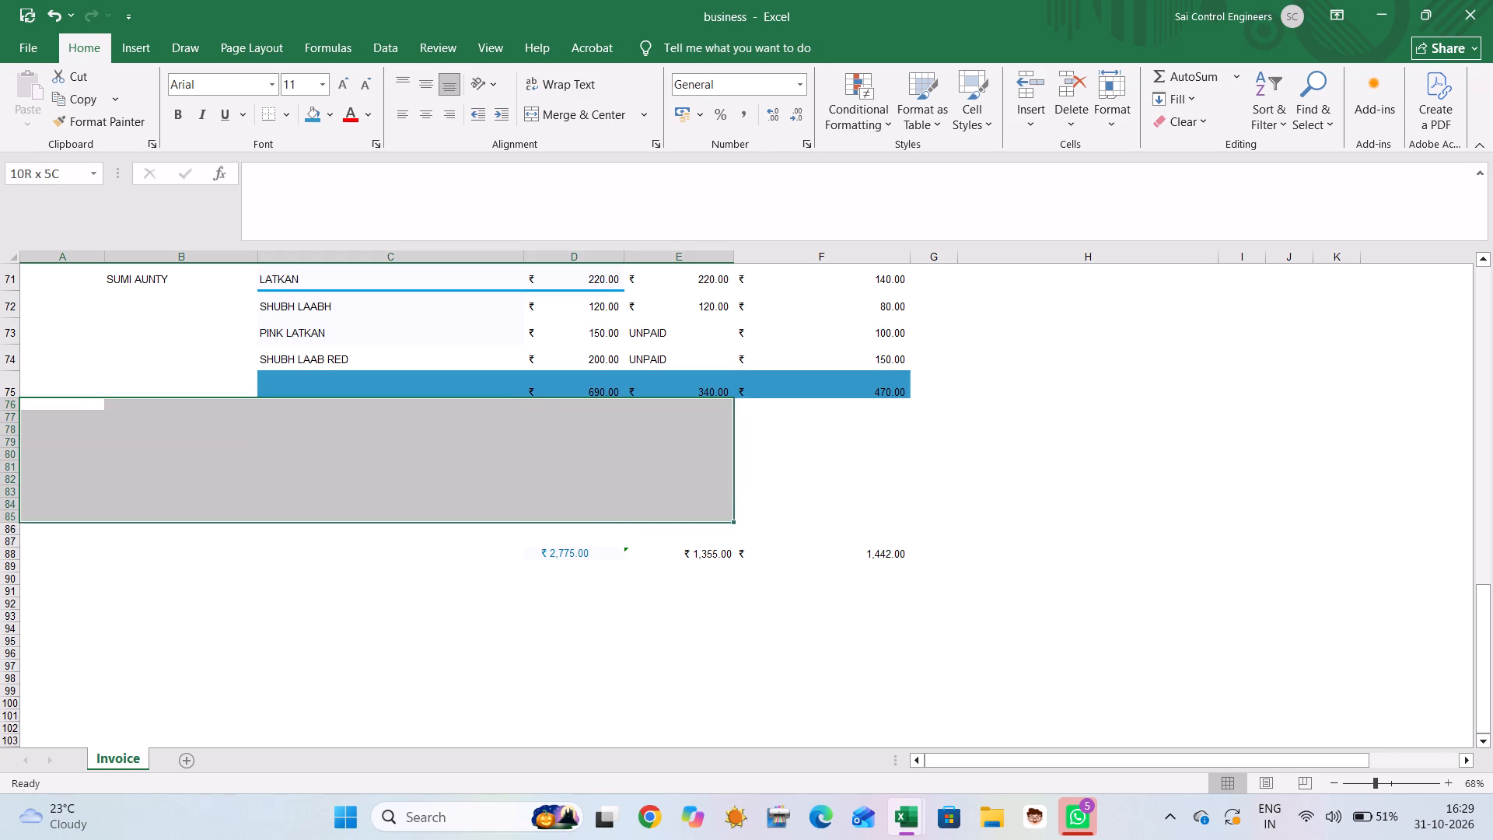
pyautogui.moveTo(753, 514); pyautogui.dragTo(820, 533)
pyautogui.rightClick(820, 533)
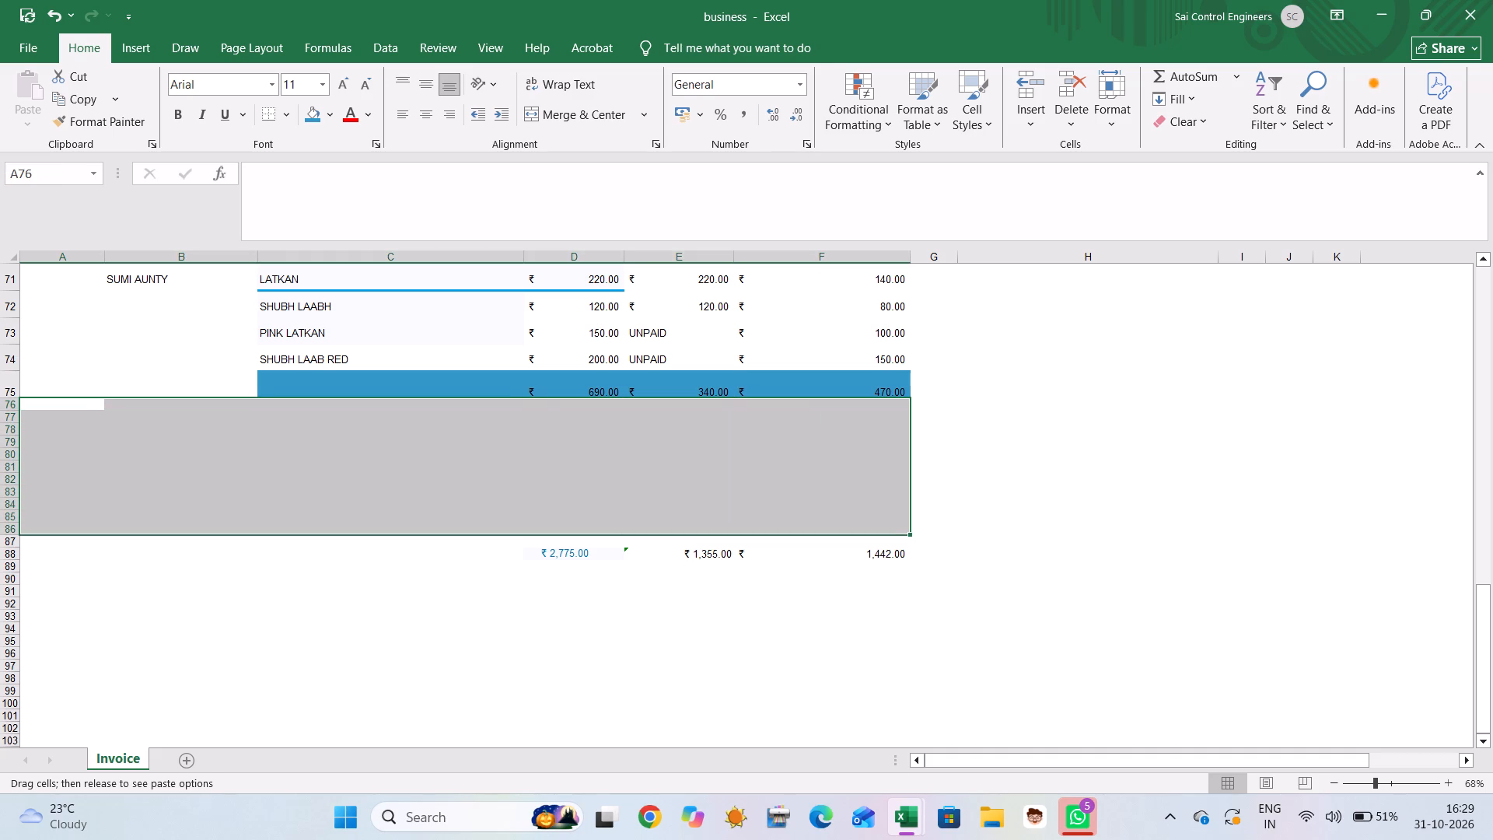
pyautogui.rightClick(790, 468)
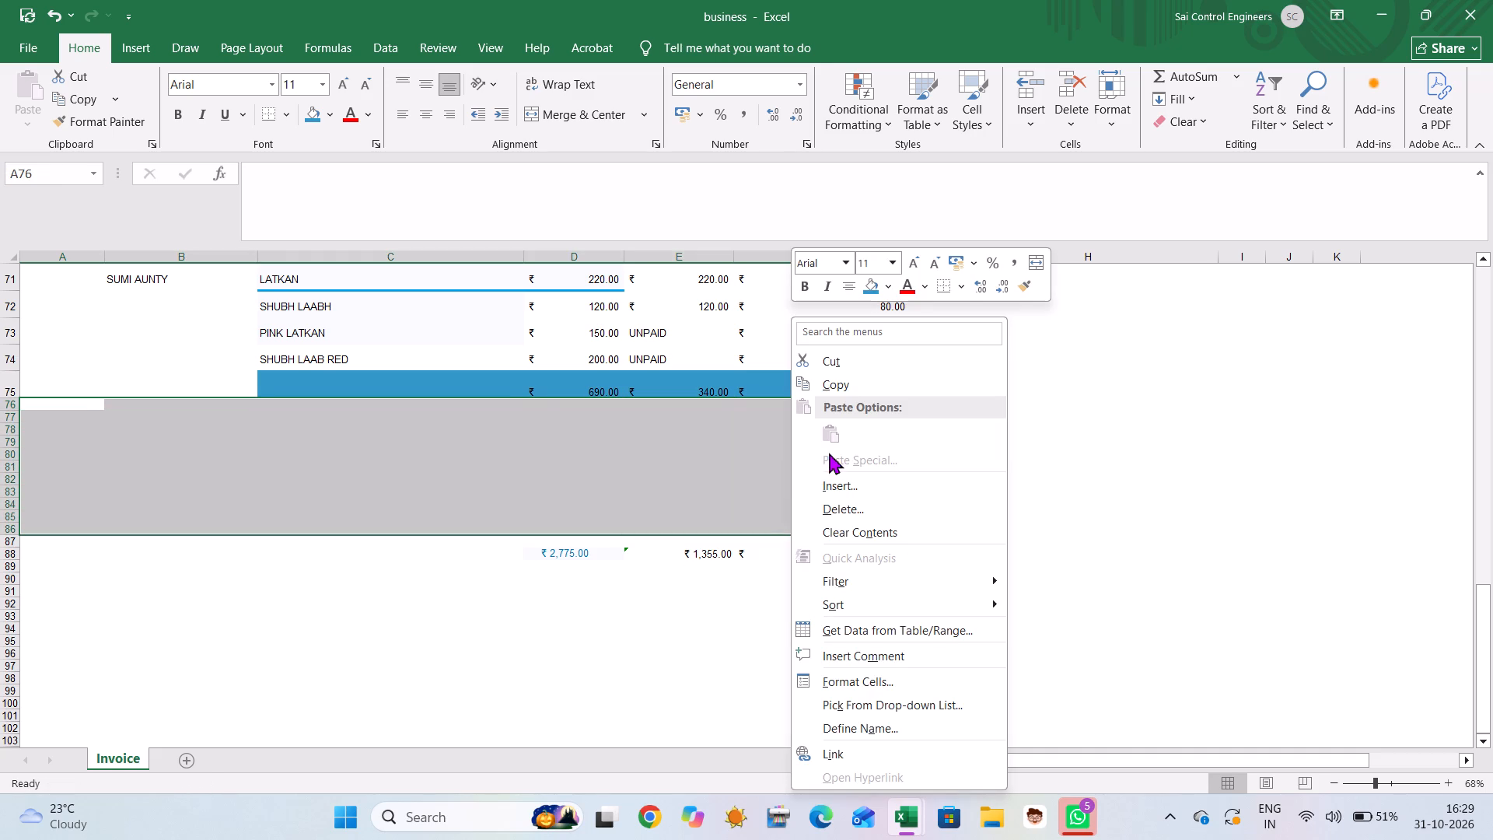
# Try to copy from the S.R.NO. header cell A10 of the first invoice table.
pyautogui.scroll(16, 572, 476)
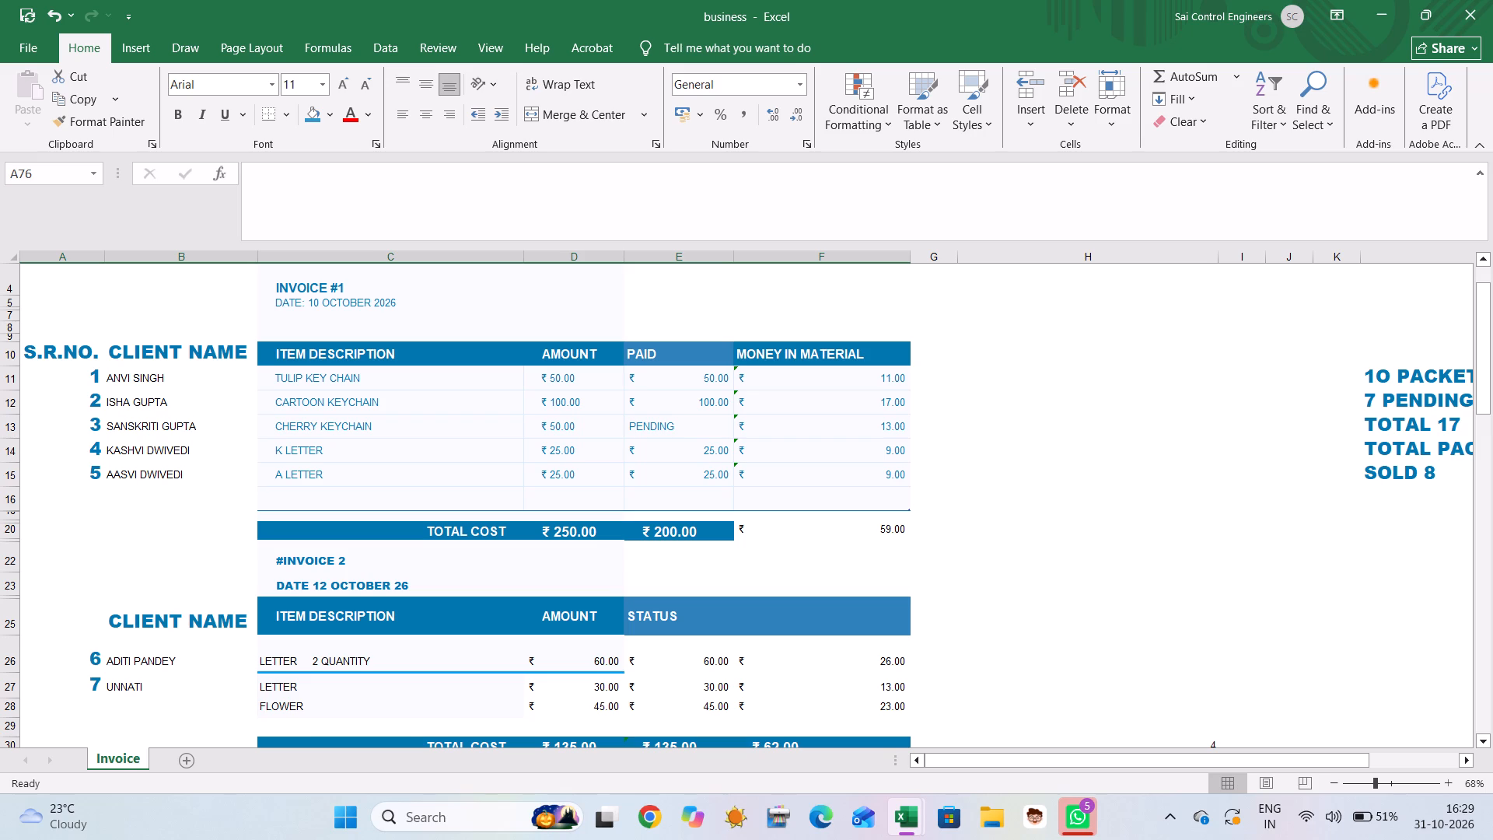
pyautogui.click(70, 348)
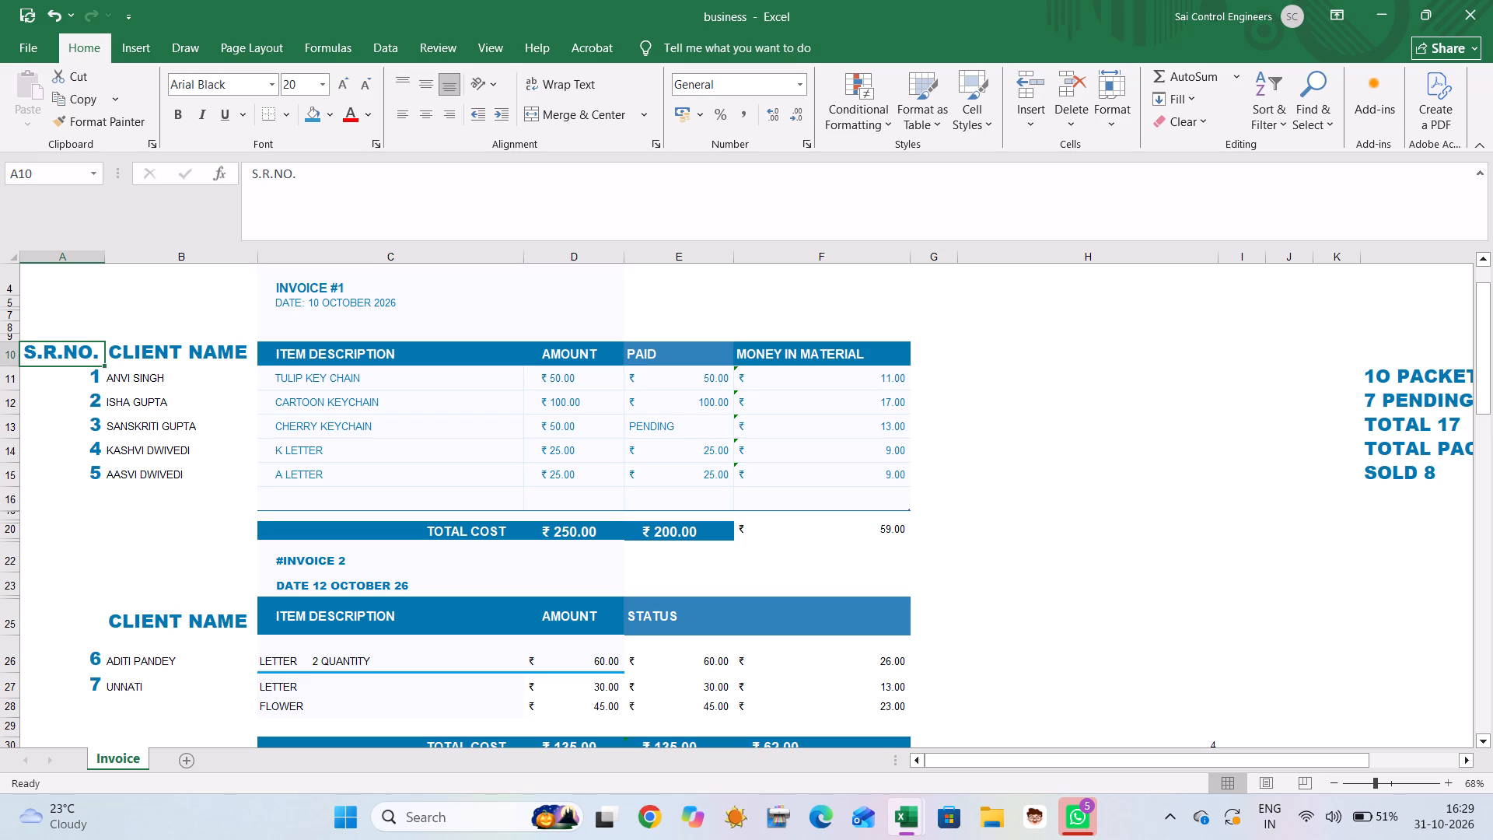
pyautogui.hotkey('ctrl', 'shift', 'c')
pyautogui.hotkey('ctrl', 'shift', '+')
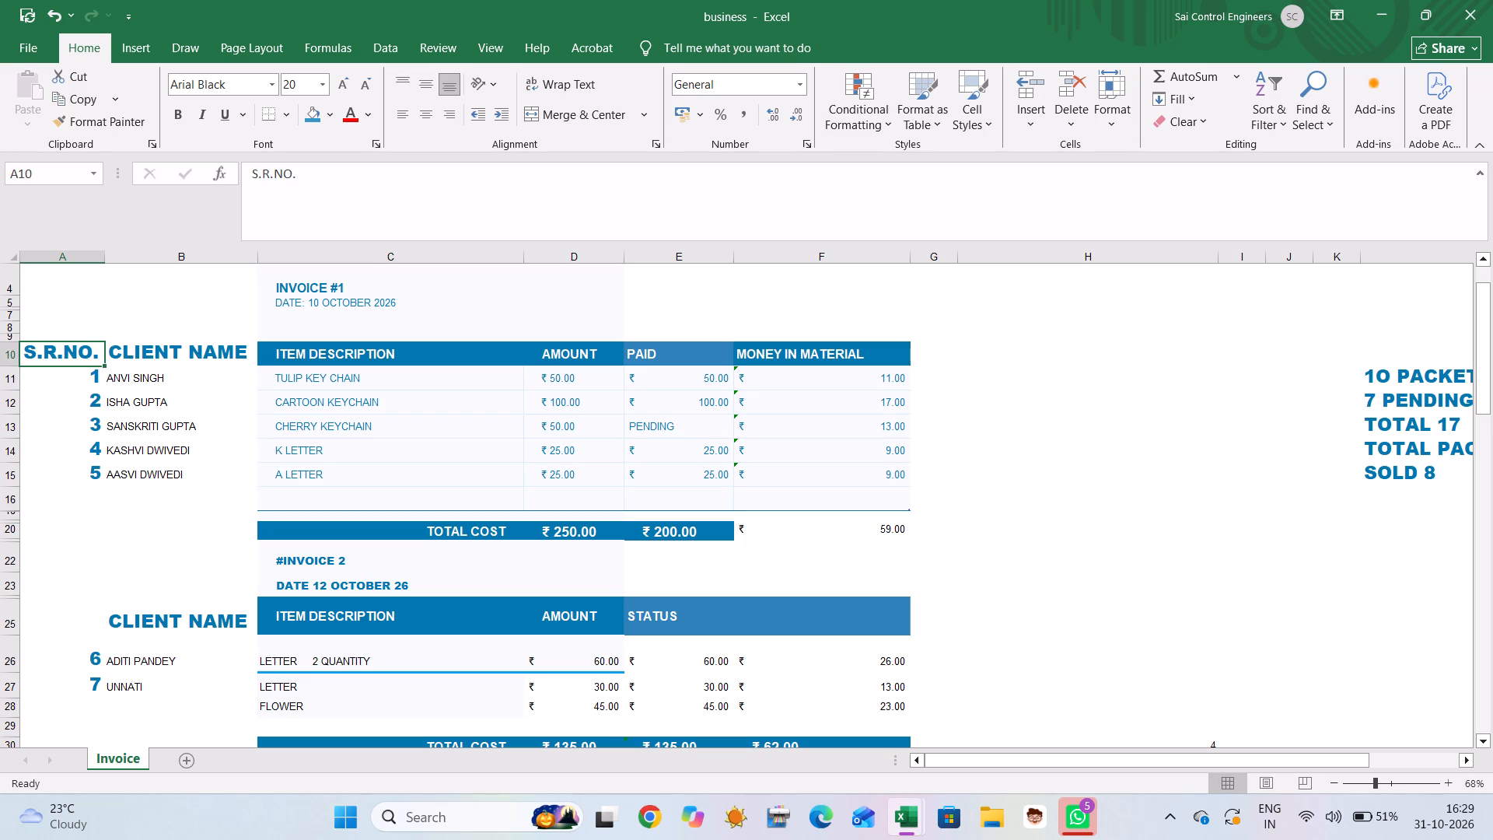
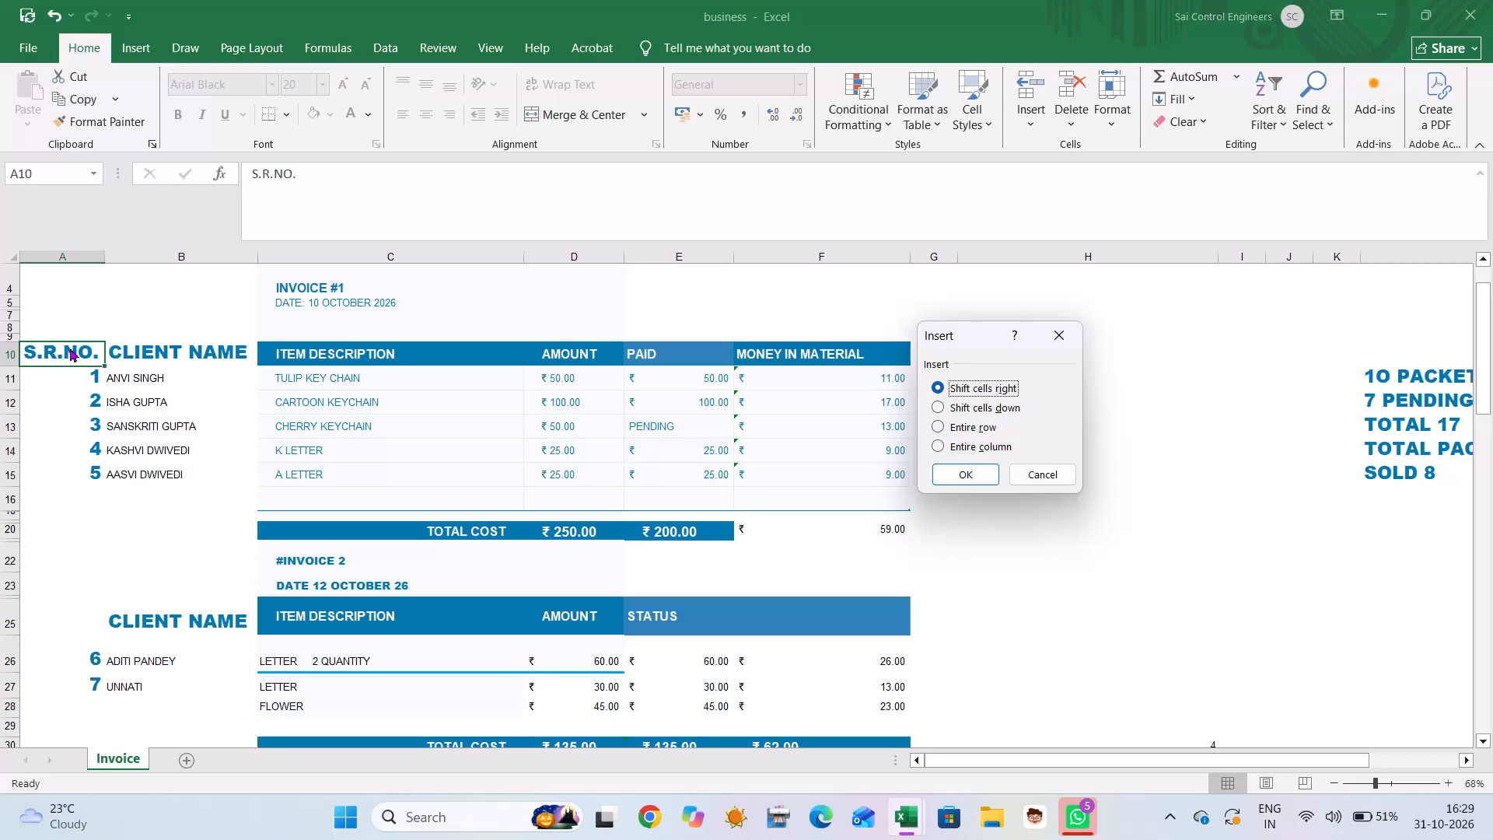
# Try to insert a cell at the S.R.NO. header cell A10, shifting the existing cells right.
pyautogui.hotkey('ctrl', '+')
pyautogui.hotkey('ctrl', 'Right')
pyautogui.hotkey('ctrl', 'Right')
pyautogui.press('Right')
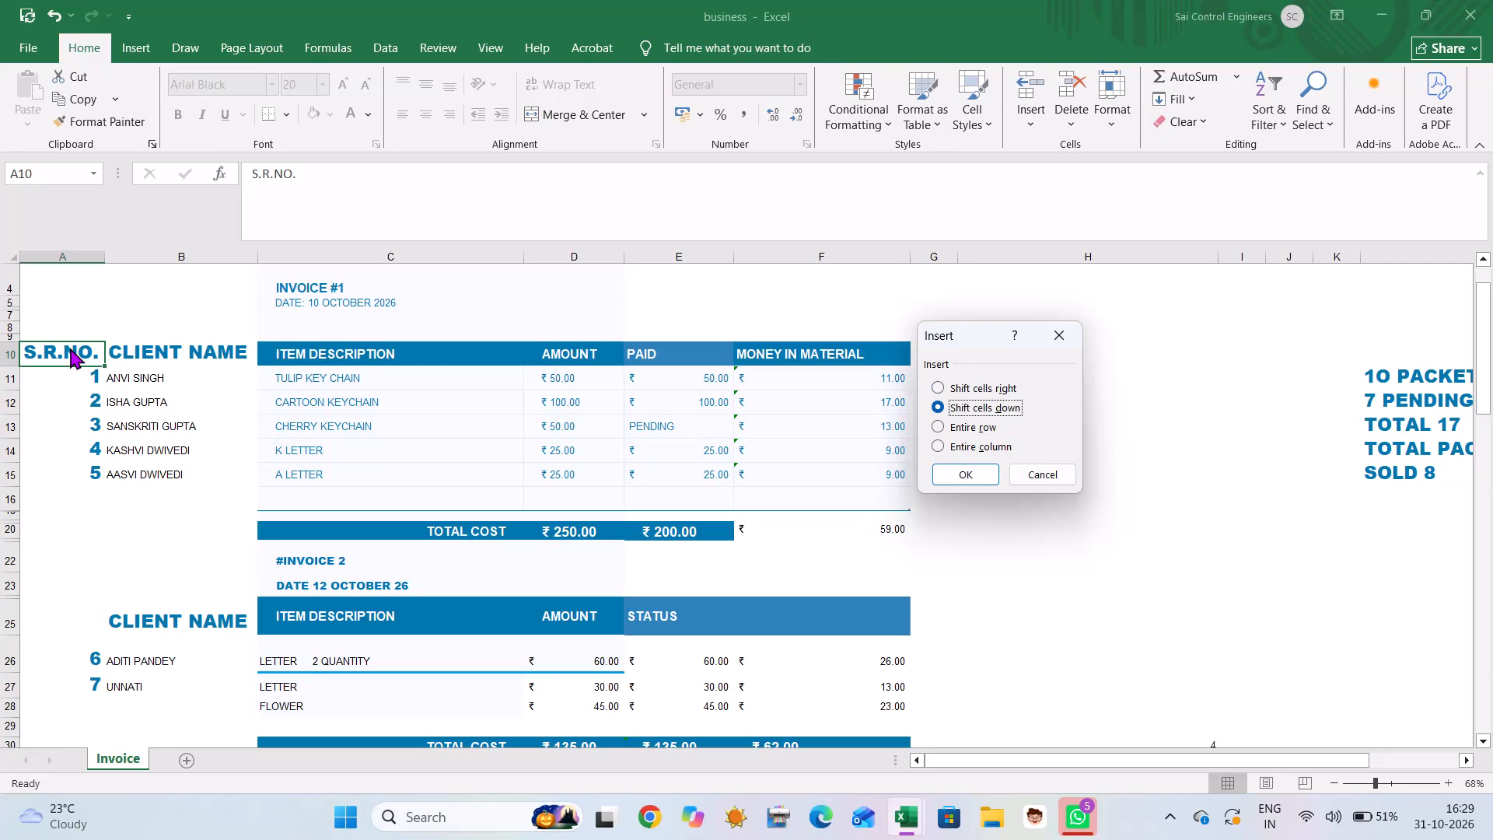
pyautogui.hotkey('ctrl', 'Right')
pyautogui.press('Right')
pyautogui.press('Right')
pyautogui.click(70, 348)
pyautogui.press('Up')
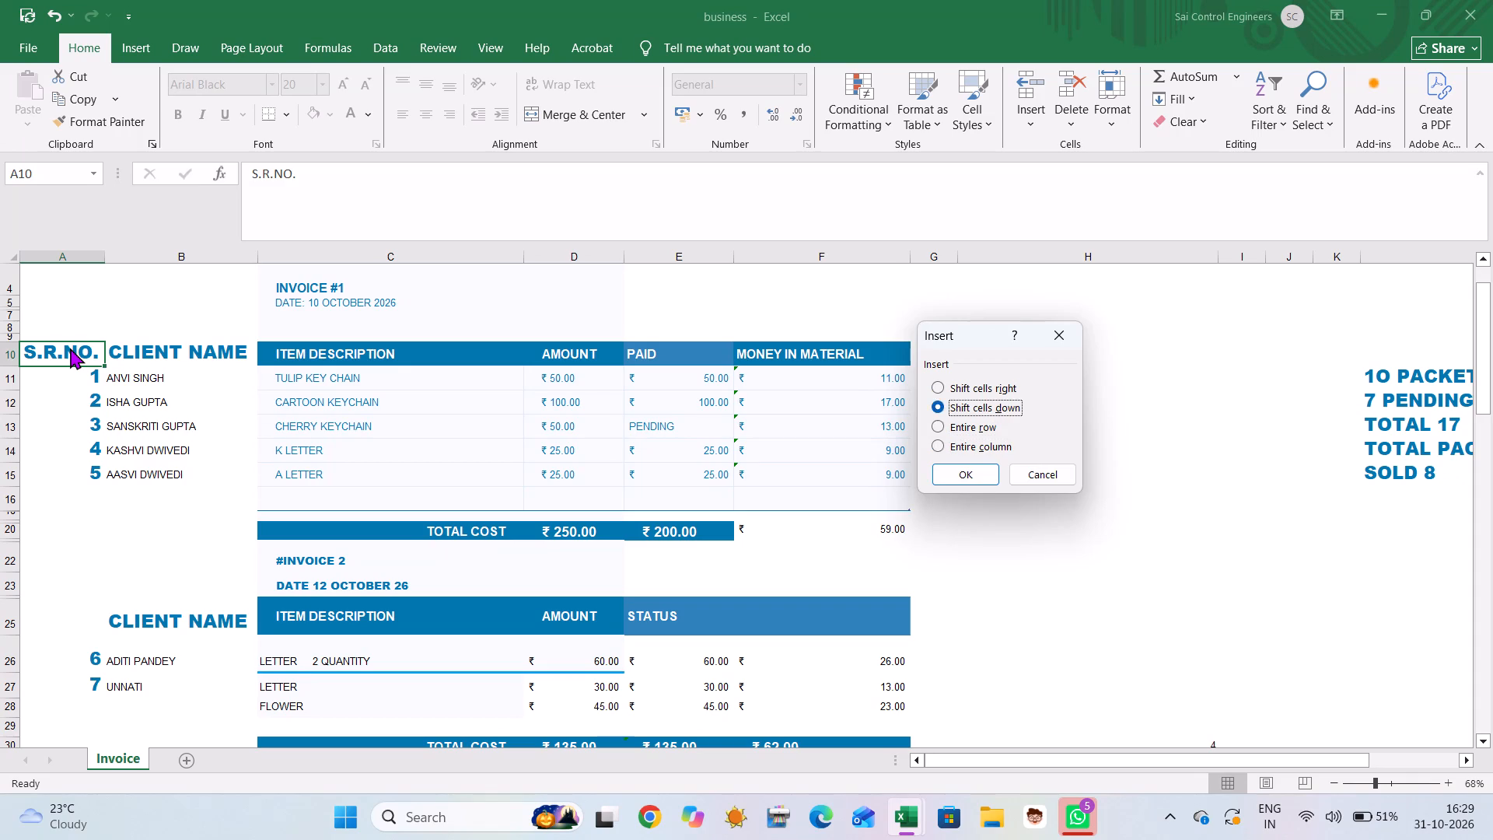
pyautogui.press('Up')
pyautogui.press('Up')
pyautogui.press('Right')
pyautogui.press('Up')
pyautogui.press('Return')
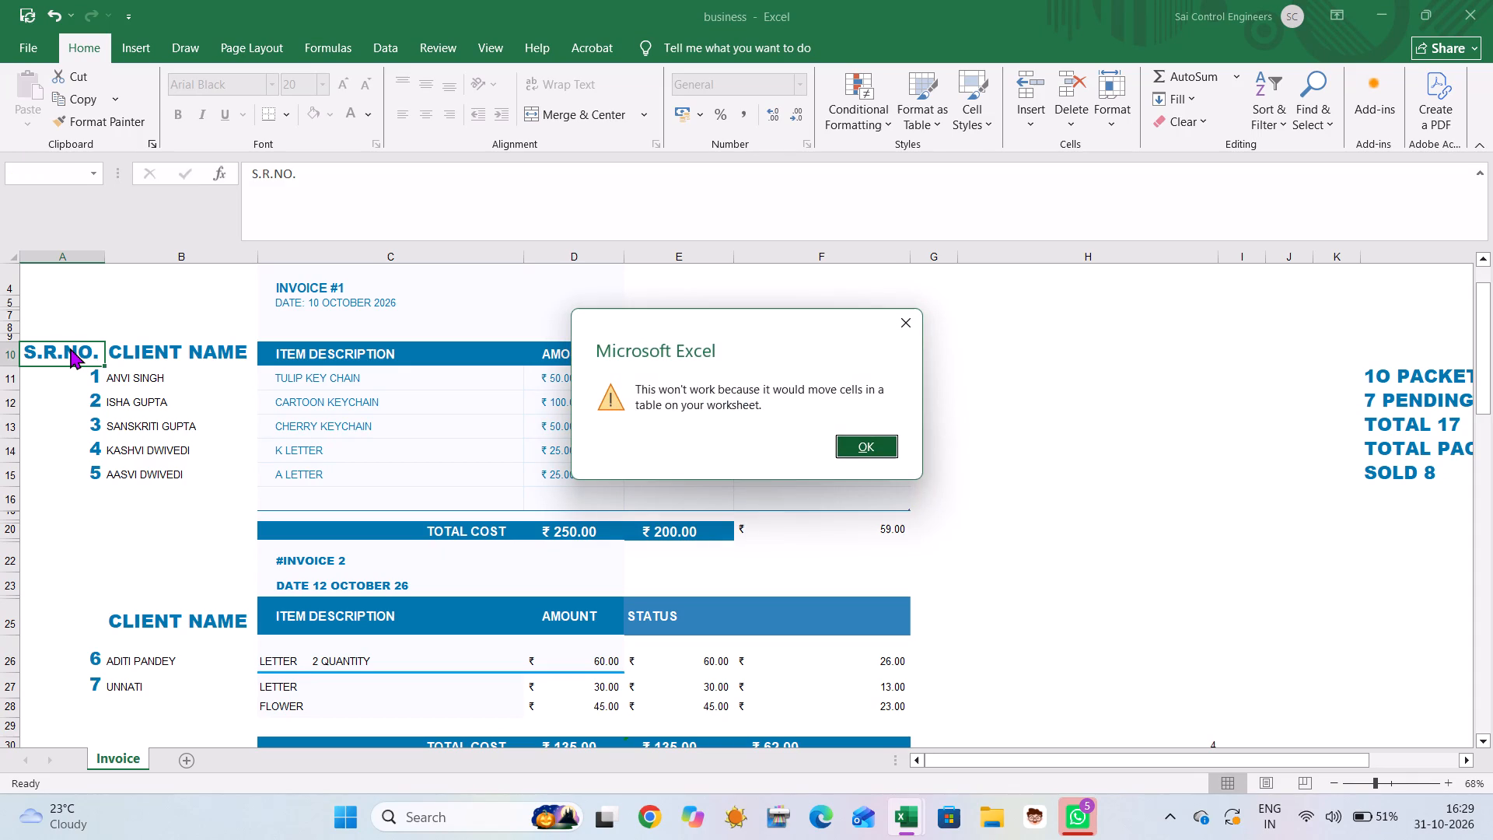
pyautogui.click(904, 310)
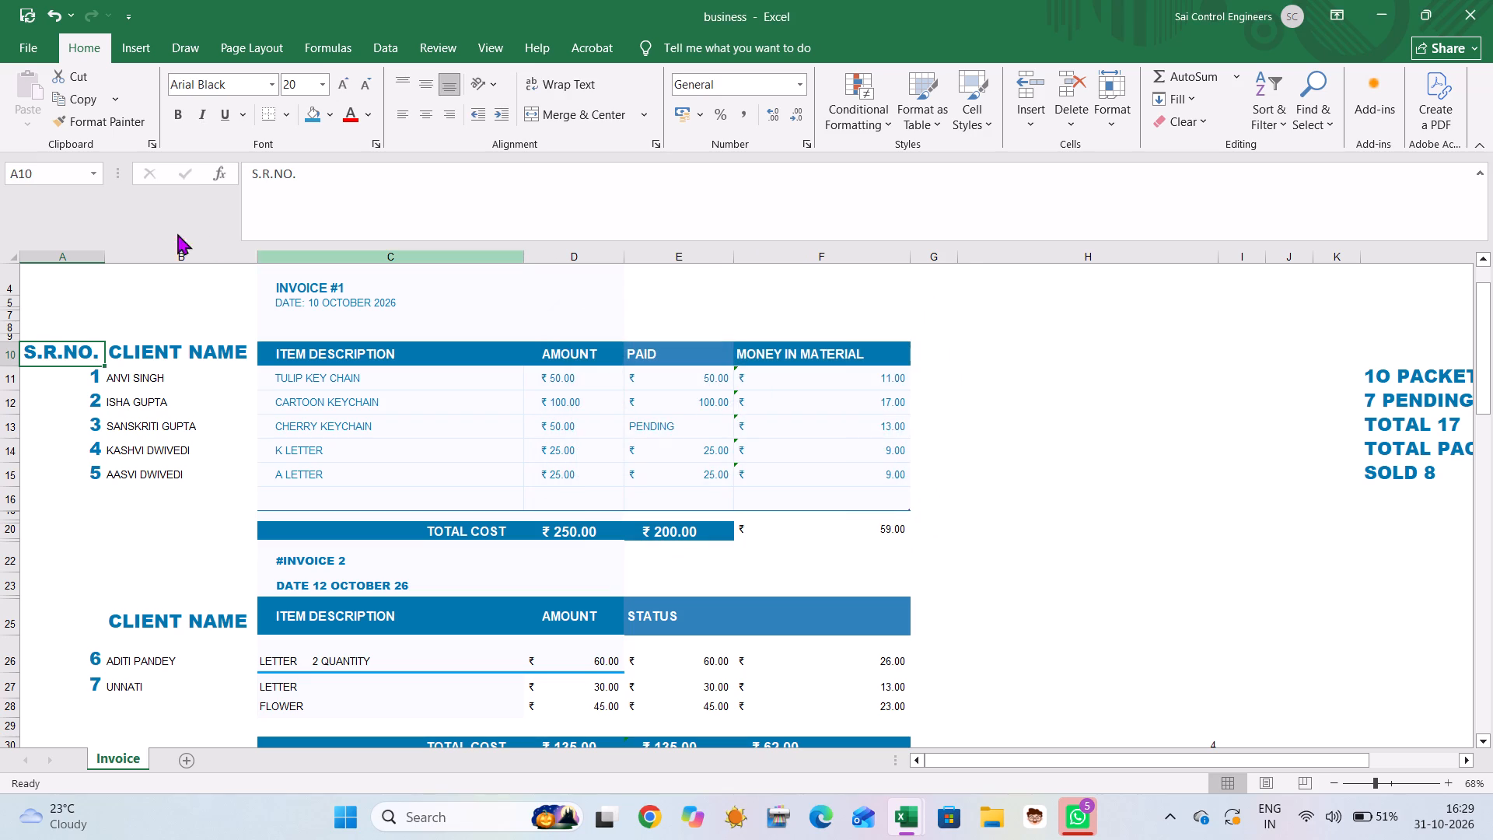
# Copy the first invoice table A10:F20 and paste only its formats onto A76:F86, directly below the SUMI AUNTY subtotal row.
pyautogui.moveTo(62, 360); pyautogui.dragTo(828, 509)
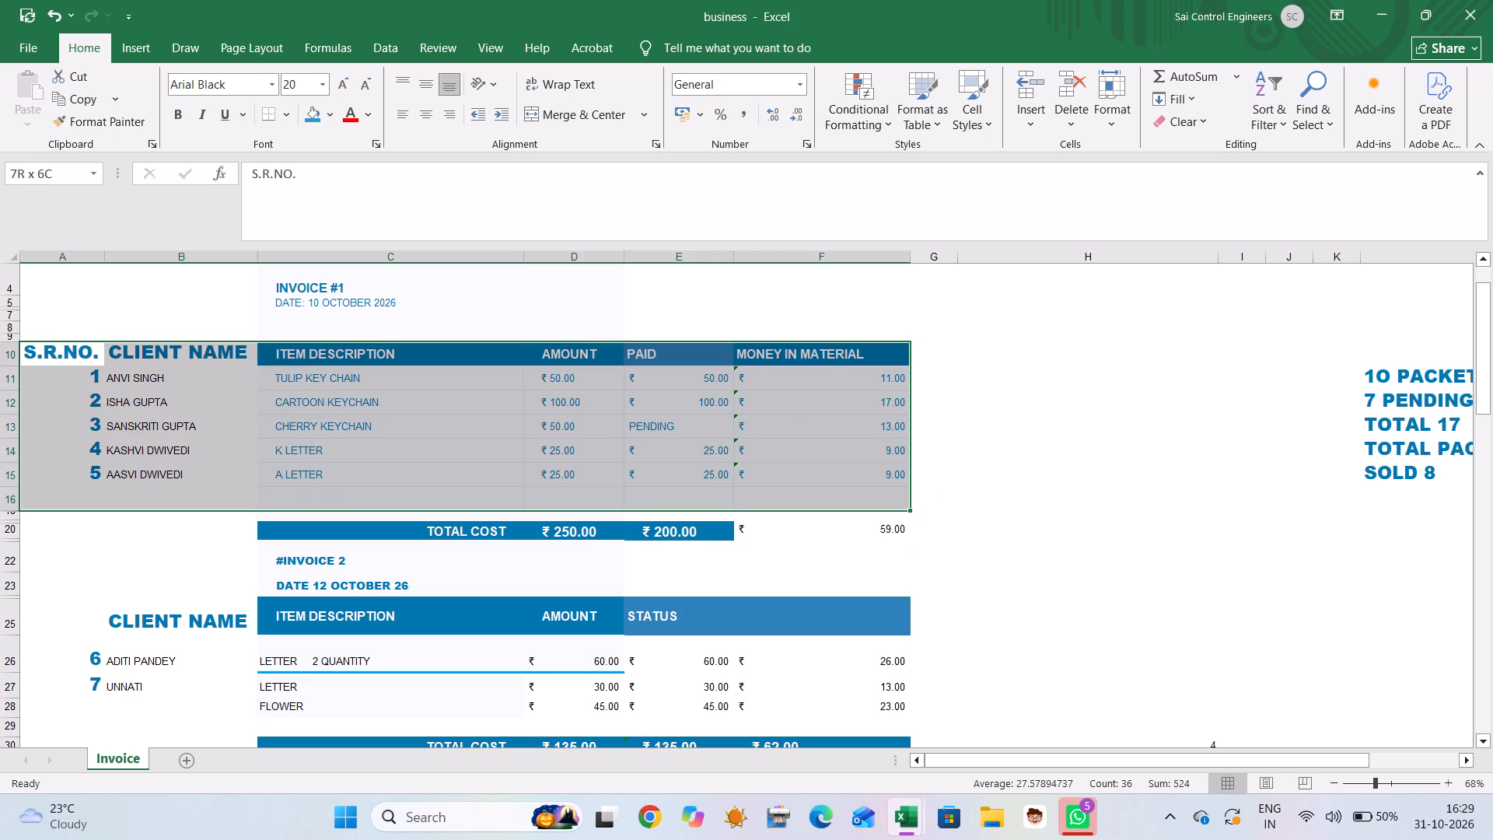
pyautogui.moveTo(828, 509); pyautogui.dragTo(834, 526)
pyautogui.rightClick(834, 526)
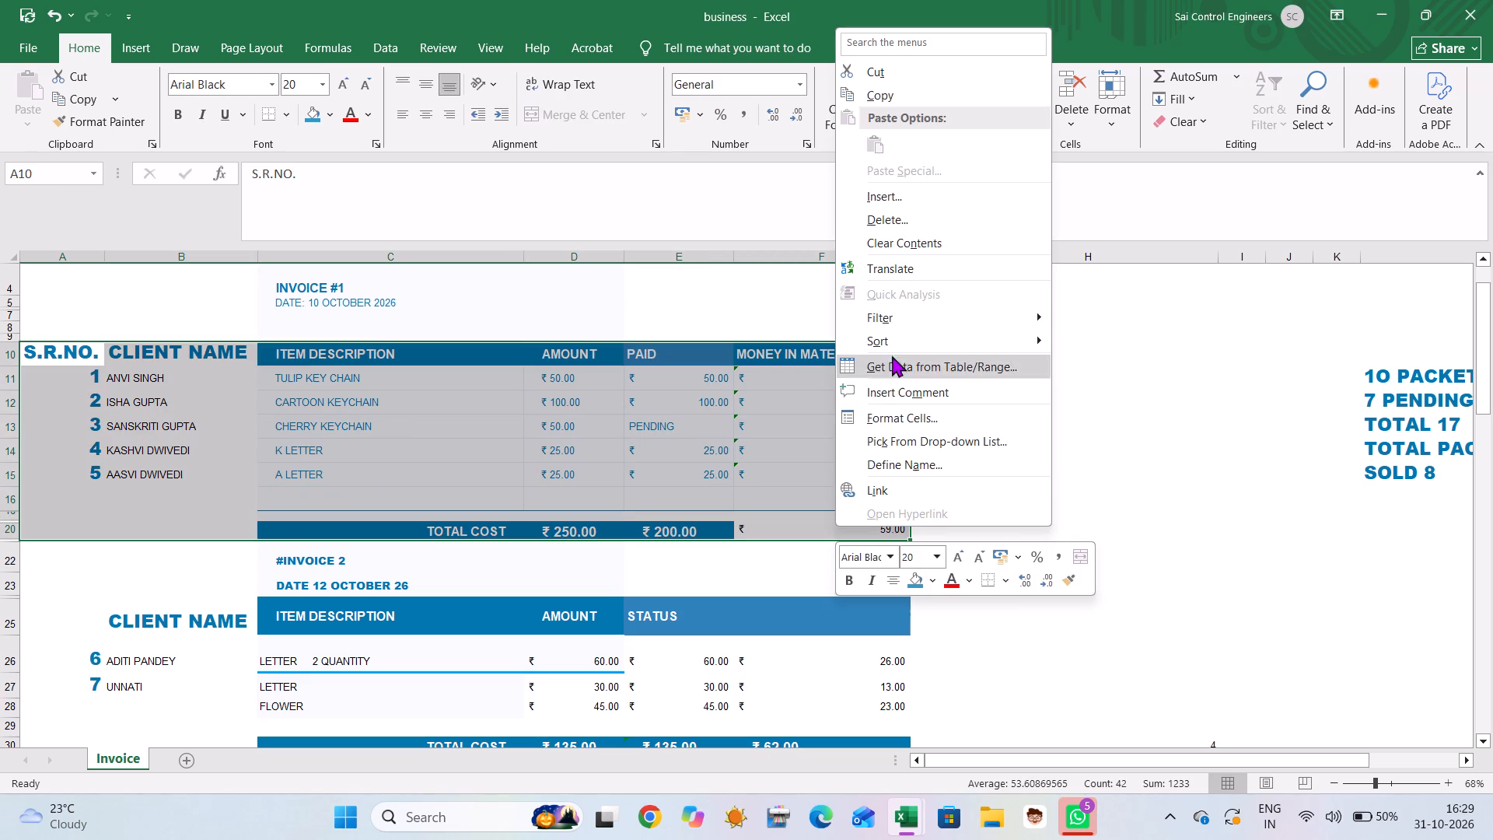
pyautogui.click(907, 89)
pyautogui.scroll(-4, 588, 478)
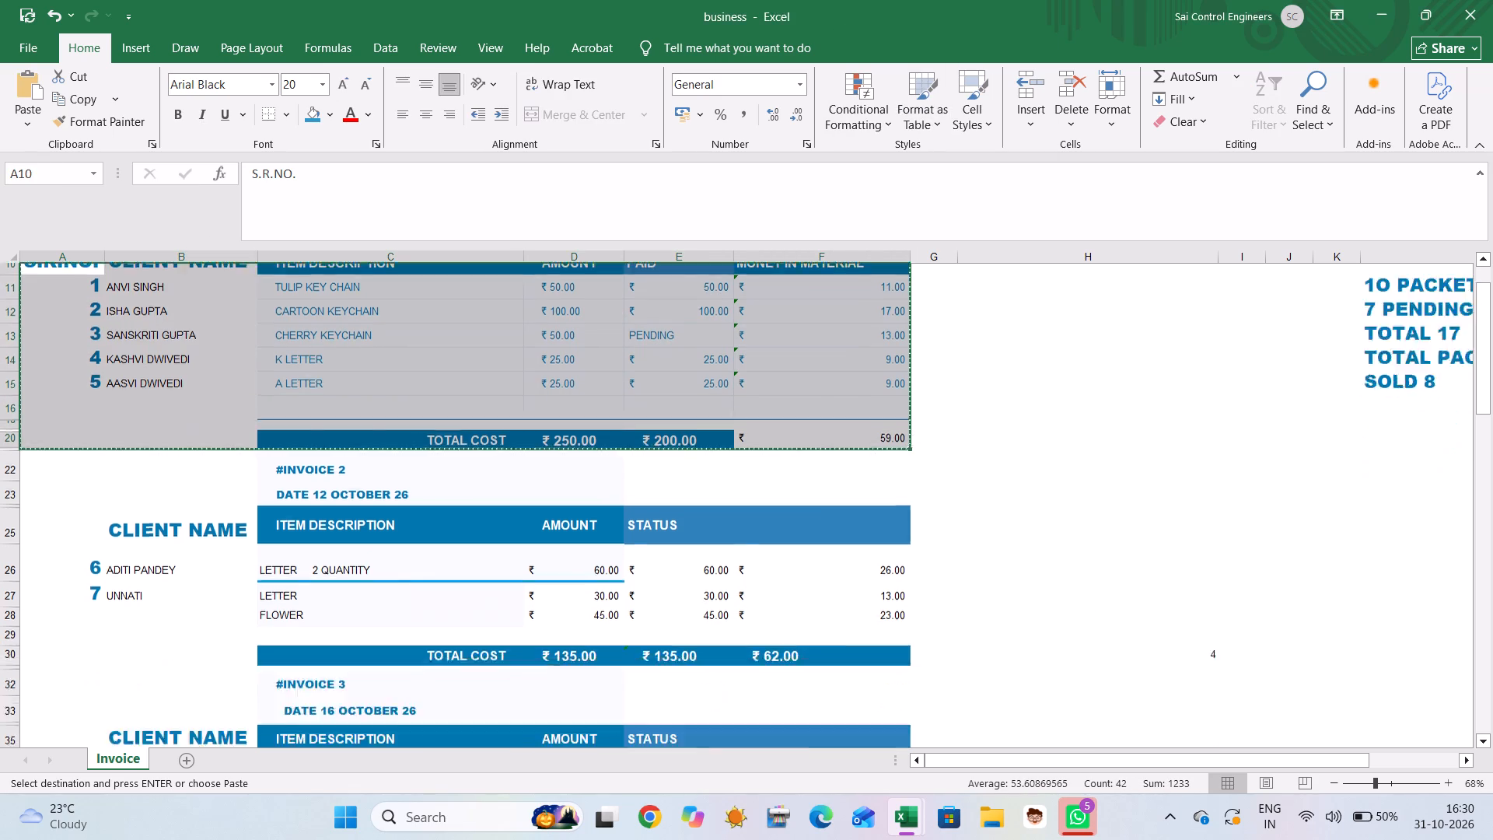
pyautogui.scroll(-10, 588, 478)
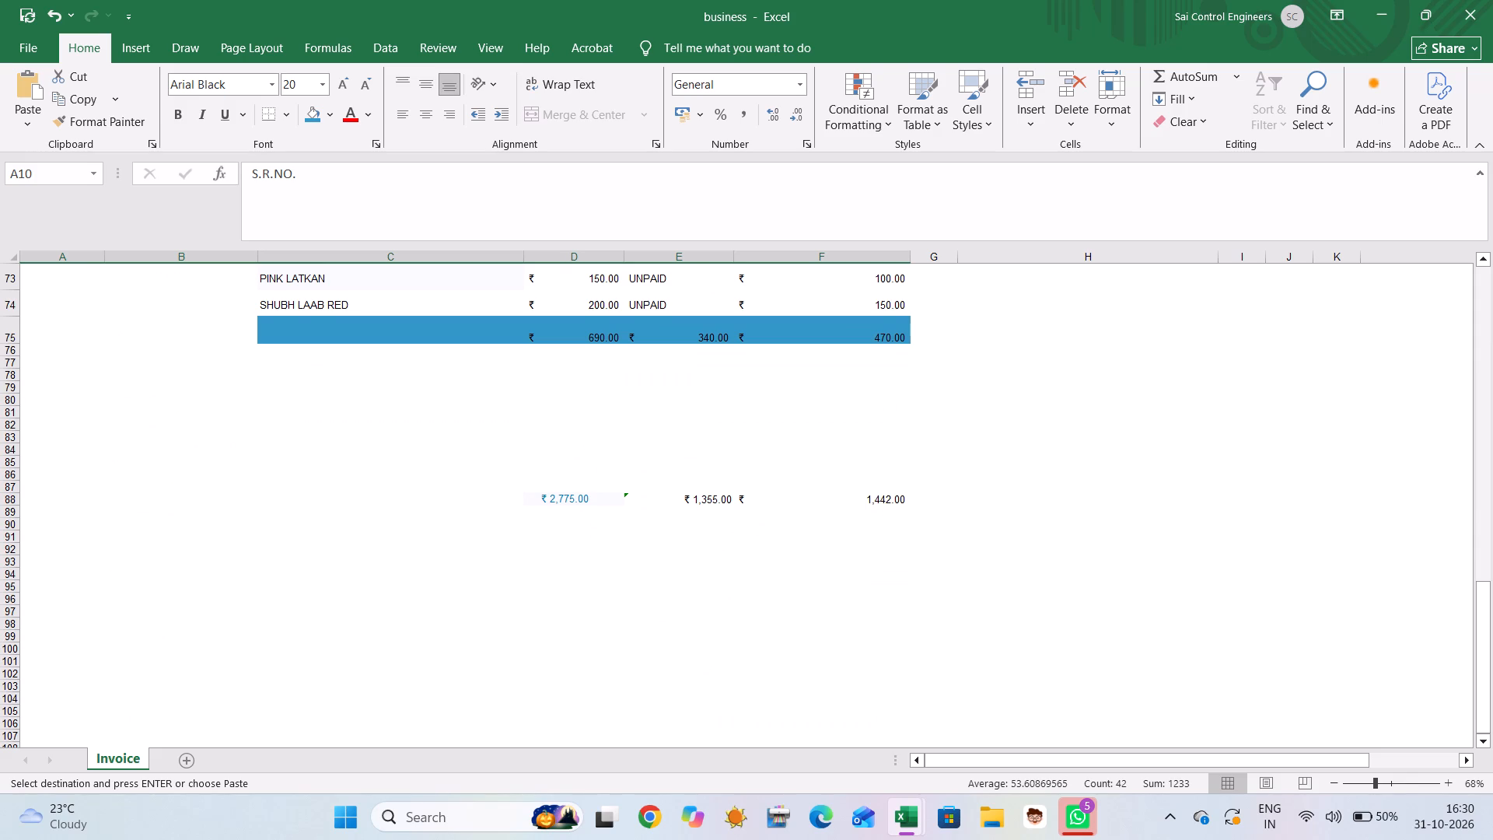
pyautogui.click(90, 350)
pyautogui.moveTo(90, 350); pyautogui.dragTo(132, 359)
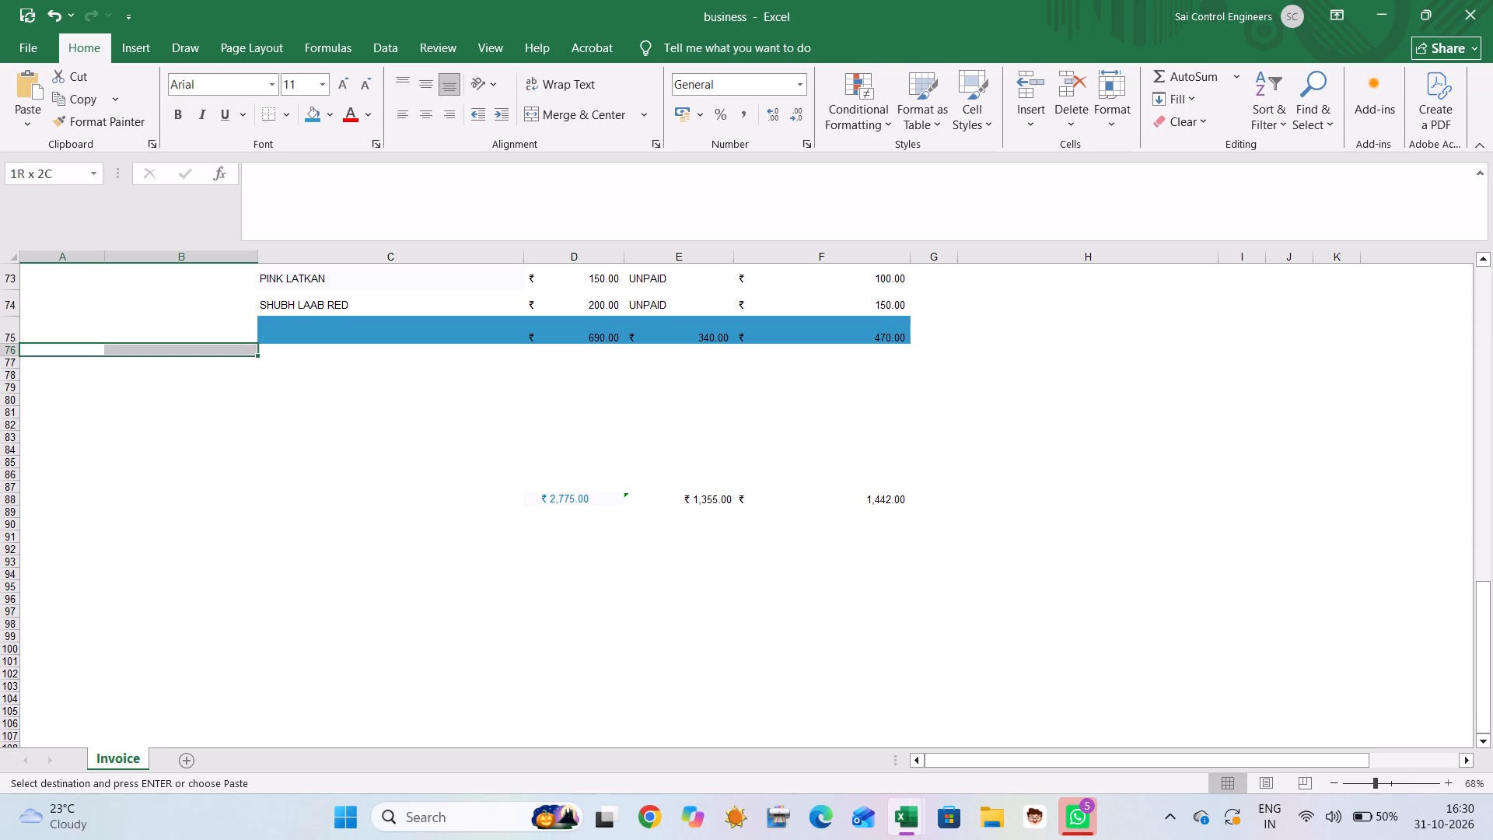
pyautogui.moveTo(132, 359); pyautogui.dragTo(818, 469)
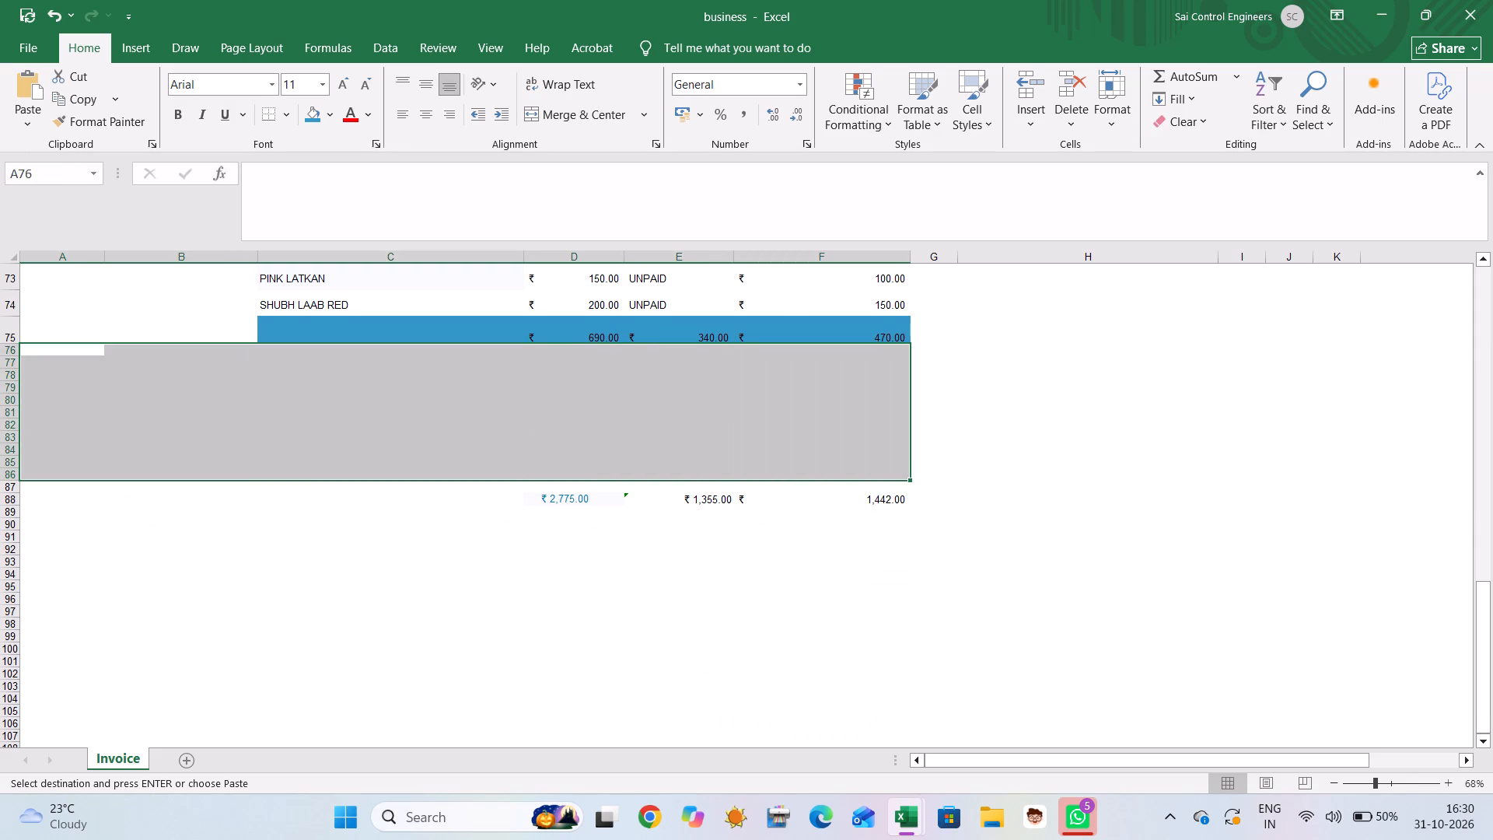
pyautogui.rightClick(771, 395)
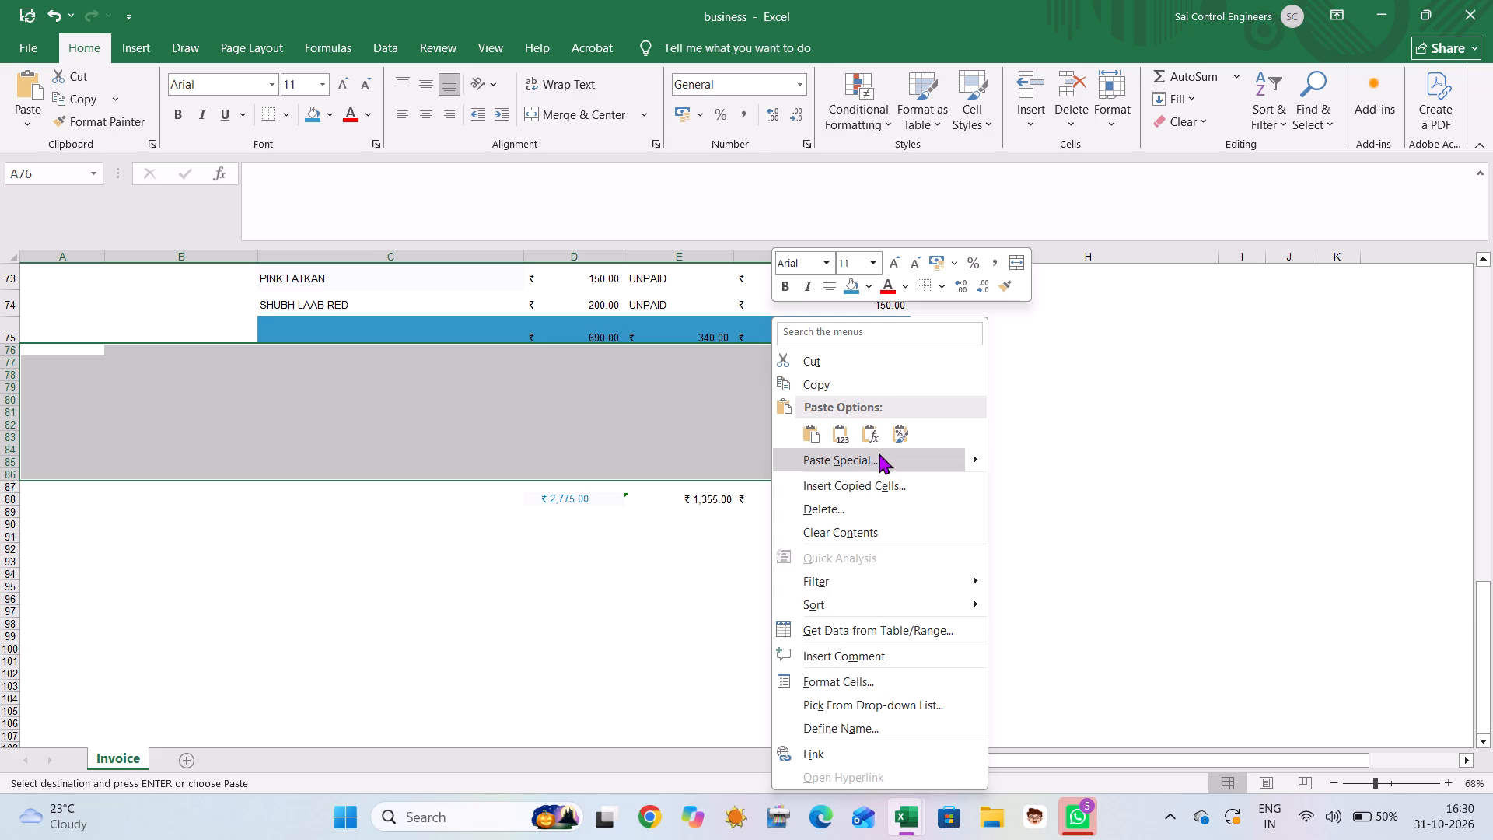
pyautogui.click(879, 453)
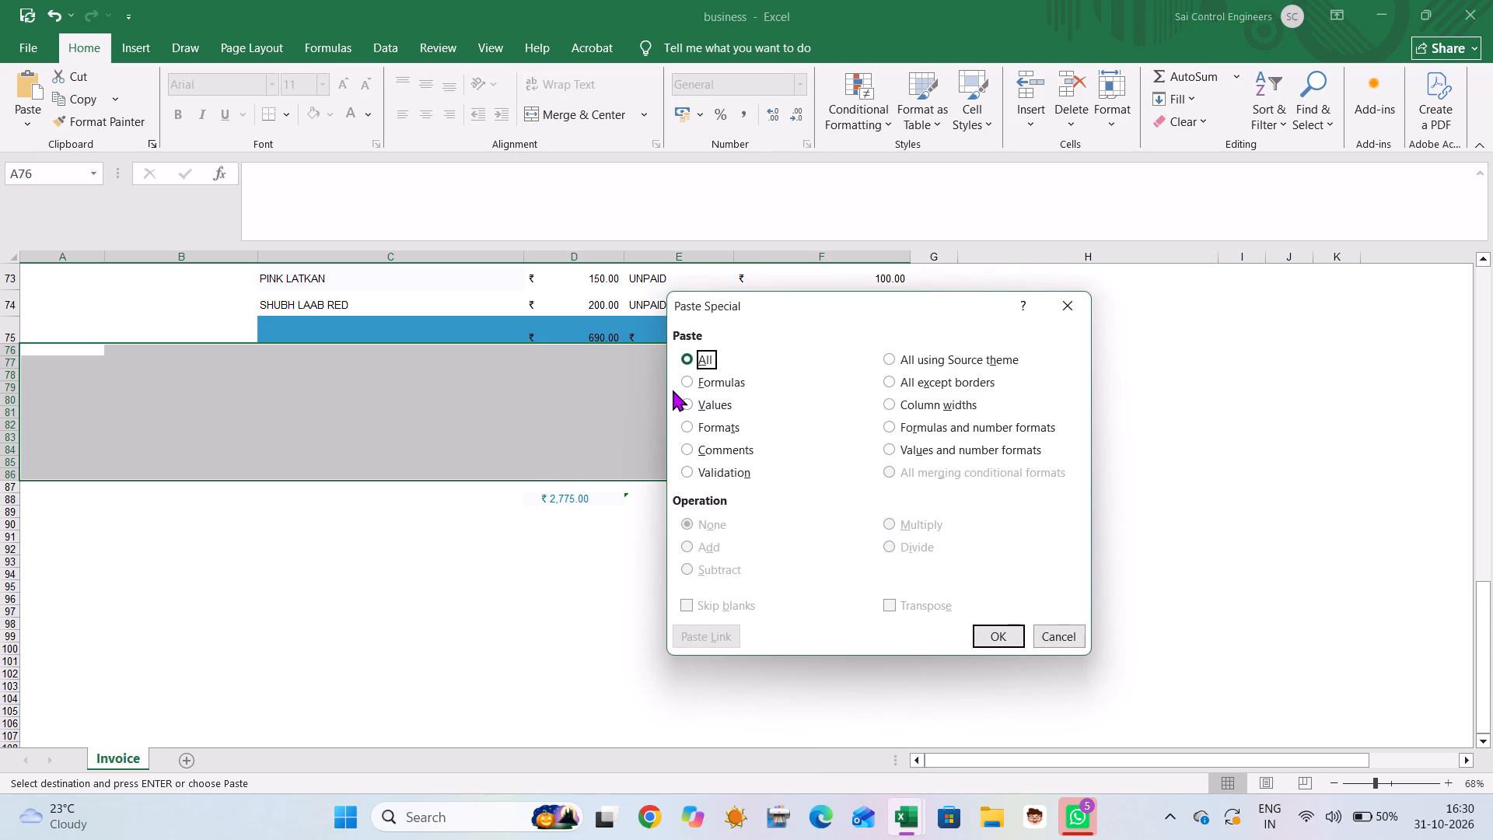
pyautogui.click(691, 424)
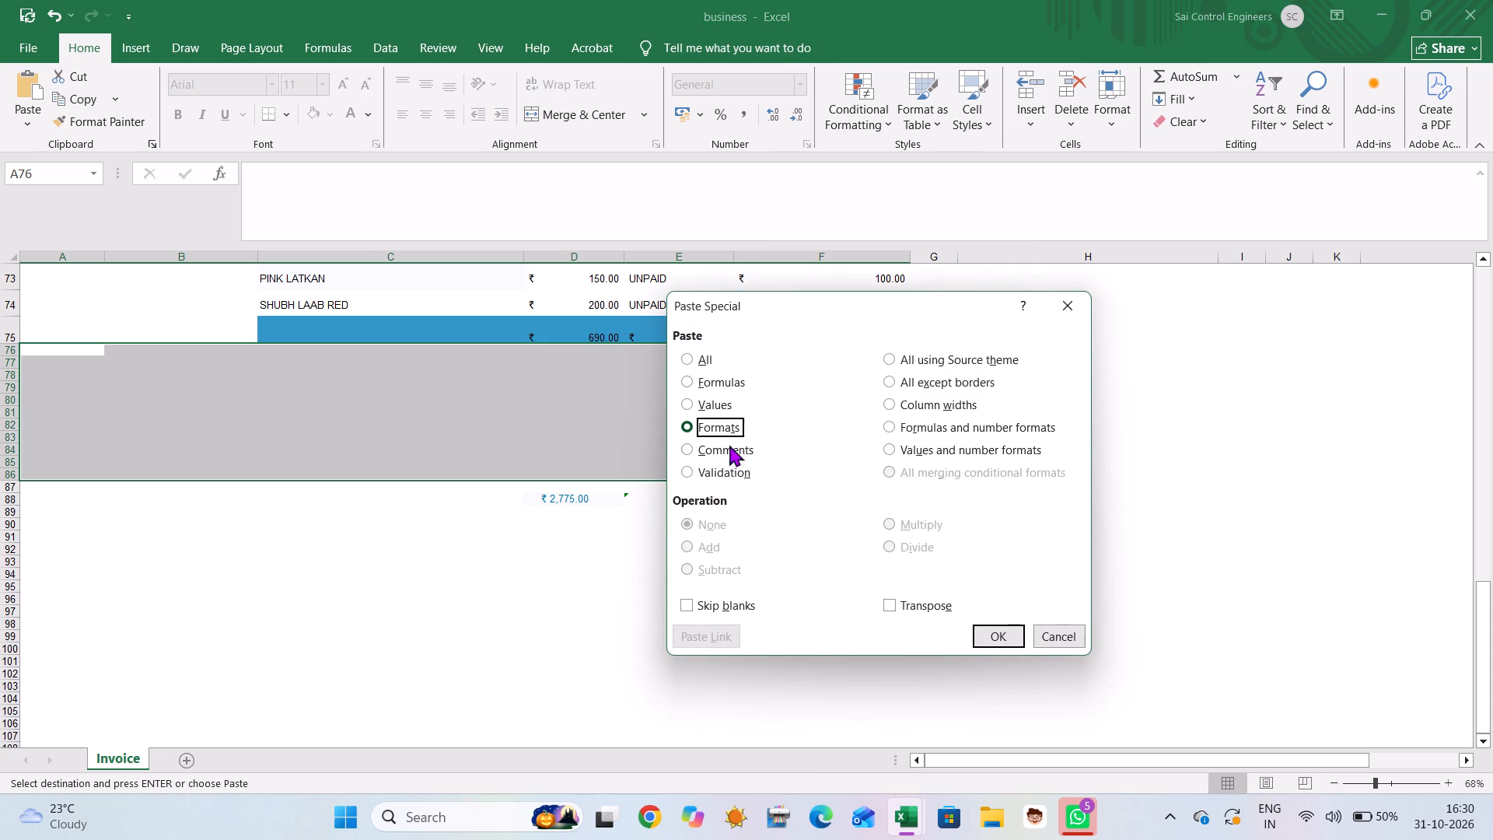
pyautogui.click(983, 628)
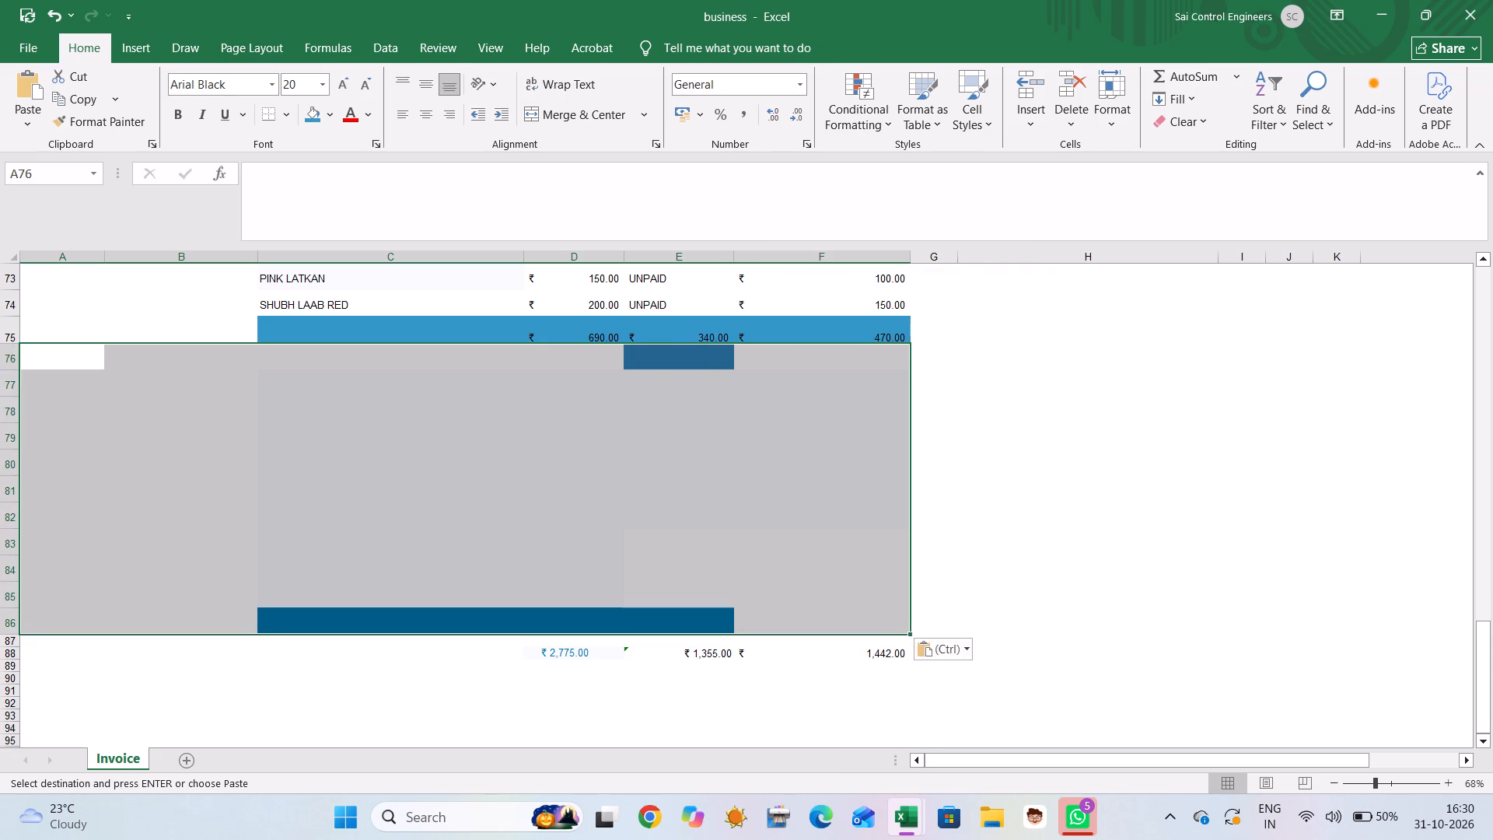
pyautogui.click(1123, 520)
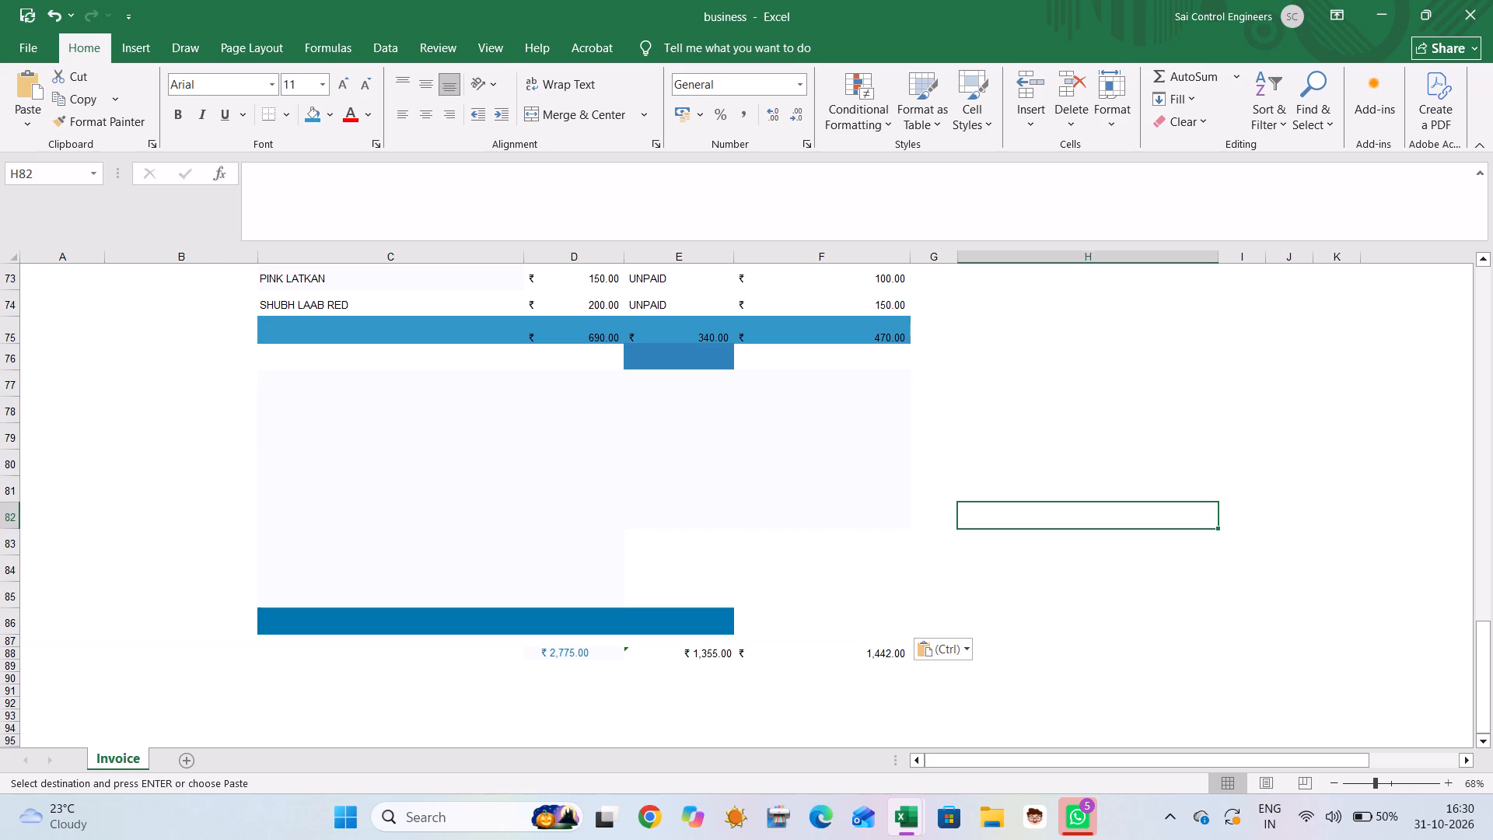
pyautogui.click(669, 553)
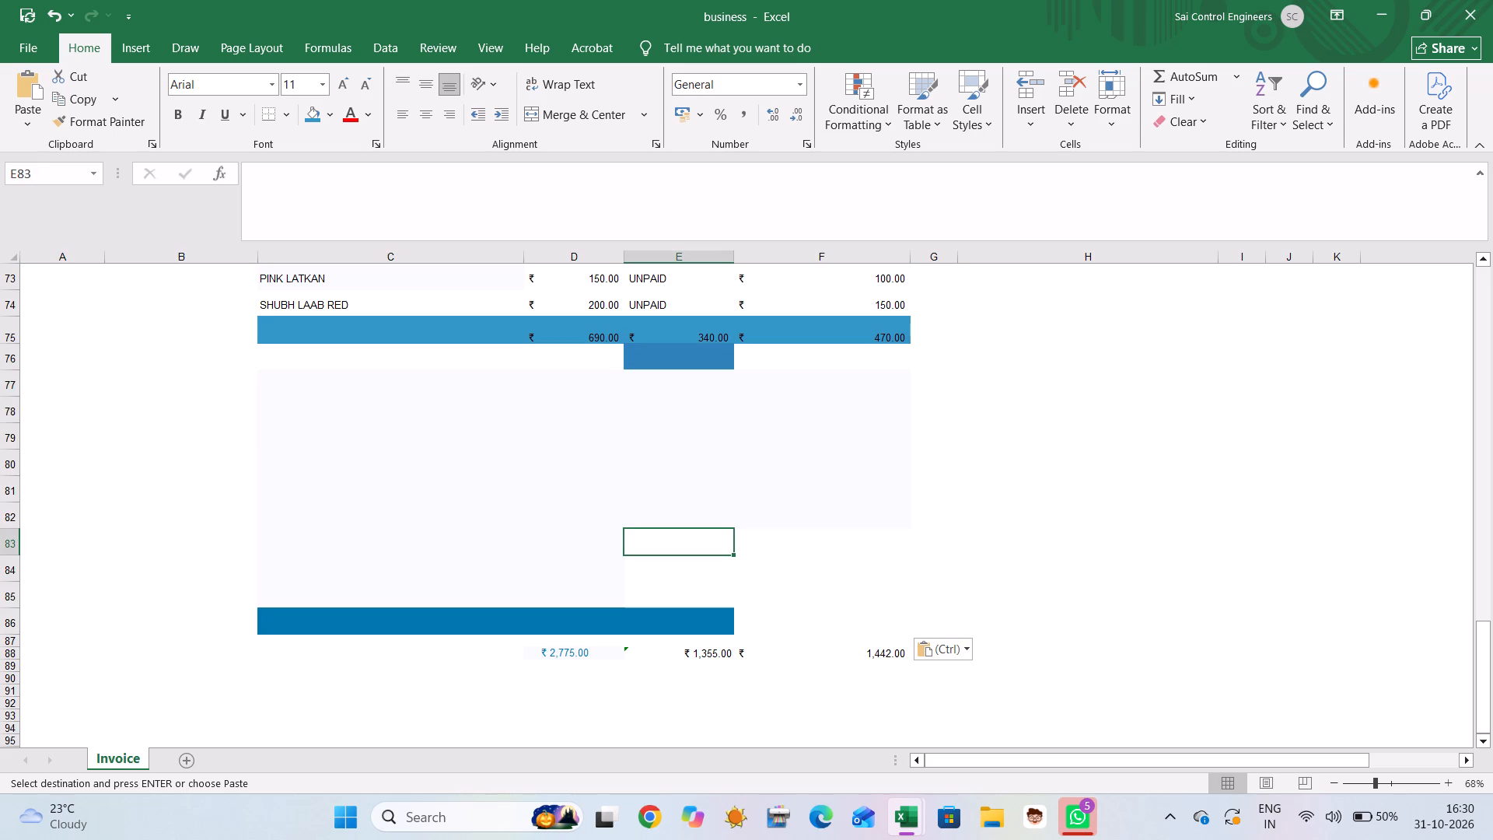
# Delete row 76, the header-format row at the top of the newly formatted block.
pyautogui.click(0, 356)
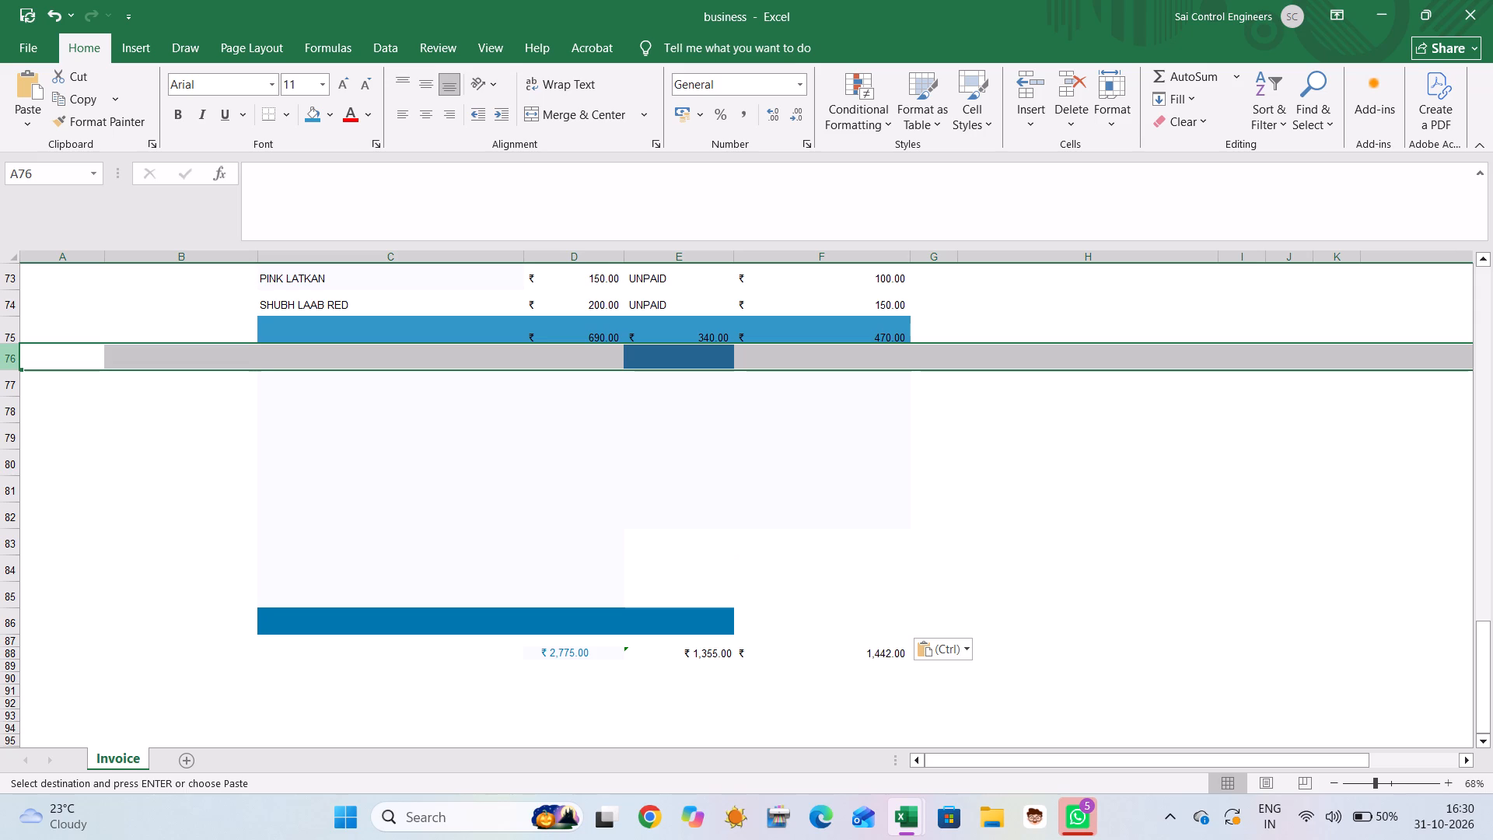
pyautogui.press('BackSpace')
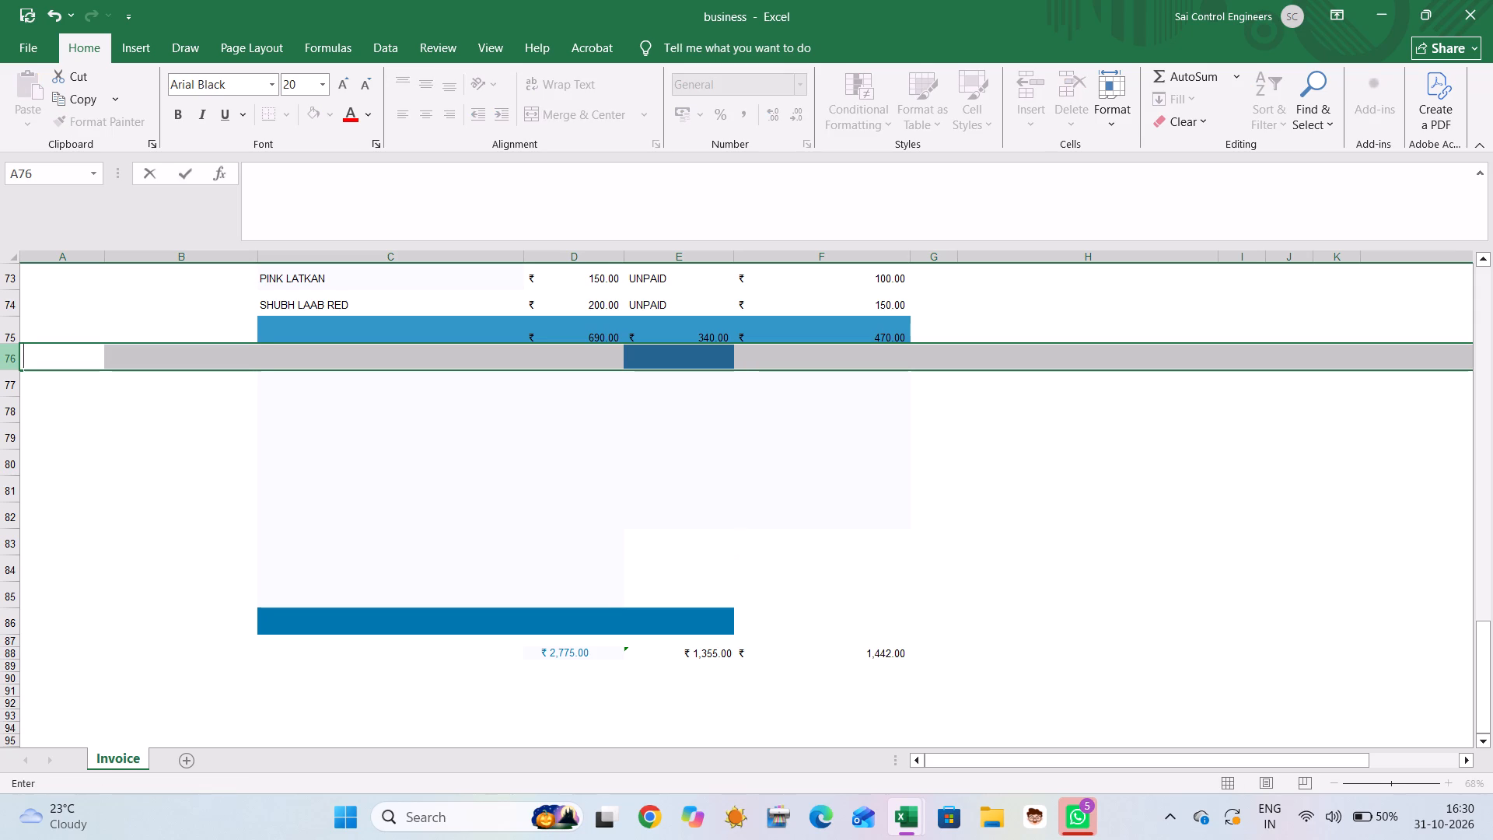
pyautogui.rightClick(0, 356)
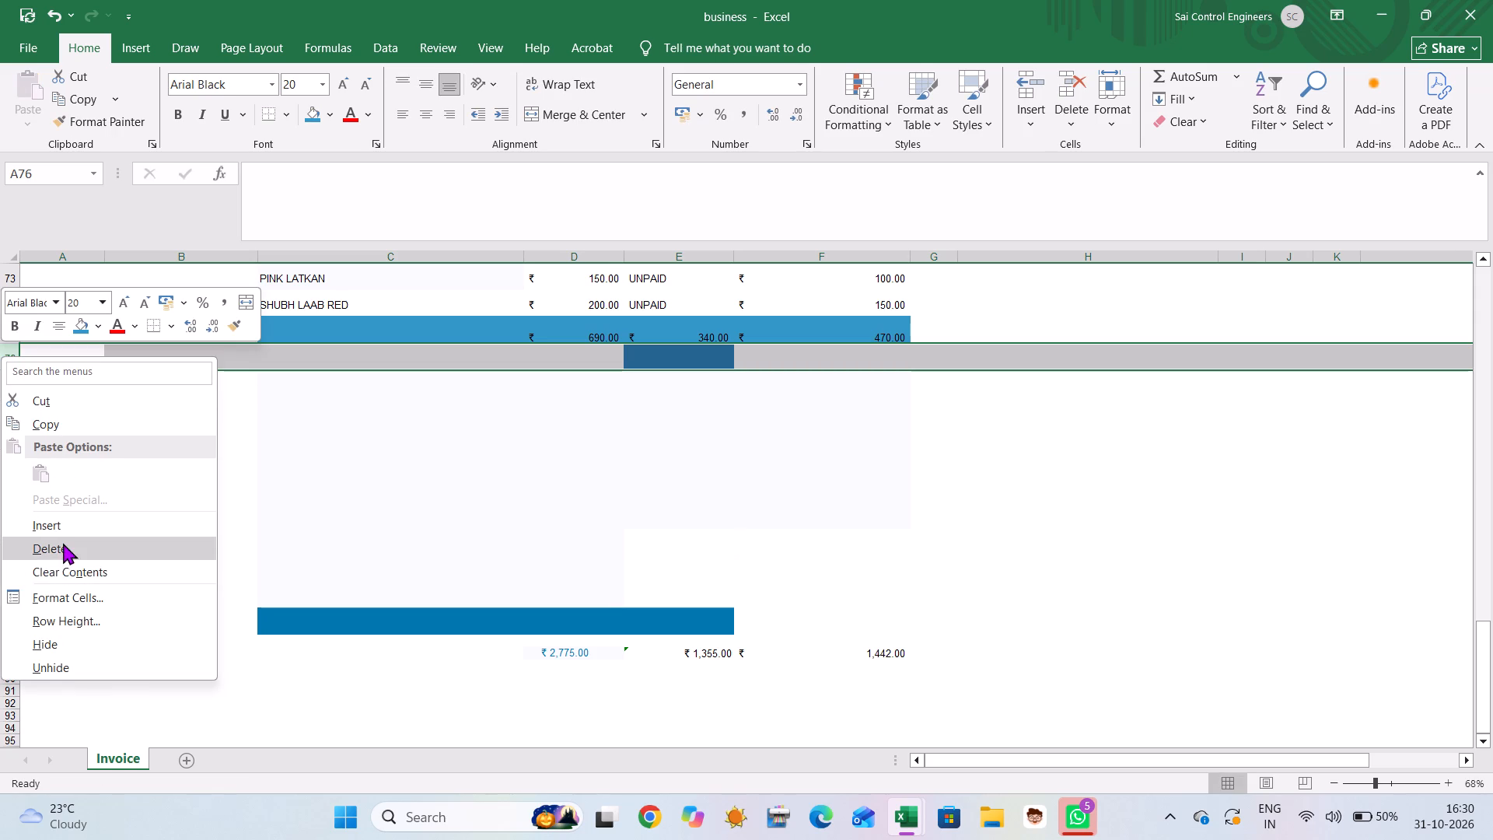
pyautogui.click(65, 537)
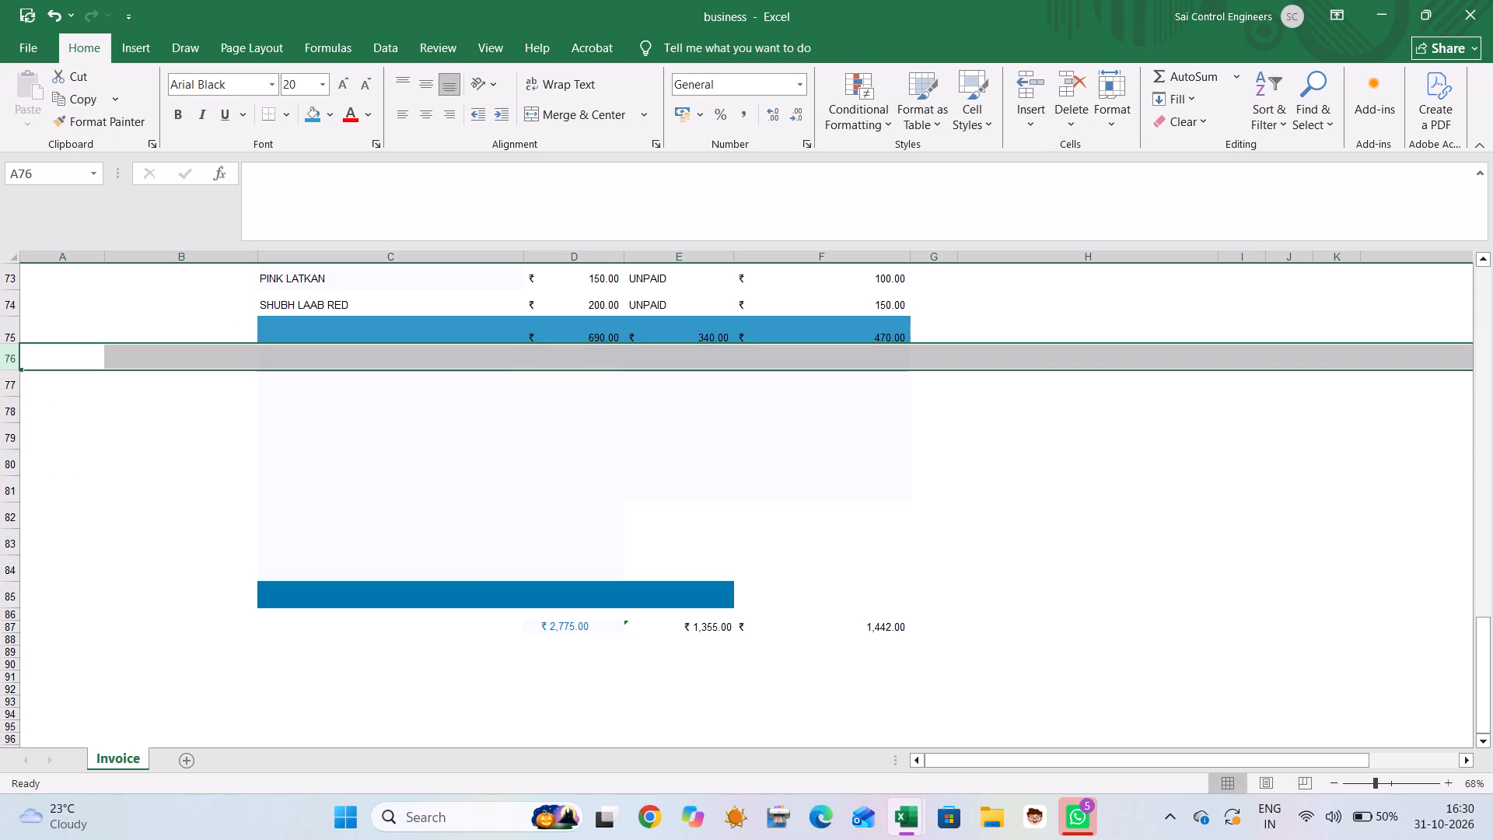
# Shorten the newly formatted block by deleting three empty rows above its total row: row 84, row 82 and row 81.
pyautogui.click(13, 569)
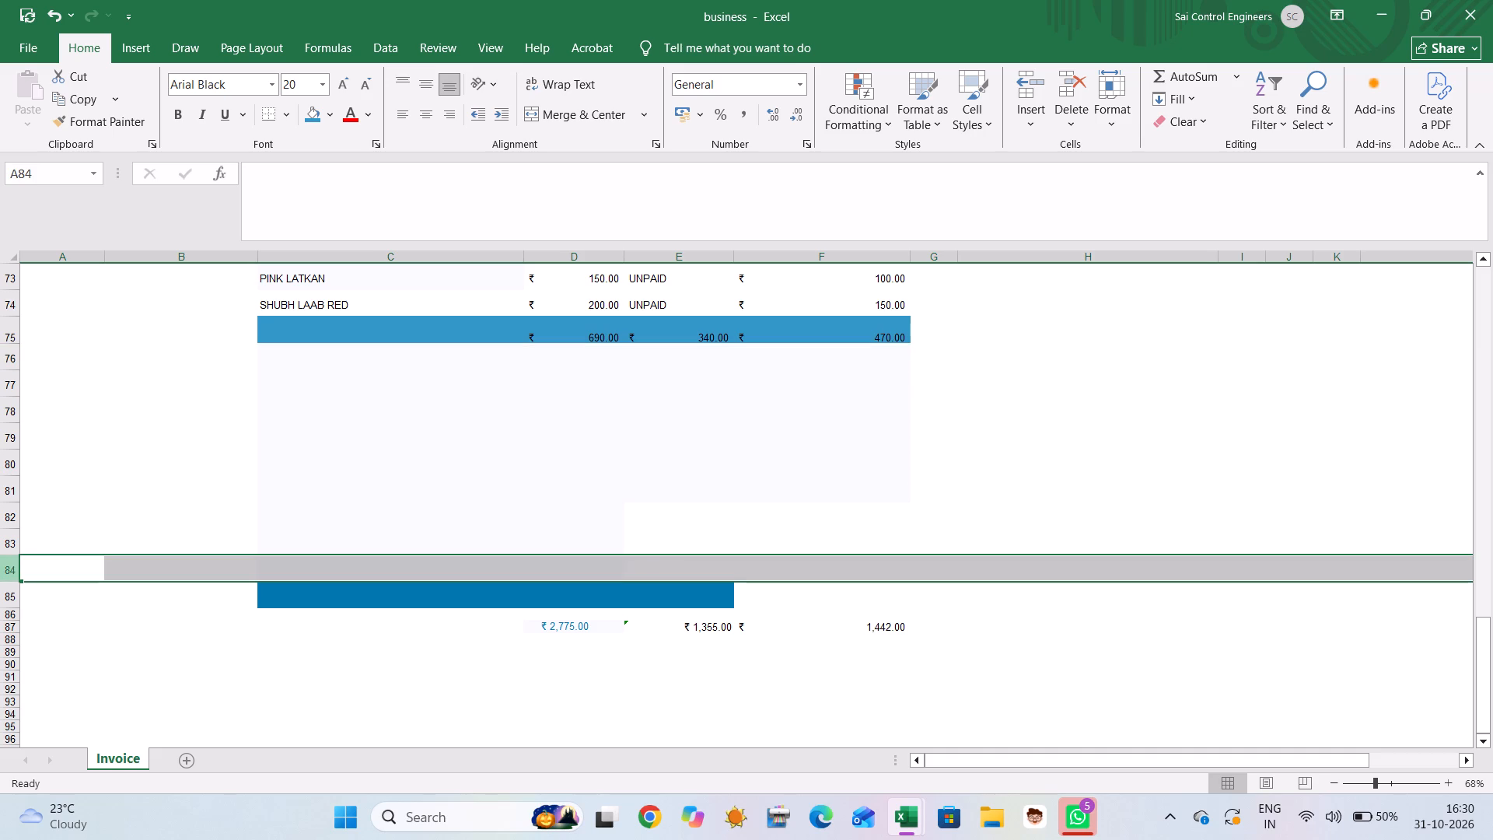
pyautogui.rightClick(13, 569)
pyautogui.click(114, 438)
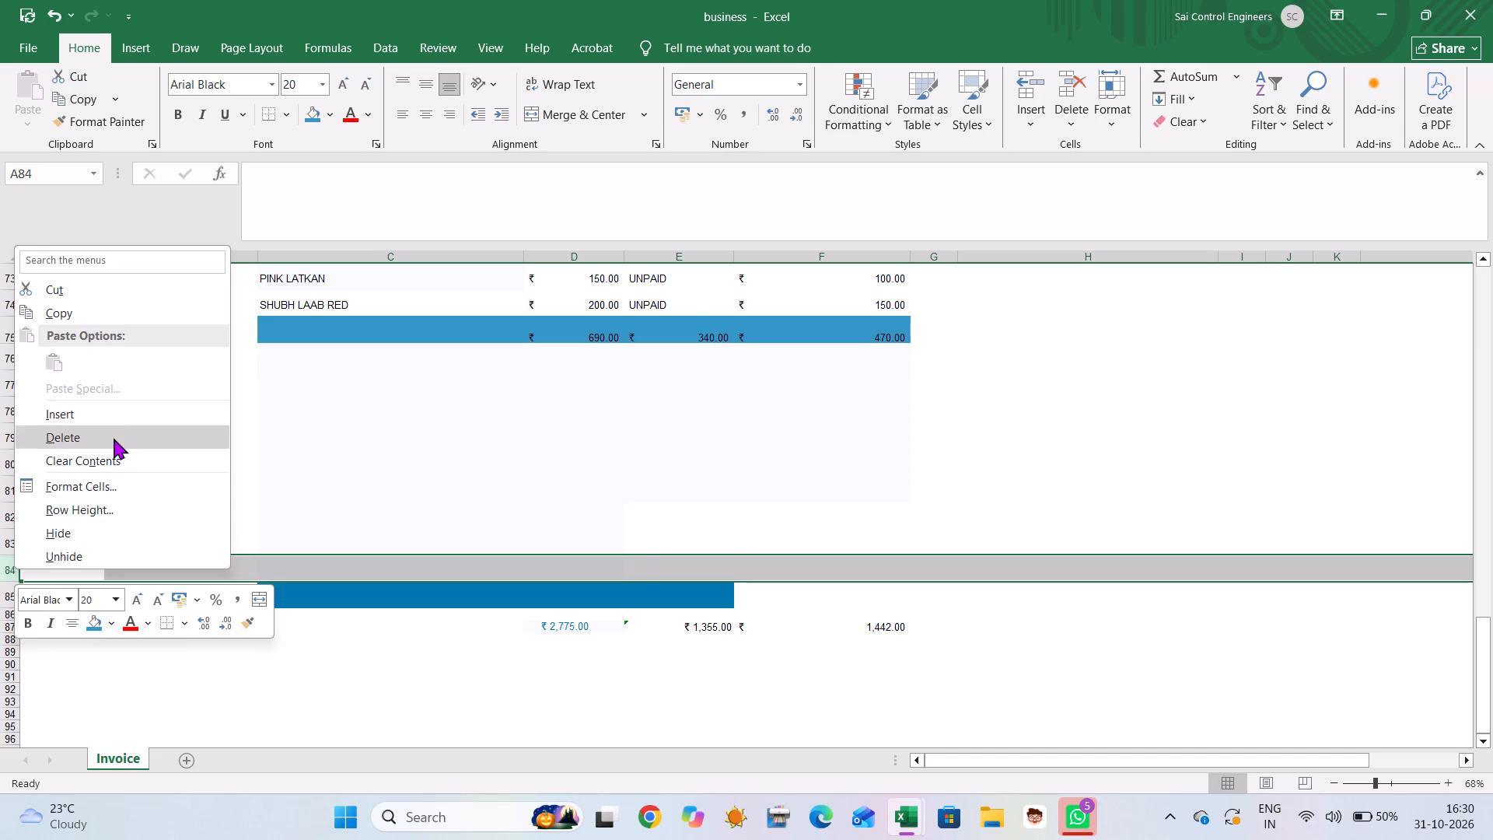
pyautogui.rightClick(15, 520)
pyautogui.click(96, 398)
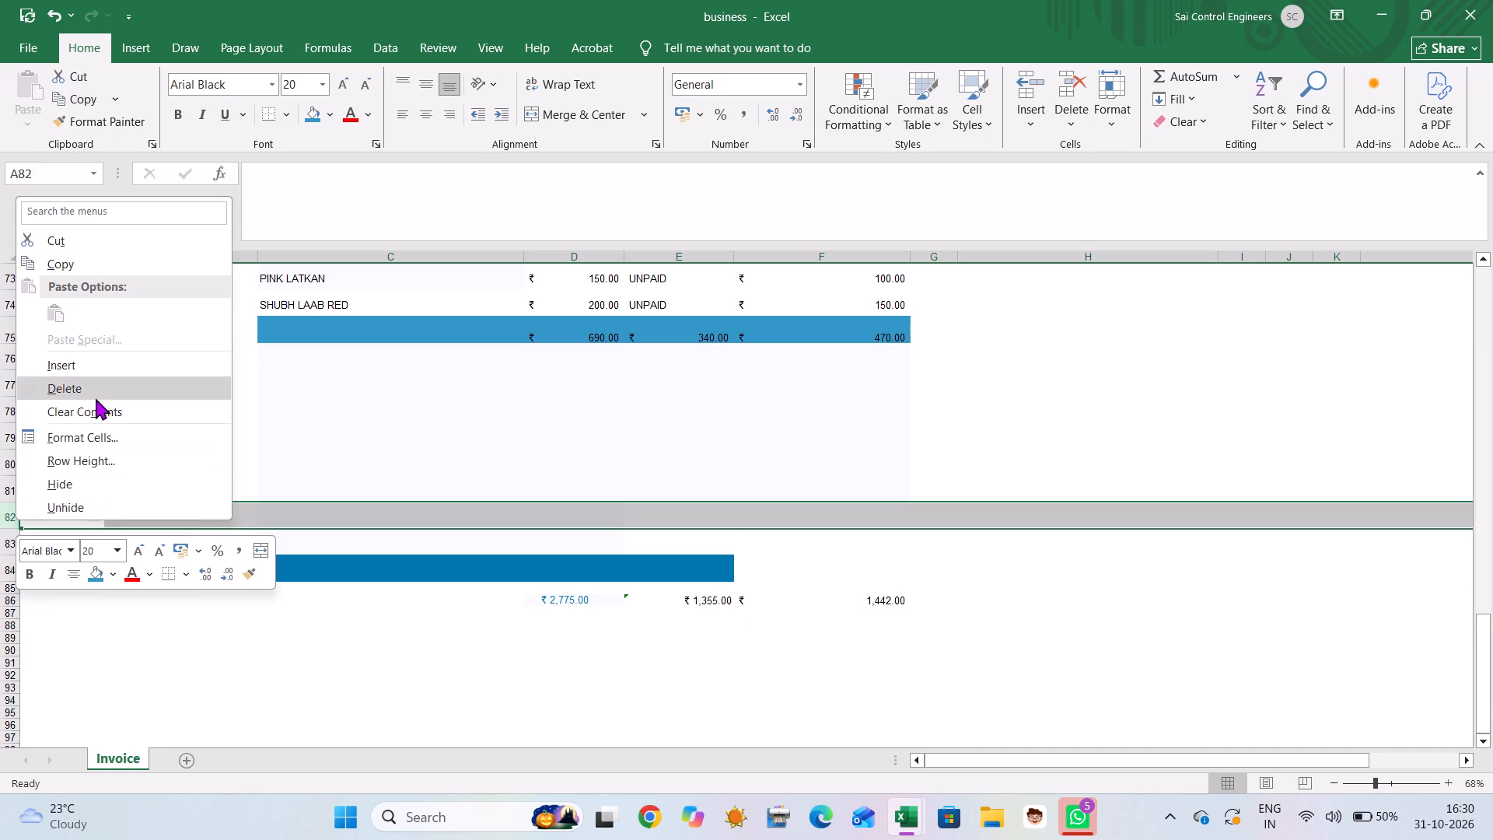
pyautogui.rightClick(15, 492)
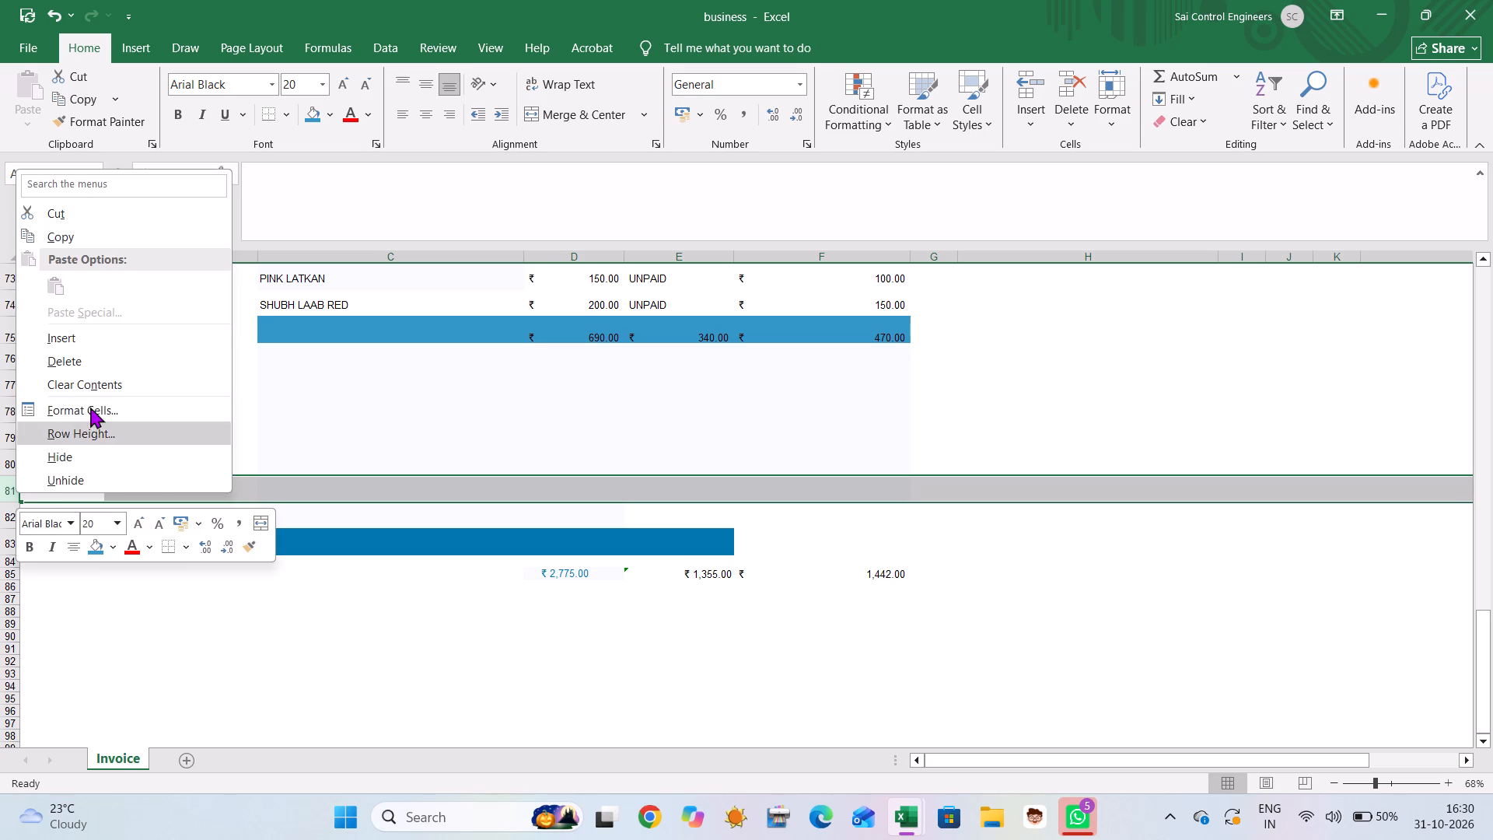
pyautogui.click(105, 365)
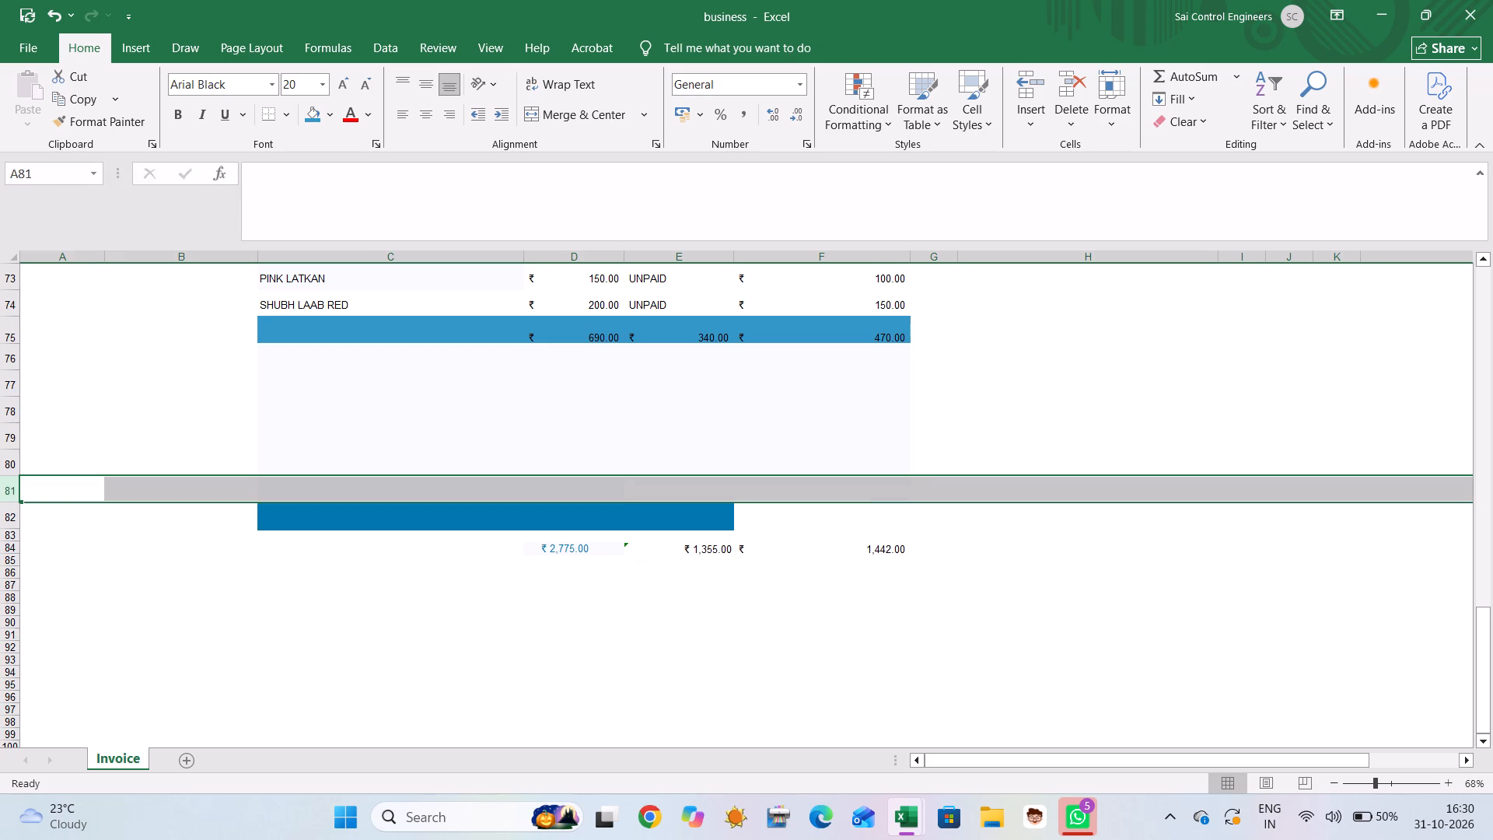
# Apply the current blue fill colour to cell F82 at the end of the new block's total row.
pyautogui.click(788, 513)
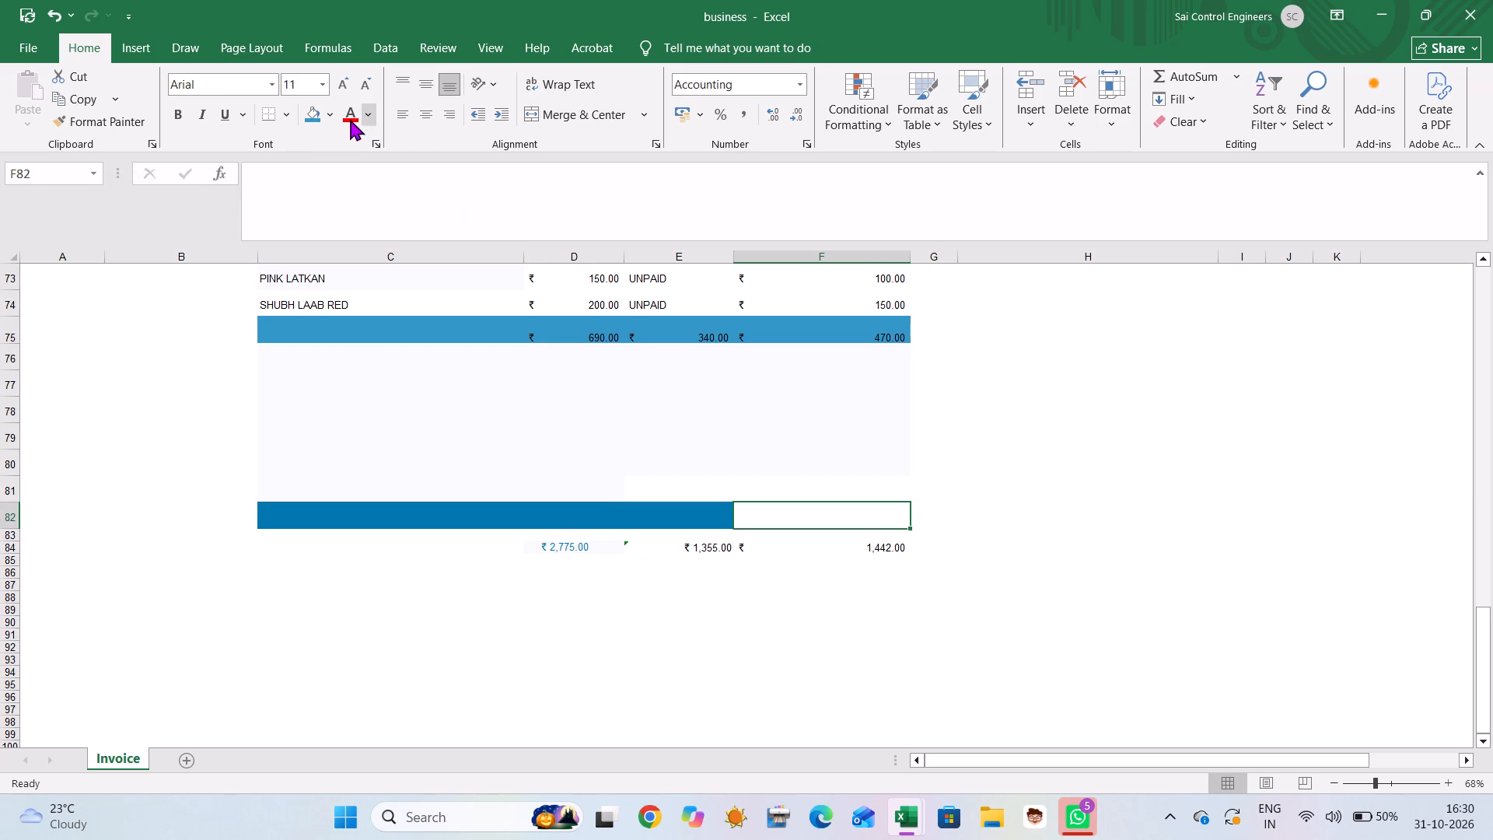
pyautogui.click(321, 117)
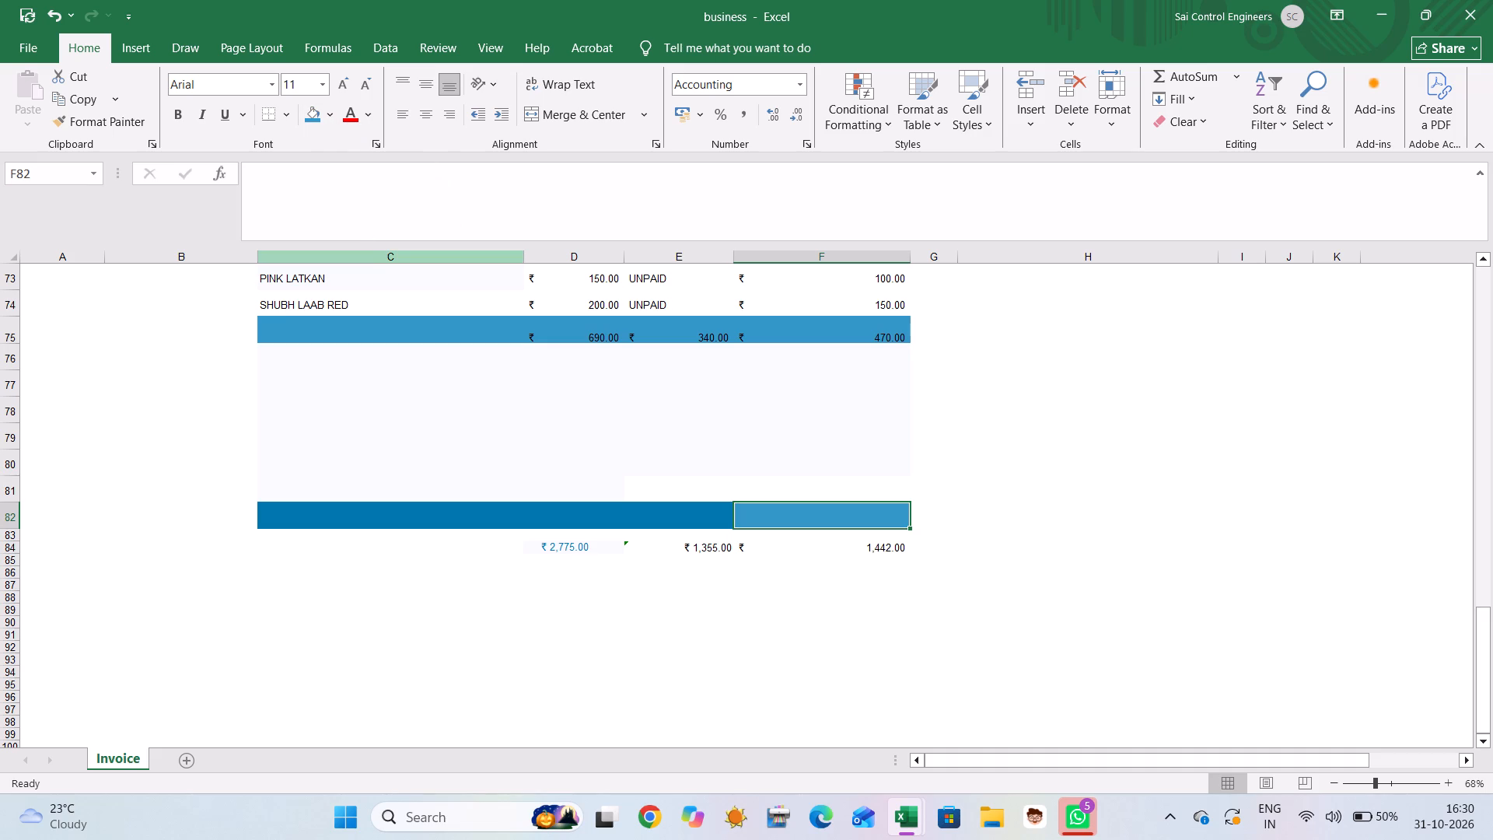
# Enter TANU AUNTY as the client name in B76, at the start of the new block.
pyautogui.scroll(1, 295, 370)
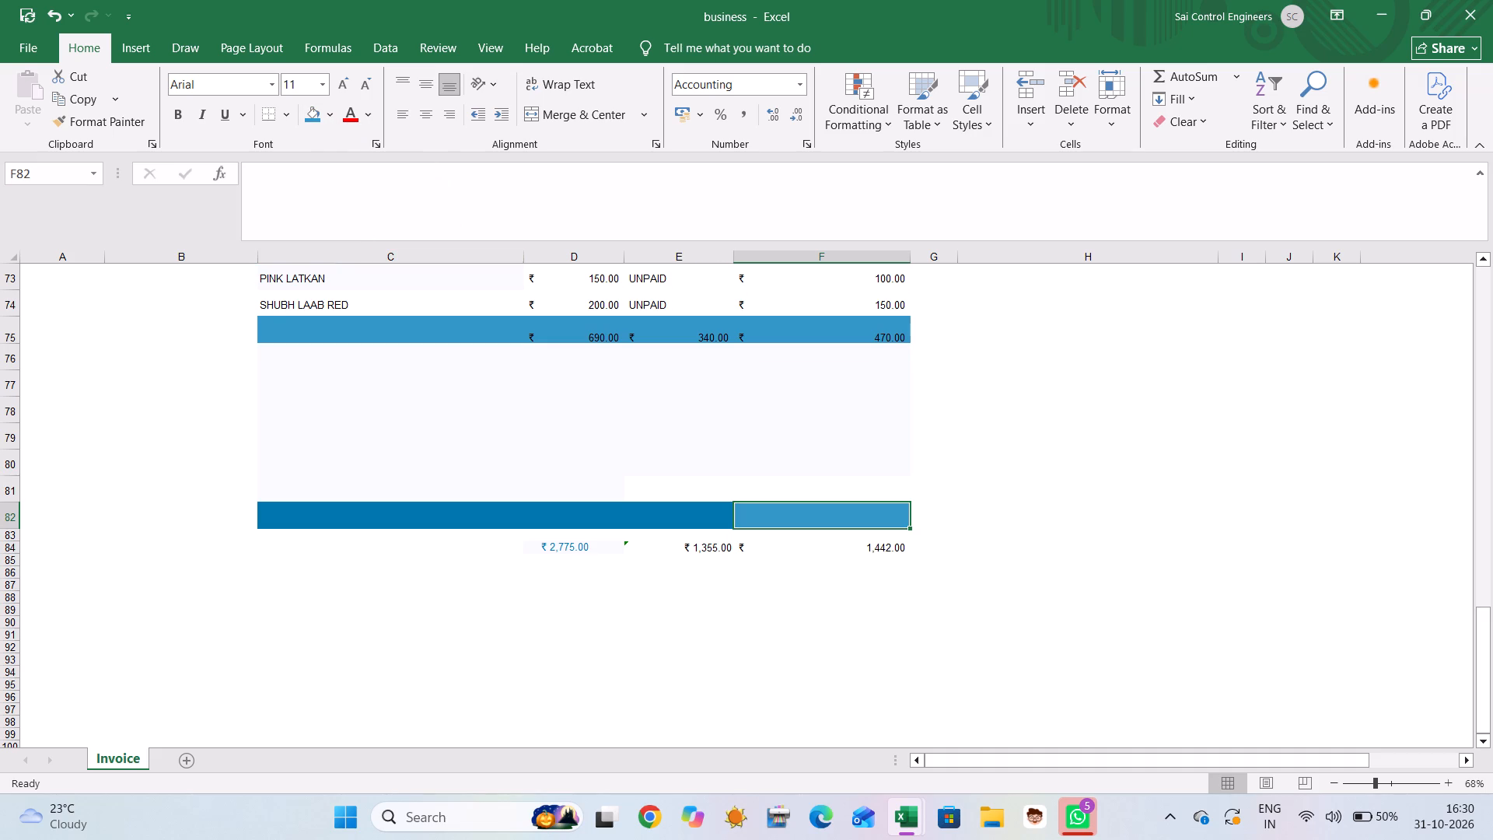
pyautogui.scroll(1, 295, 370)
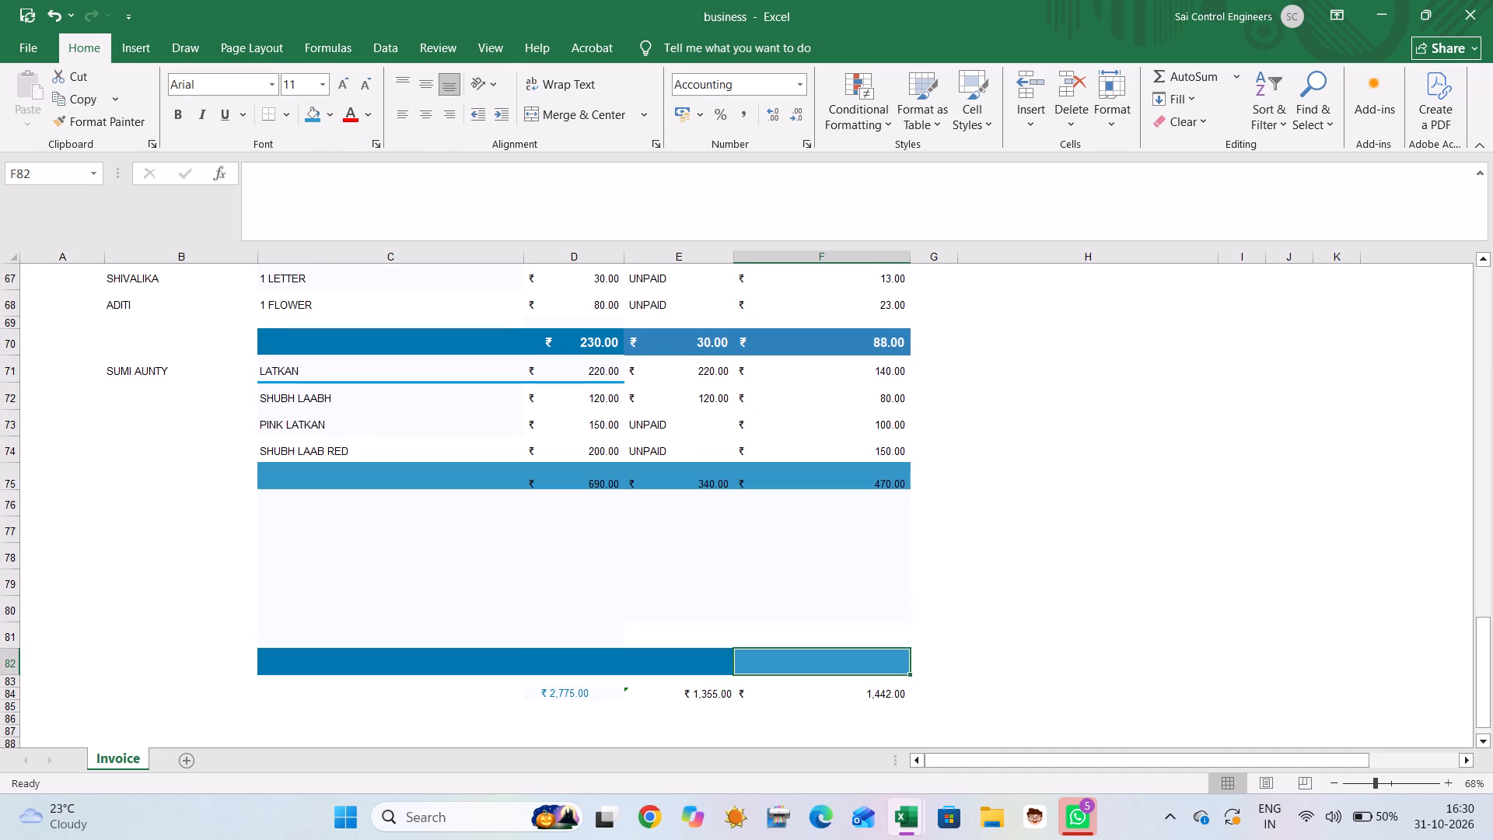
pyautogui.click(298, 504)
pyautogui.click(170, 504)
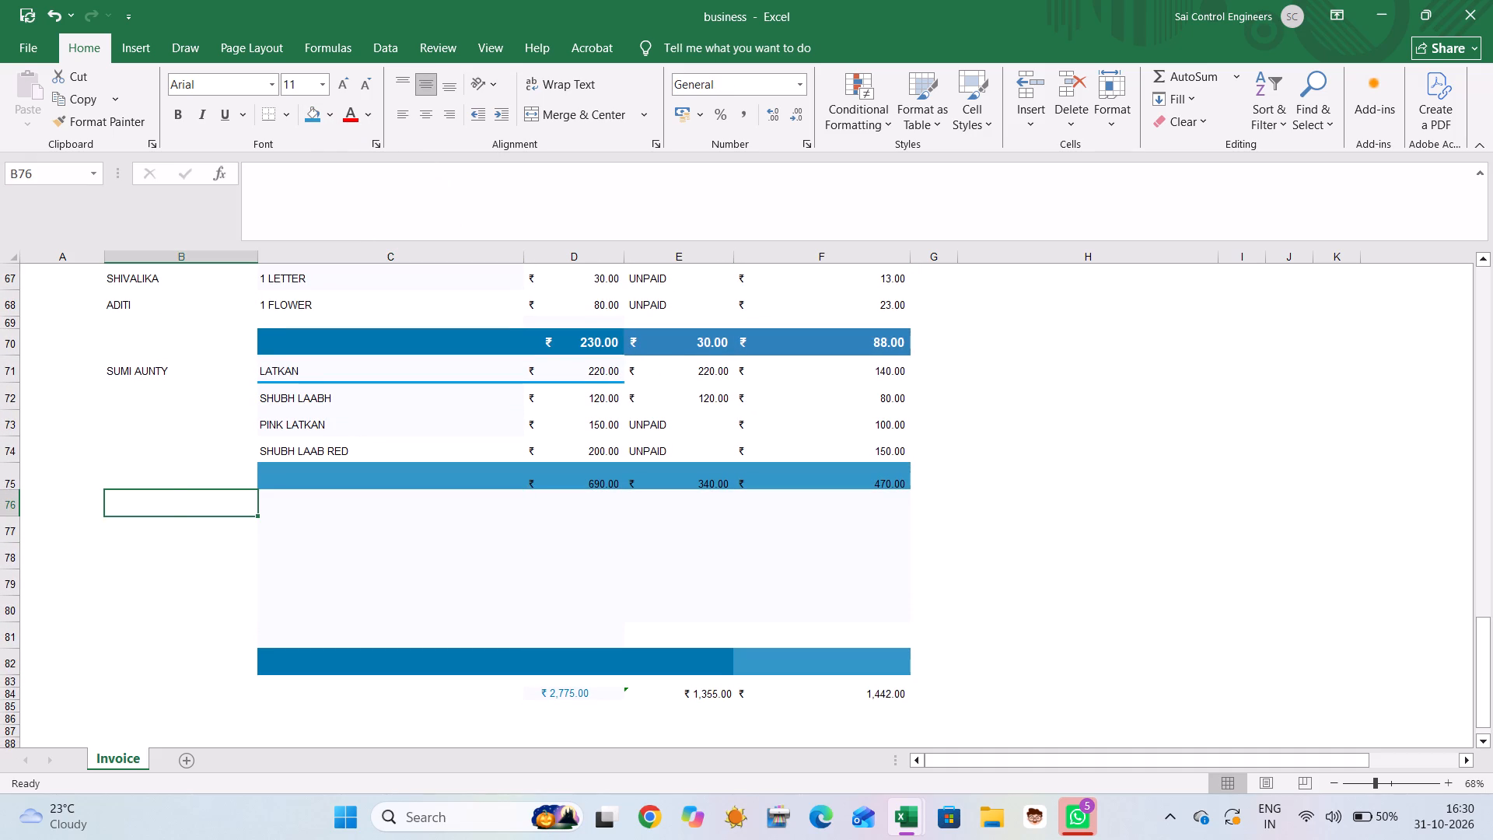
pyautogui.press('t')
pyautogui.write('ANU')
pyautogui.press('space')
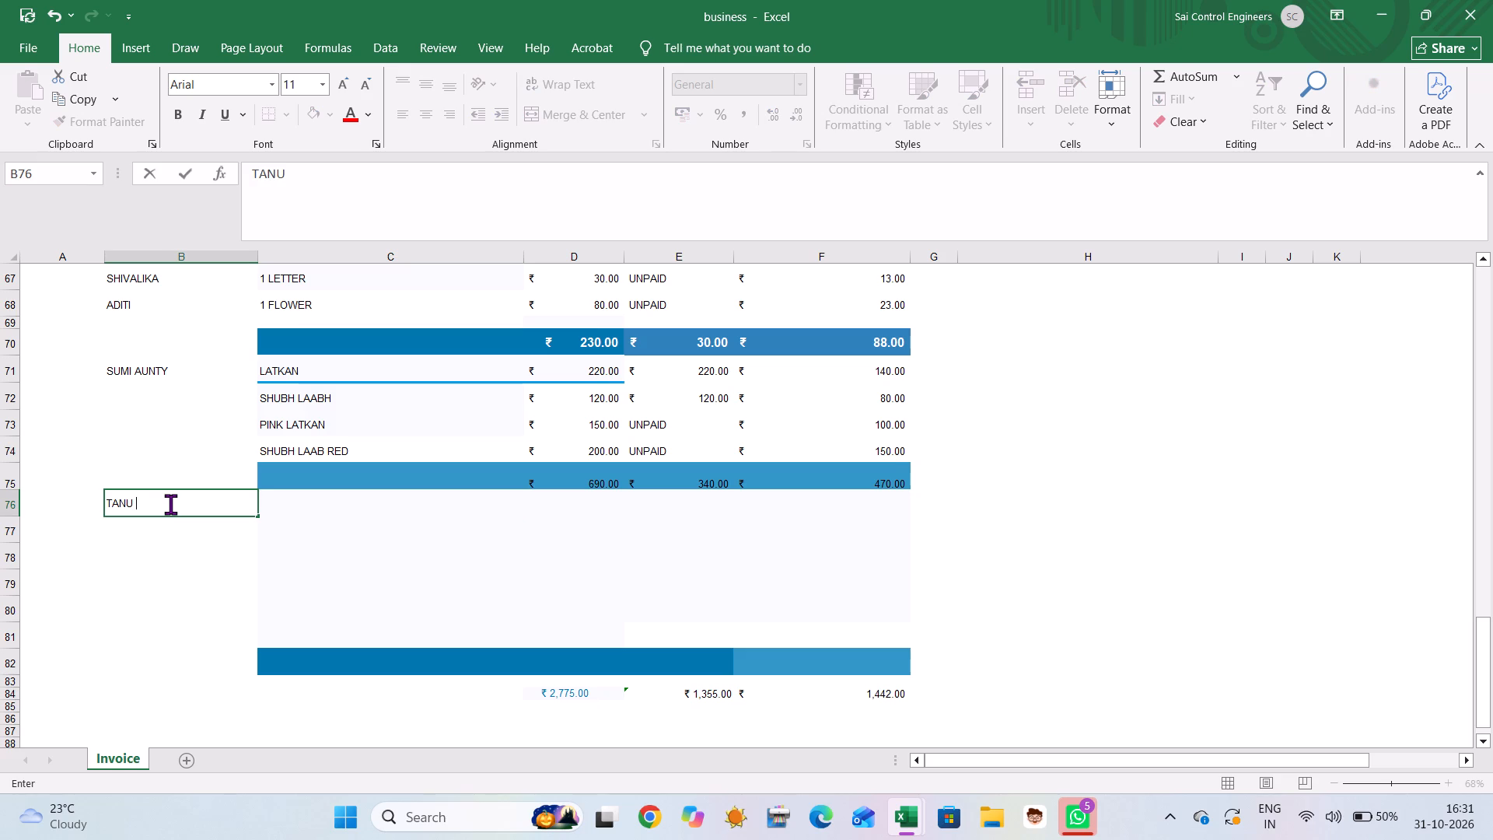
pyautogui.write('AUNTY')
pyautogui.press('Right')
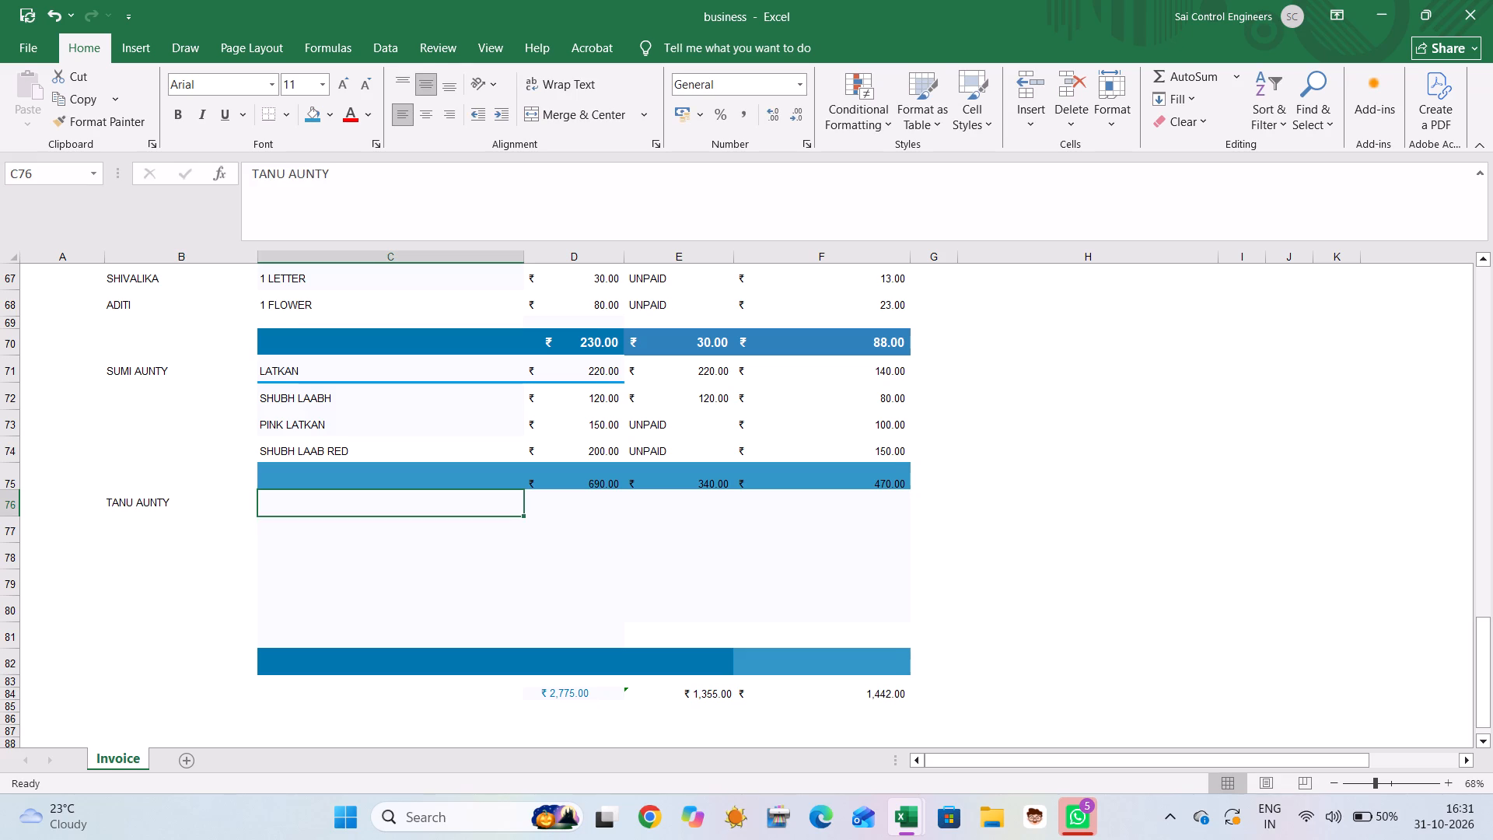
# List the items PINK LATKAN at 150 in row 76 and SHUBH LAABH at 120 in row 77, using columns C and D.
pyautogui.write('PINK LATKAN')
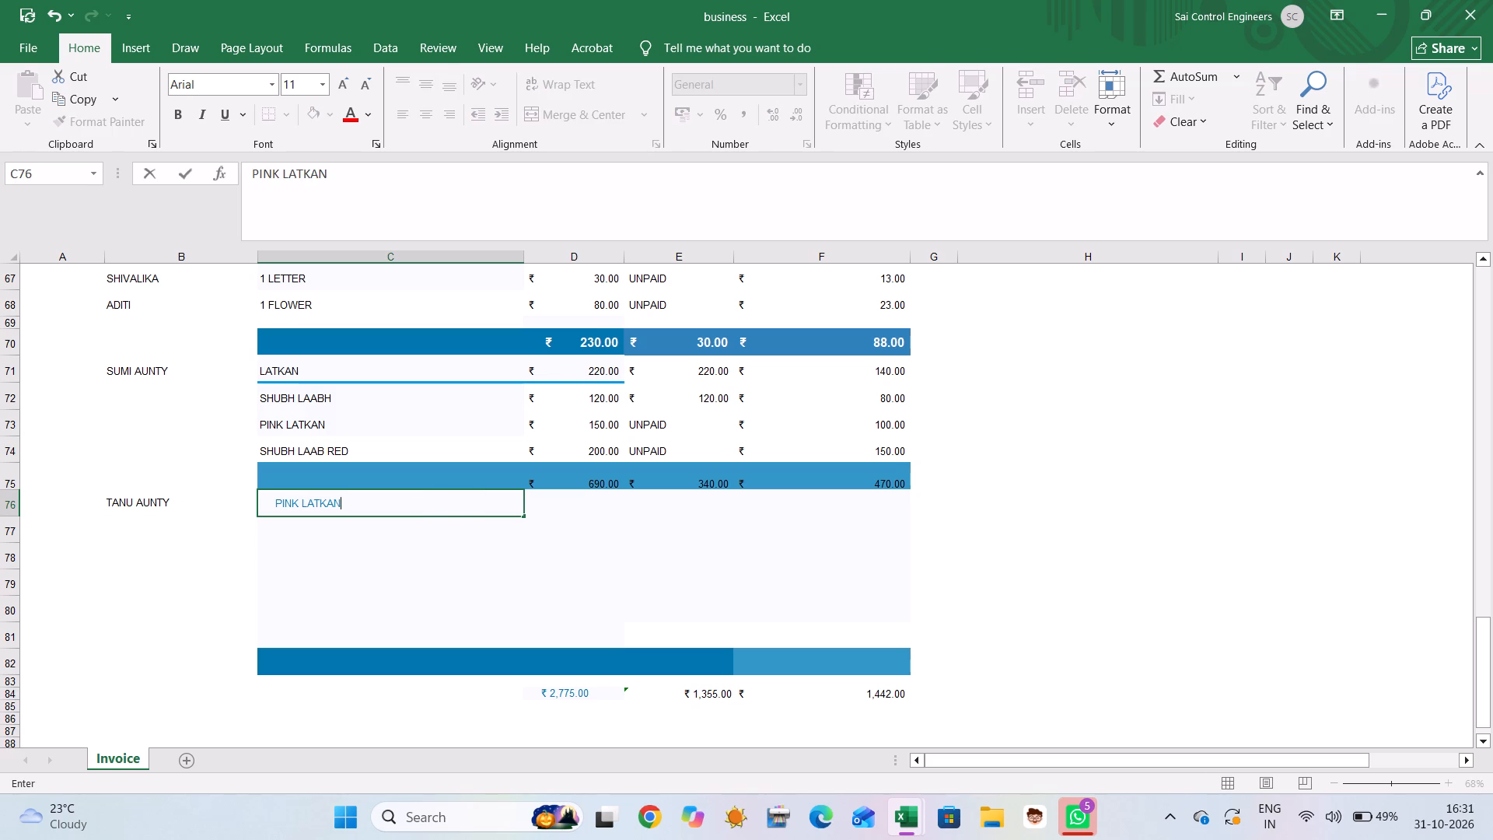
pyautogui.click(344, 530)
pyautogui.write('SHUBH LAABH')
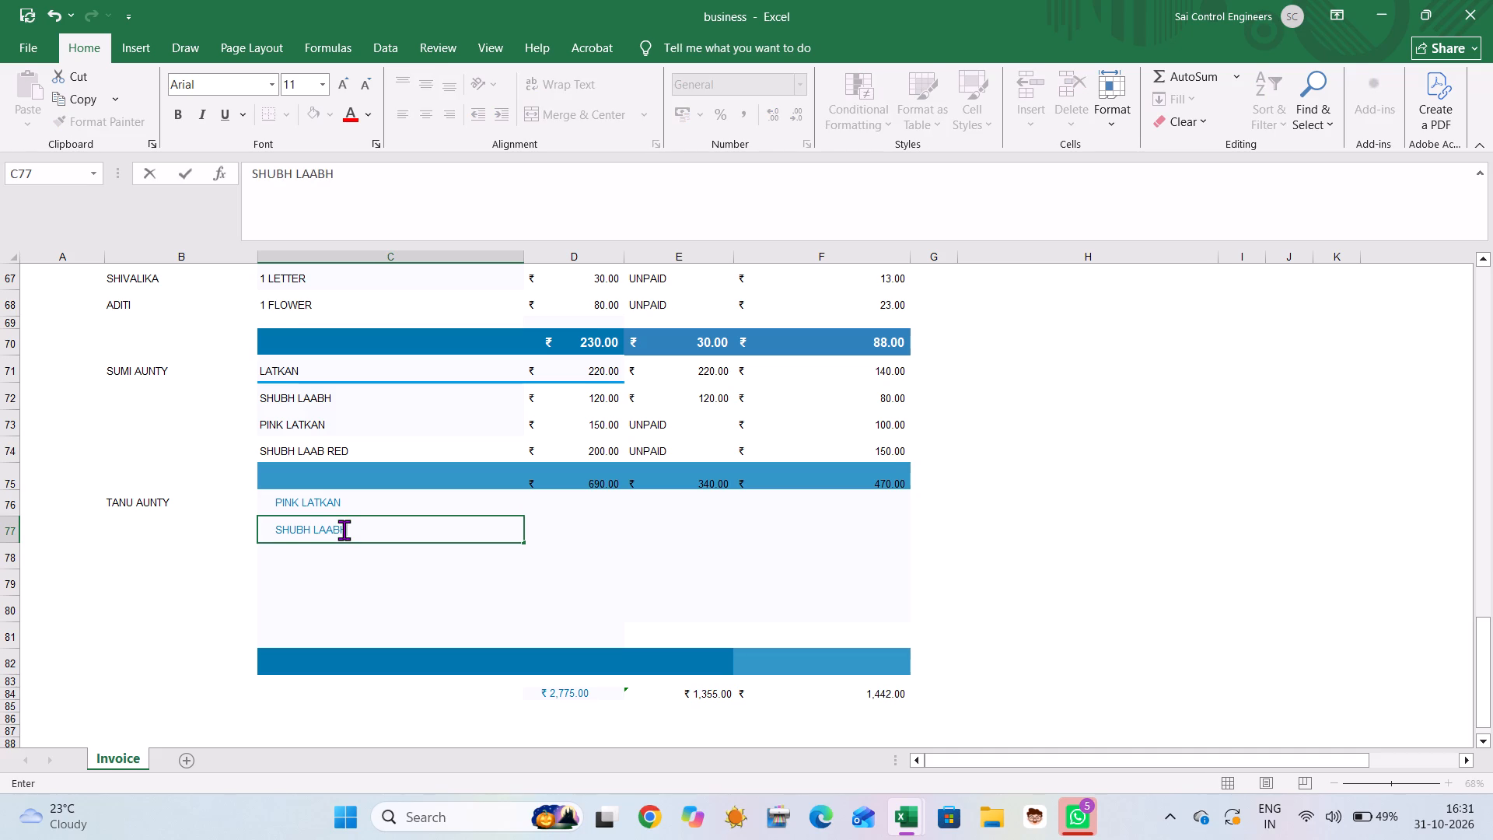
pyautogui.press('Right')
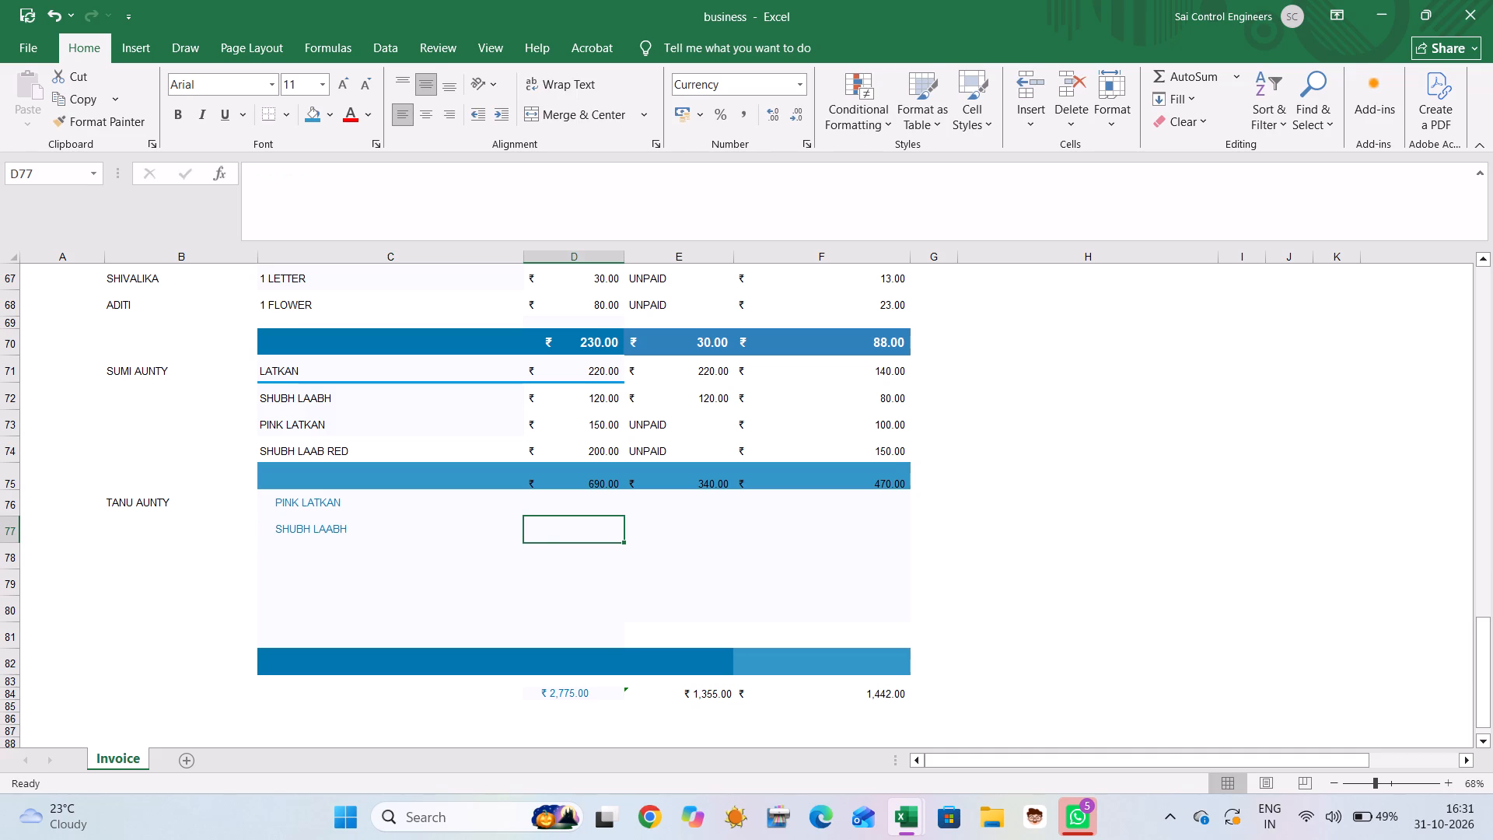
pyautogui.write('120')
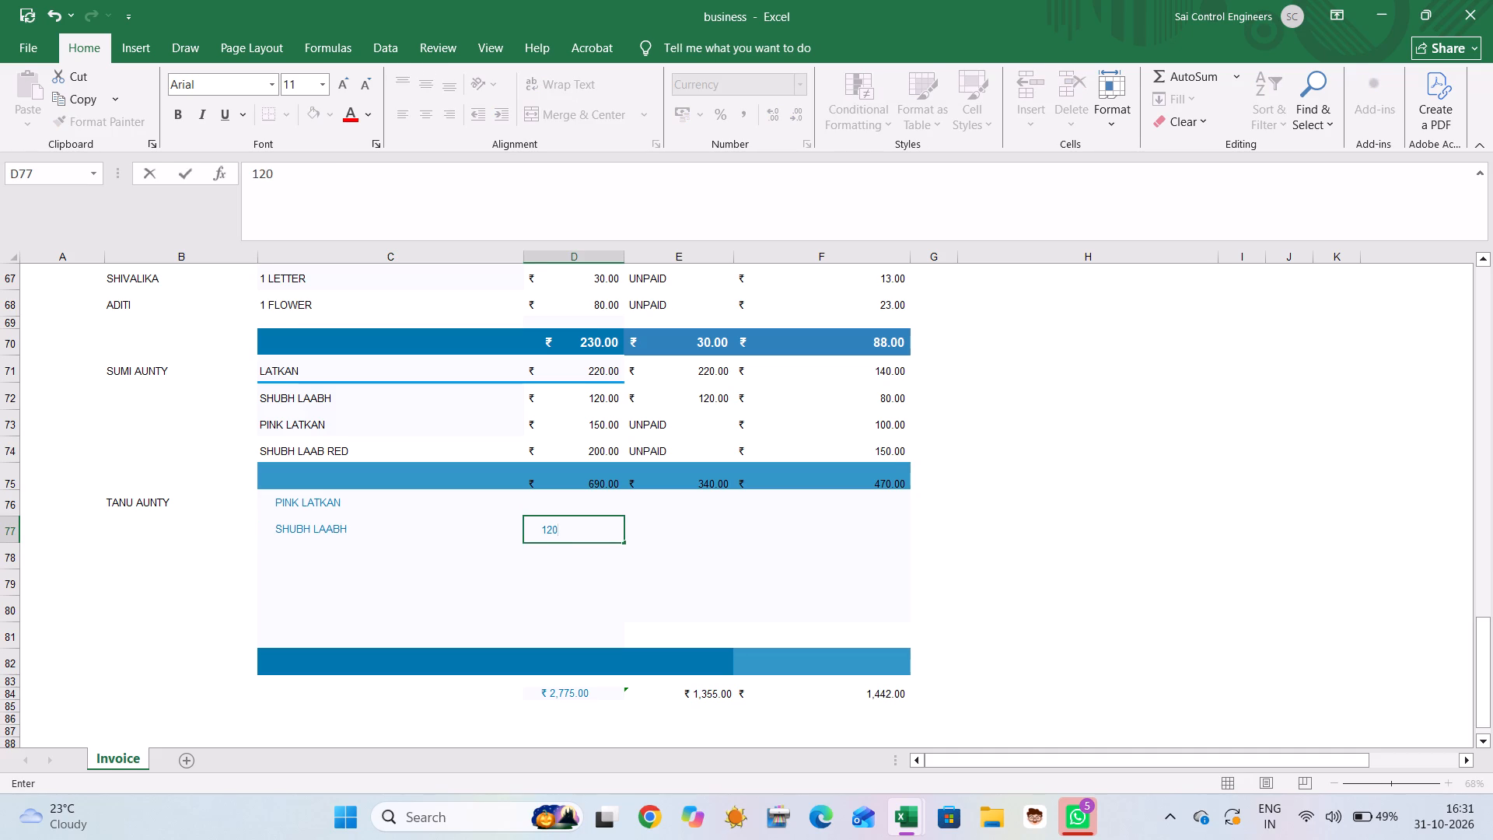
pyautogui.click(542, 495)
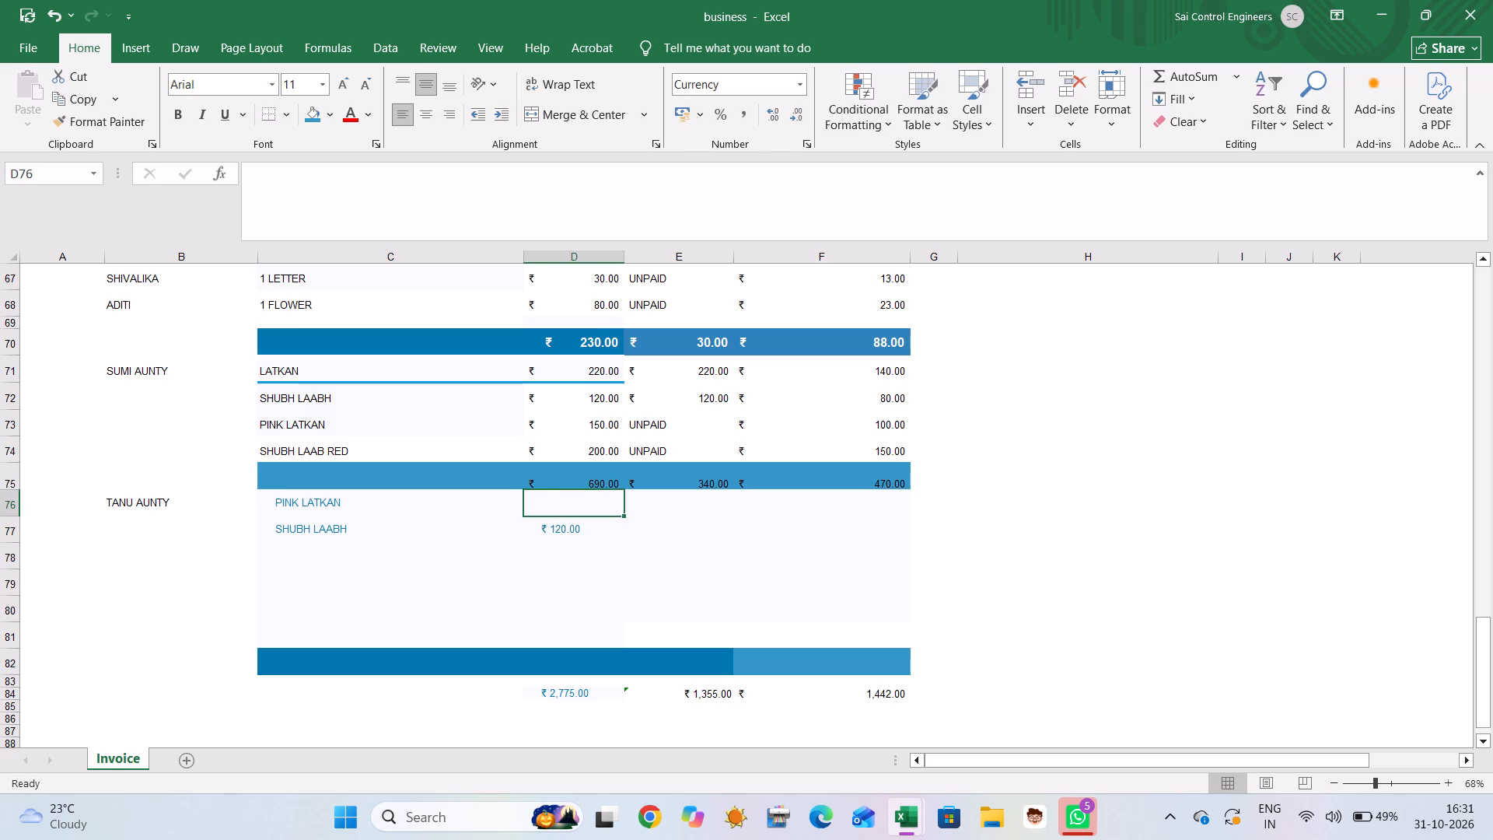
pyautogui.write('150')
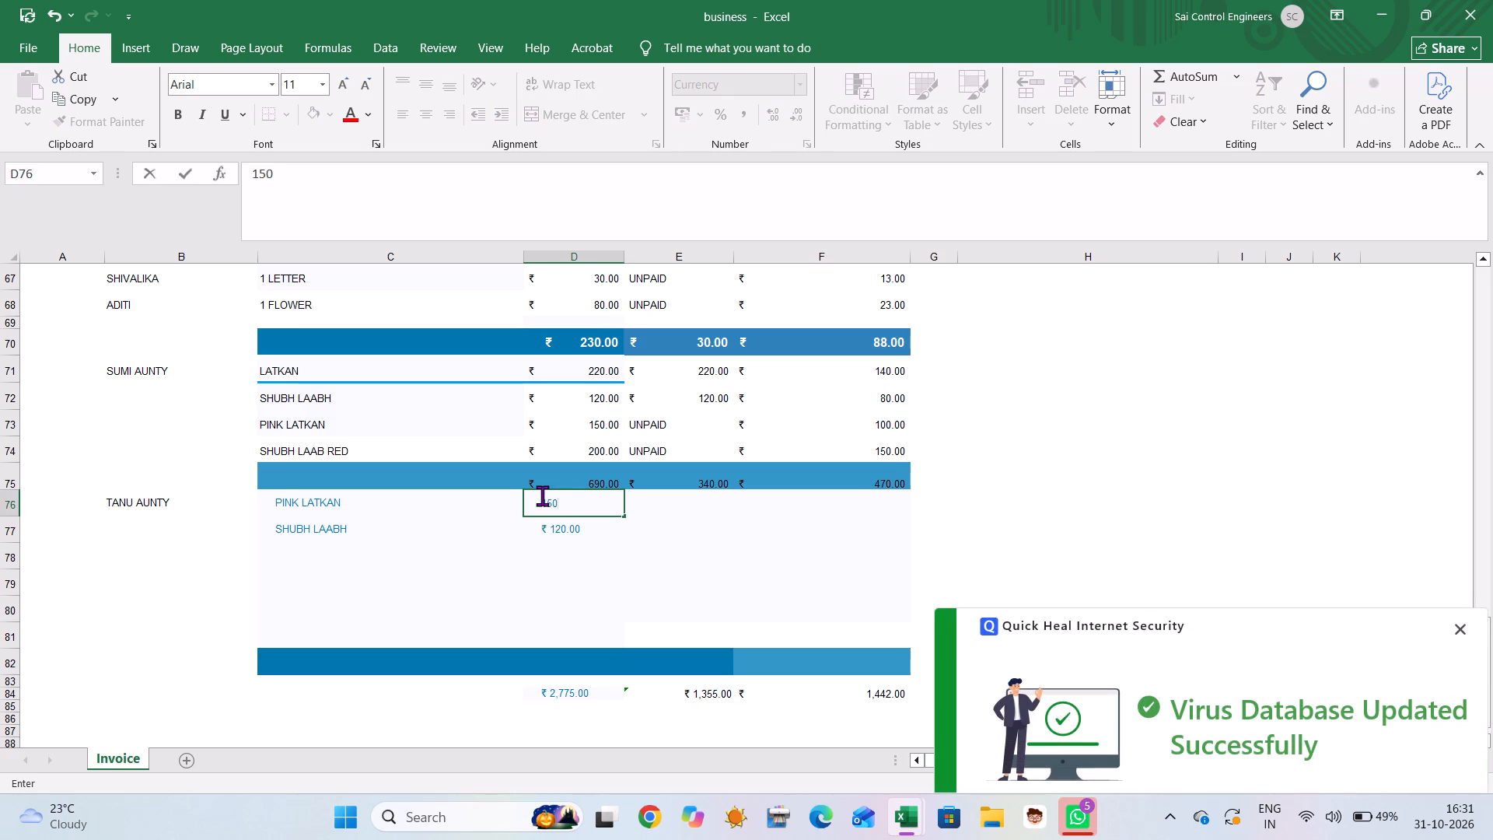
pyautogui.press('Right')
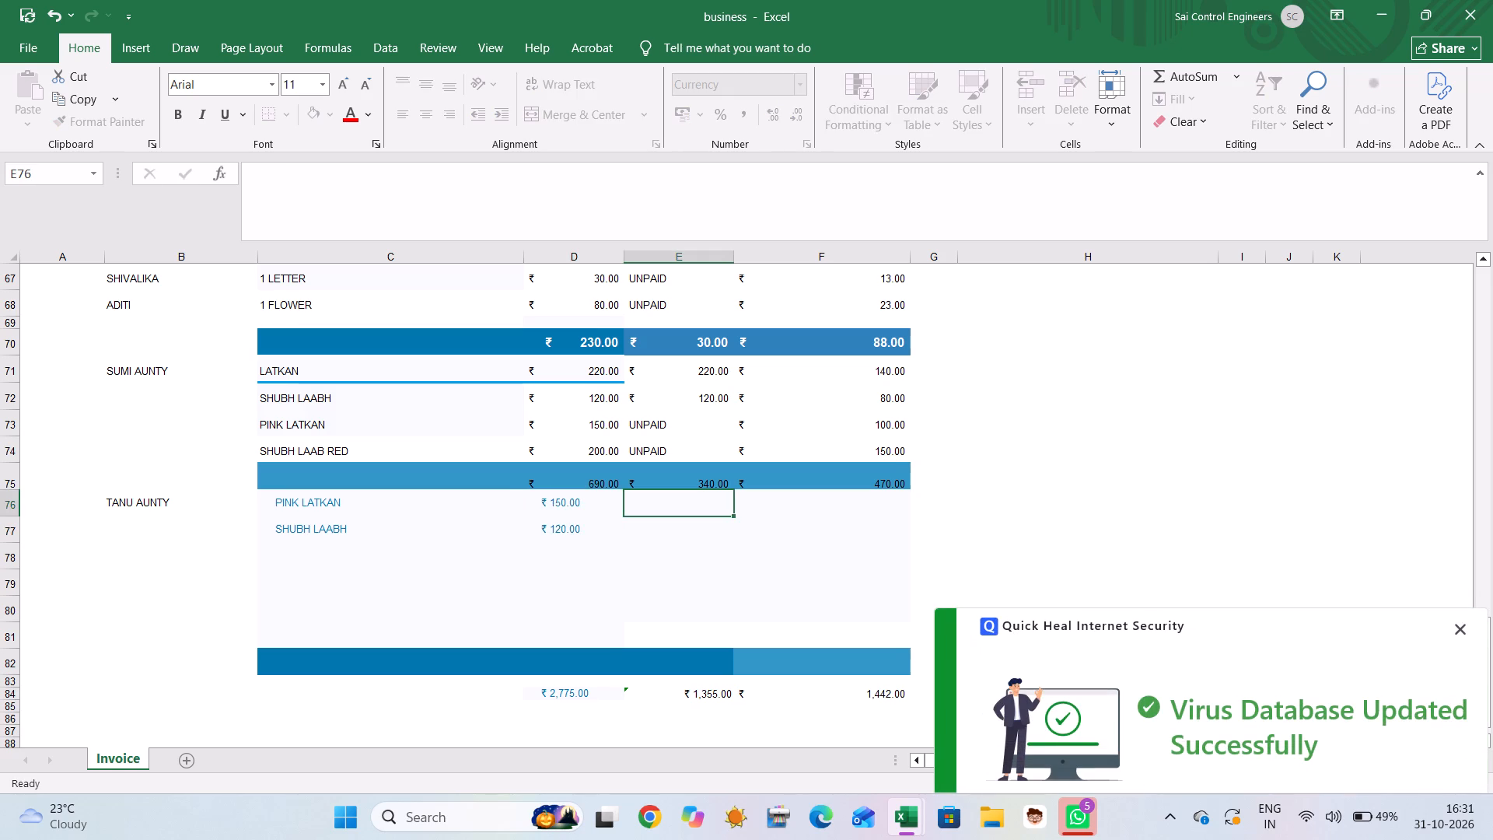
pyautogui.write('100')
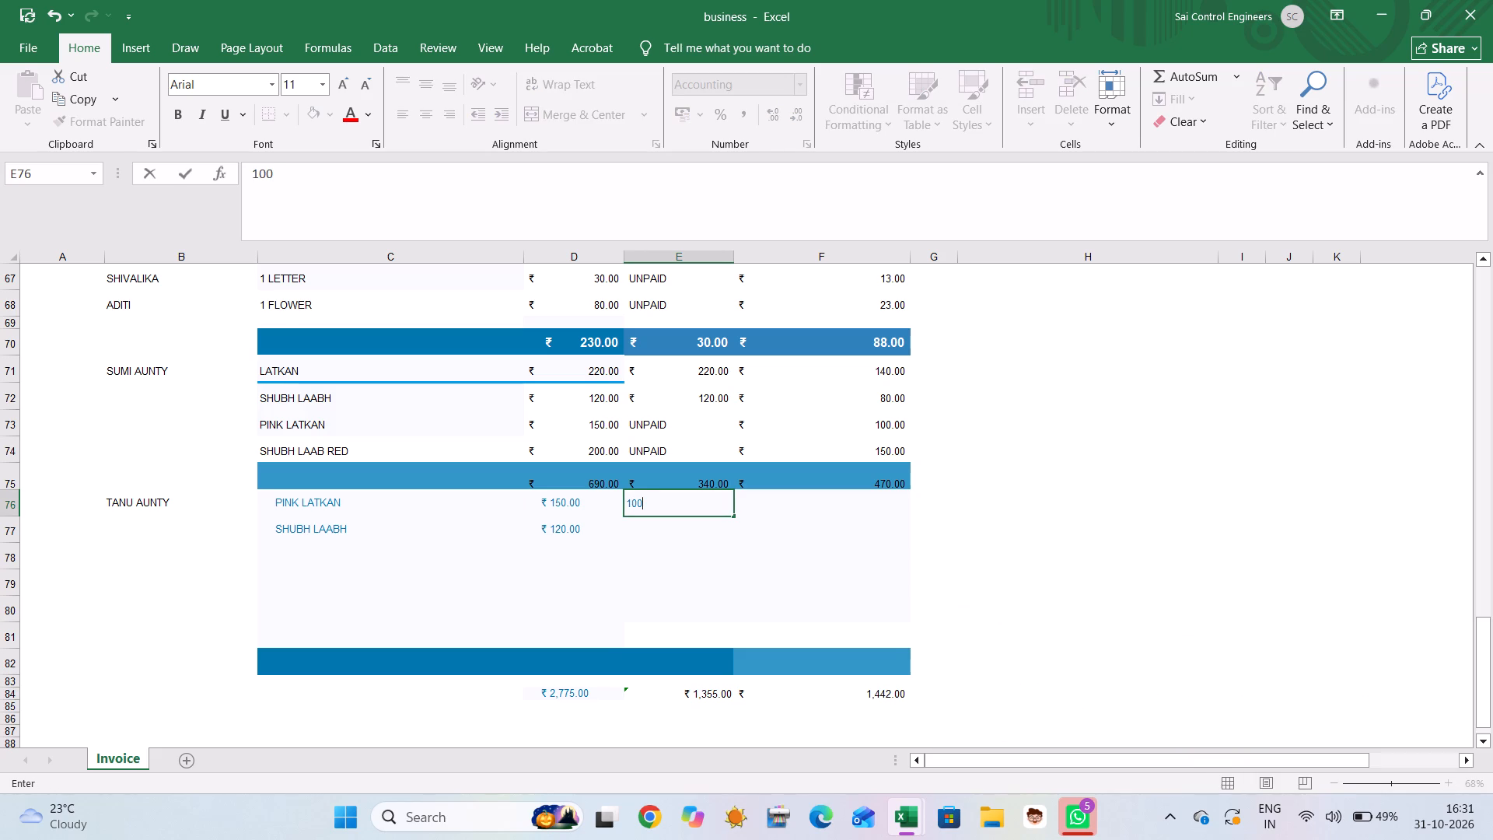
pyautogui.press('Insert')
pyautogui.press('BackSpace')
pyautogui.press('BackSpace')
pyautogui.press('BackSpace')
# Enter 100 in F76 for PINK LATKAN and 80 in F77 for SHUBH LAABH.
pyautogui.press('Right')
pyautogui.write('100')
pyautogui.press('Down')
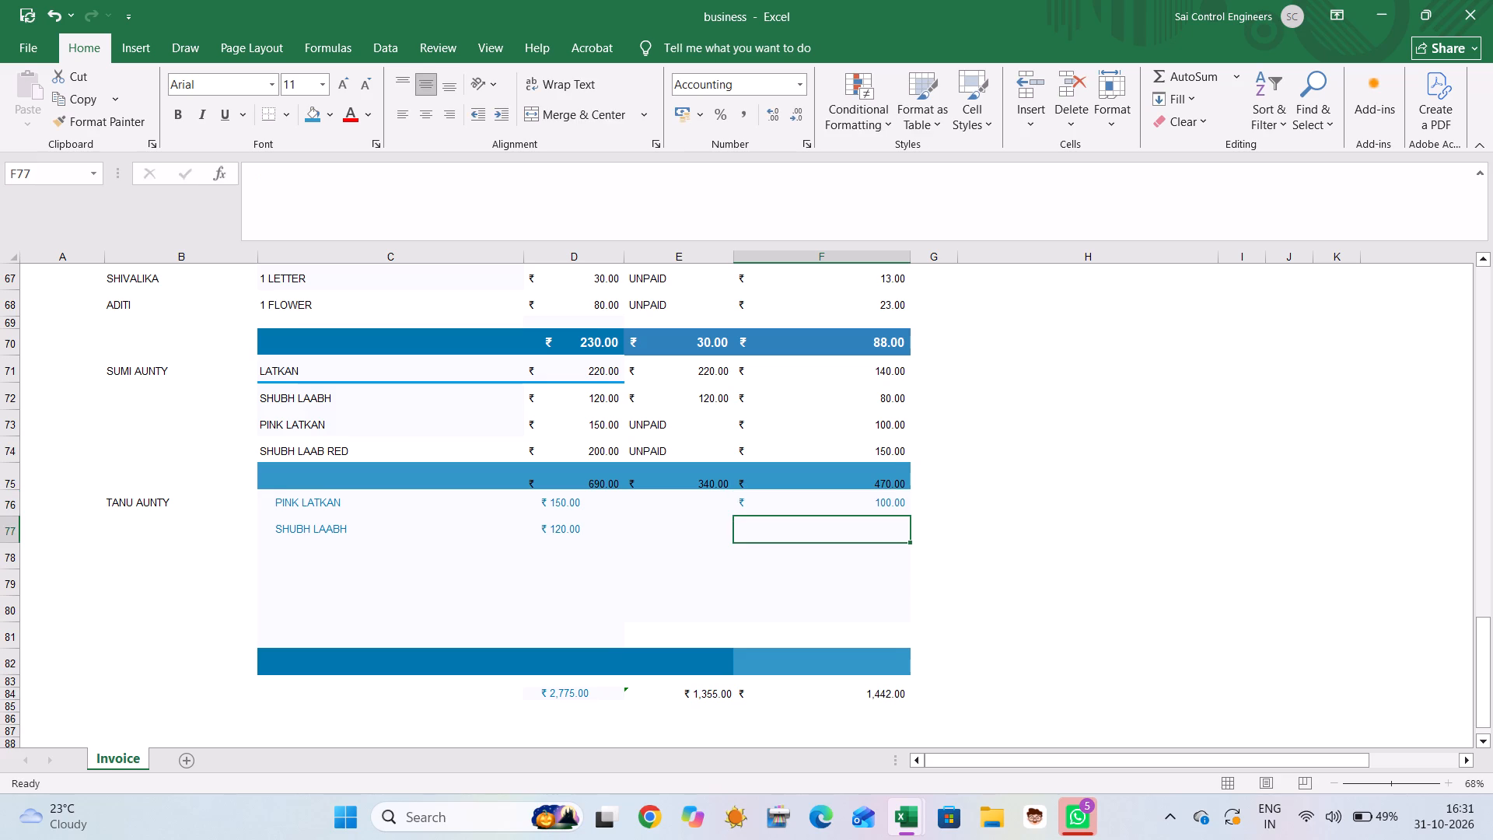
pyautogui.write('80')
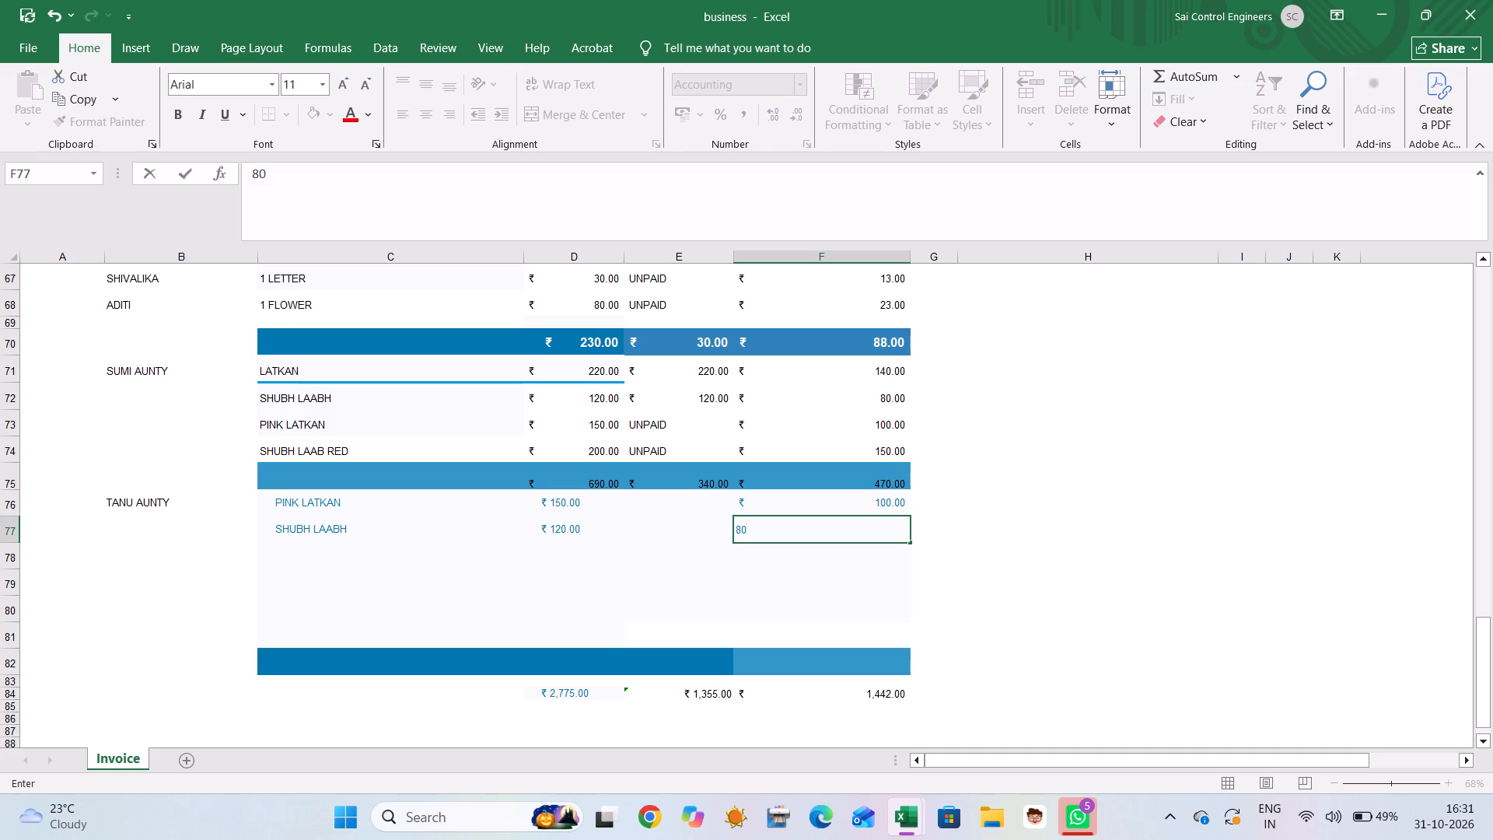
# Mark both TANU AUNTY items as UNPAID in E76 and E77.
pyautogui.click(635, 502)
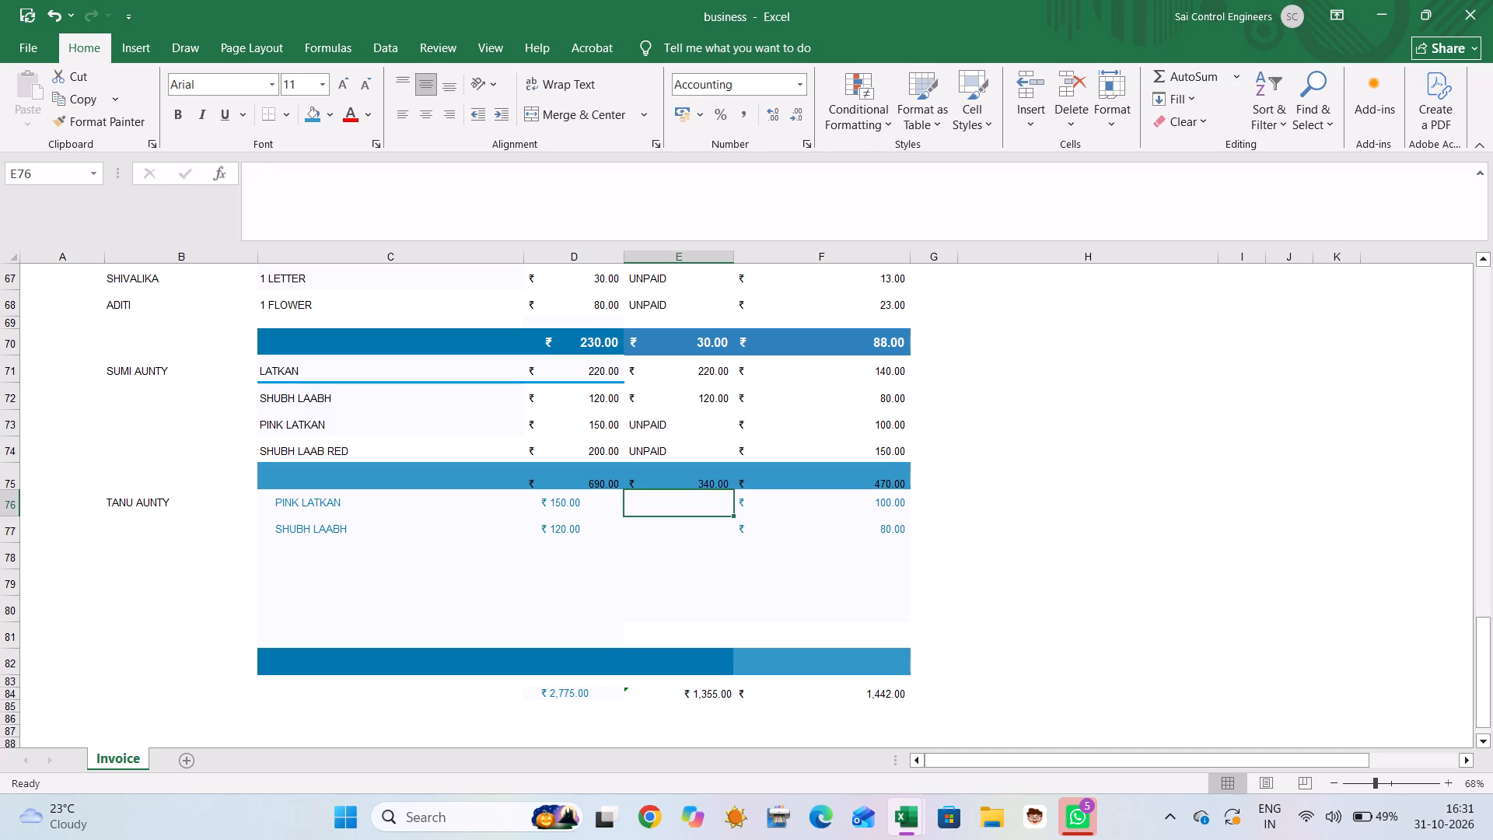
pyautogui.write('UNPAID')
pyautogui.press('Down')
pyautogui.press('Up')
pyautogui.press('Down')
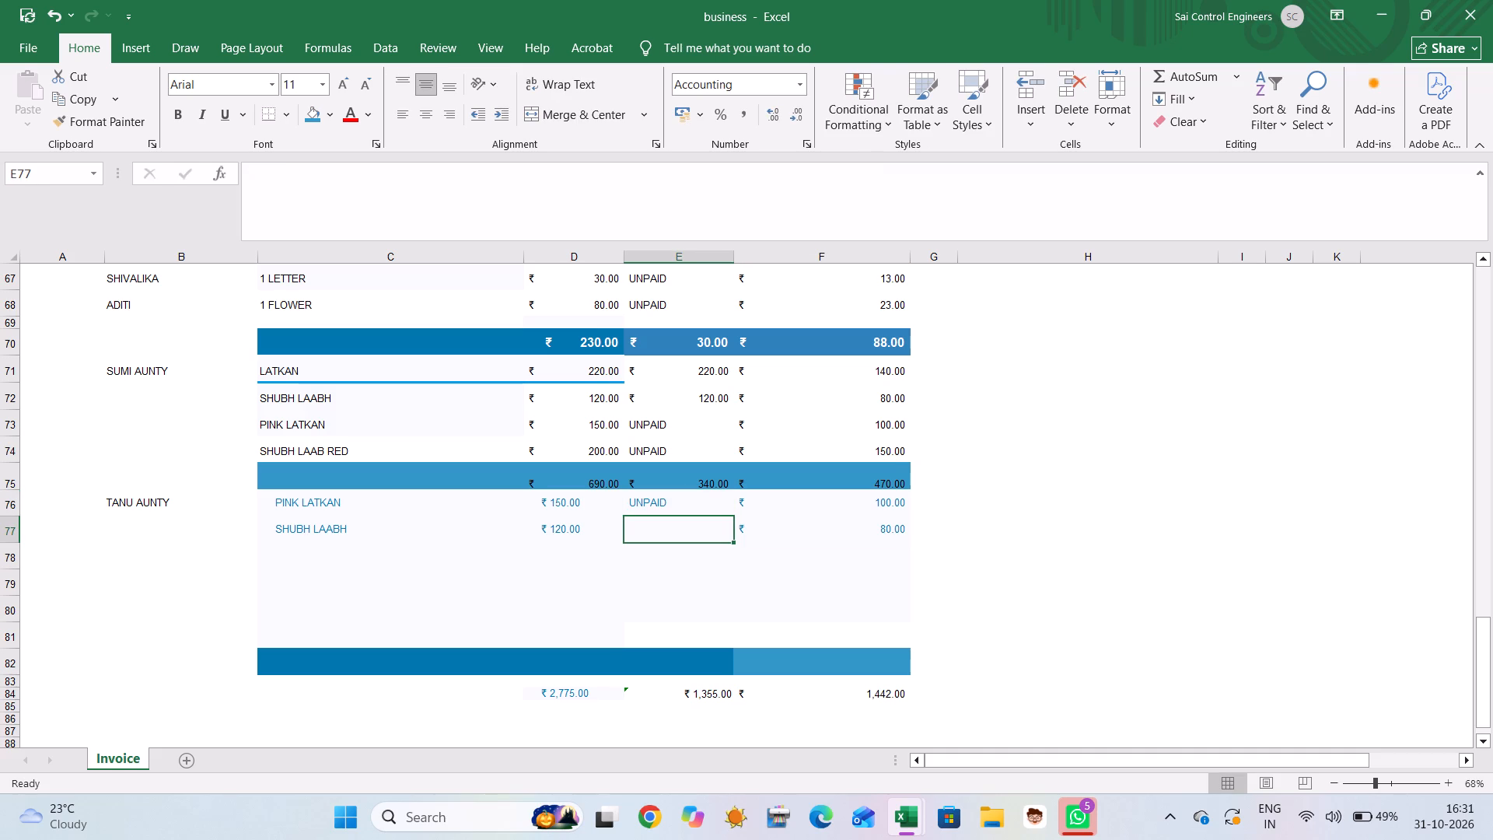
pyautogui.write('UNPAID')
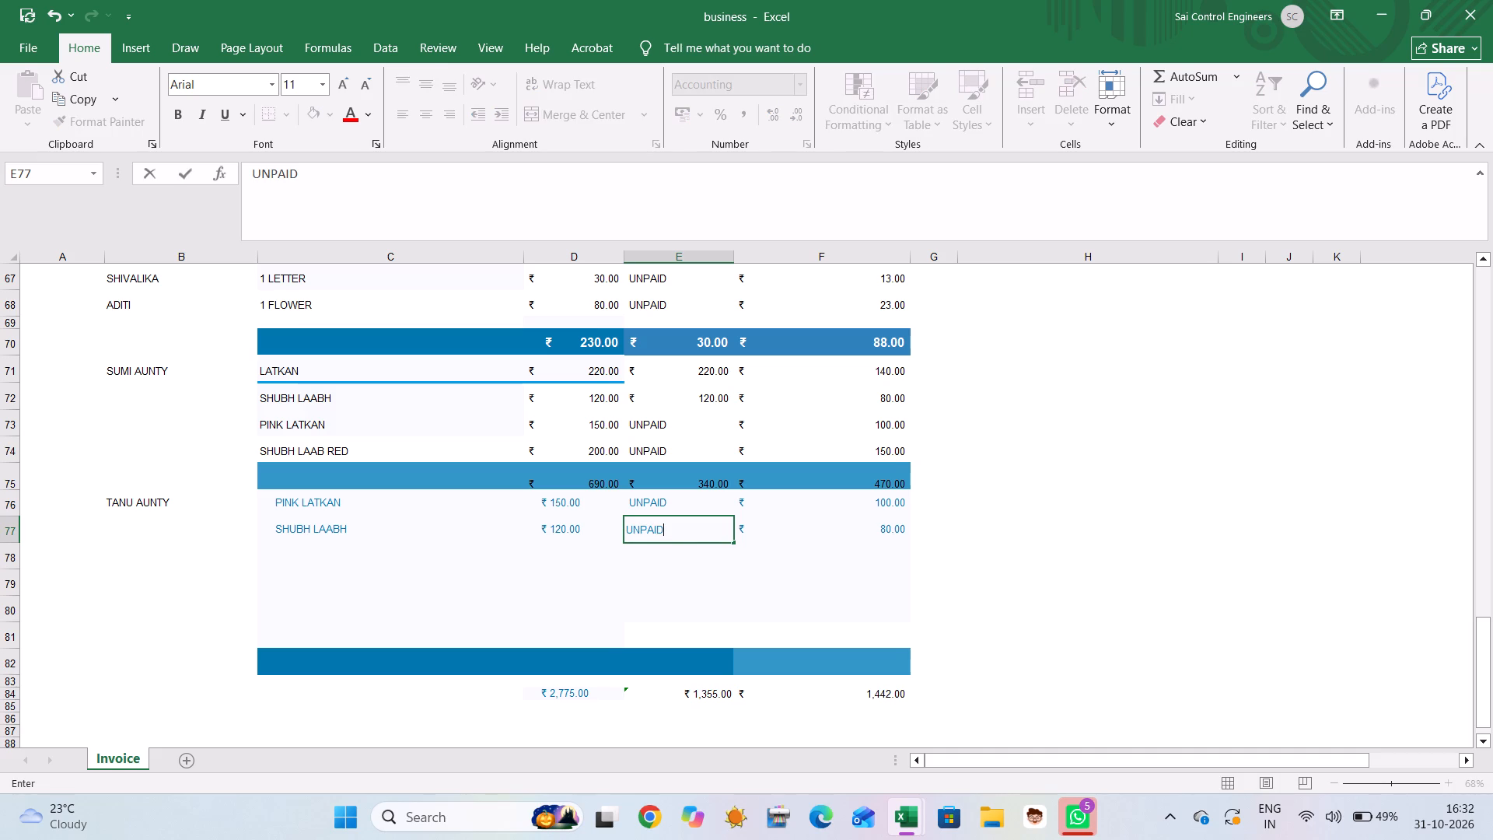
pyautogui.press('Return')
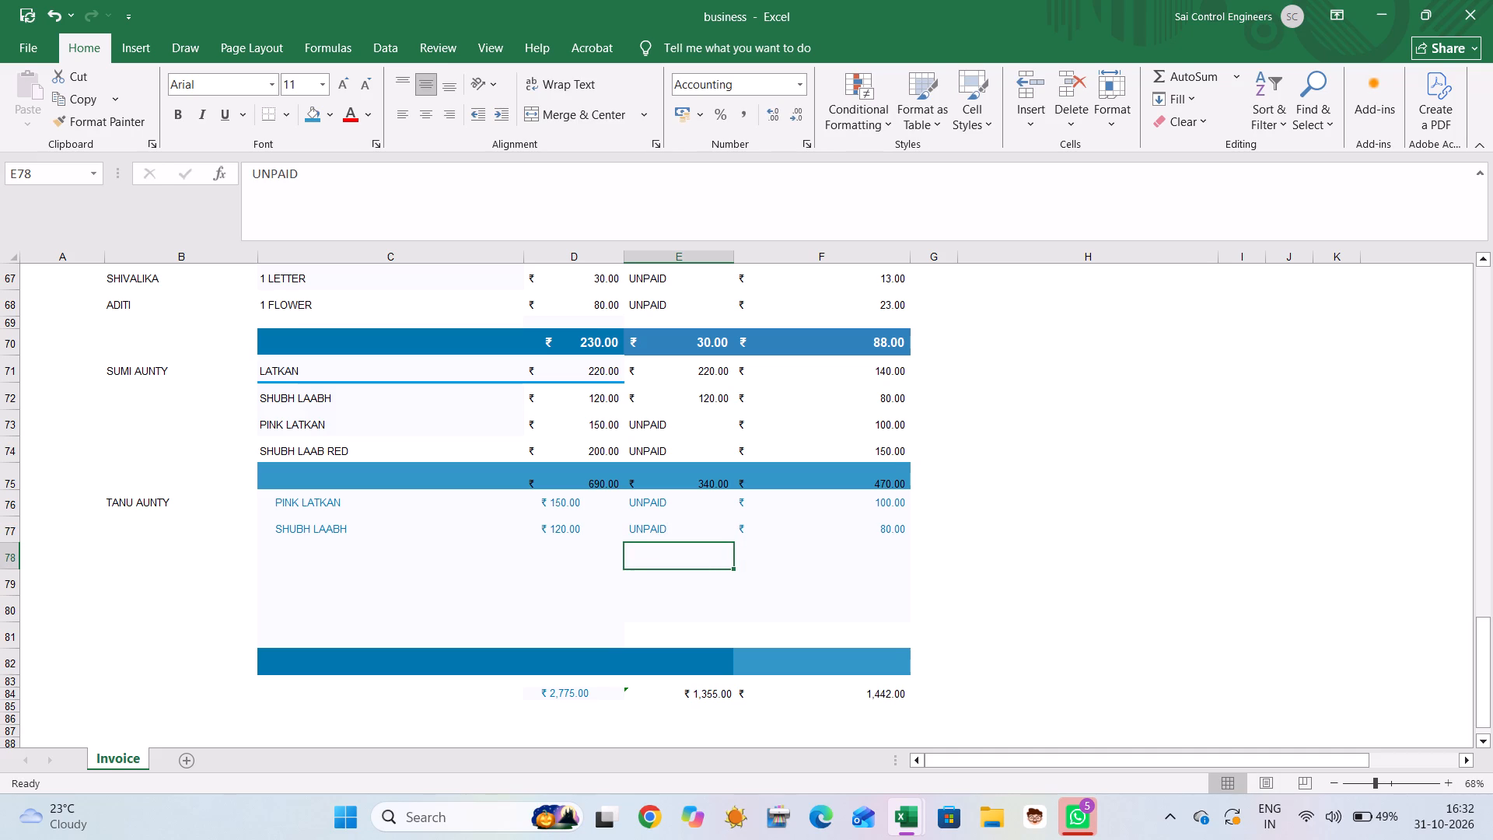
# AutoSum the range D76:D82 so the price total goes in D82 on the blue total row.
pyautogui.moveTo(540, 506); pyautogui.dragTo(558, 544)
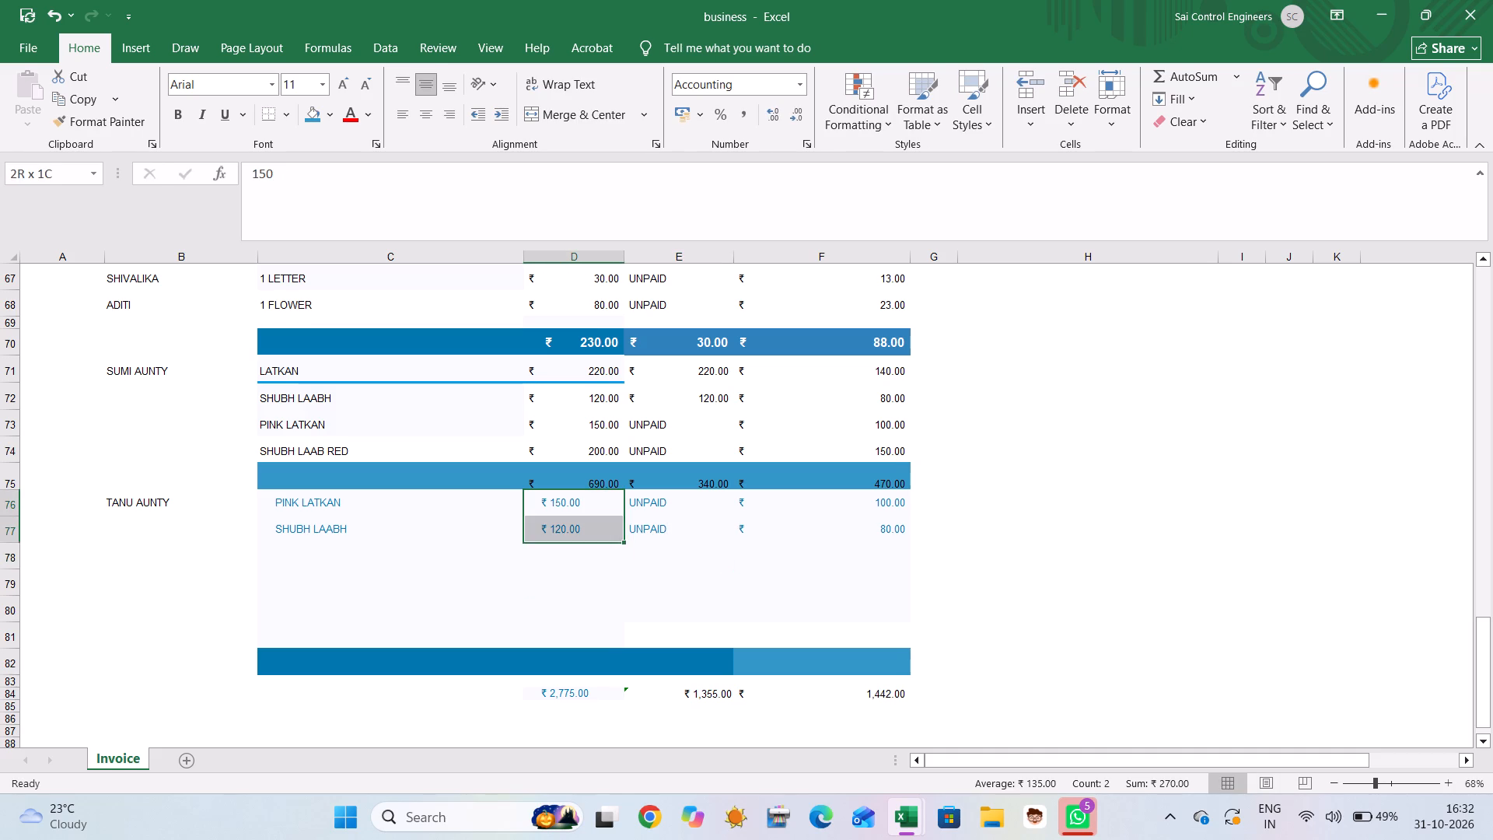
pyautogui.moveTo(558, 544); pyautogui.dragTo(594, 658)
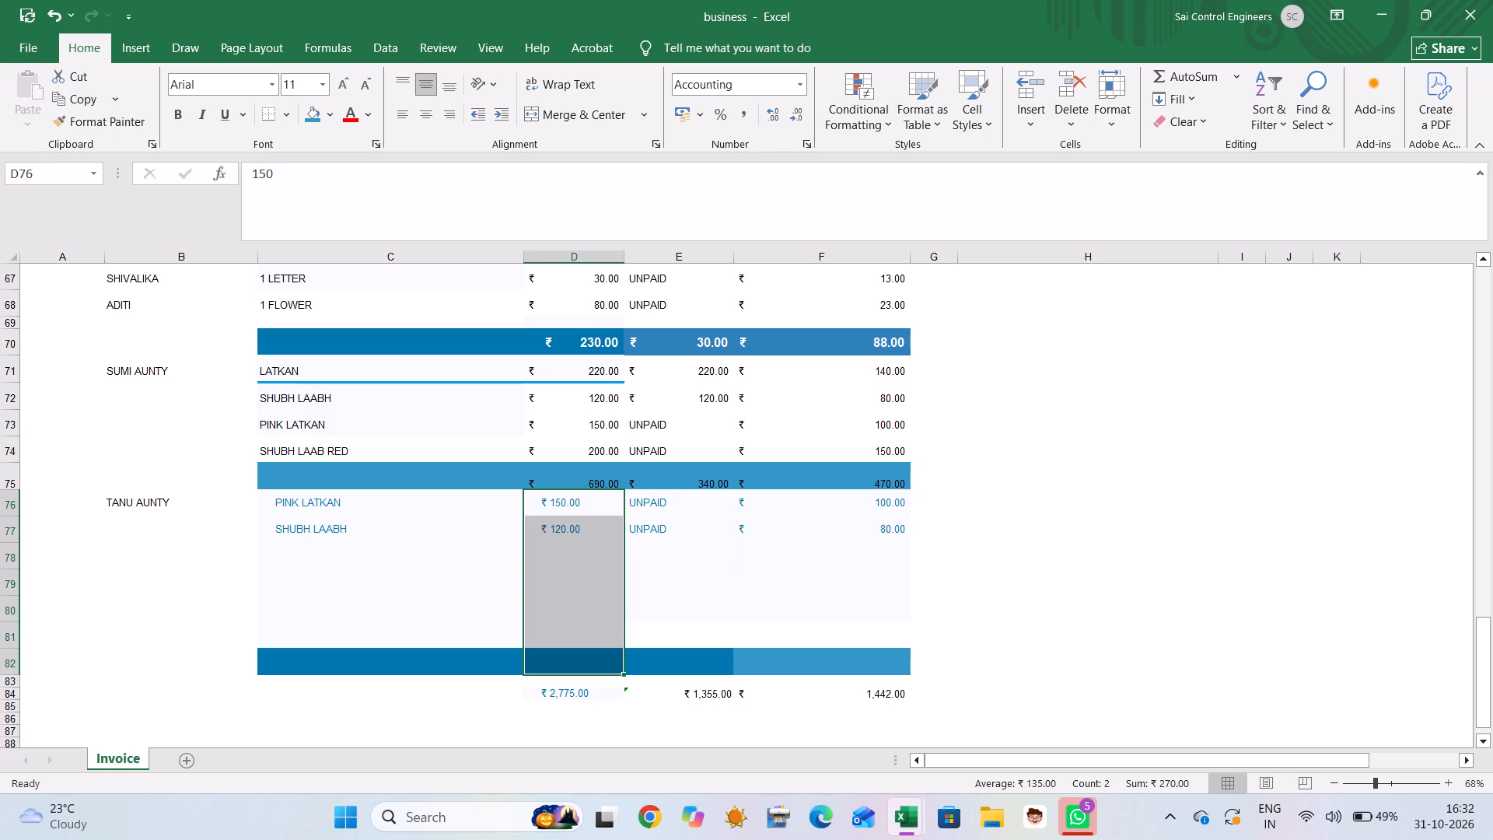
pyautogui.click(1208, 67)
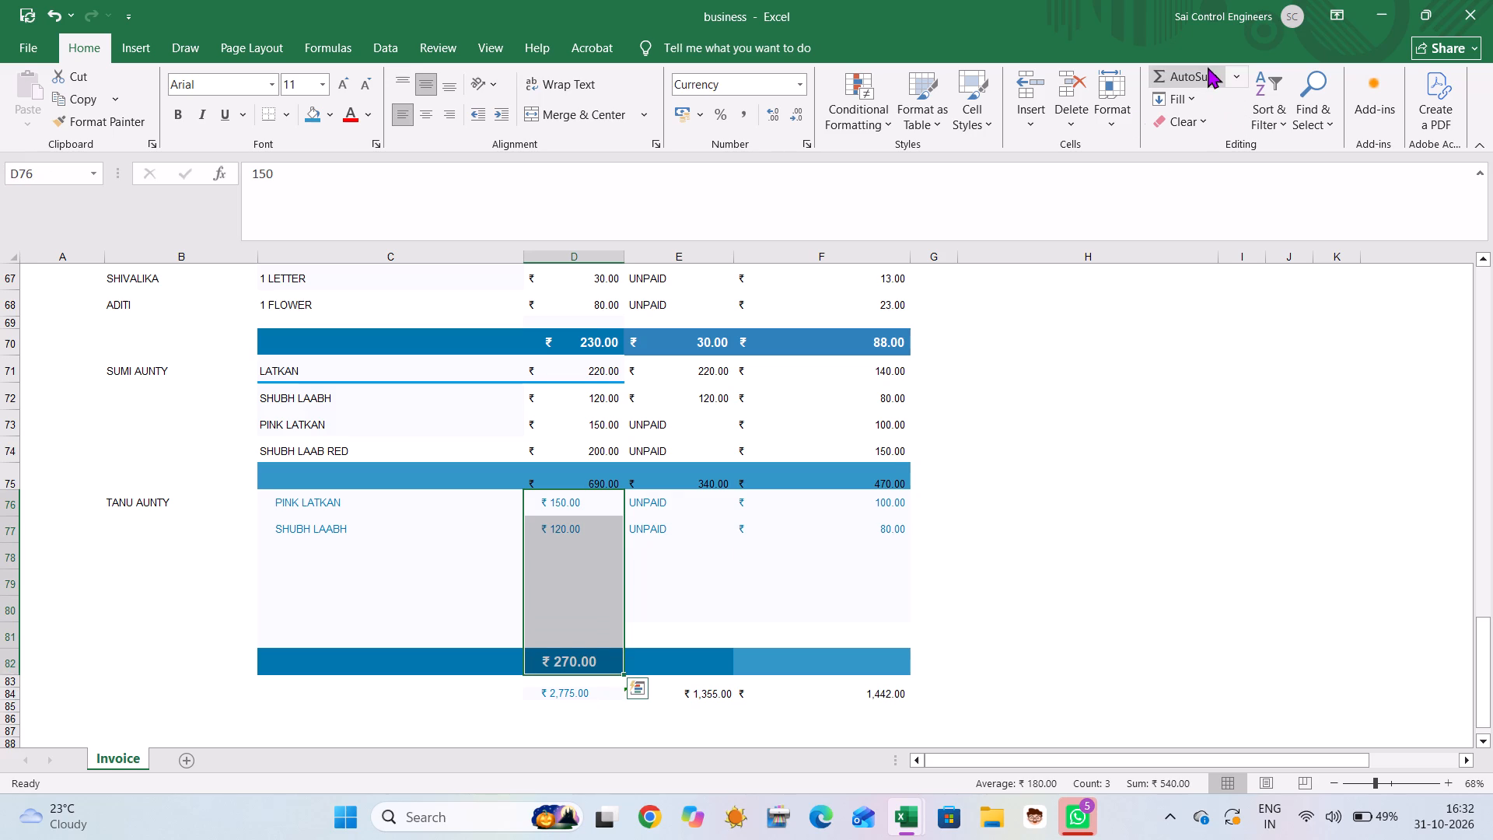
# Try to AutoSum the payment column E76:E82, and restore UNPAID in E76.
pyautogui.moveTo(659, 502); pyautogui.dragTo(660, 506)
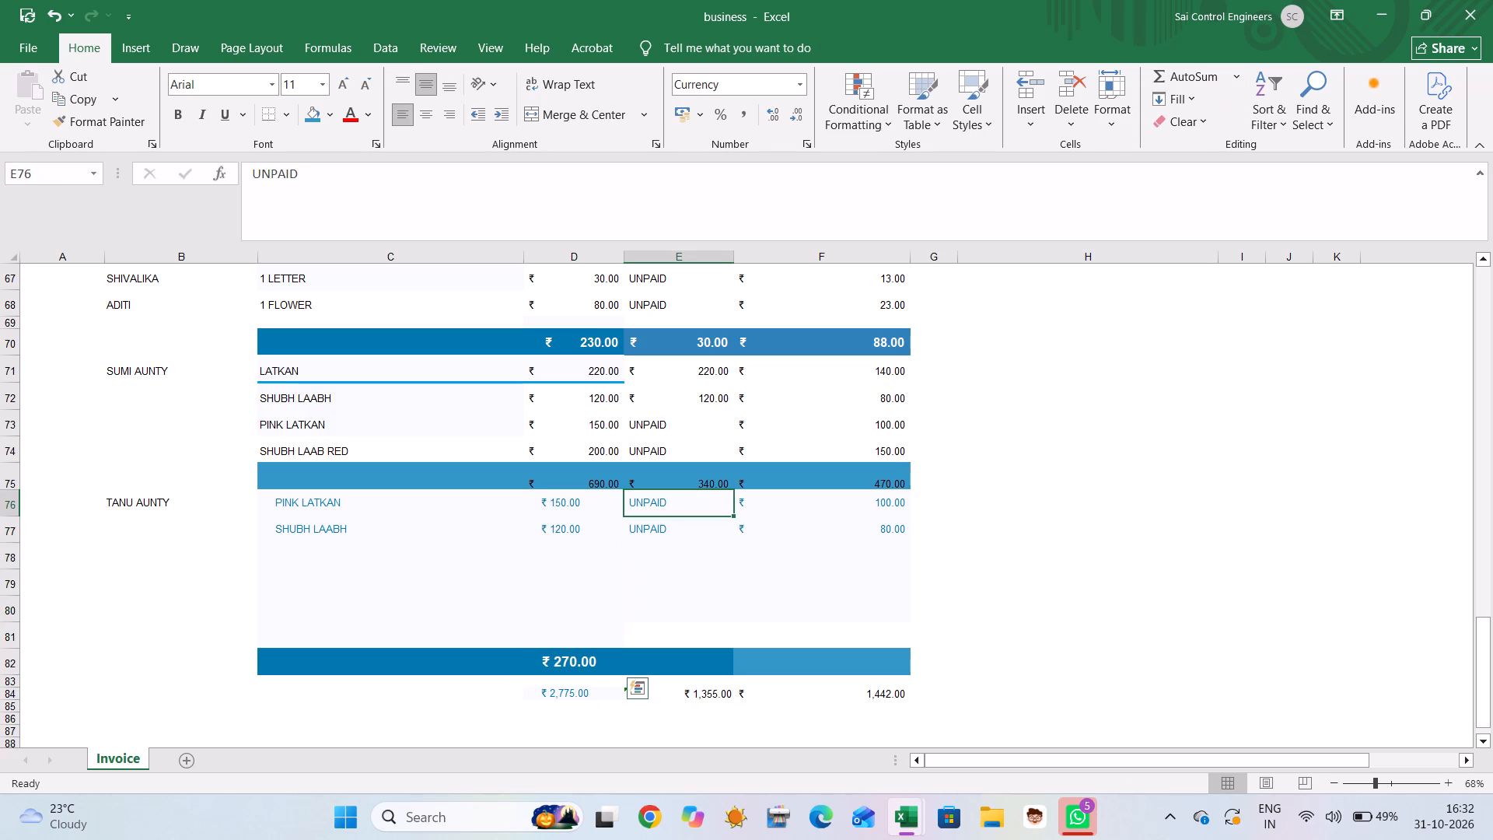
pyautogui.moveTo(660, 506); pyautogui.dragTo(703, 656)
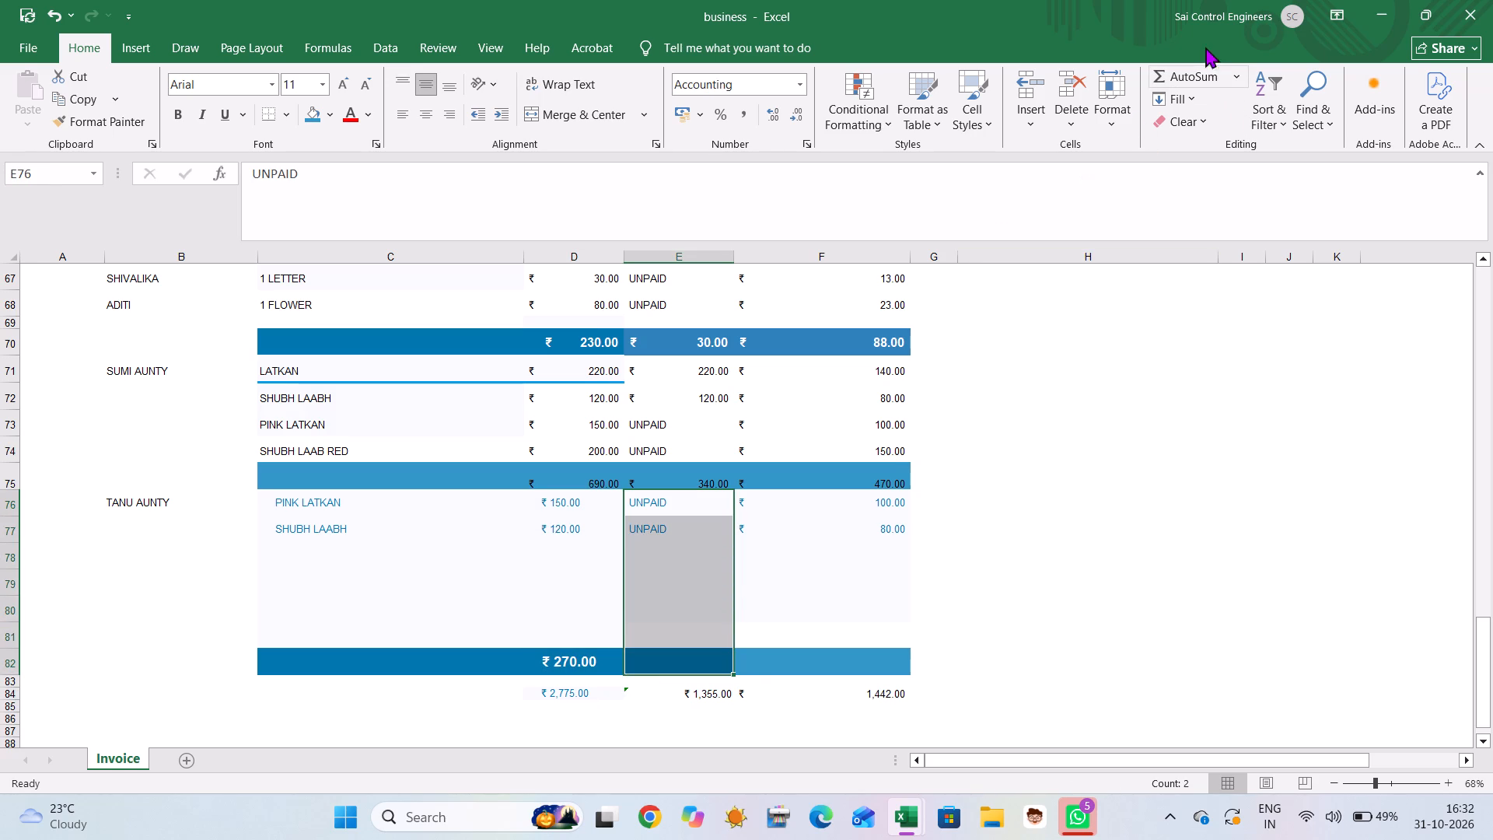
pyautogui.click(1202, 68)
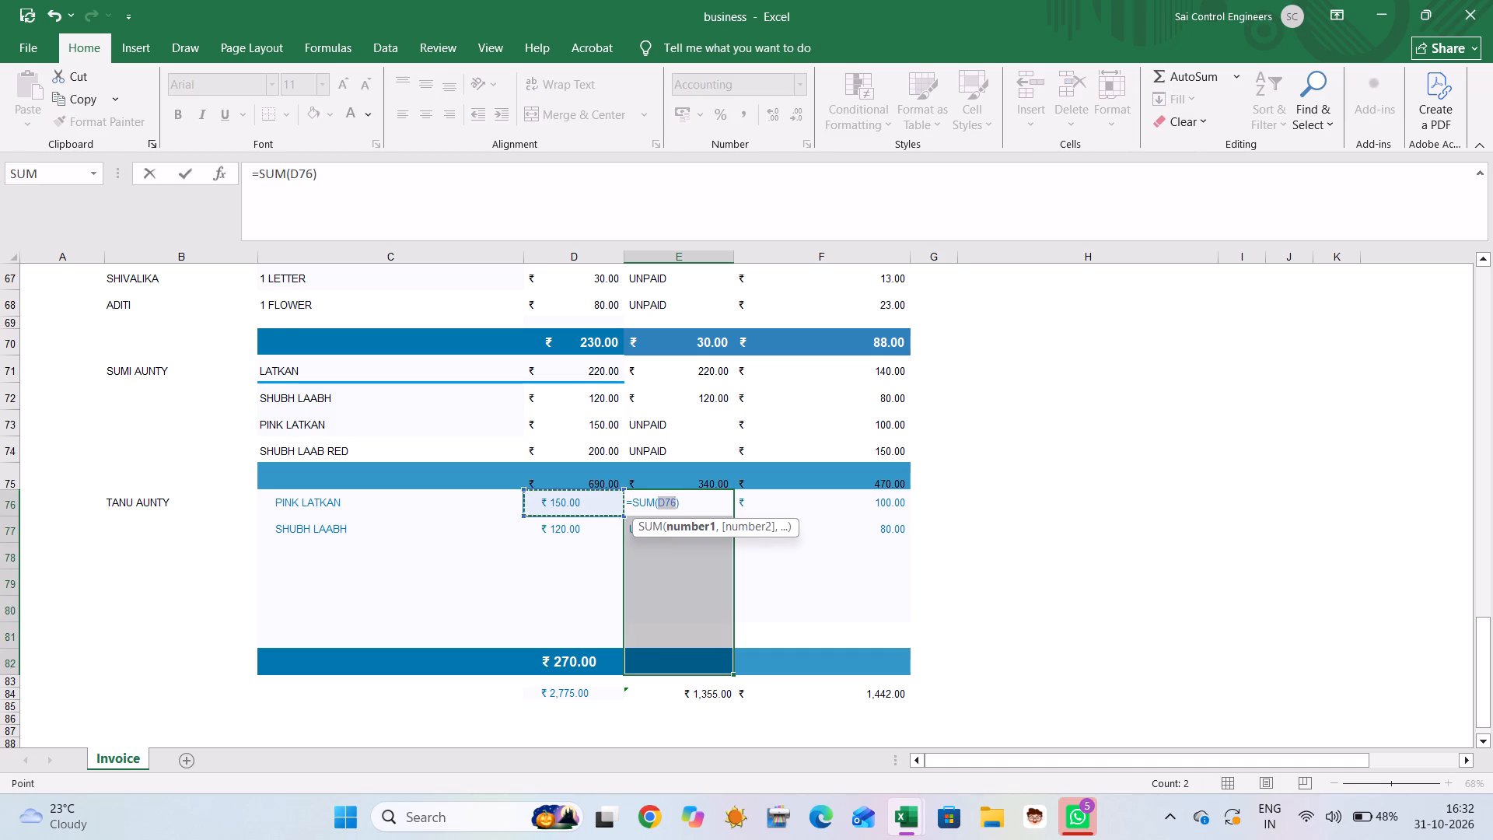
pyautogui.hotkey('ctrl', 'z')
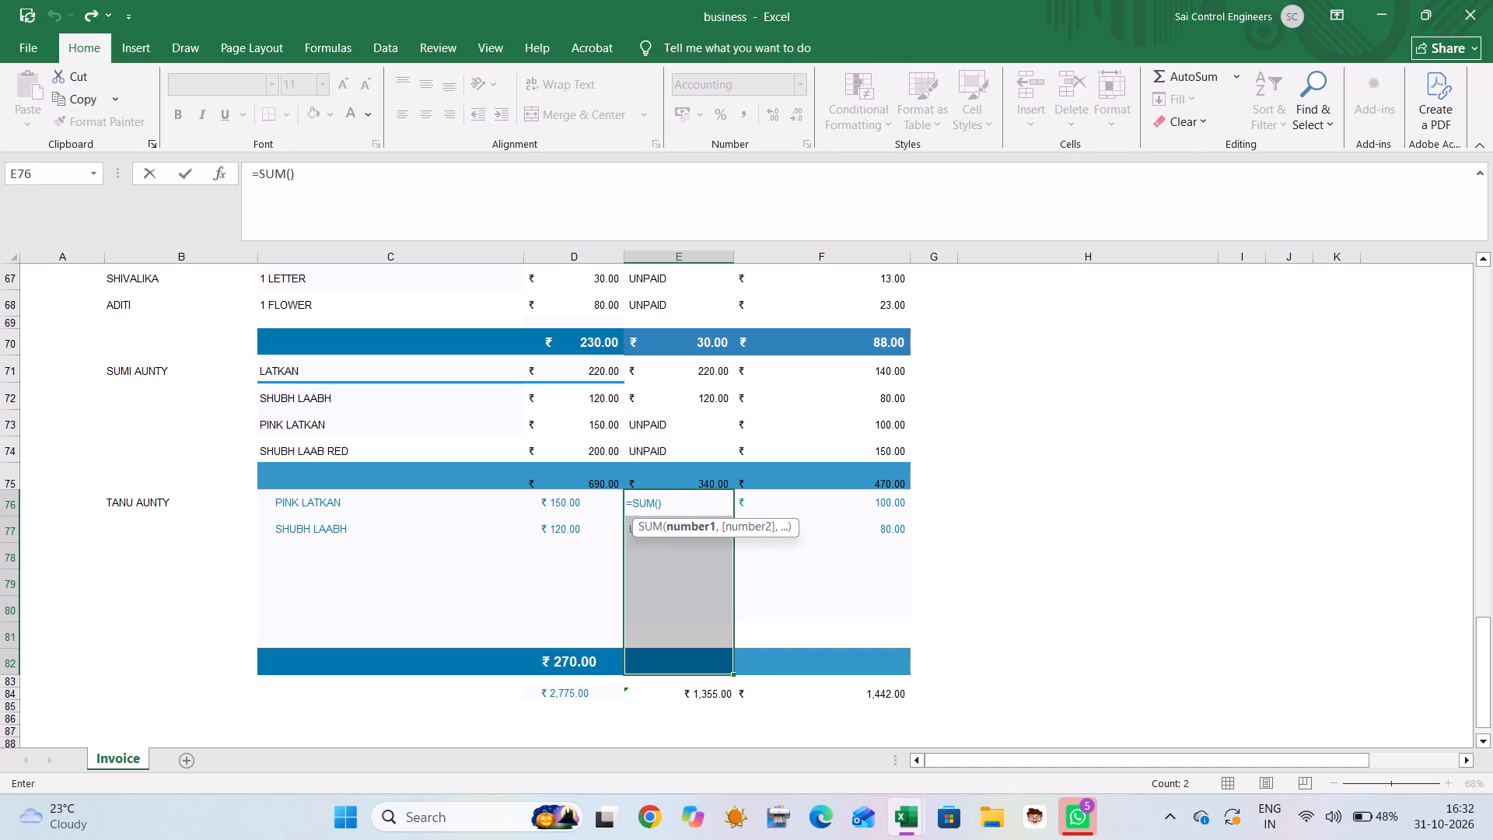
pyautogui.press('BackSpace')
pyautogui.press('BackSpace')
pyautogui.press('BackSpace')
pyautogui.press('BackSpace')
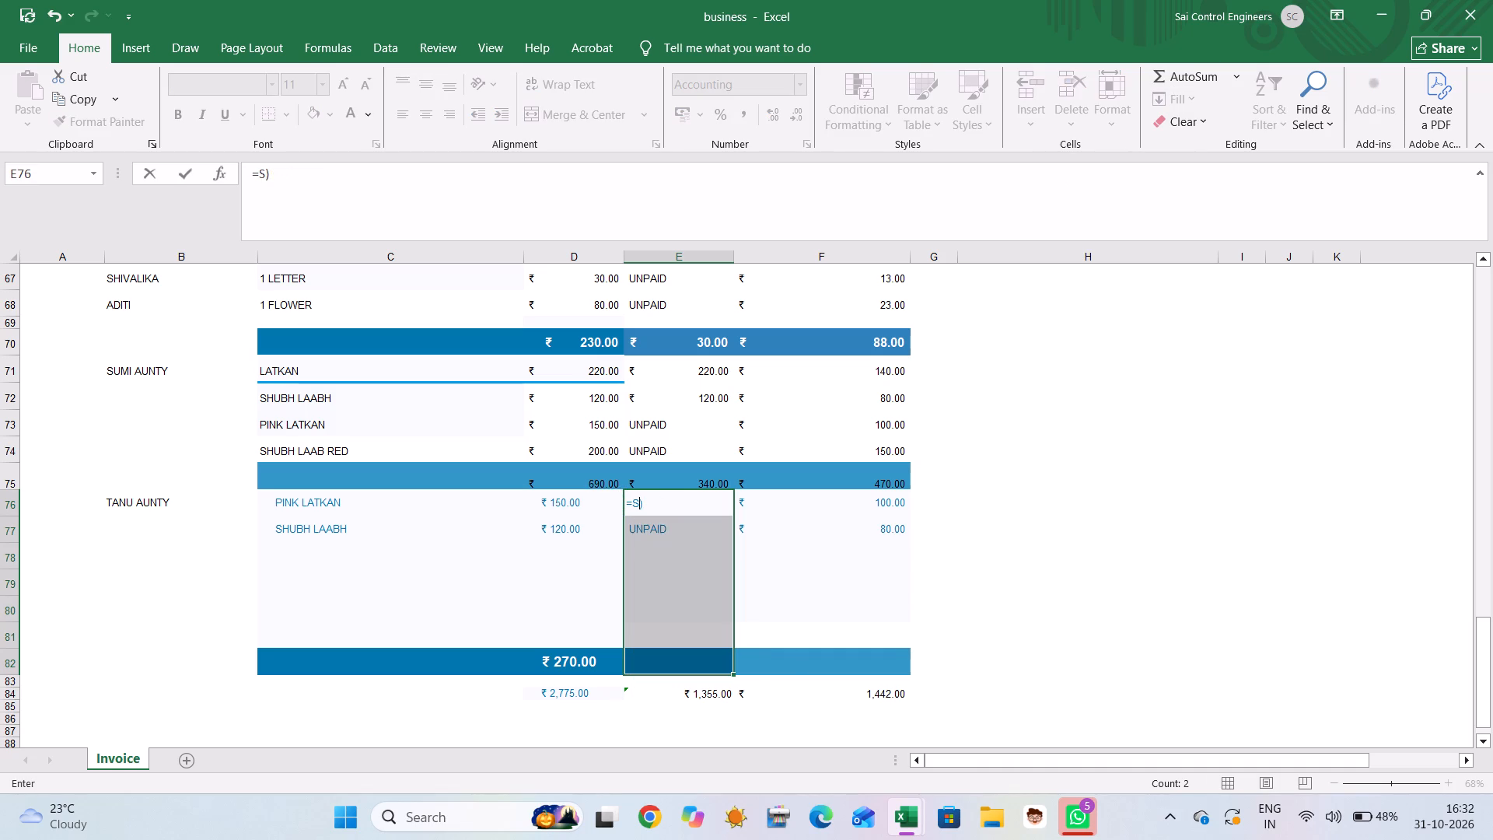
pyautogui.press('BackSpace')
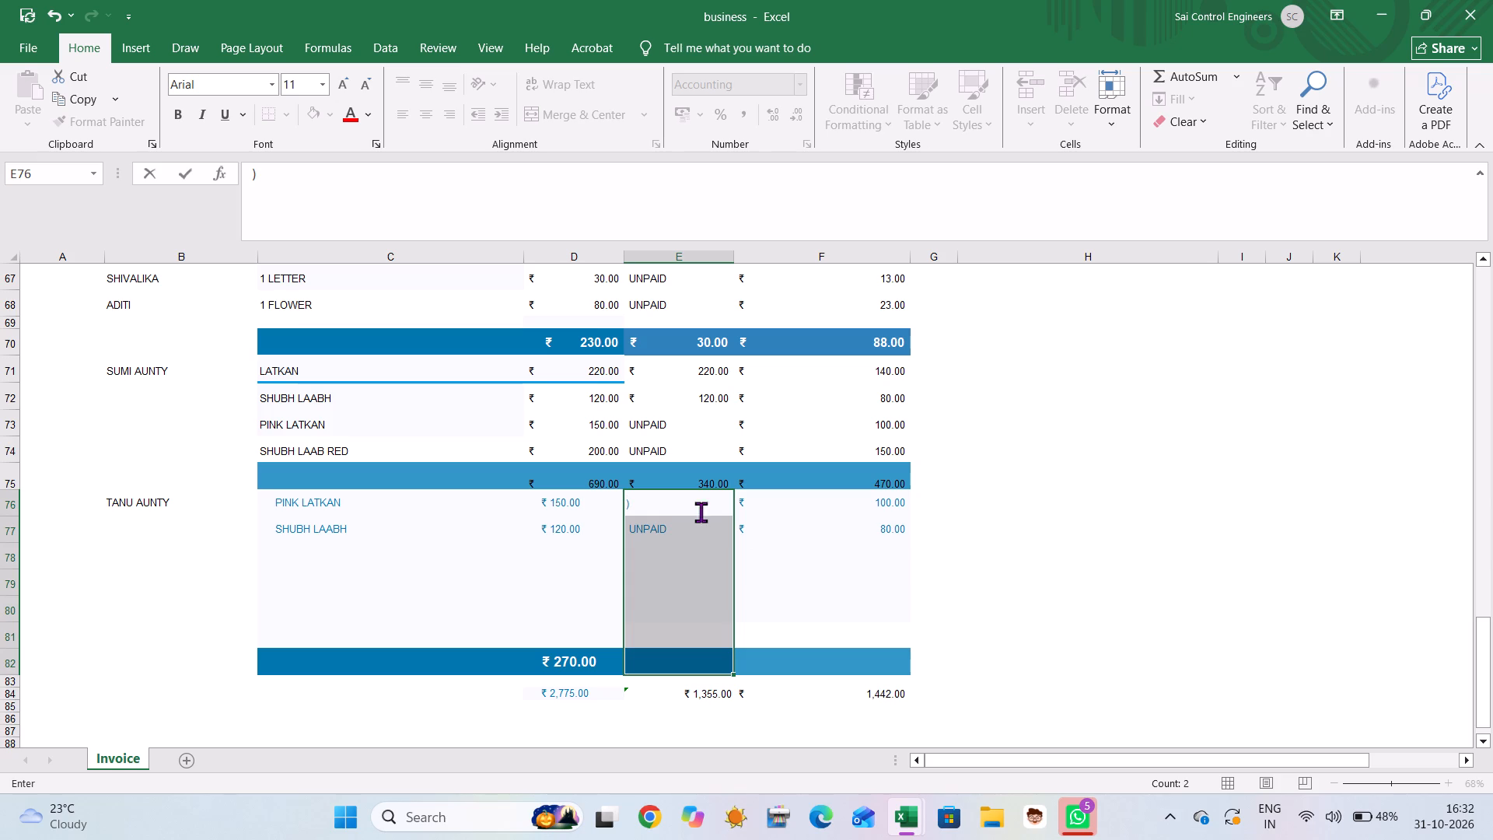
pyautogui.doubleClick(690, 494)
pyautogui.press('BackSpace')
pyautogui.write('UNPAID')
# AutoSum the range F76:F82 so the column F total for TANU AUNTY goes in F82 on the blue total row.
pyautogui.click(787, 505)
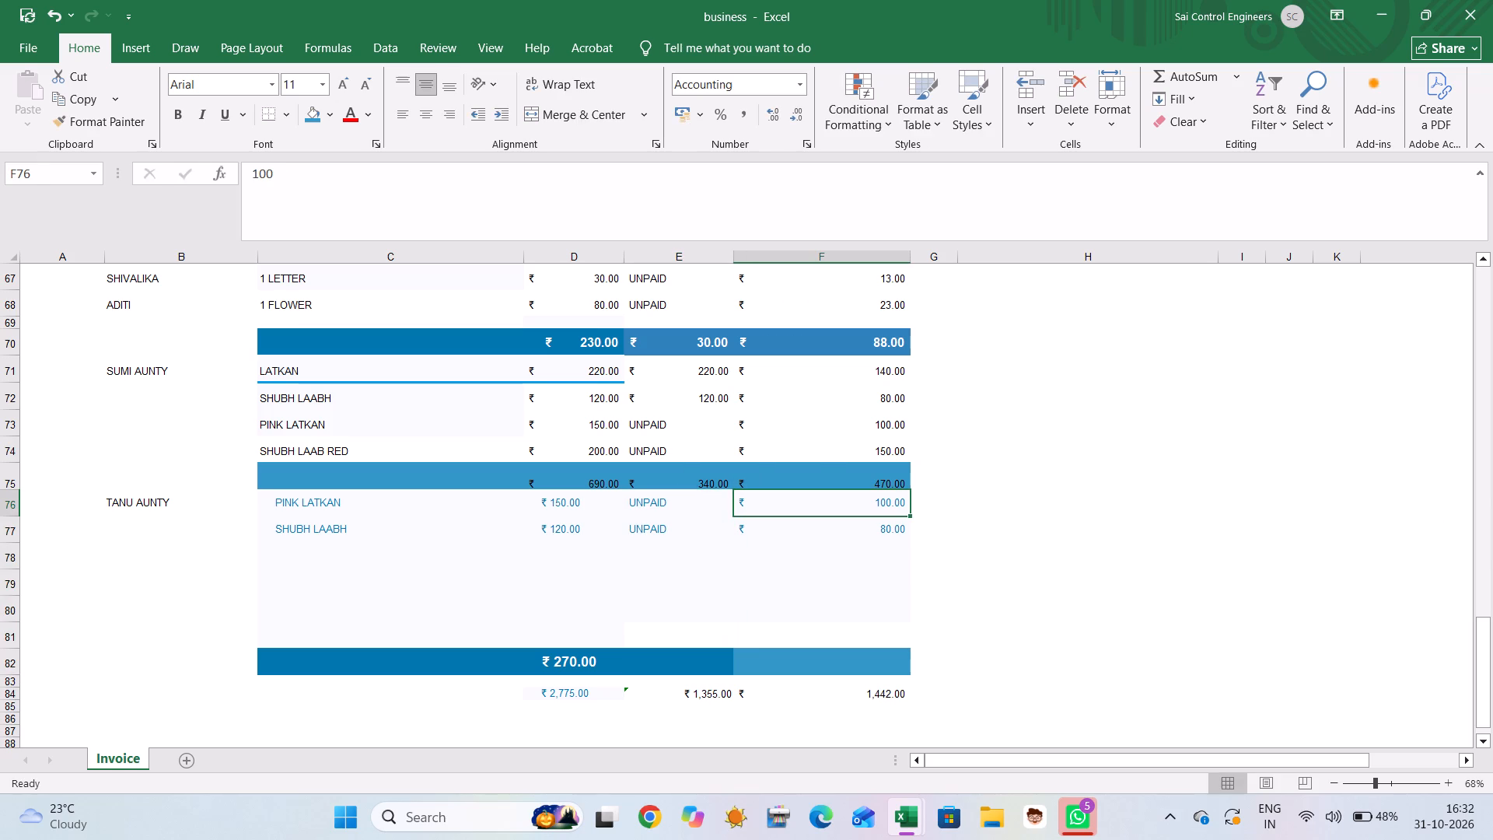
pyautogui.moveTo(787, 505); pyautogui.dragTo(841, 645)
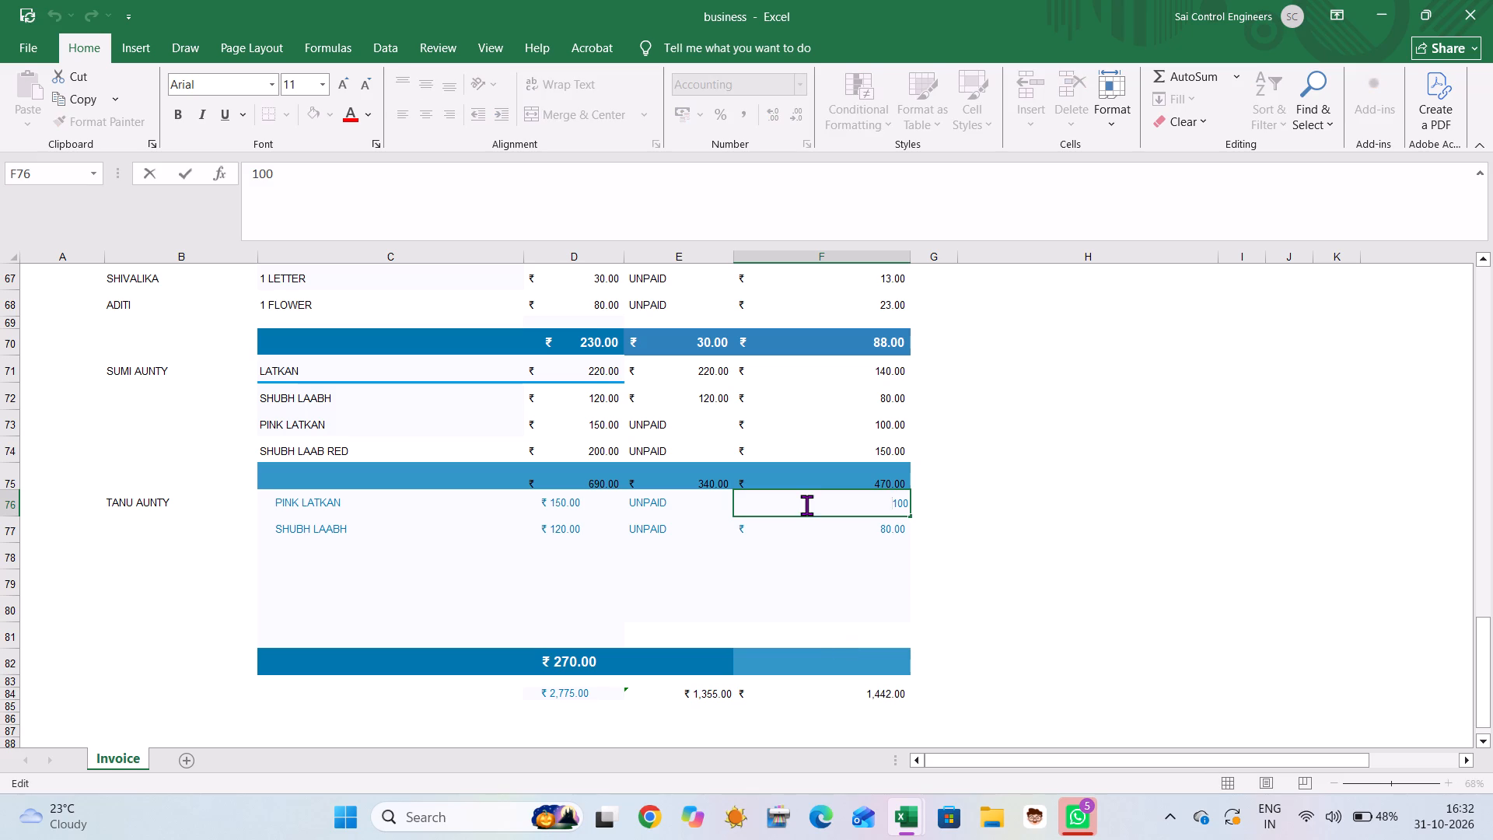
pyautogui.click(806, 505)
pyautogui.click(806, 505)
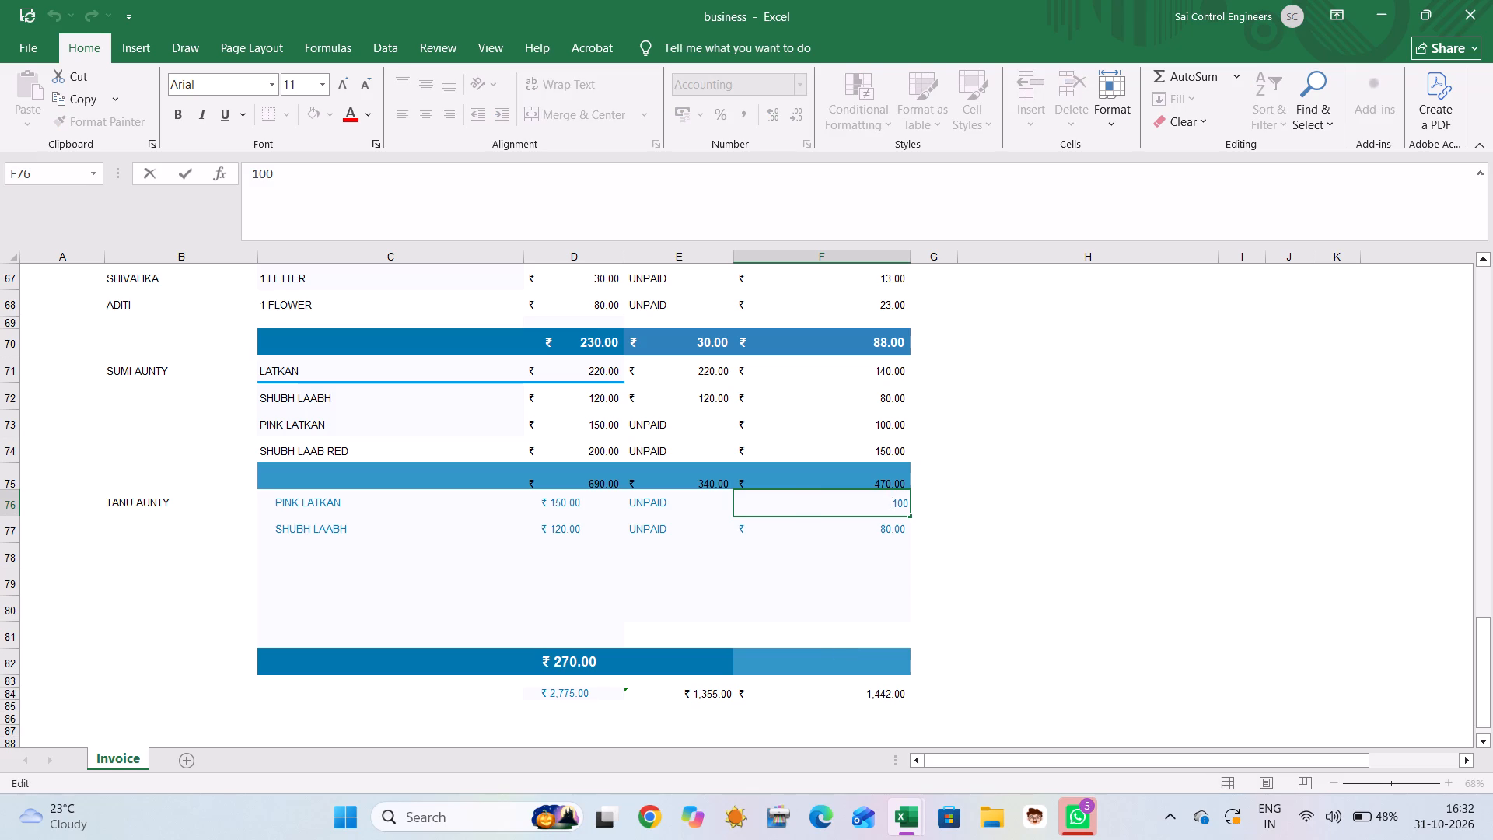
pyautogui.click(1184, 502)
pyautogui.moveTo(771, 501); pyautogui.dragTo(834, 656)
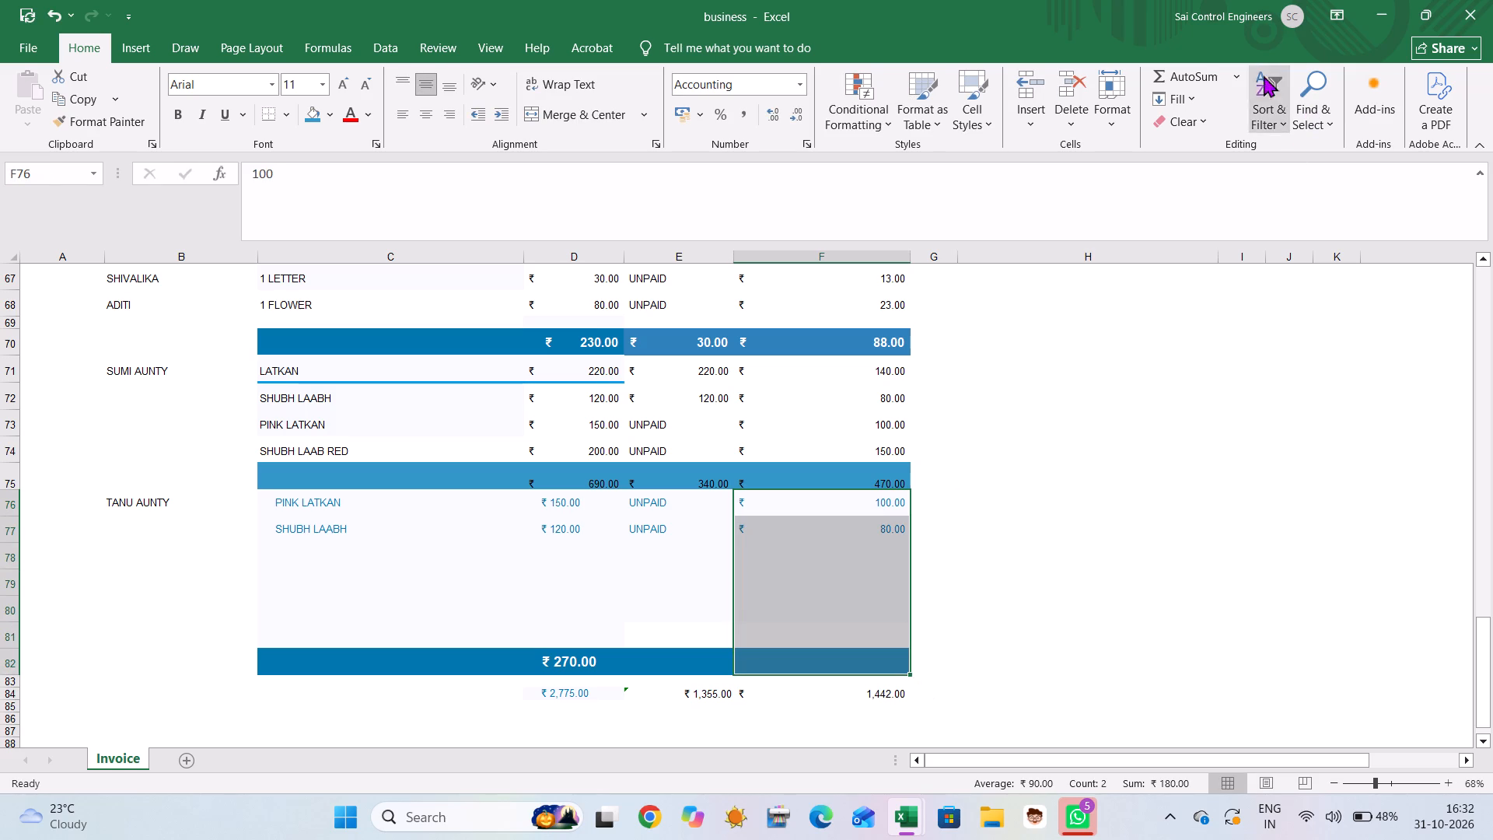
pyautogui.click(1204, 70)
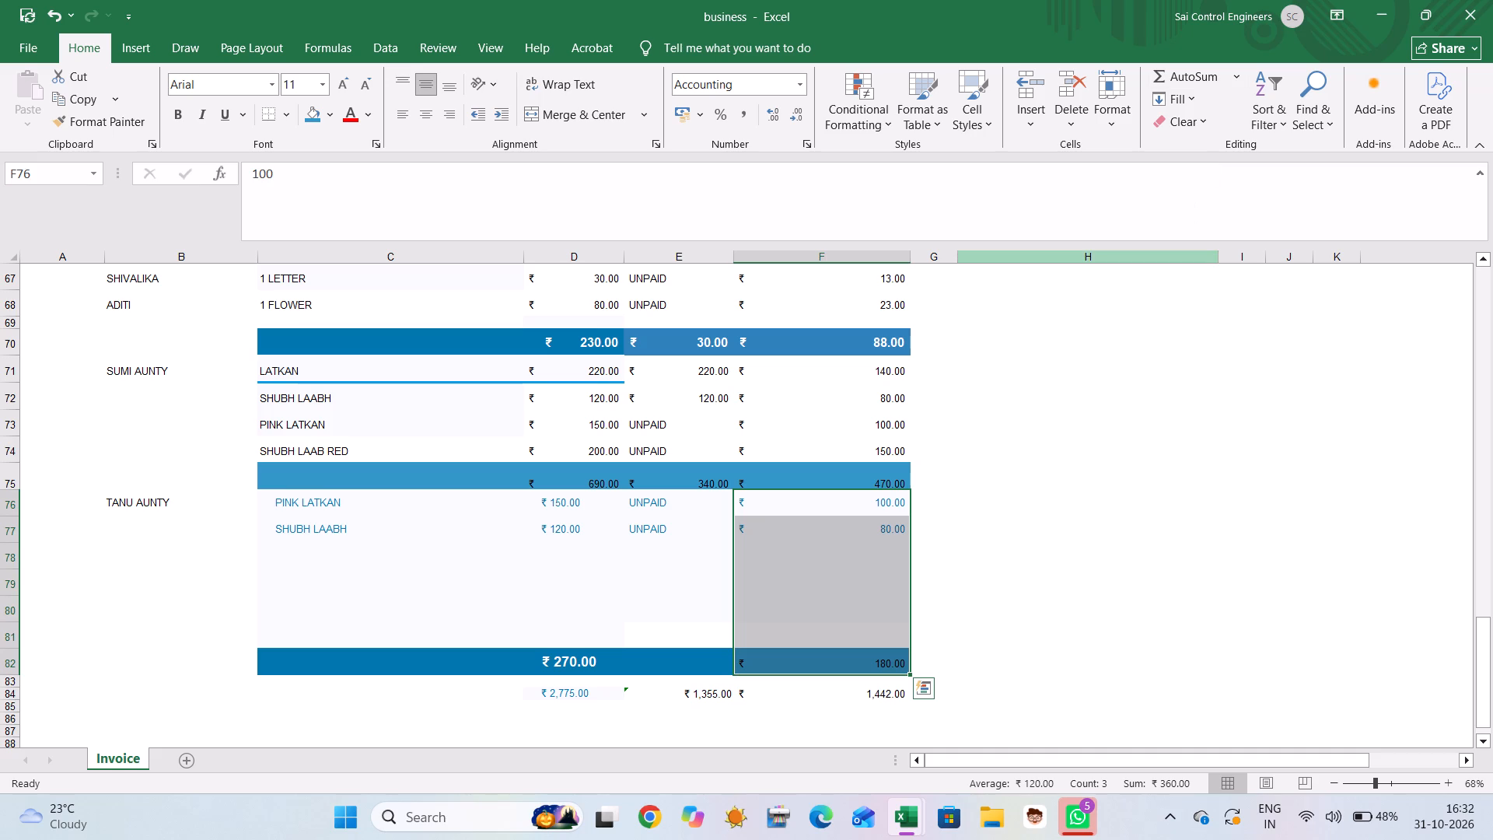
pyautogui.click(1107, 389)
# Add D82 to the SUM formula of the price grand total in D84.
pyautogui.scroll(-2, 1107, 389)
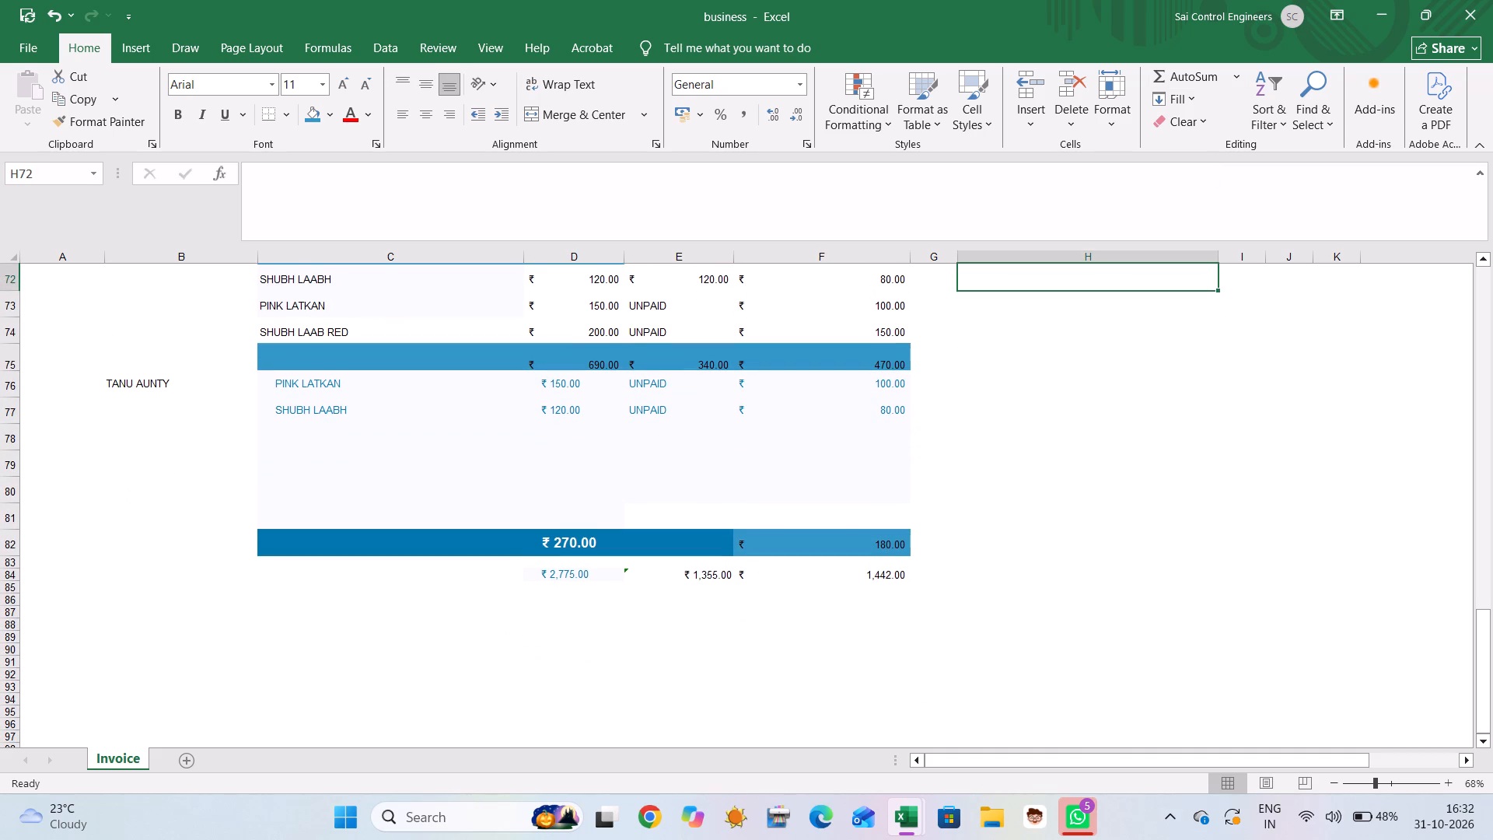
pyautogui.click(582, 579)
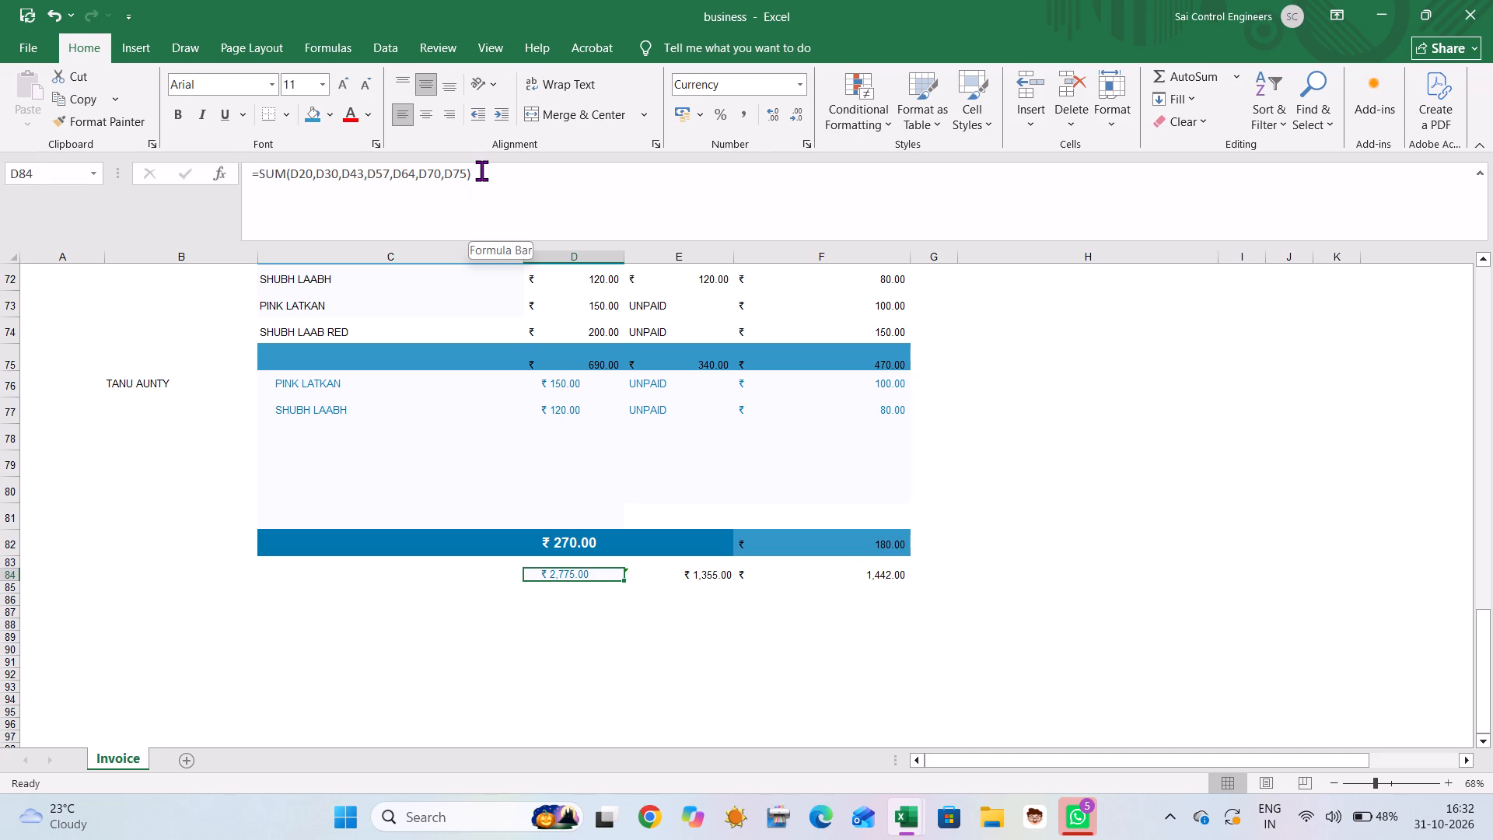
pyautogui.click(481, 170)
pyautogui.press('BackSpace')
pyautogui.press(',')
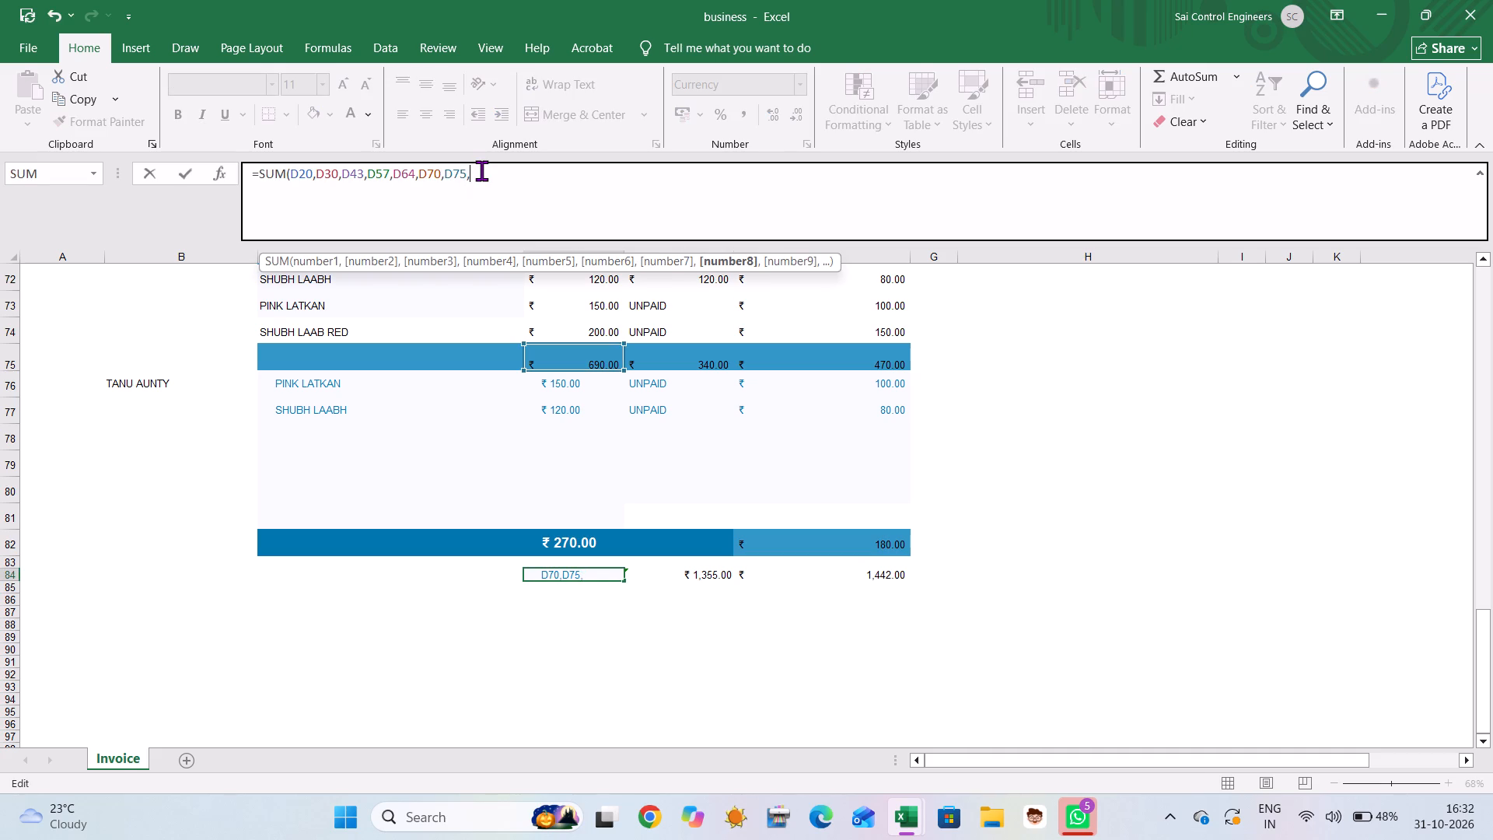
pyautogui.press('d')
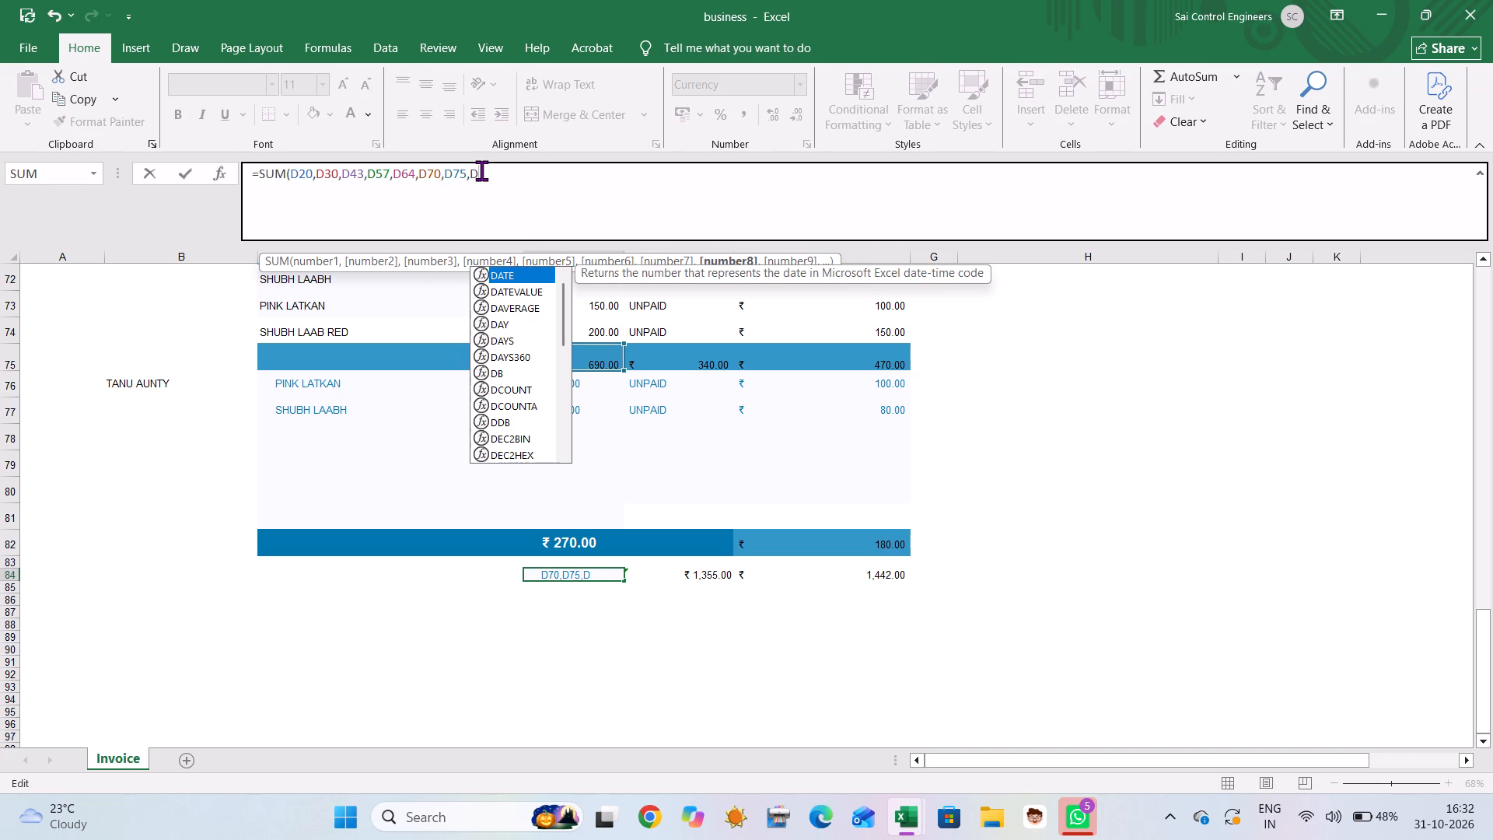
pyautogui.write('82')
pyautogui.press('Return')
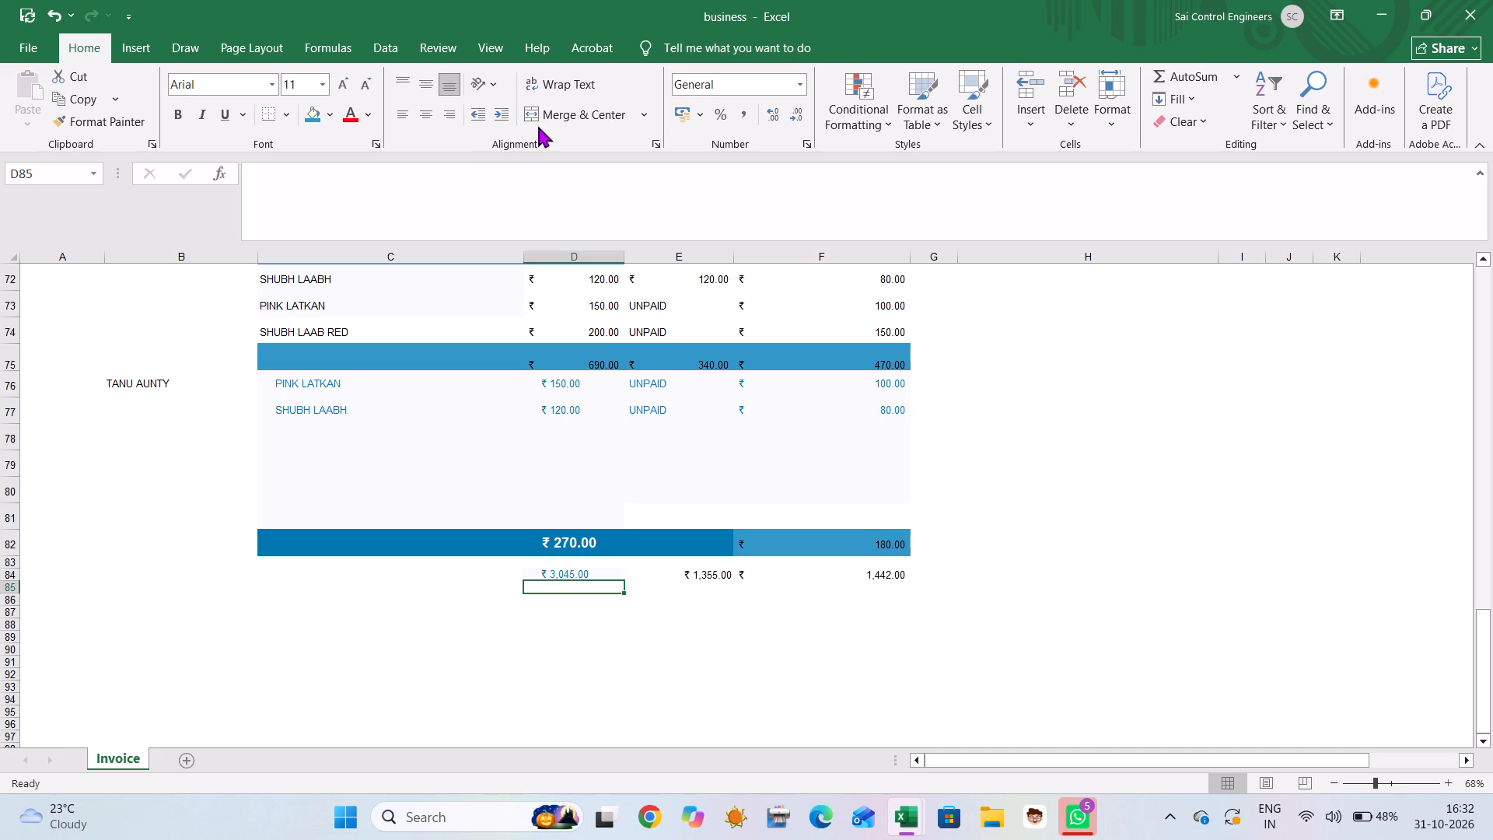
# Add E82 to the SUM formula of the payment grand total in E84.
pyautogui.click(712, 569)
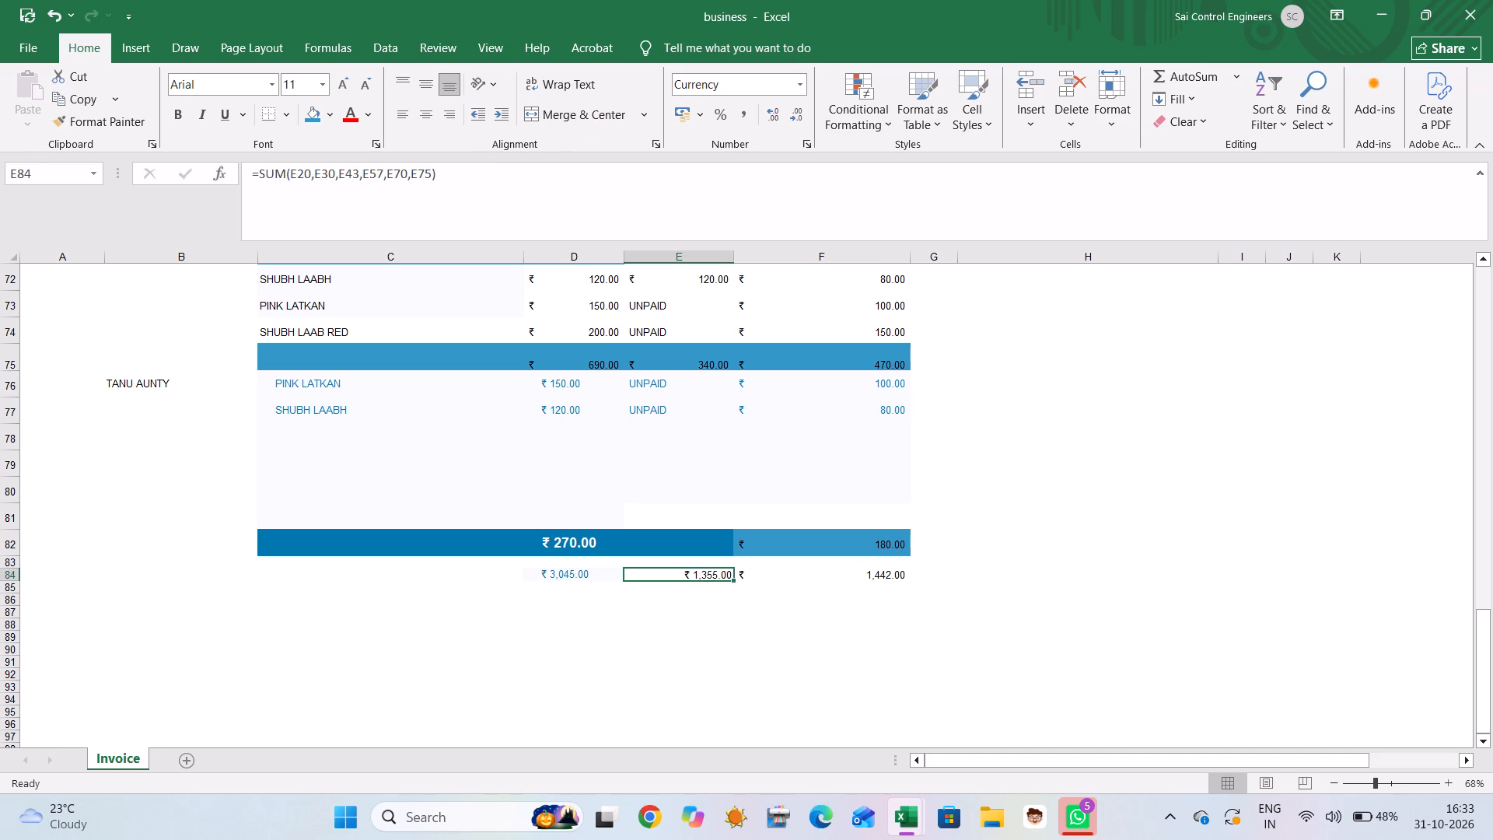
pyautogui.click(488, 189)
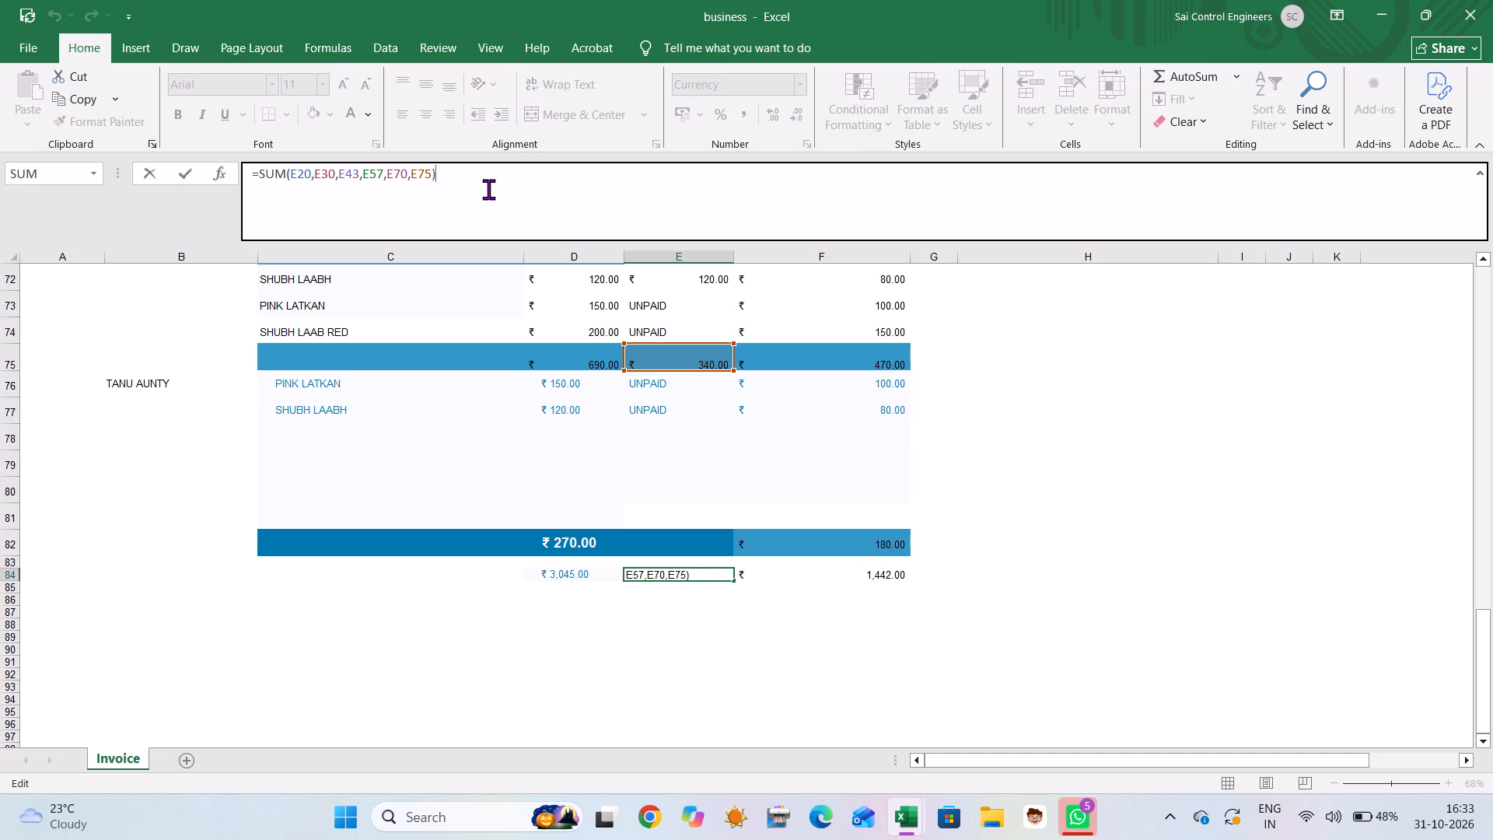
pyautogui.press('BackSpace')
pyautogui.write(',E')
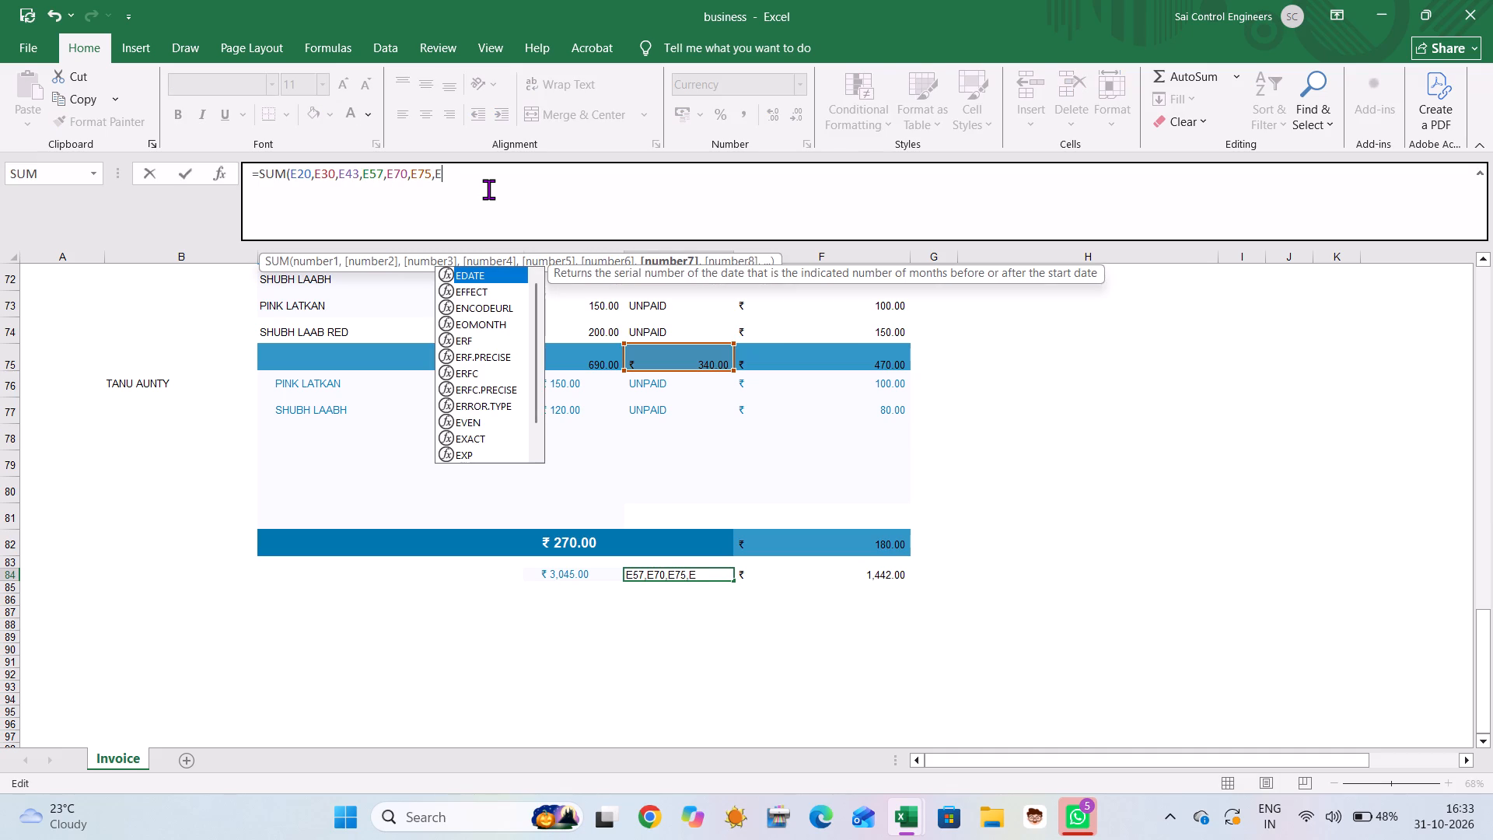
pyautogui.write('82')
pyautogui.press('Return')
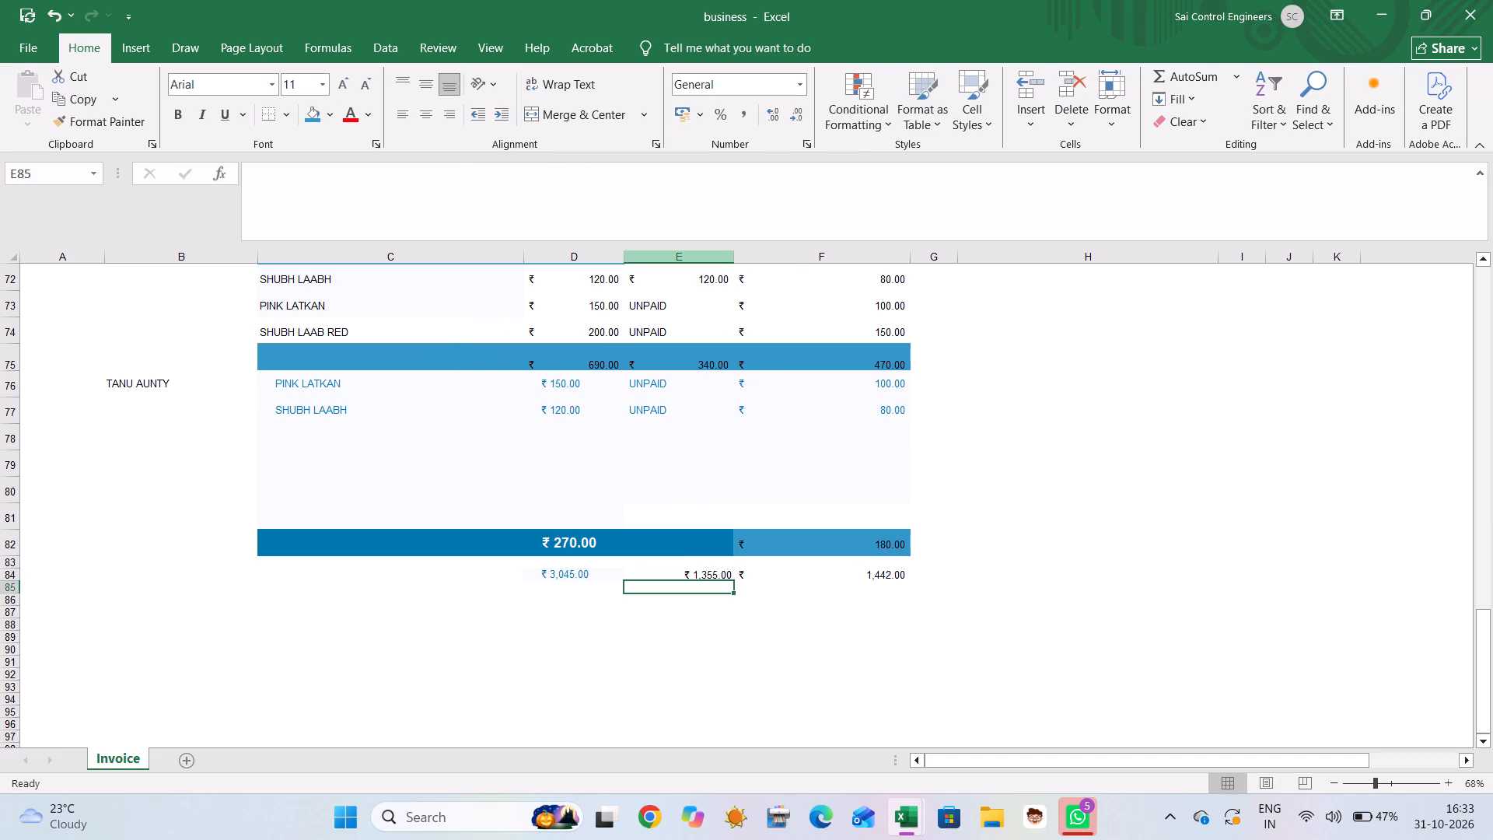
# Add F82 to the SUM formula of the column F grand total in F84.
pyautogui.click(791, 575)
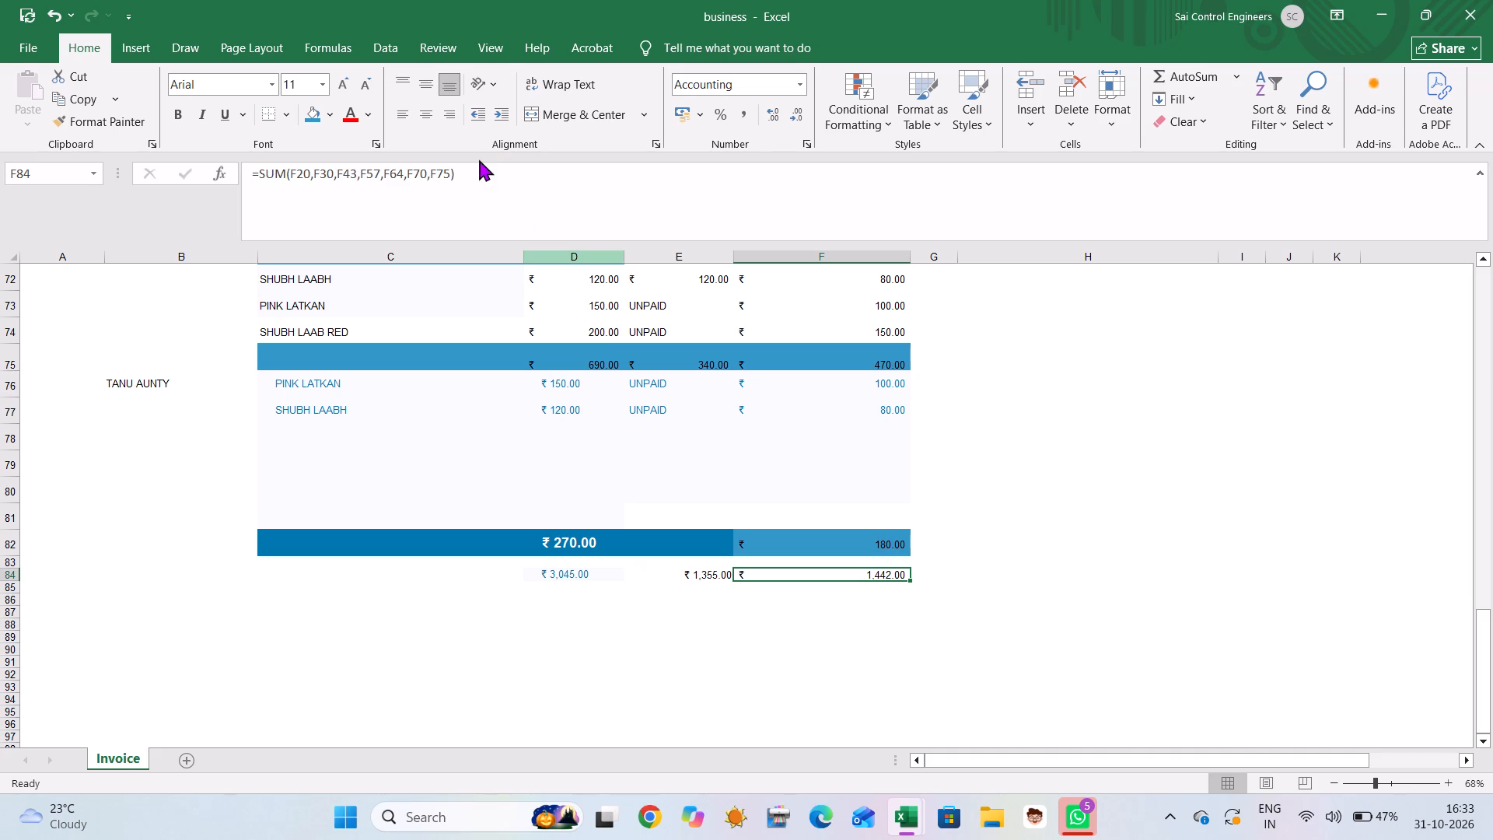
pyautogui.click(479, 161)
pyautogui.click(479, 169)
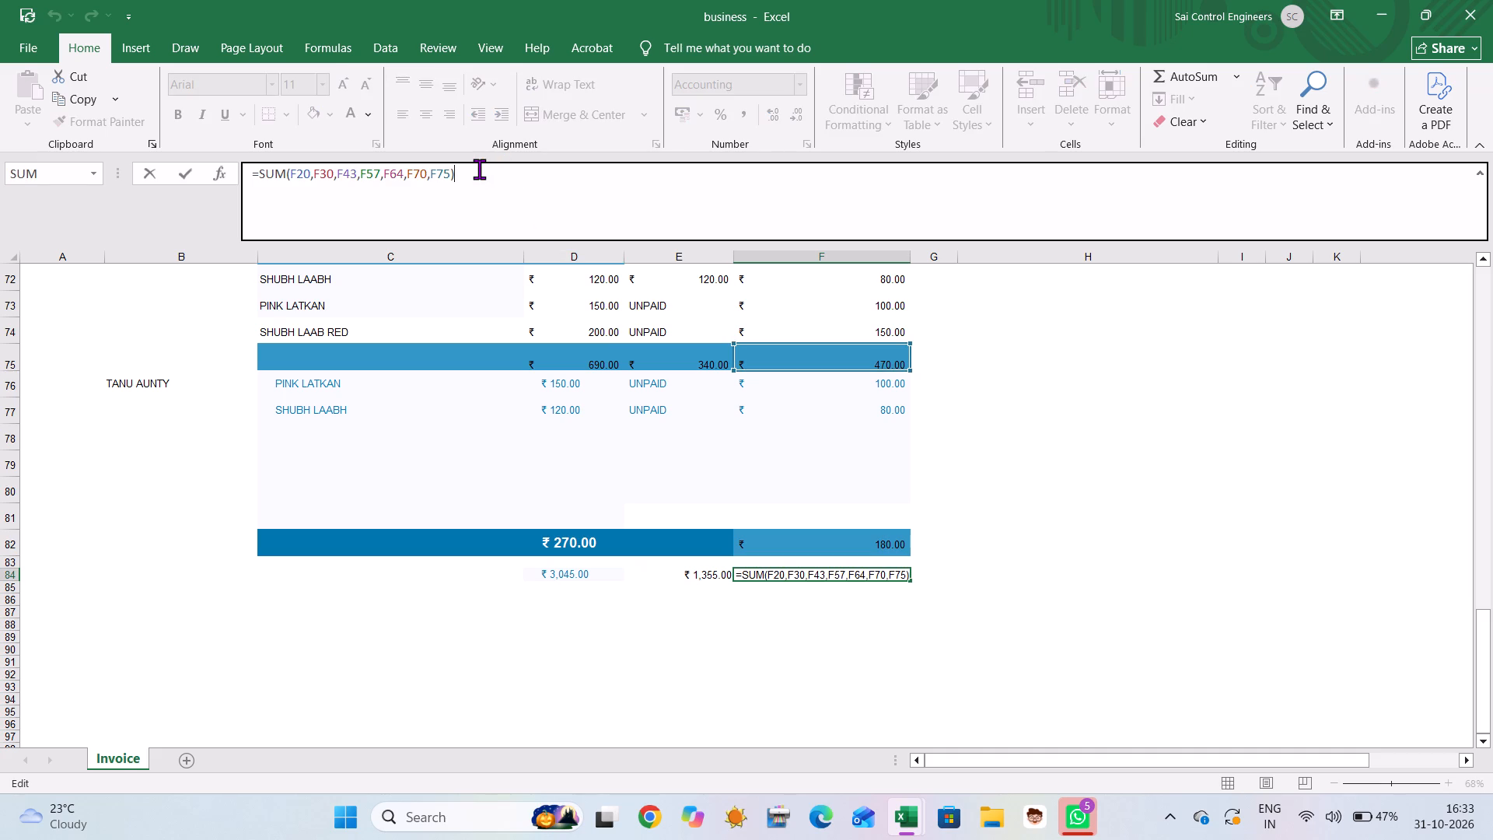
pyautogui.press('BackSpace')
pyautogui.press(',')
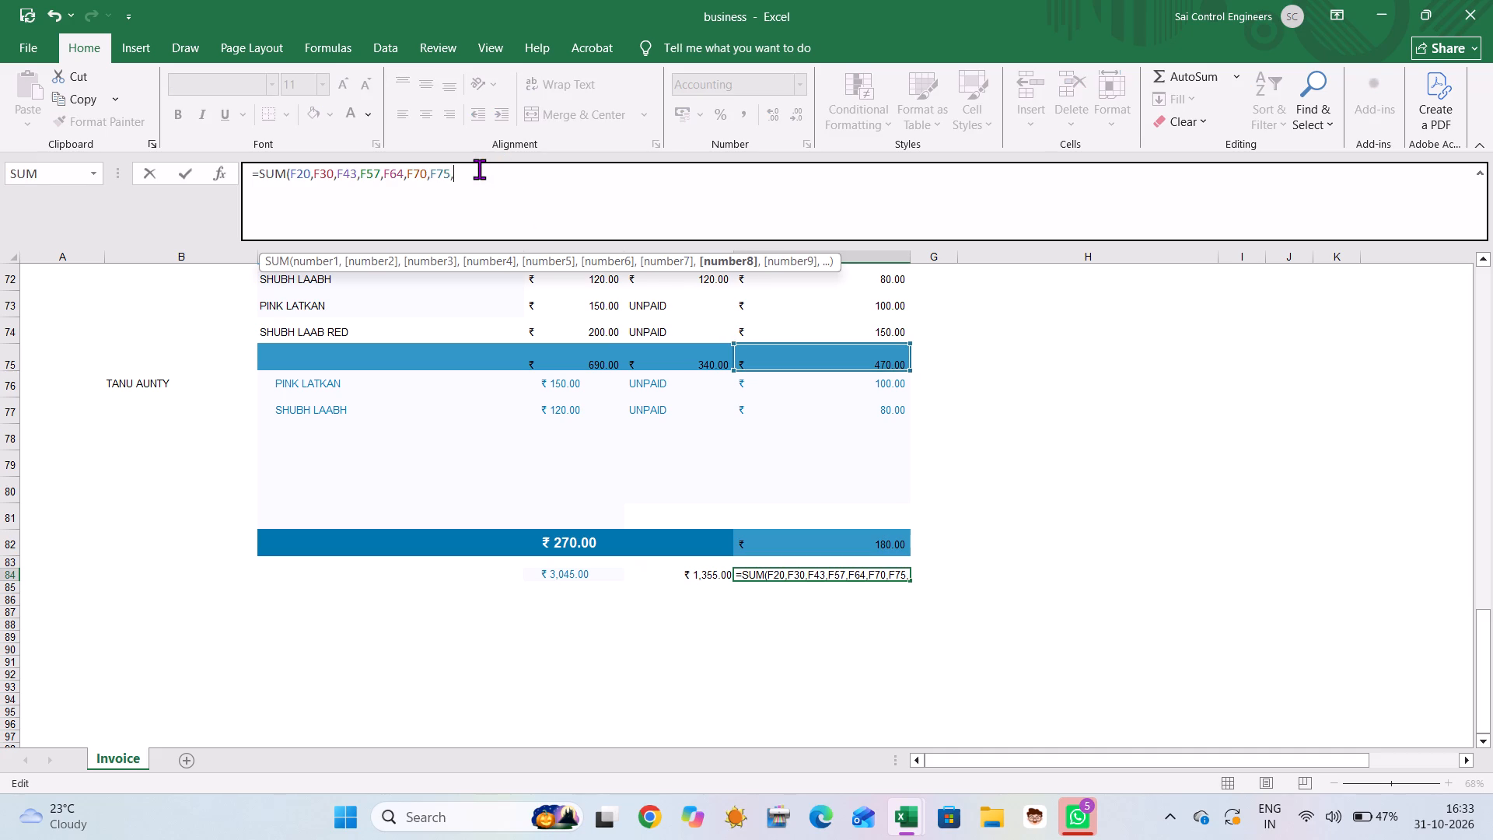
pyautogui.press('f')
pyautogui.write('82')
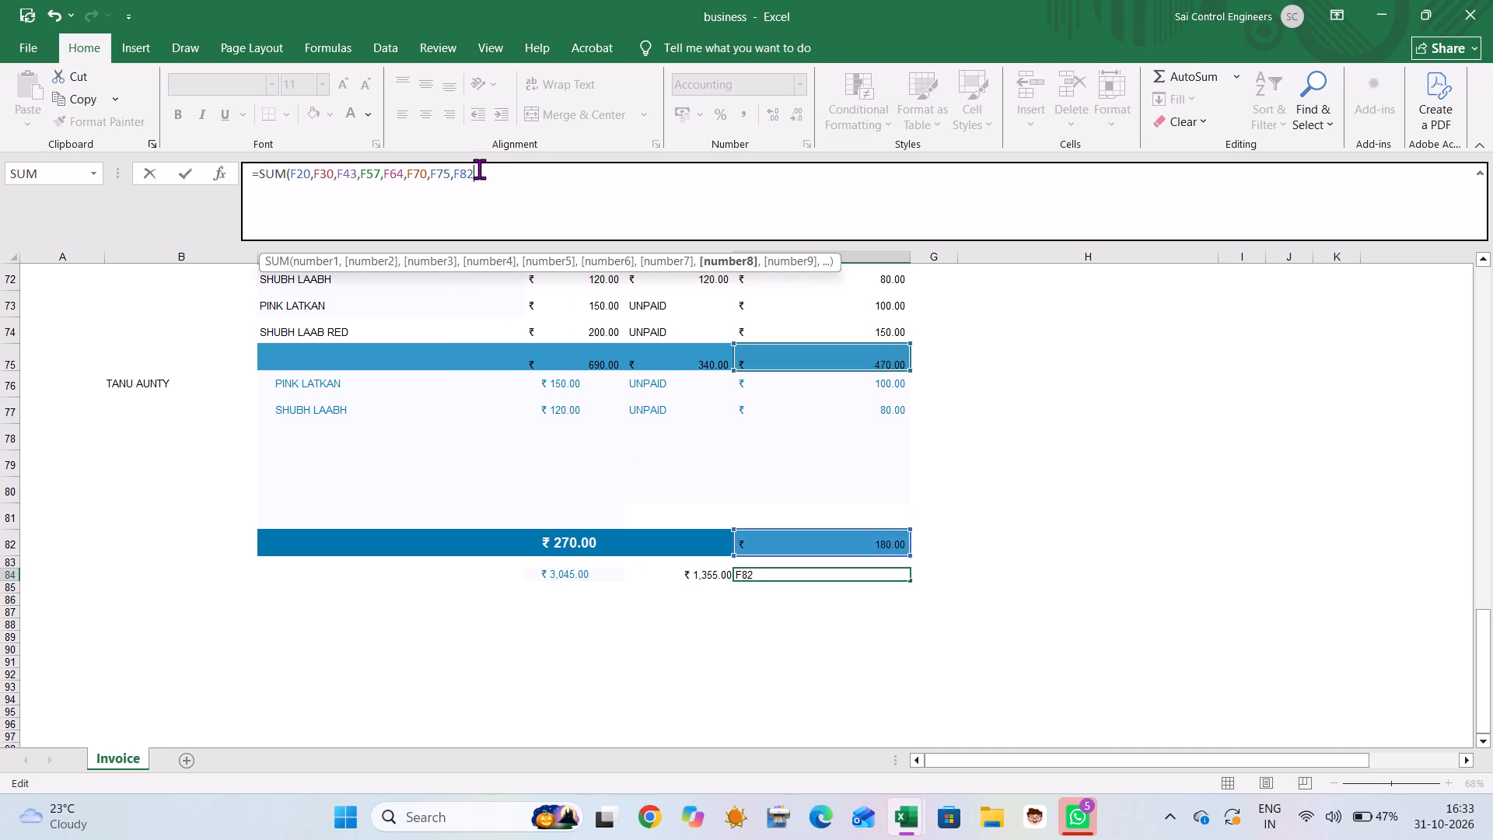
pyautogui.press('Return')
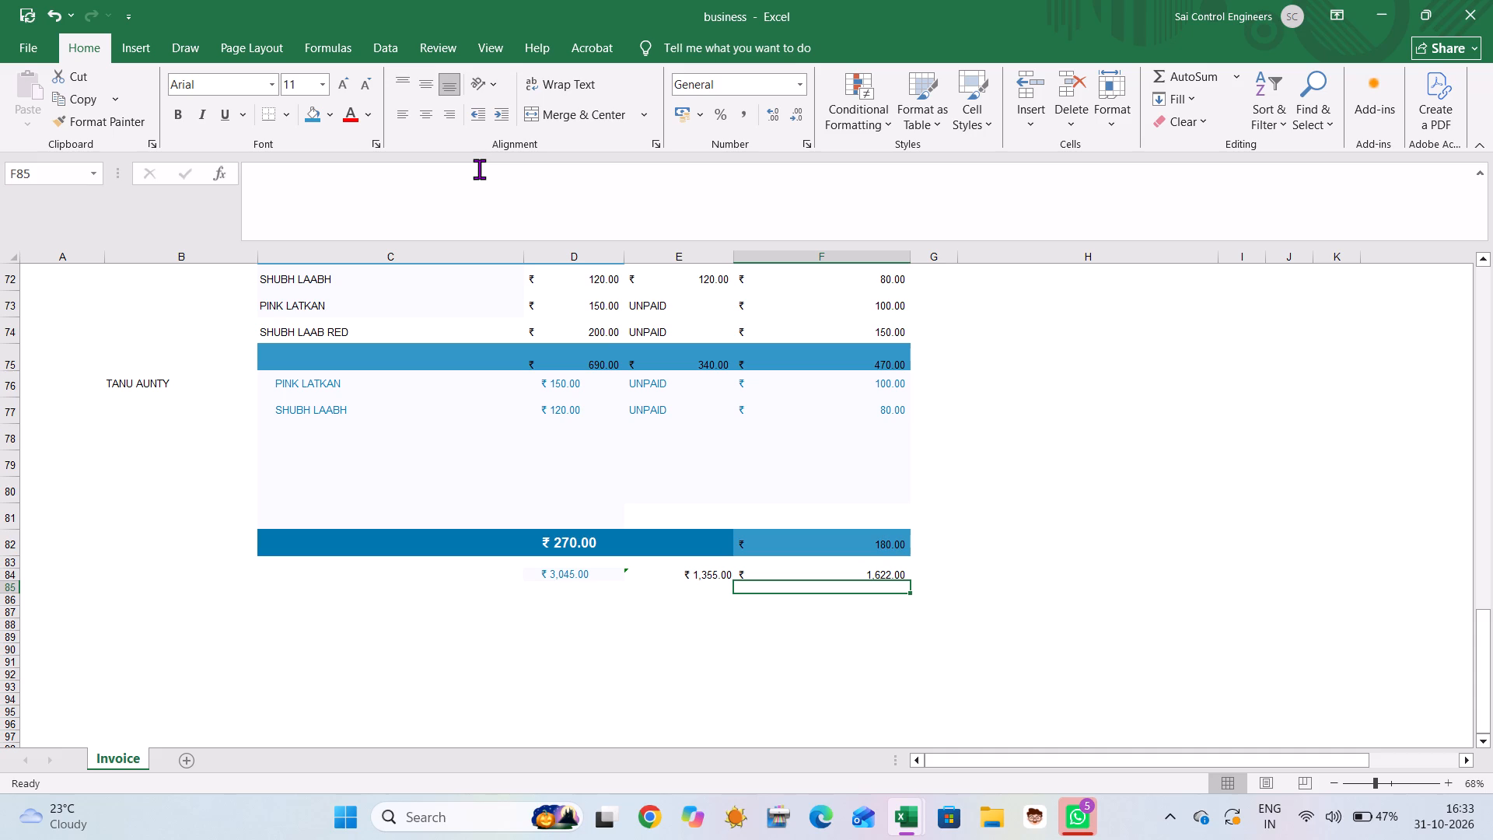
# Increase the height of blank row 83 to leave a wider gap between the TANU AUNTY totals and the grand totals.
pyautogui.scroll(-1, 593, 415)
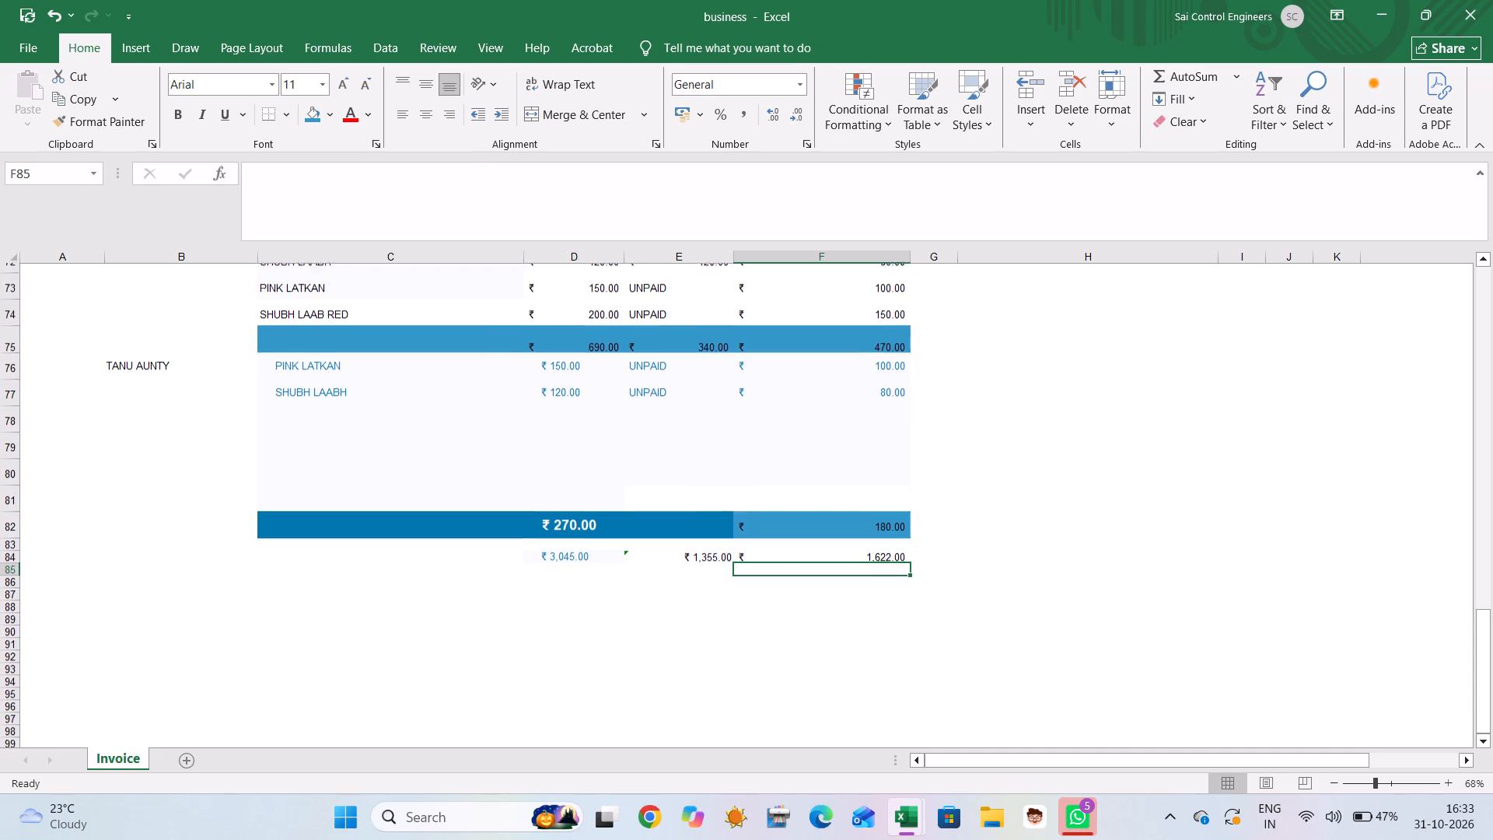
pyautogui.scroll(-1, 593, 415)
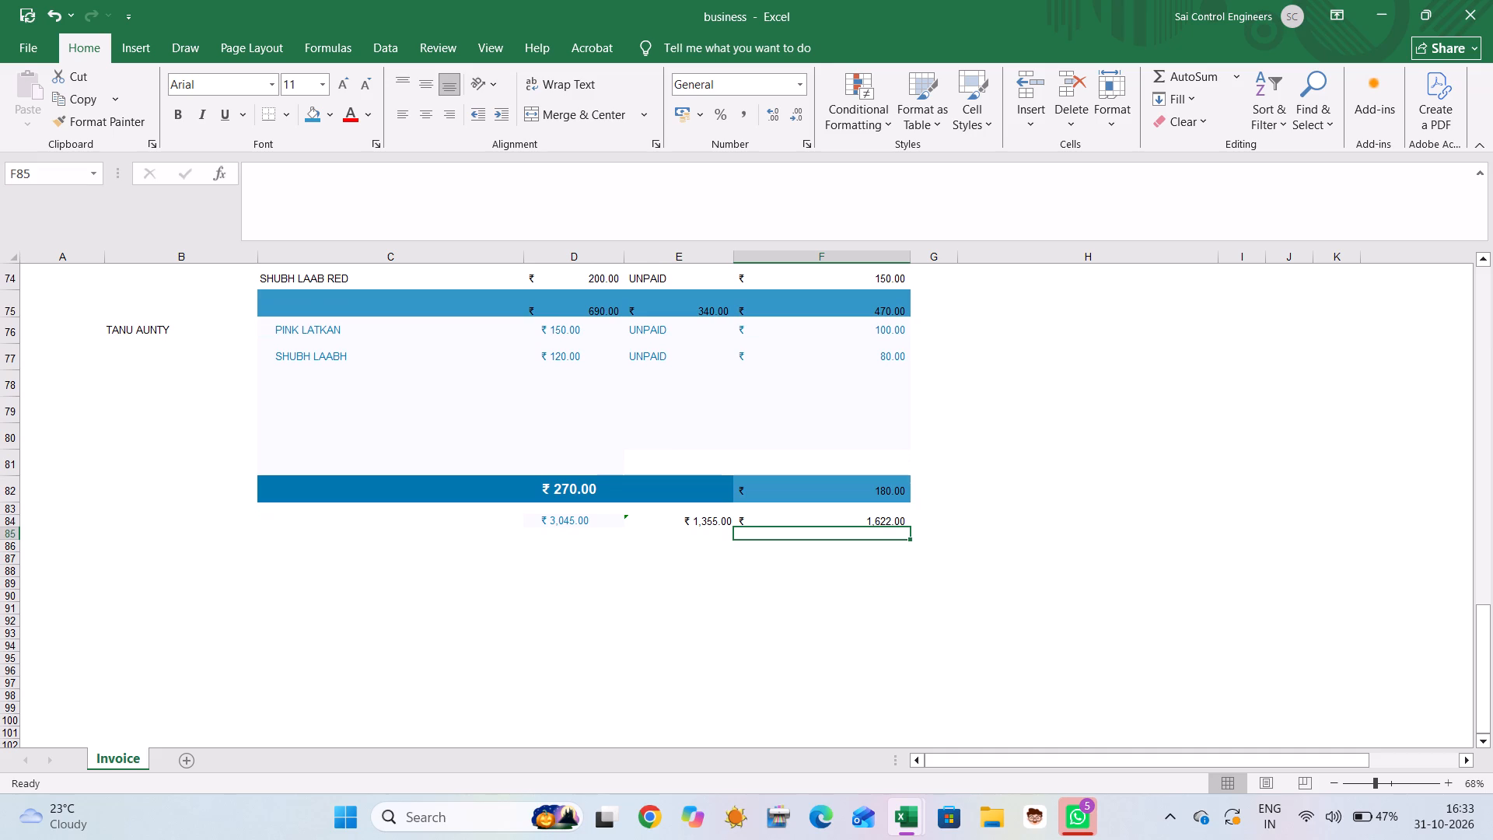
pyautogui.scroll(-1, 593, 415)
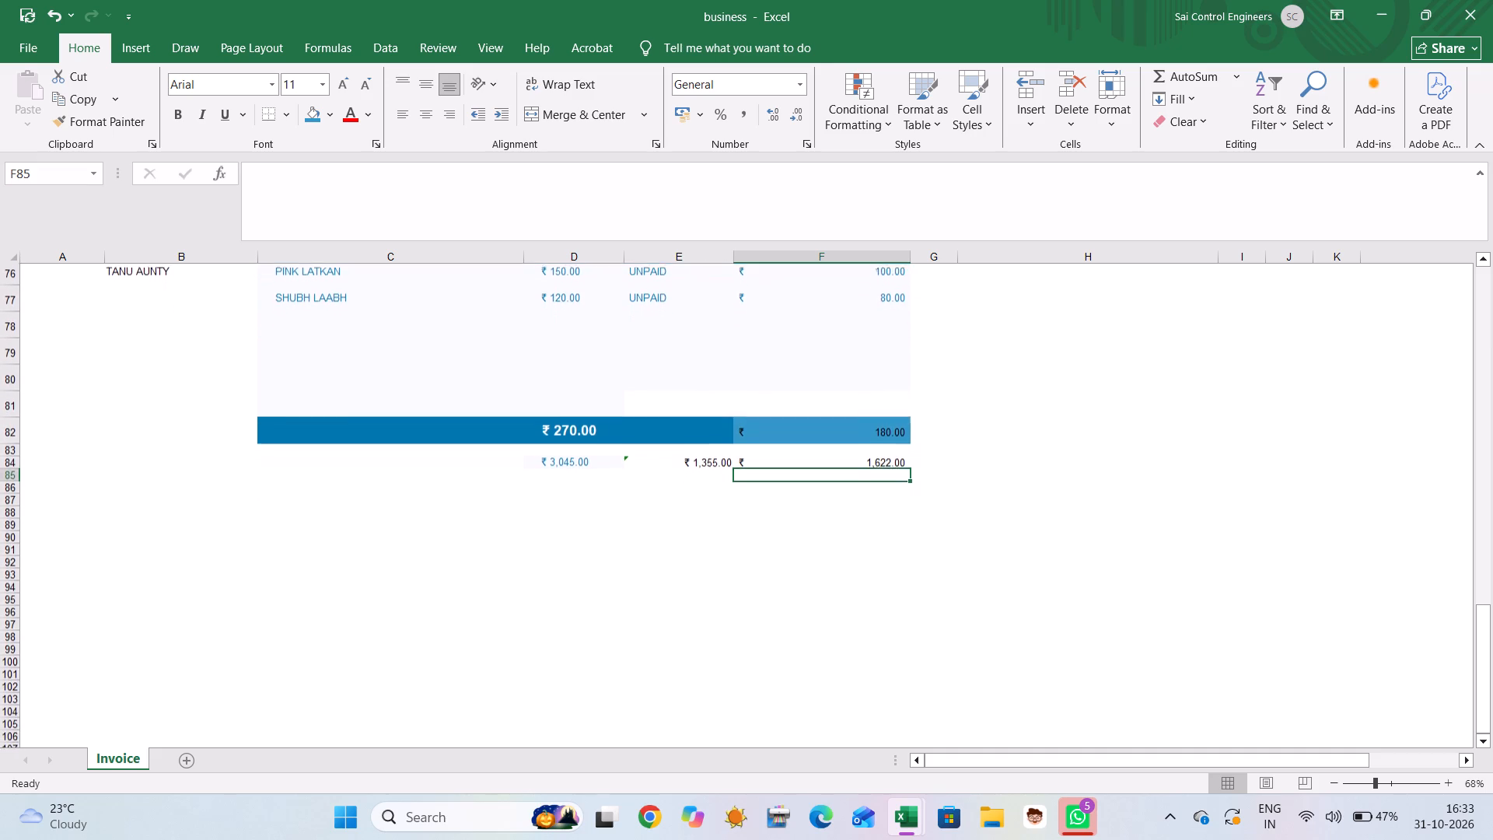
pyautogui.scroll(-1, 593, 415)
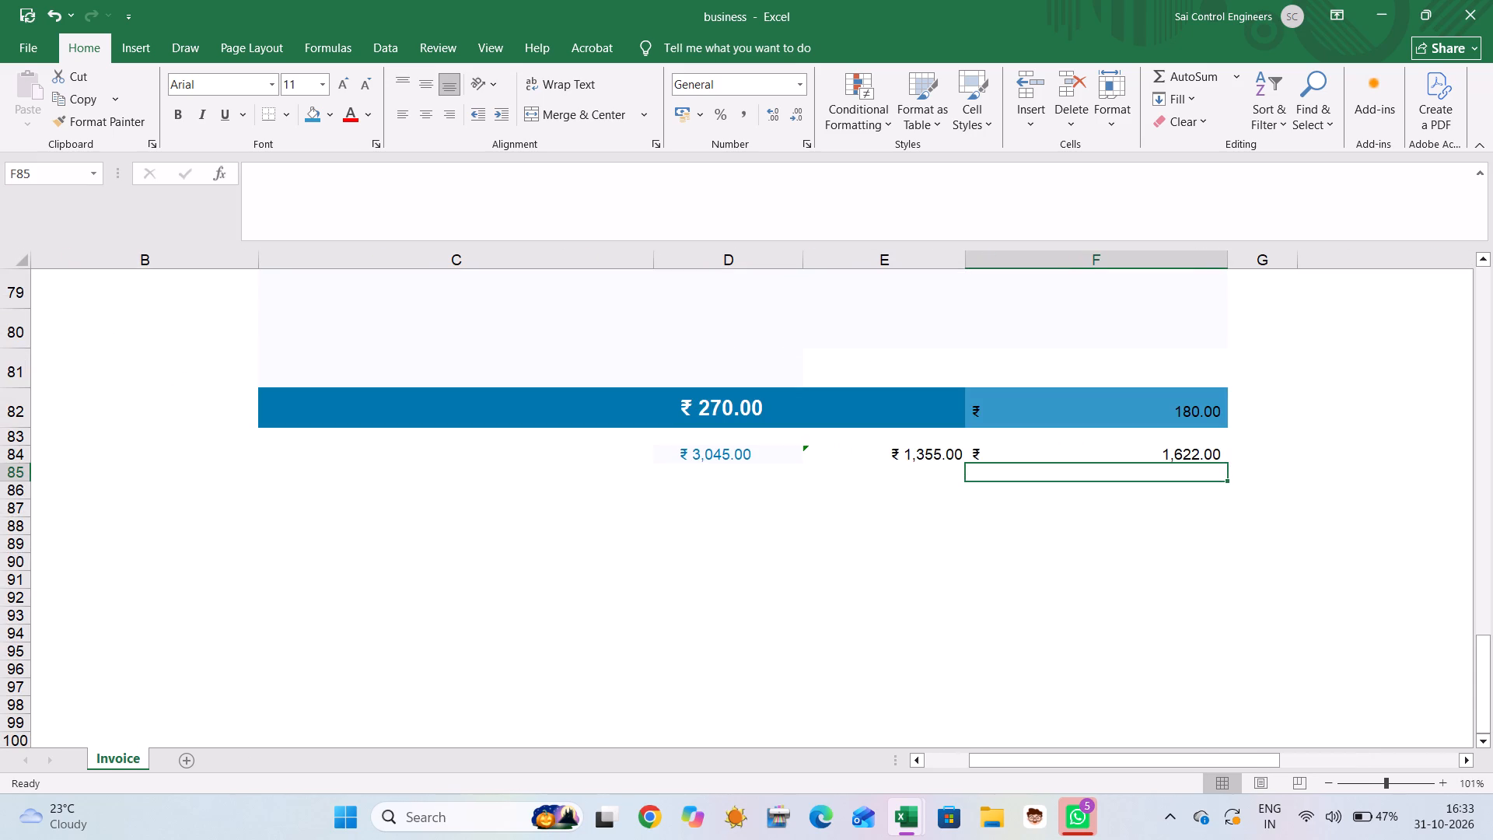
pyautogui.moveTo(17, 447); pyautogui.dragTo(19, 499)
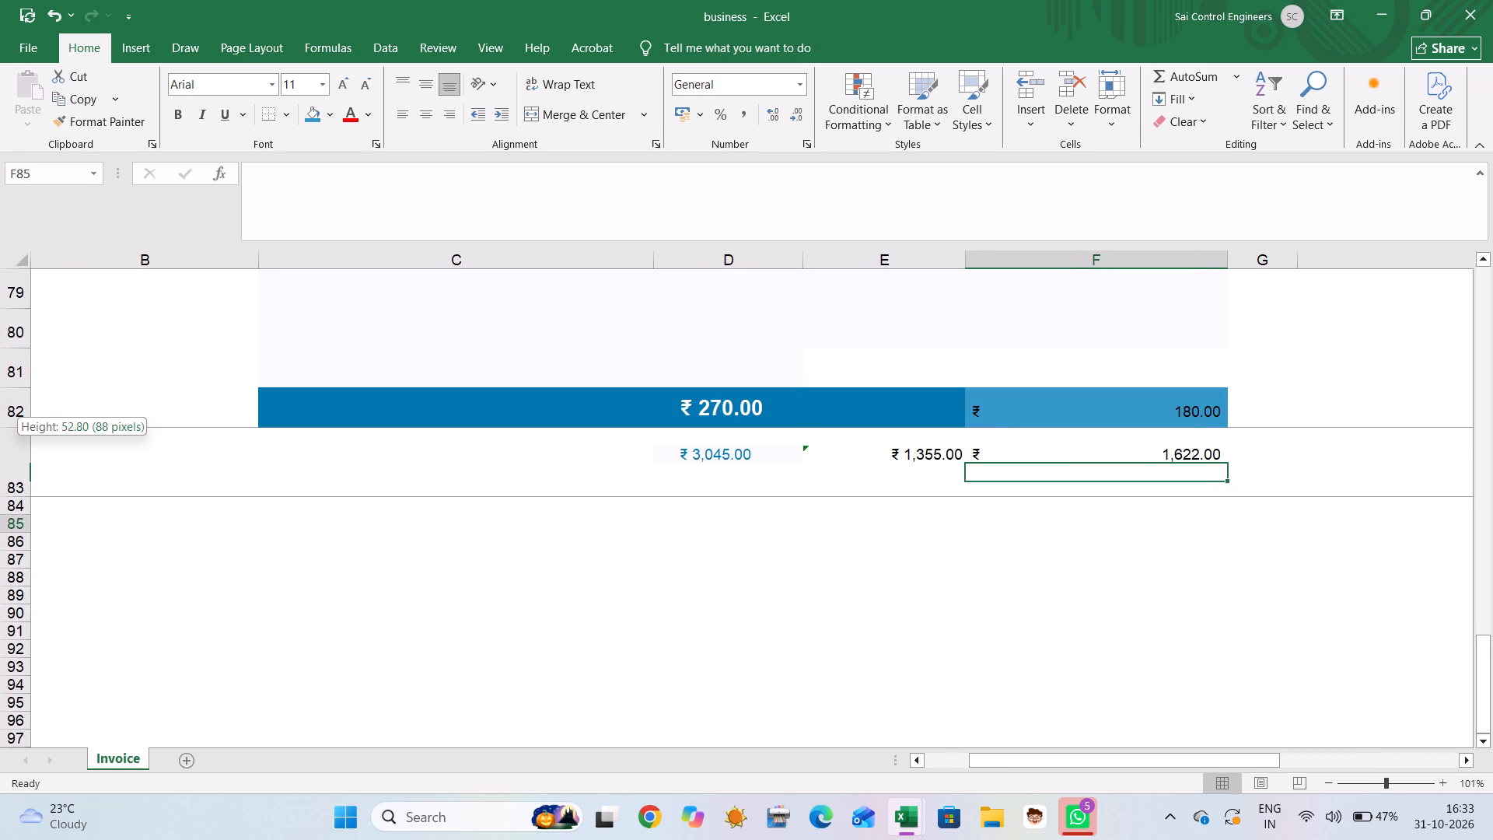
pyautogui.moveTo(19, 499); pyautogui.dragTo(19, 509)
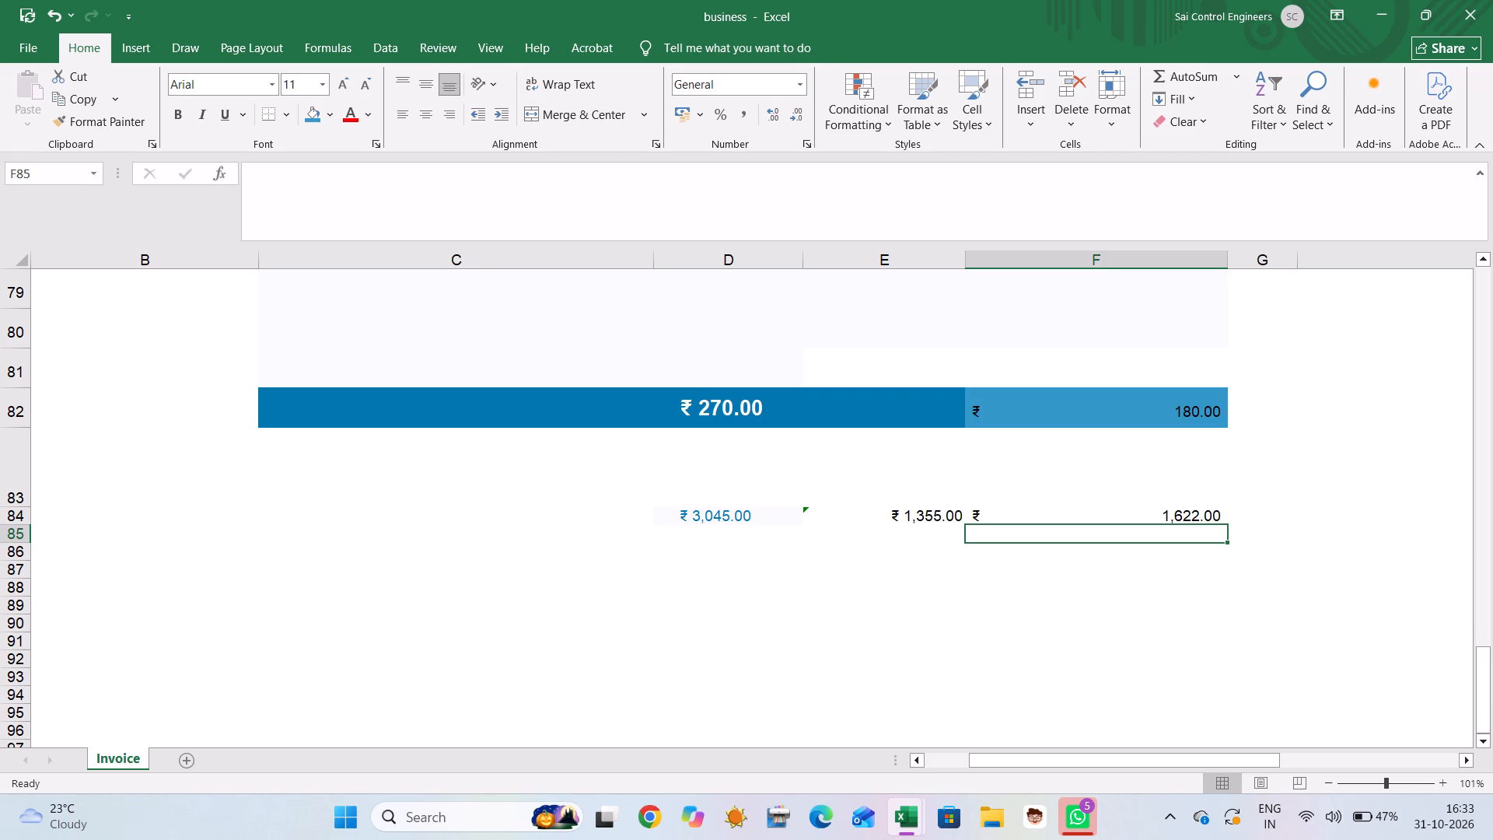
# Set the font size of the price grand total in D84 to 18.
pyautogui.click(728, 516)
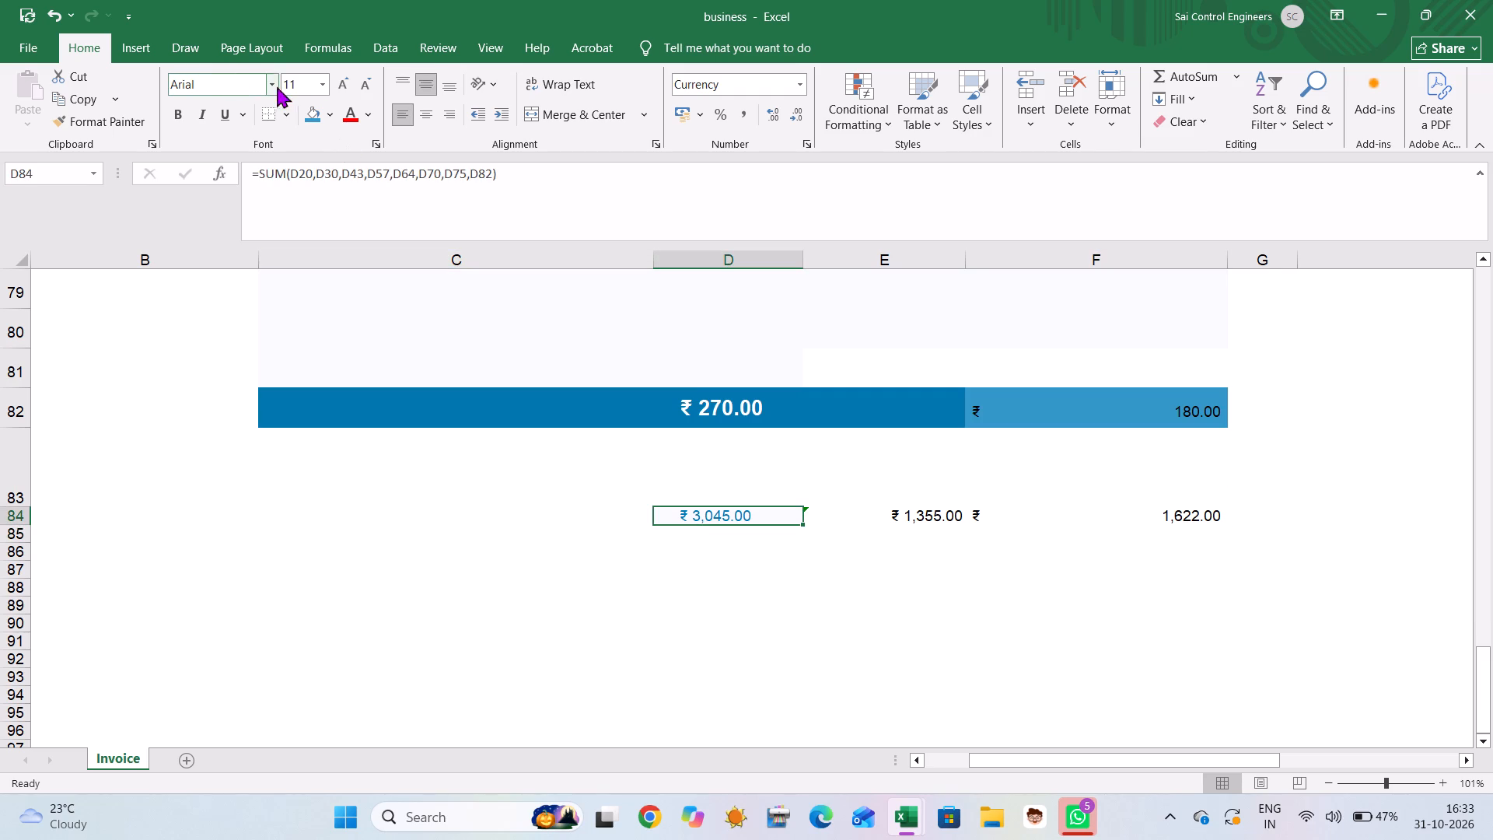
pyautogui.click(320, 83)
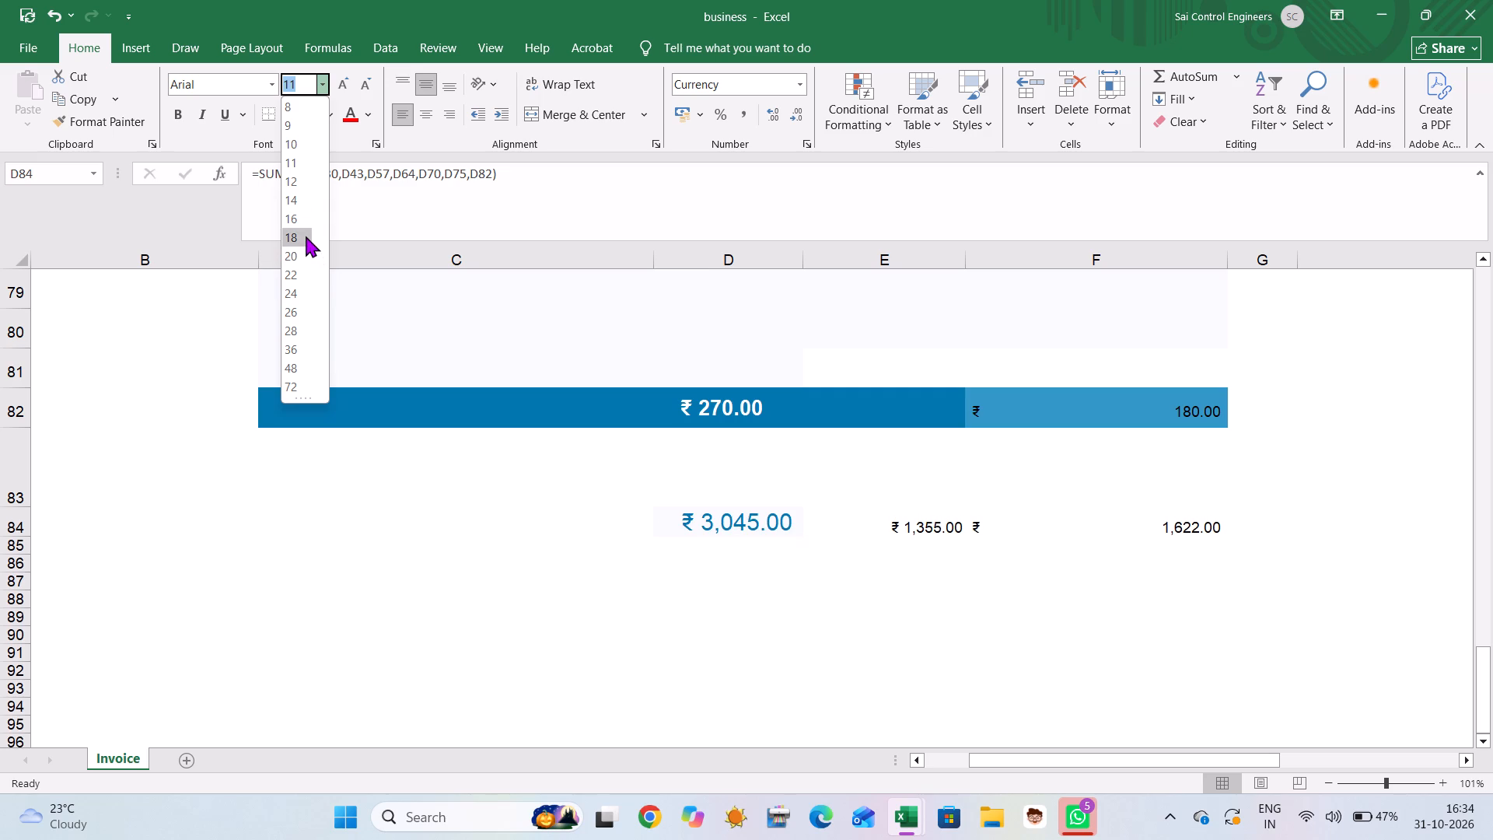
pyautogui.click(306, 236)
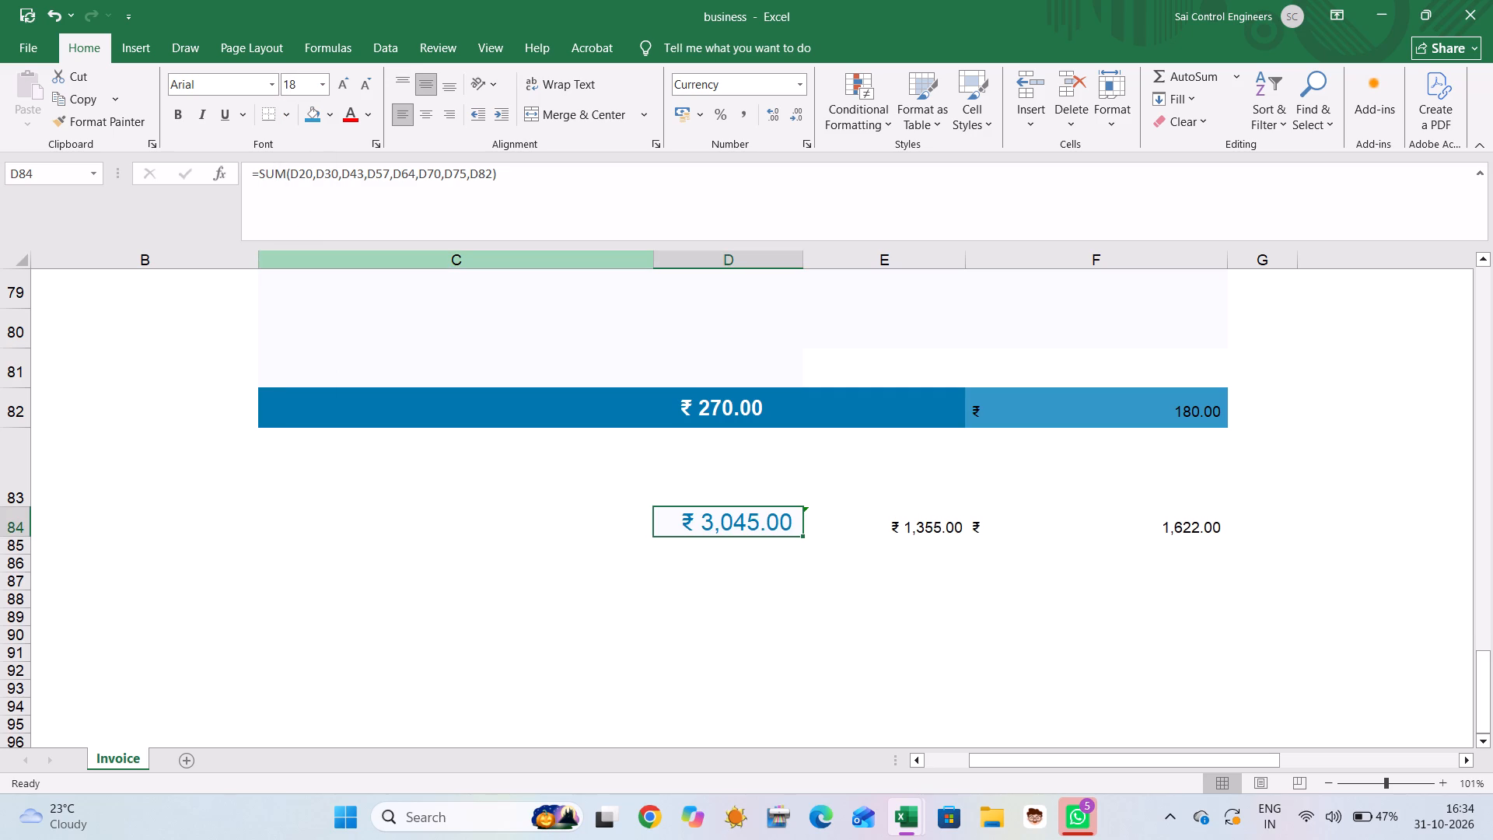
# Widen column D slightly and column E considerably to make room for larger grand totals.
pyautogui.moveTo(805, 263); pyautogui.dragTo(831, 263)
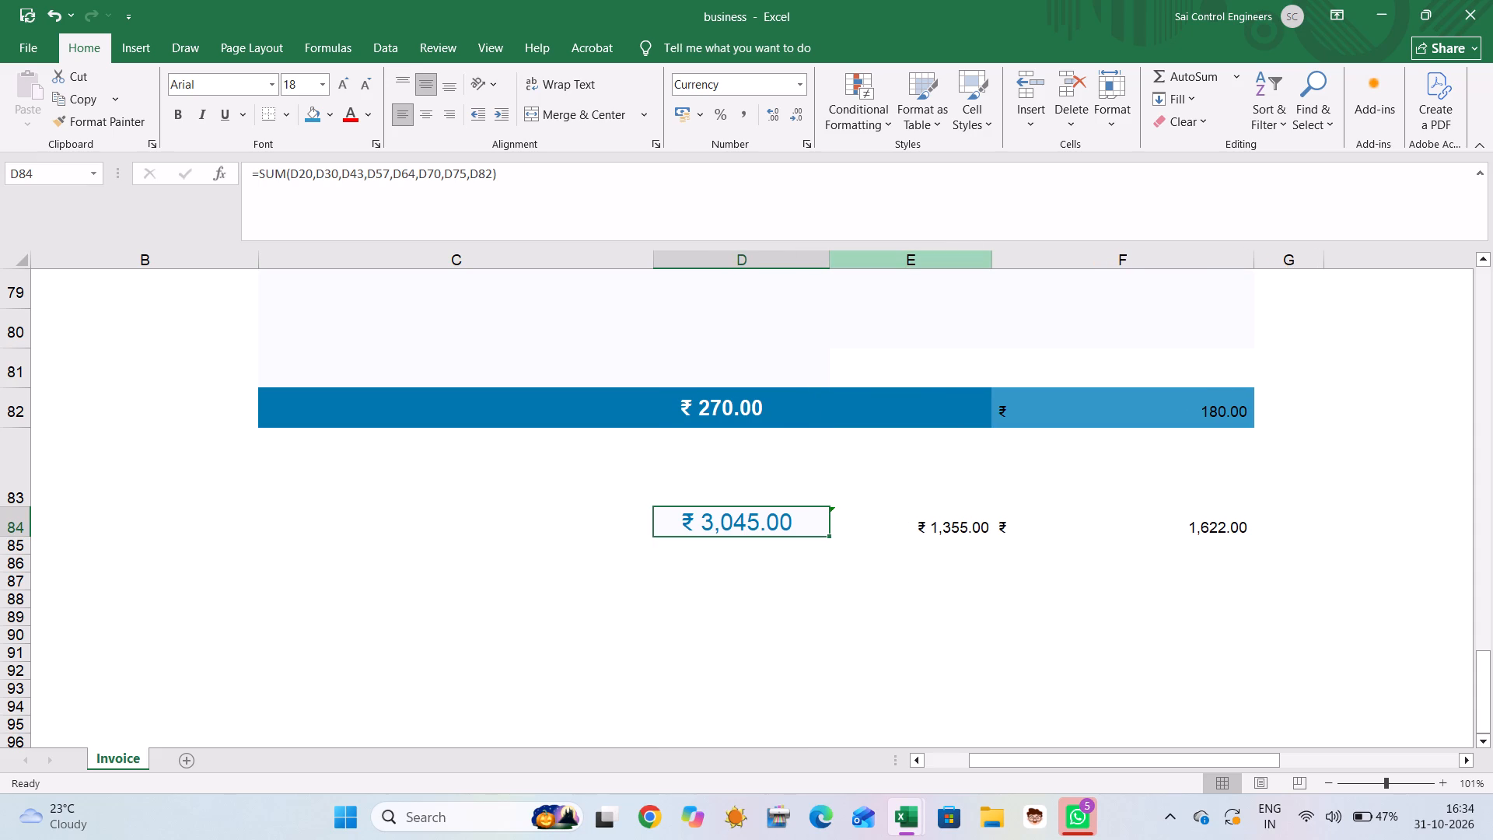
pyautogui.moveTo(988, 261); pyautogui.dragTo(1054, 261)
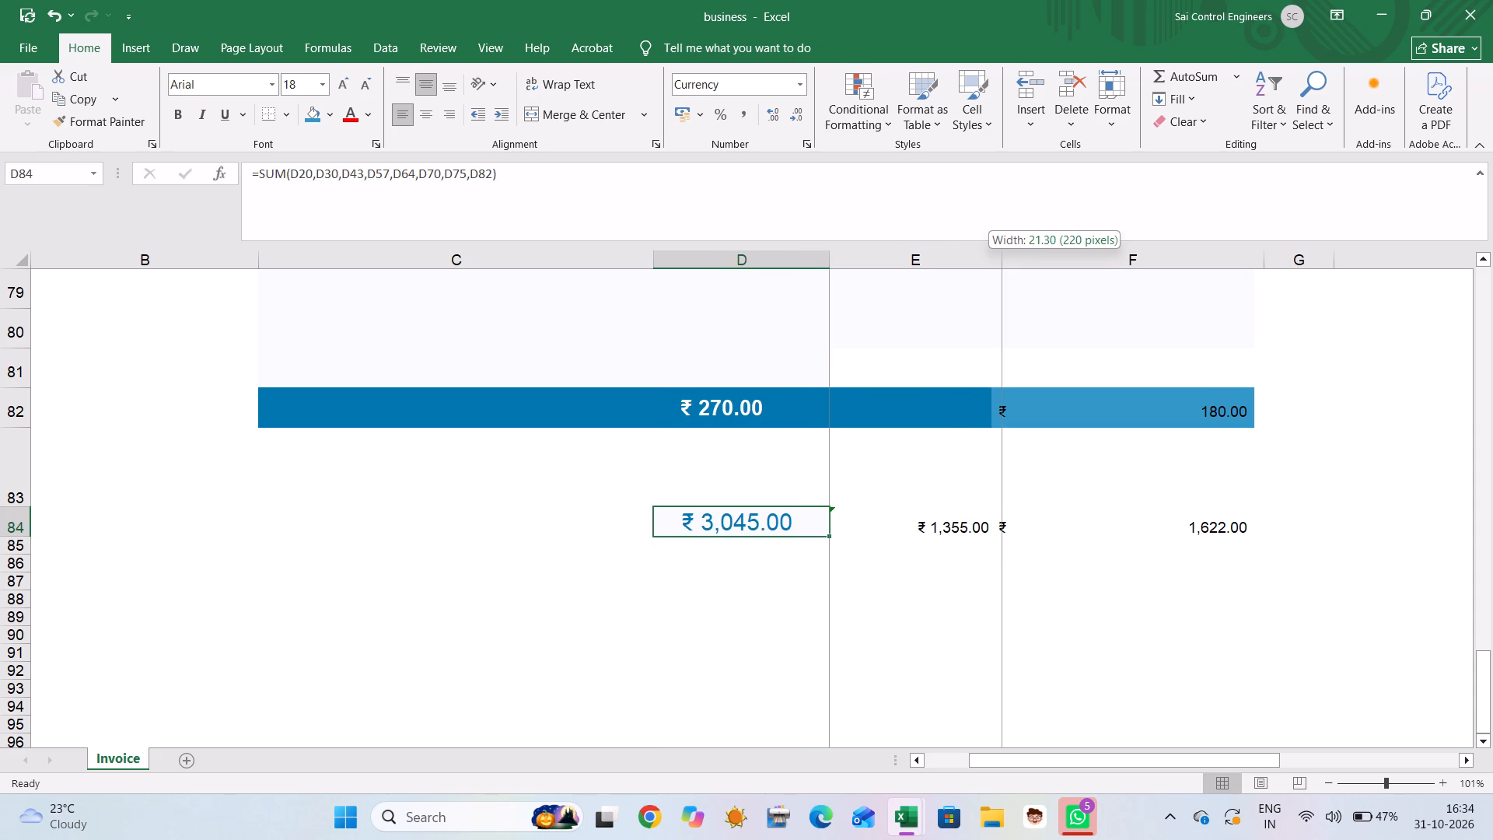
pyautogui.moveTo(1054, 261); pyautogui.dragTo(1086, 262)
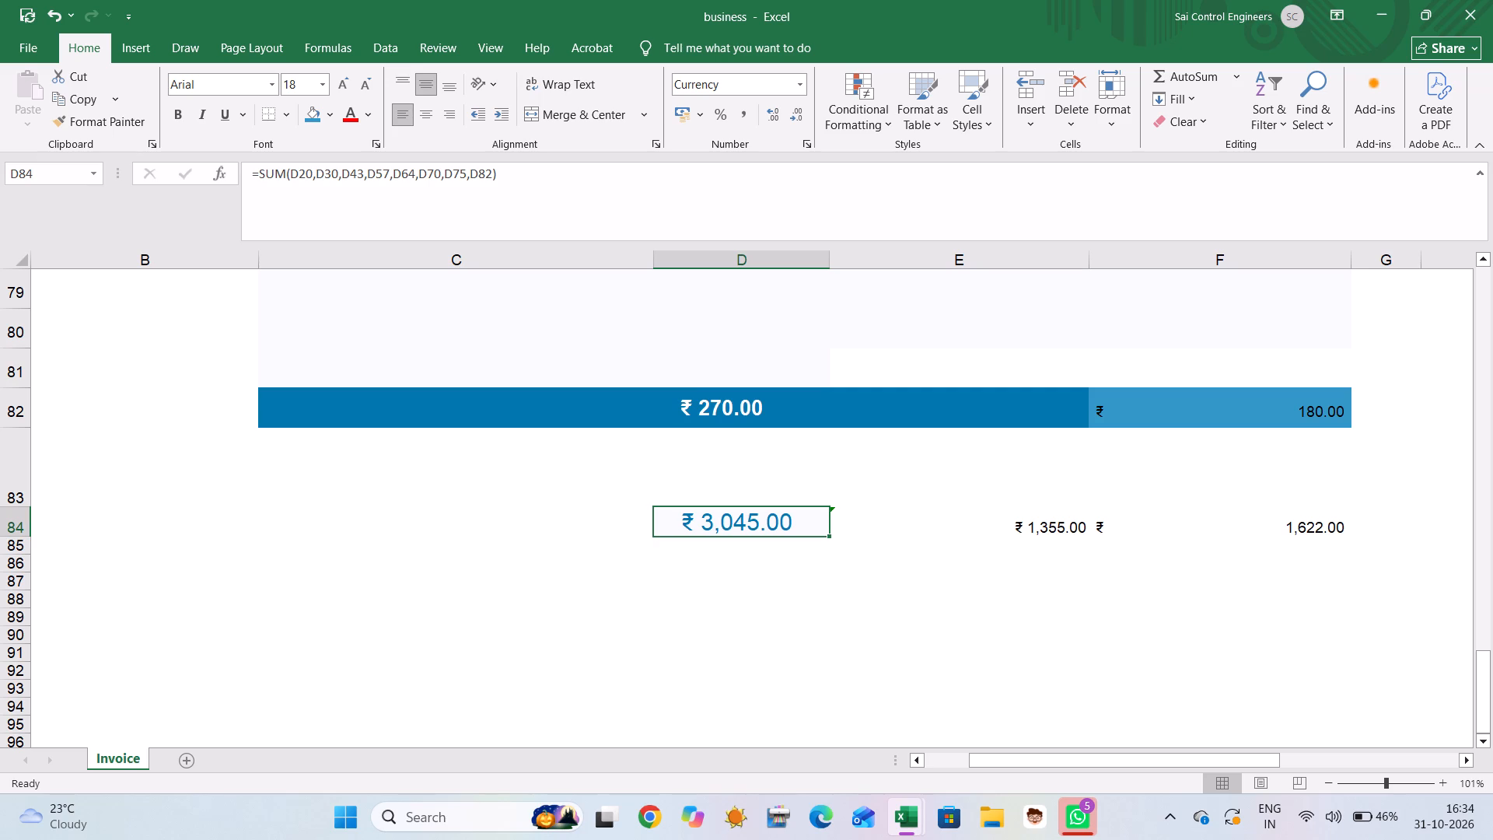
# Set the font size of the price grand total in D84 to 22.
pyautogui.click(323, 80)
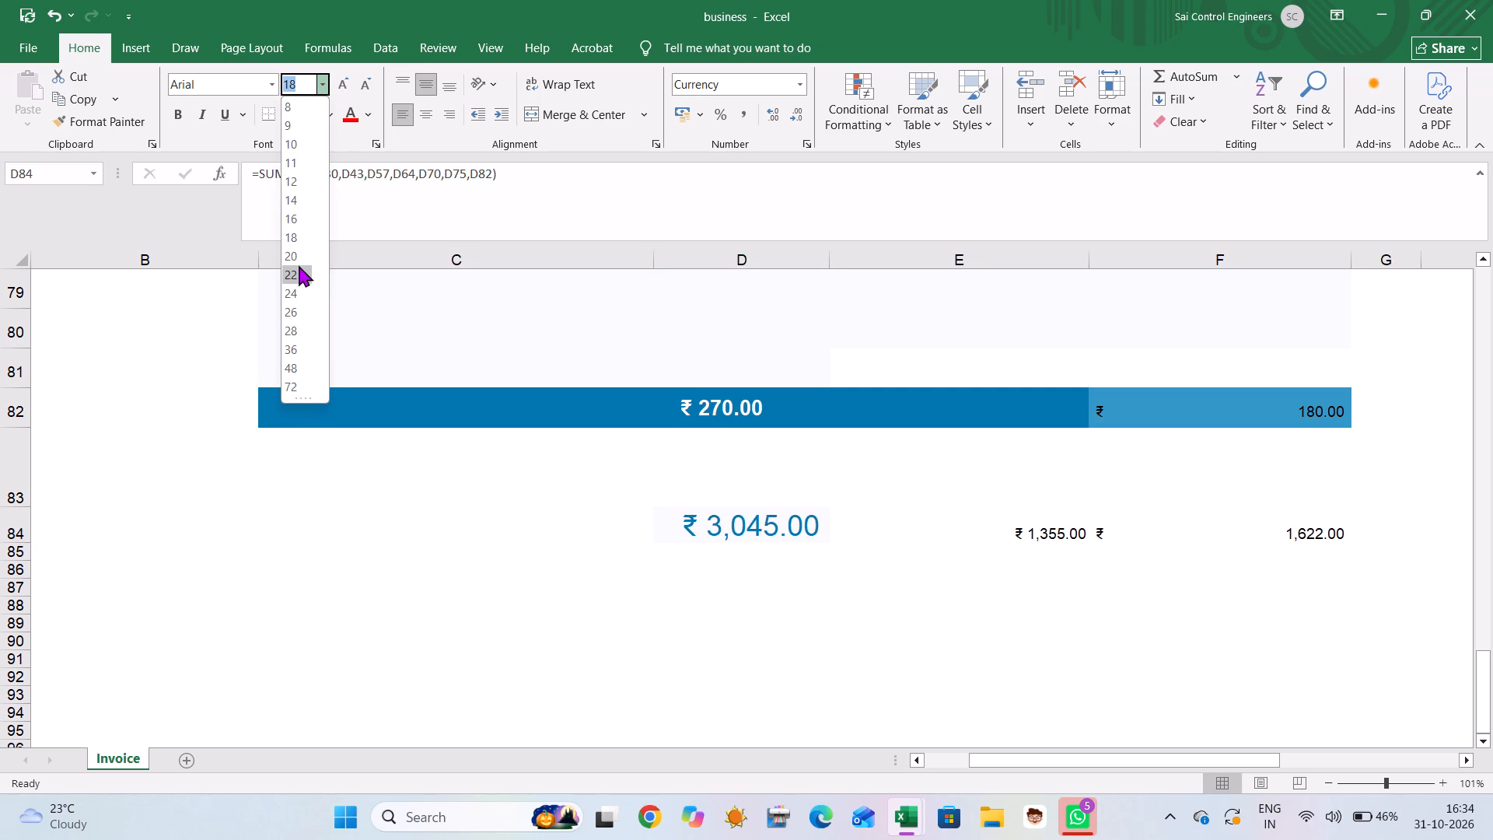
pyautogui.click(299, 265)
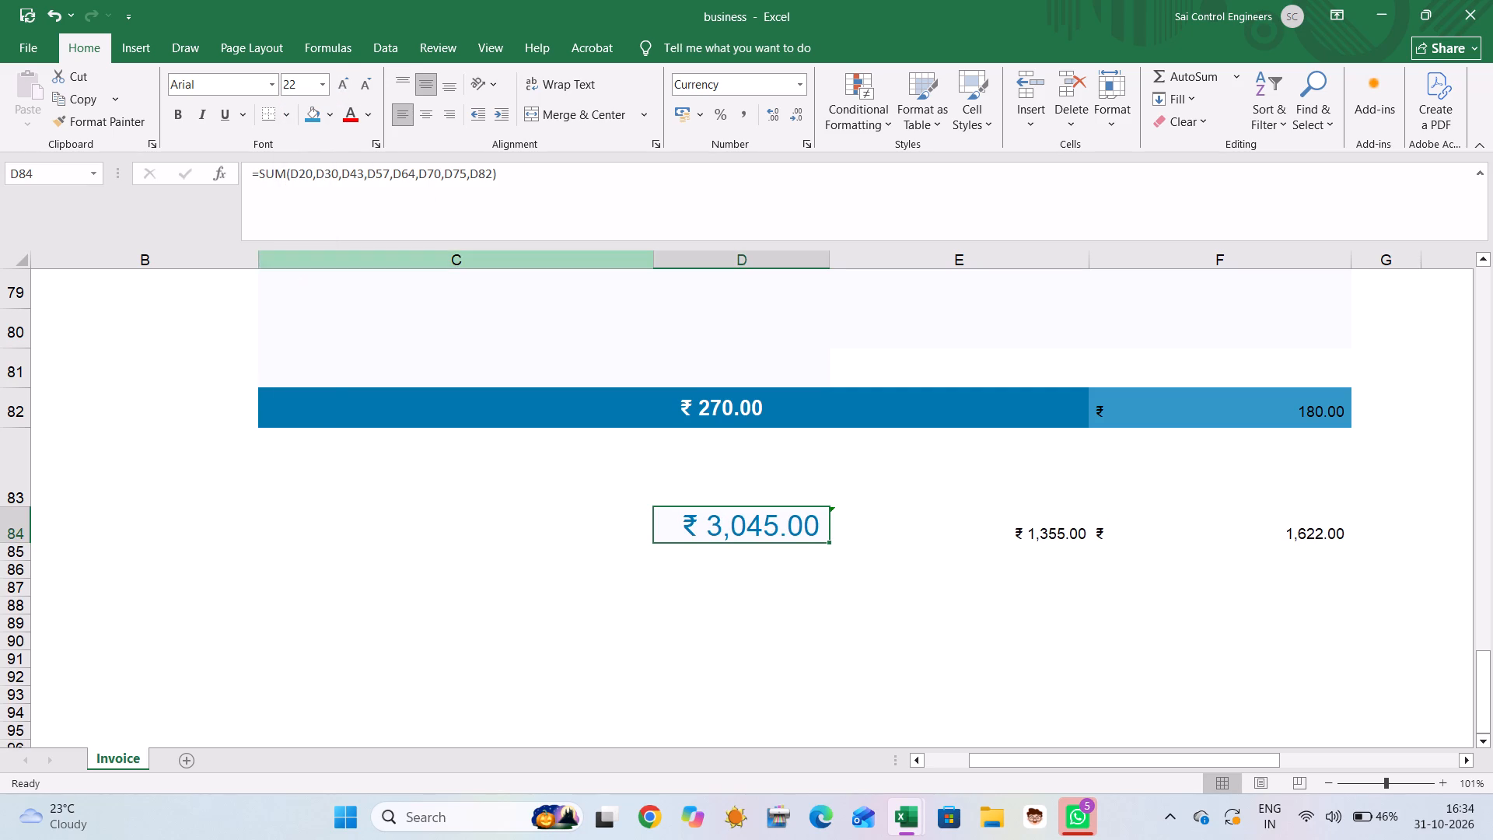
# Set the font size of the paid grand total in E84 to 22.
pyautogui.click(1054, 526)
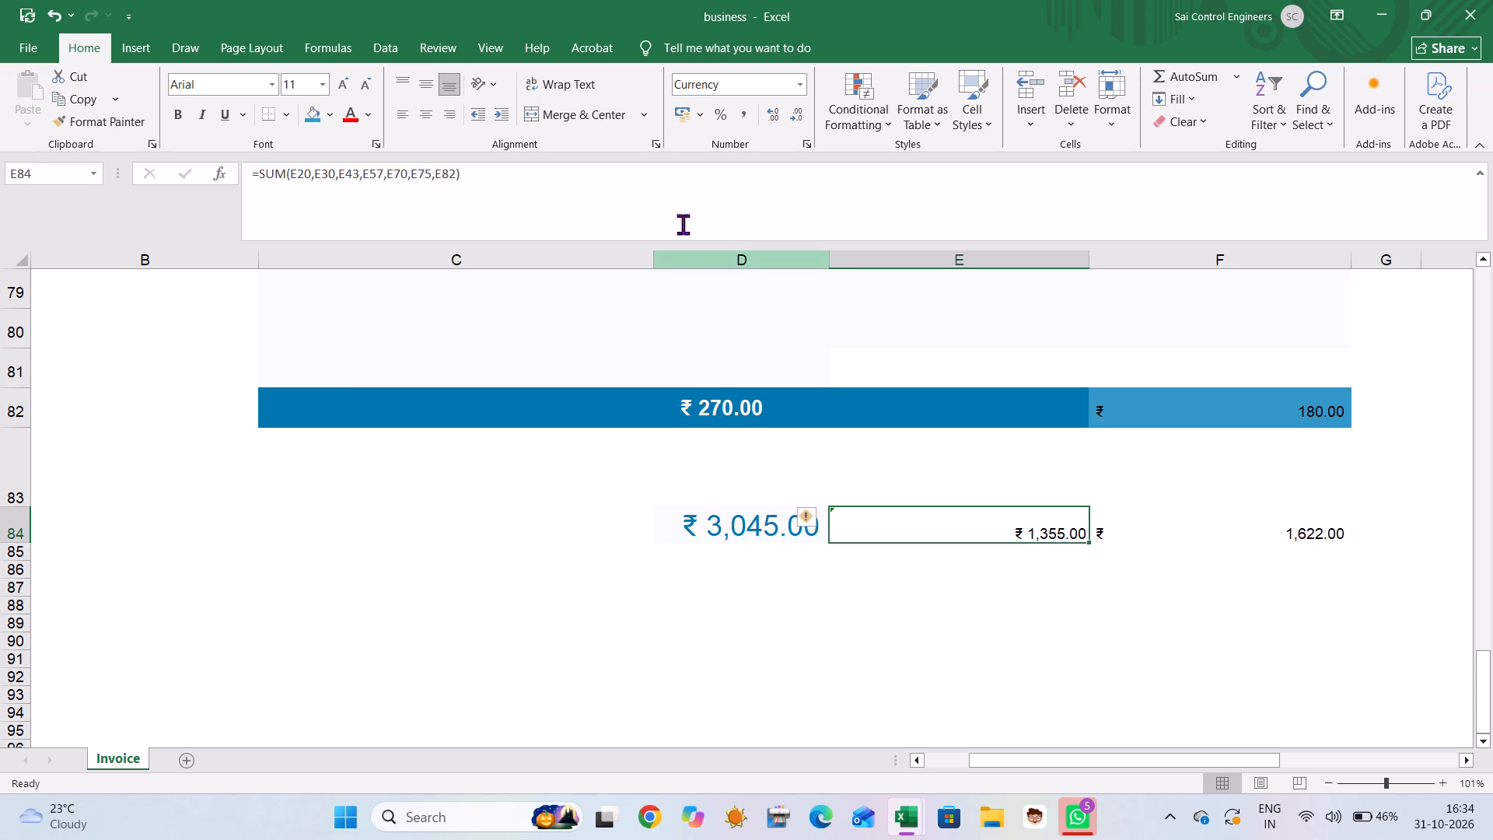
pyautogui.click(322, 88)
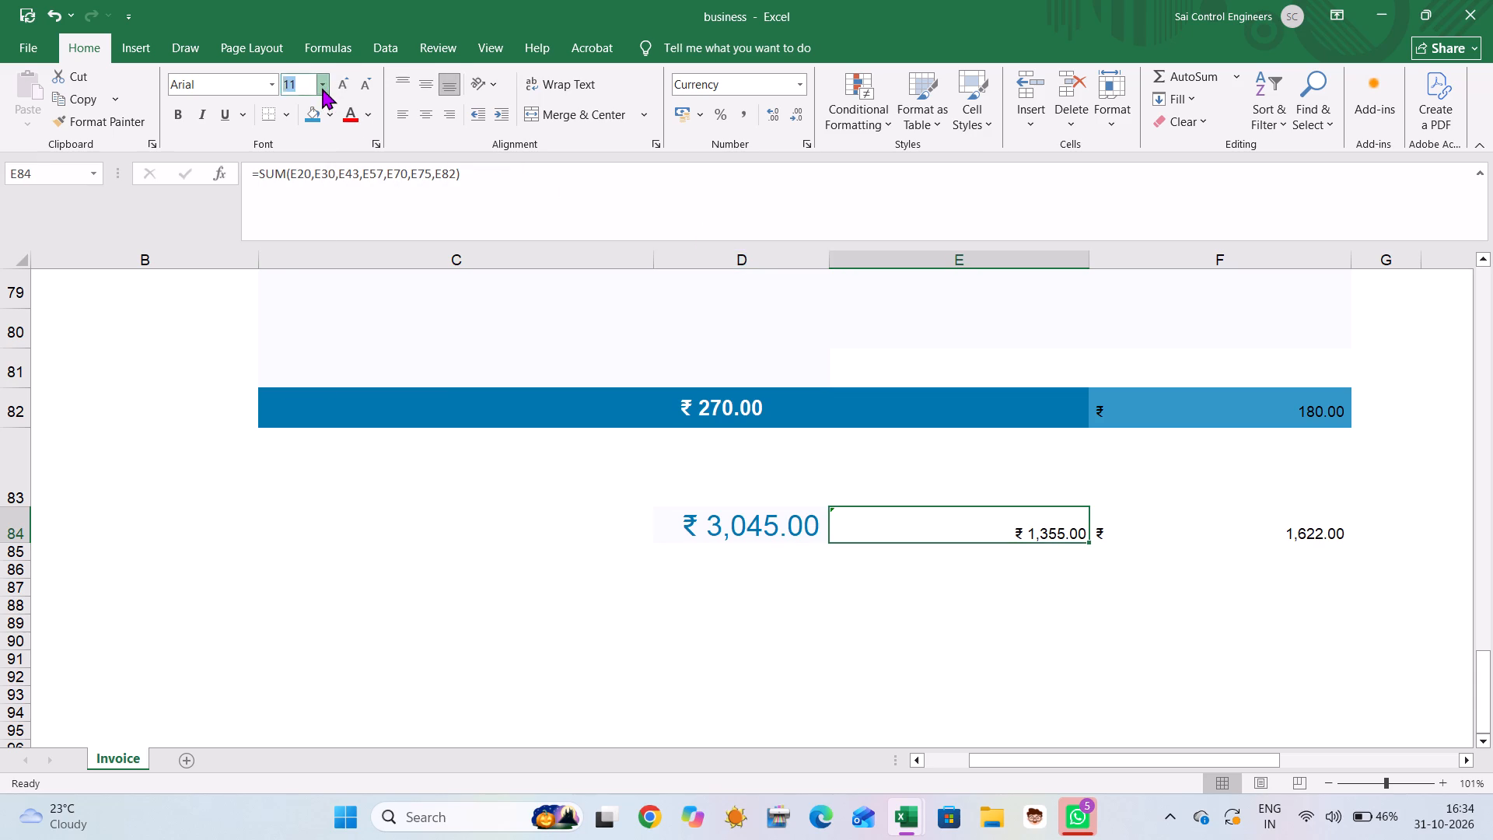
pyautogui.click(299, 269)
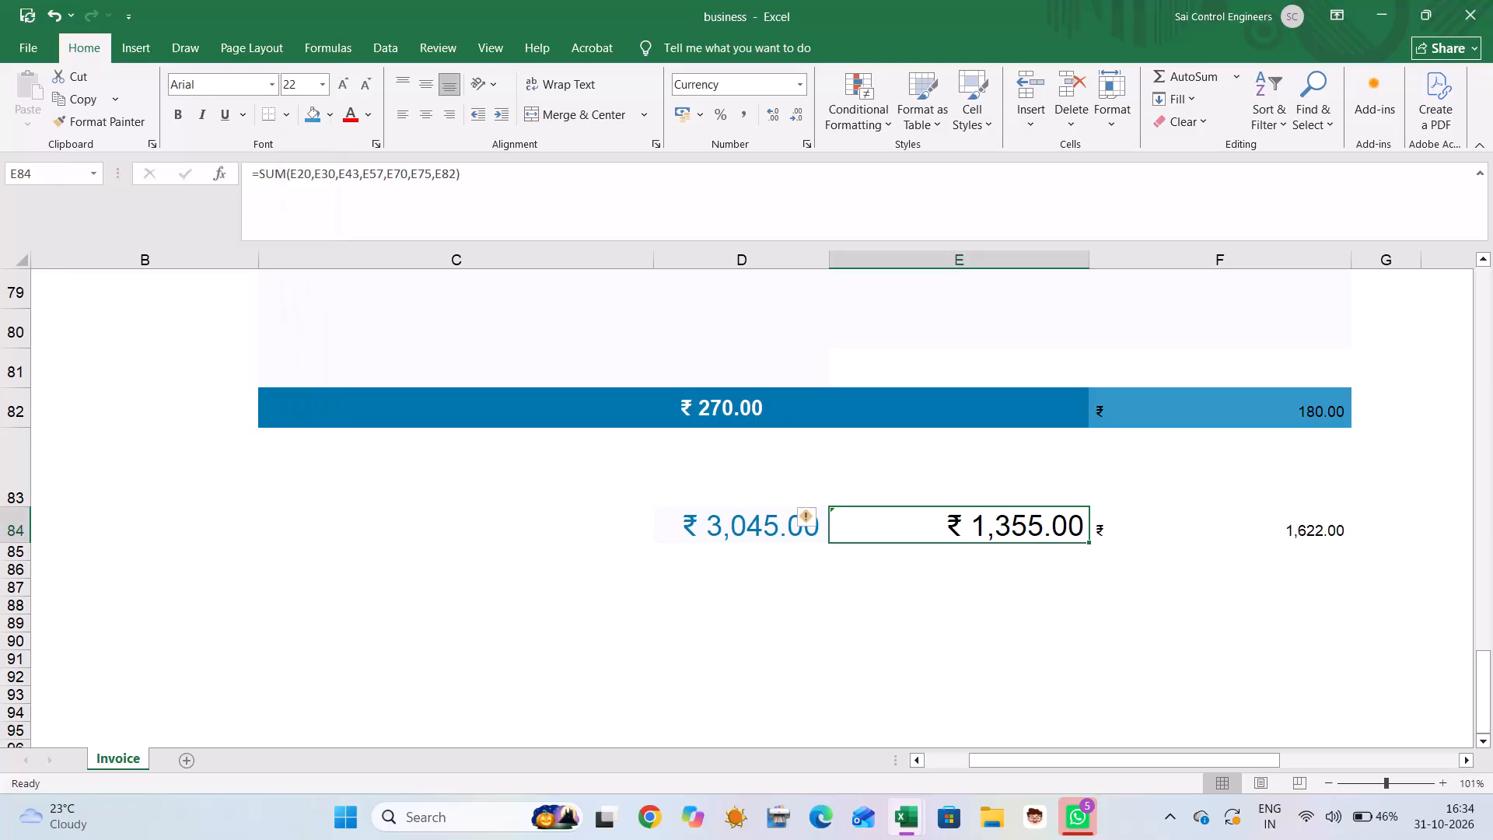
# Ignore the inconsistent formula error flagged on the paid grand total in E84.
pyautogui.click(812, 515)
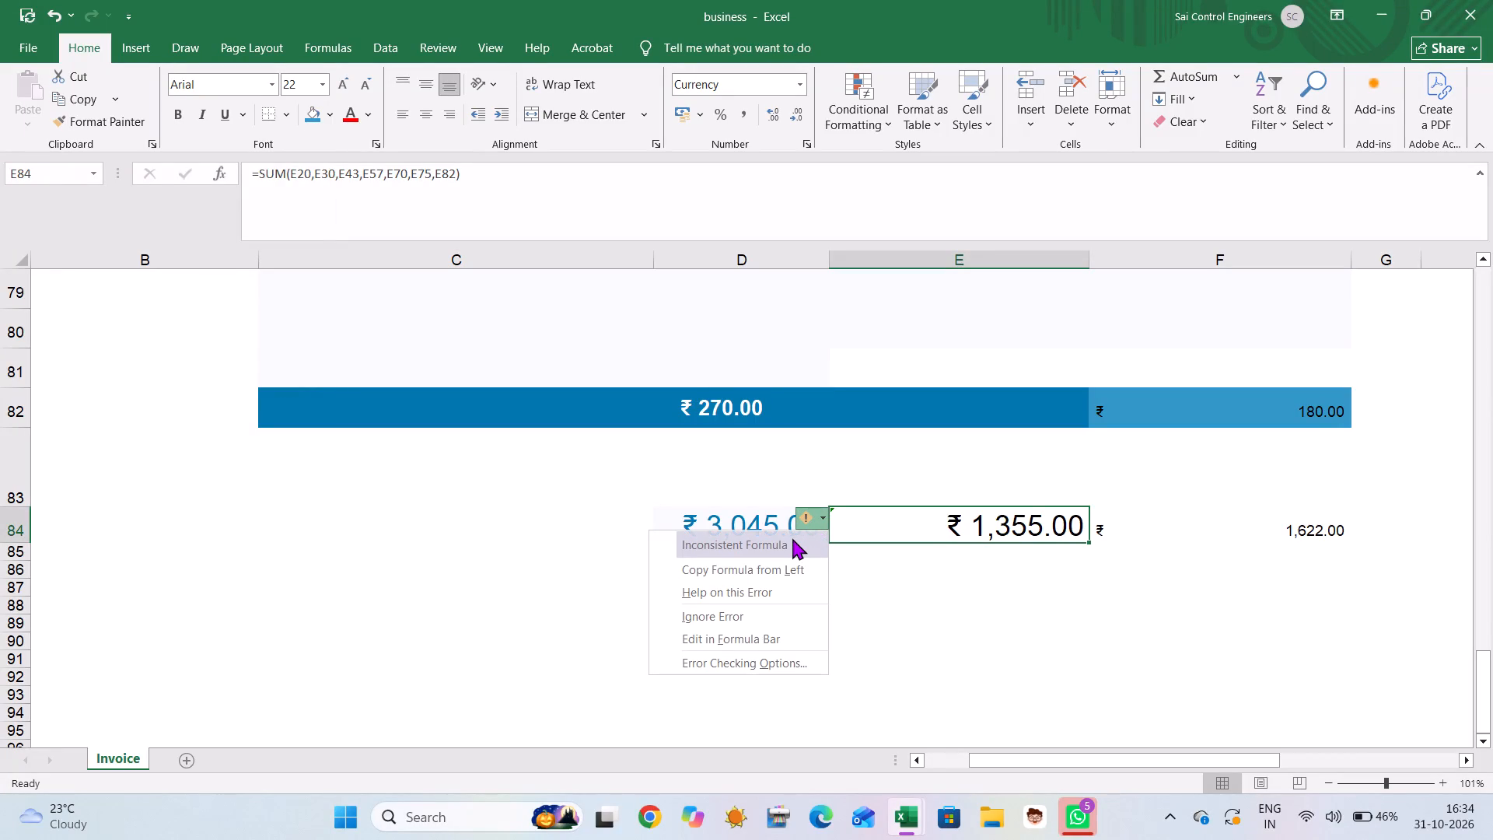
pyautogui.click(792, 538)
pyautogui.click(792, 538)
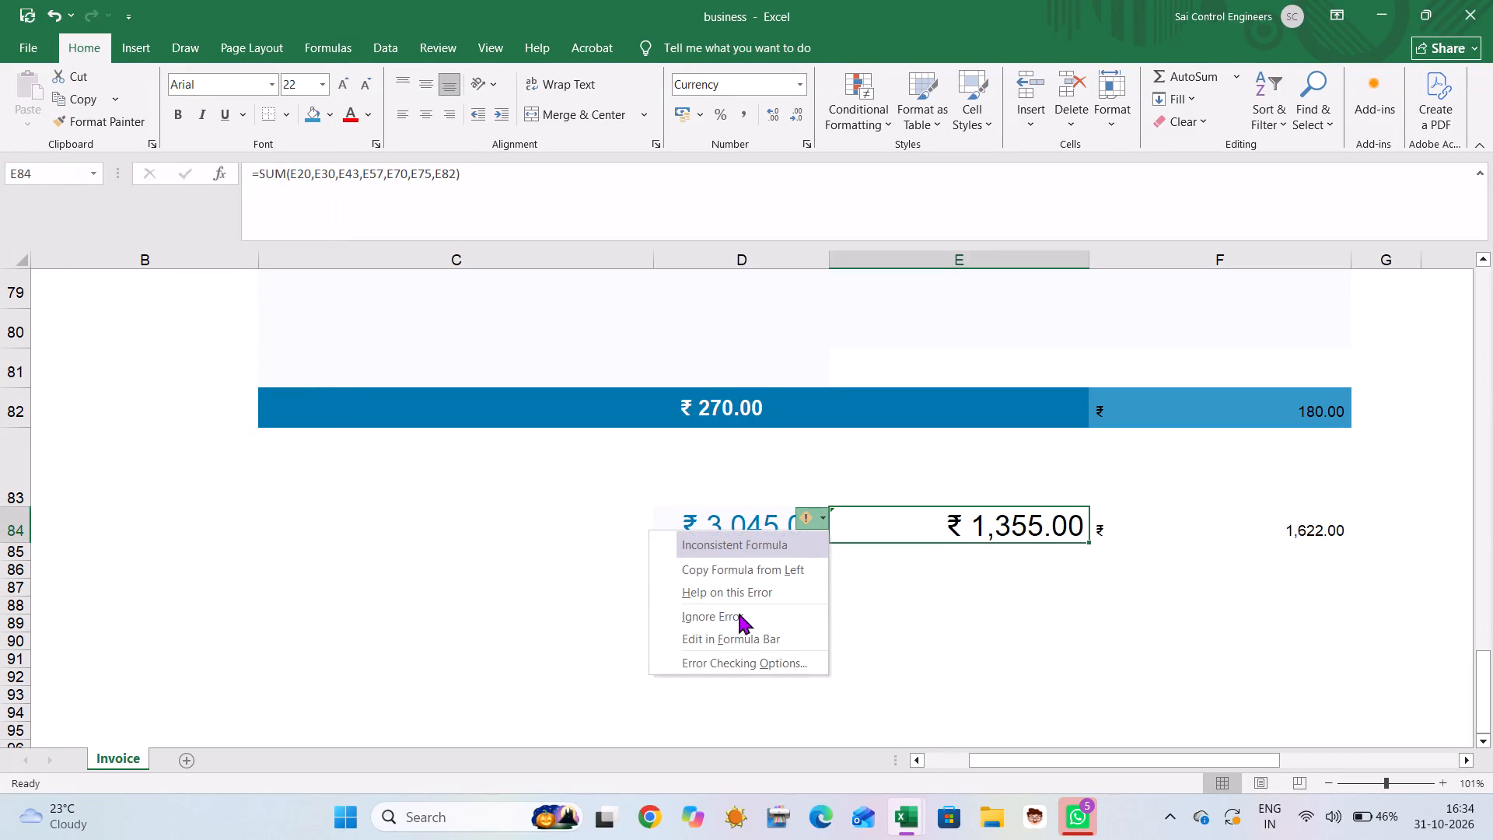
pyautogui.click(739, 613)
# Set the font size of the material cost grand total in F84 to 22.
pyautogui.click(1165, 529)
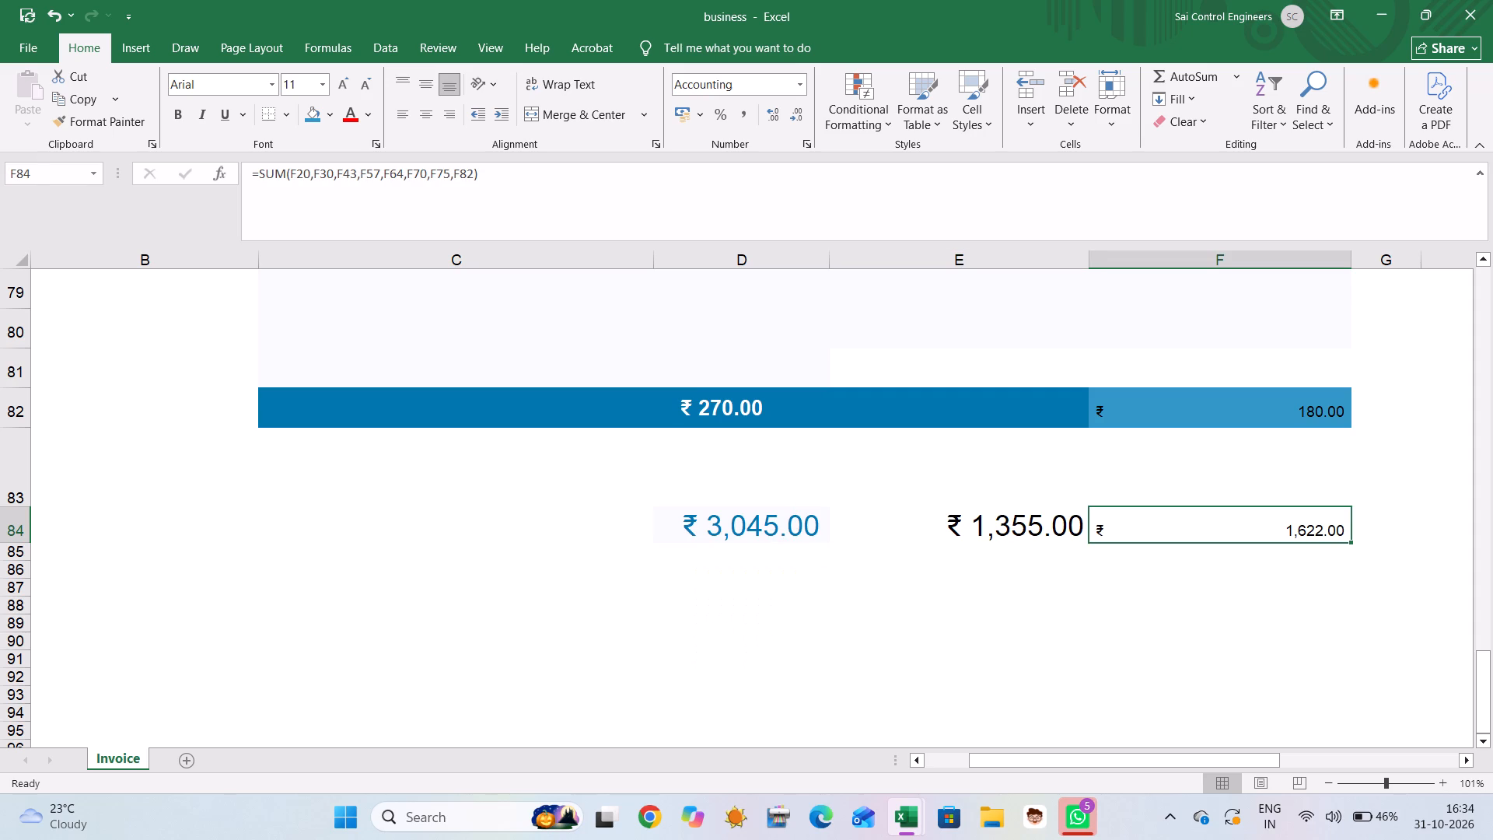
pyautogui.click(322, 85)
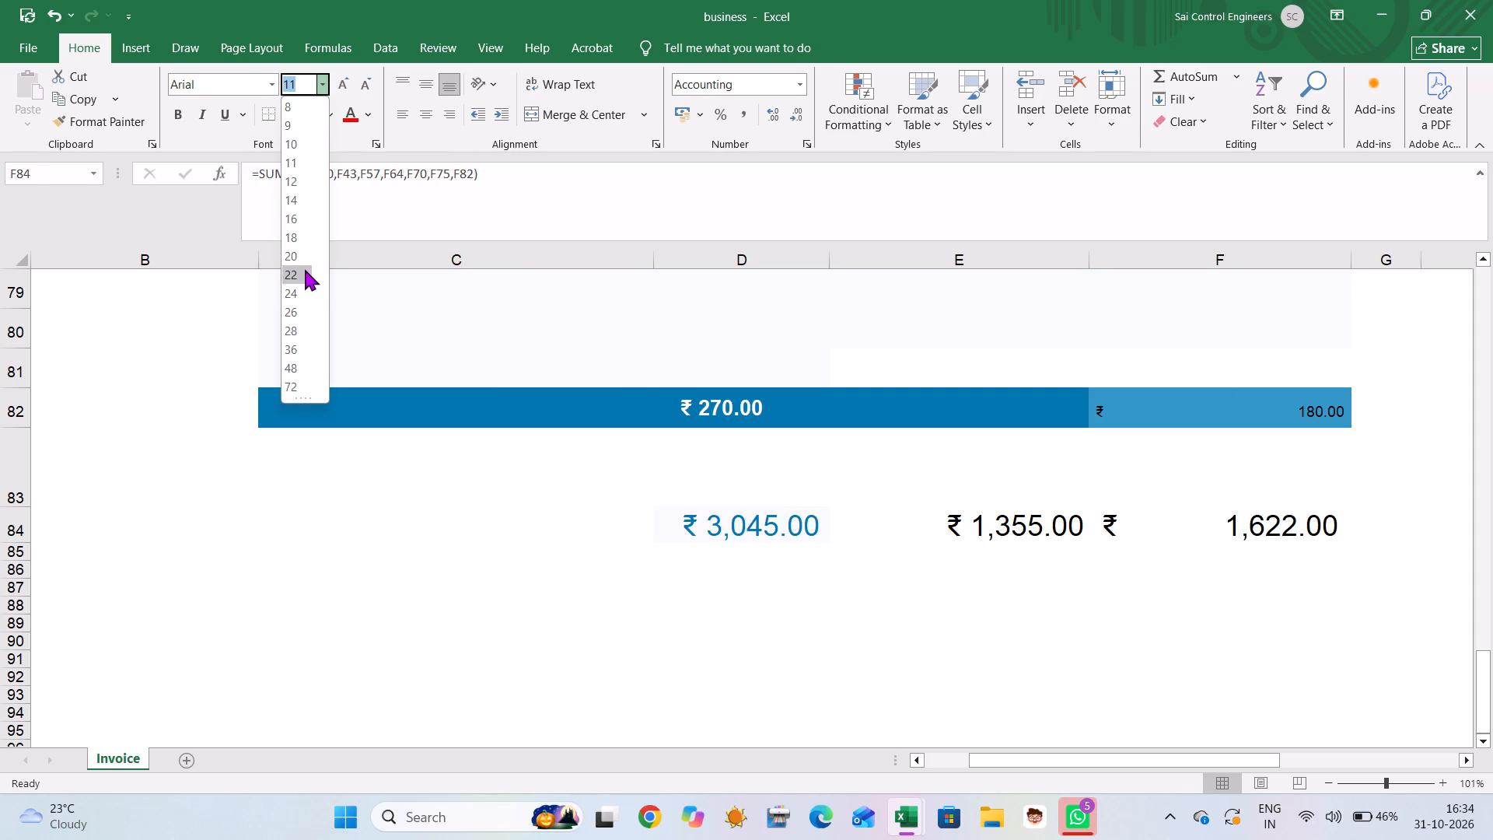
pyautogui.click(305, 269)
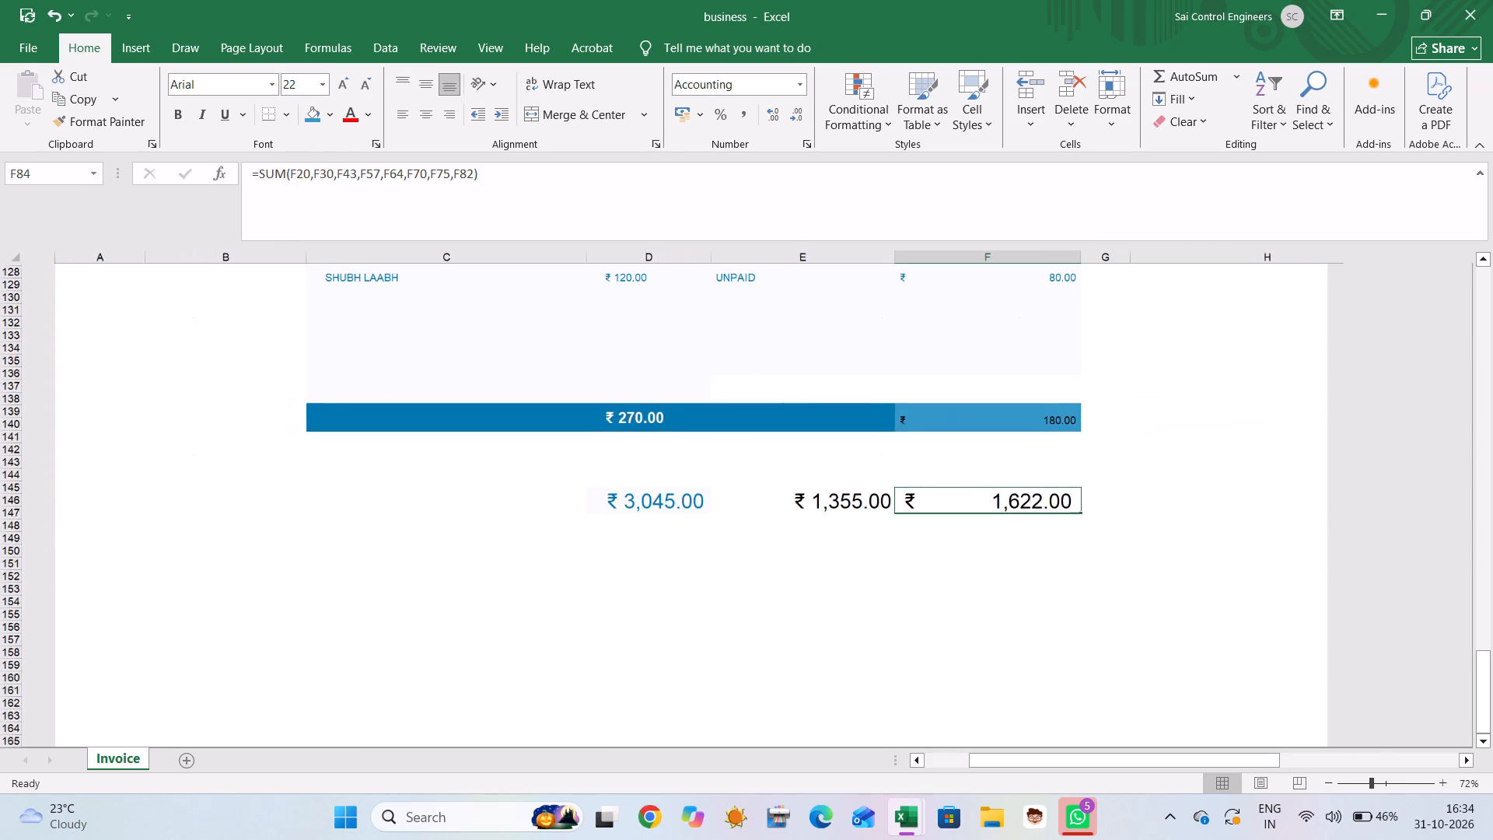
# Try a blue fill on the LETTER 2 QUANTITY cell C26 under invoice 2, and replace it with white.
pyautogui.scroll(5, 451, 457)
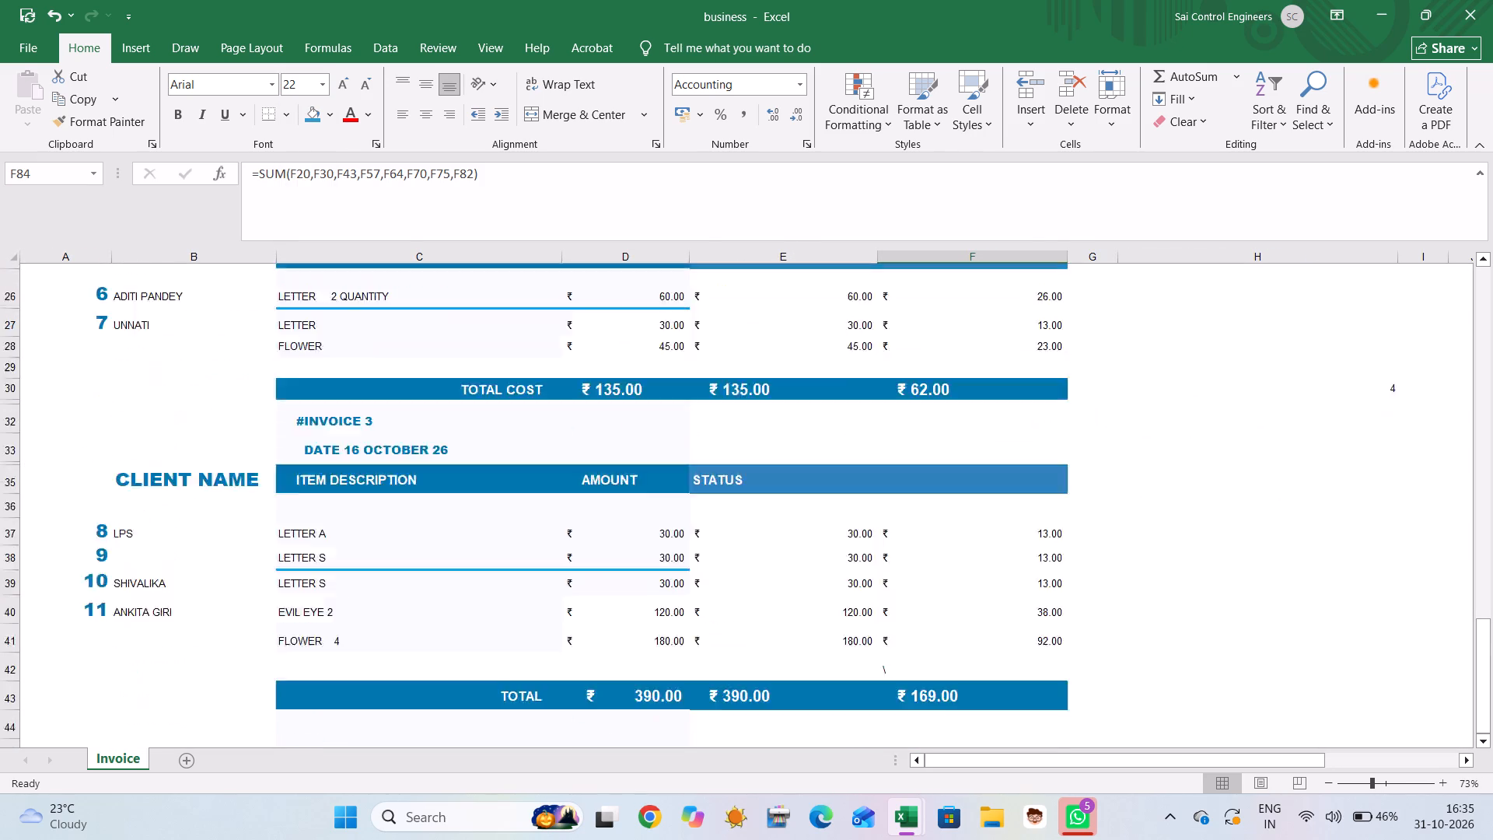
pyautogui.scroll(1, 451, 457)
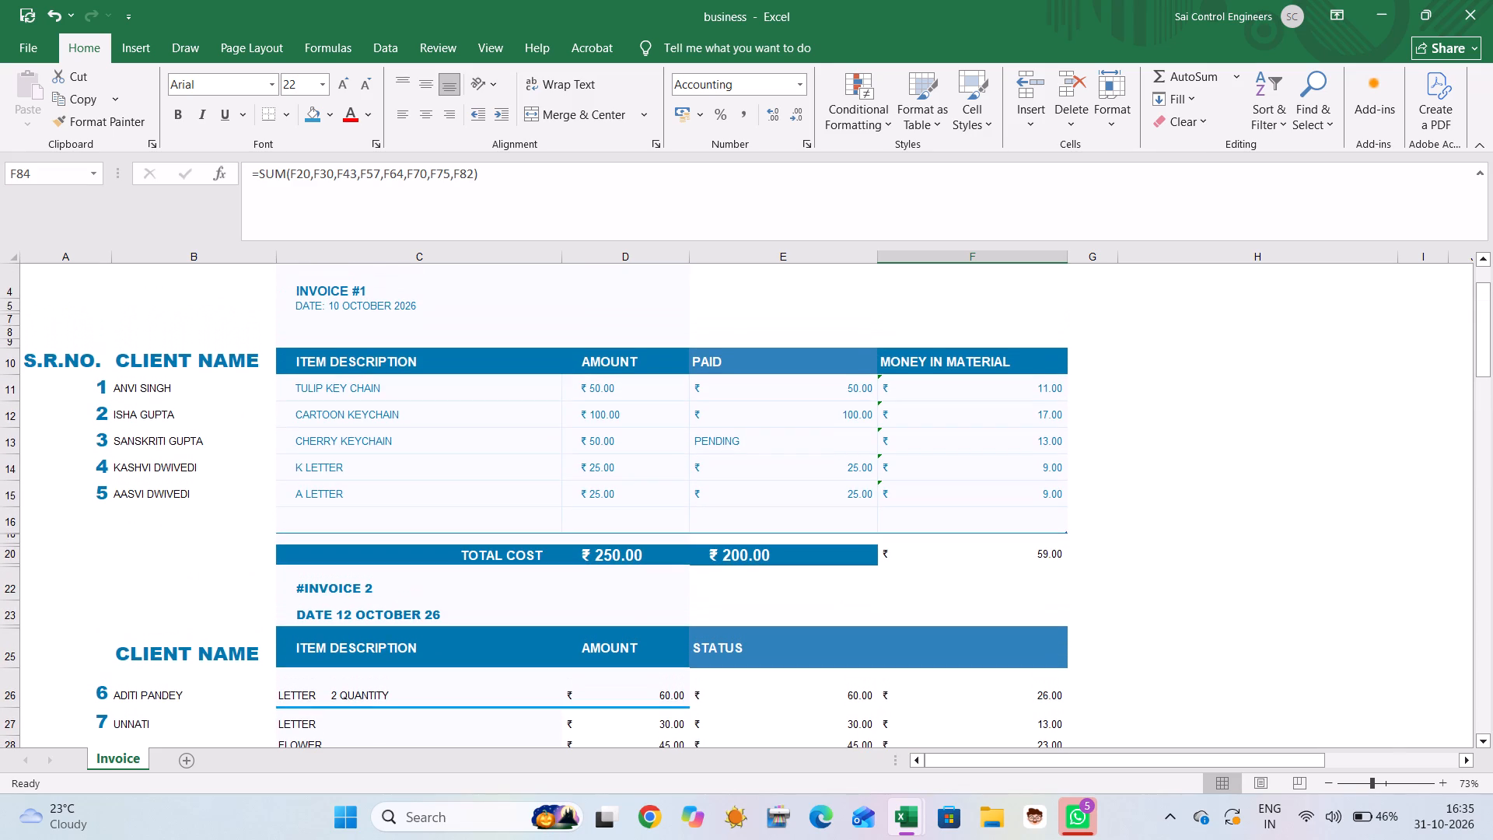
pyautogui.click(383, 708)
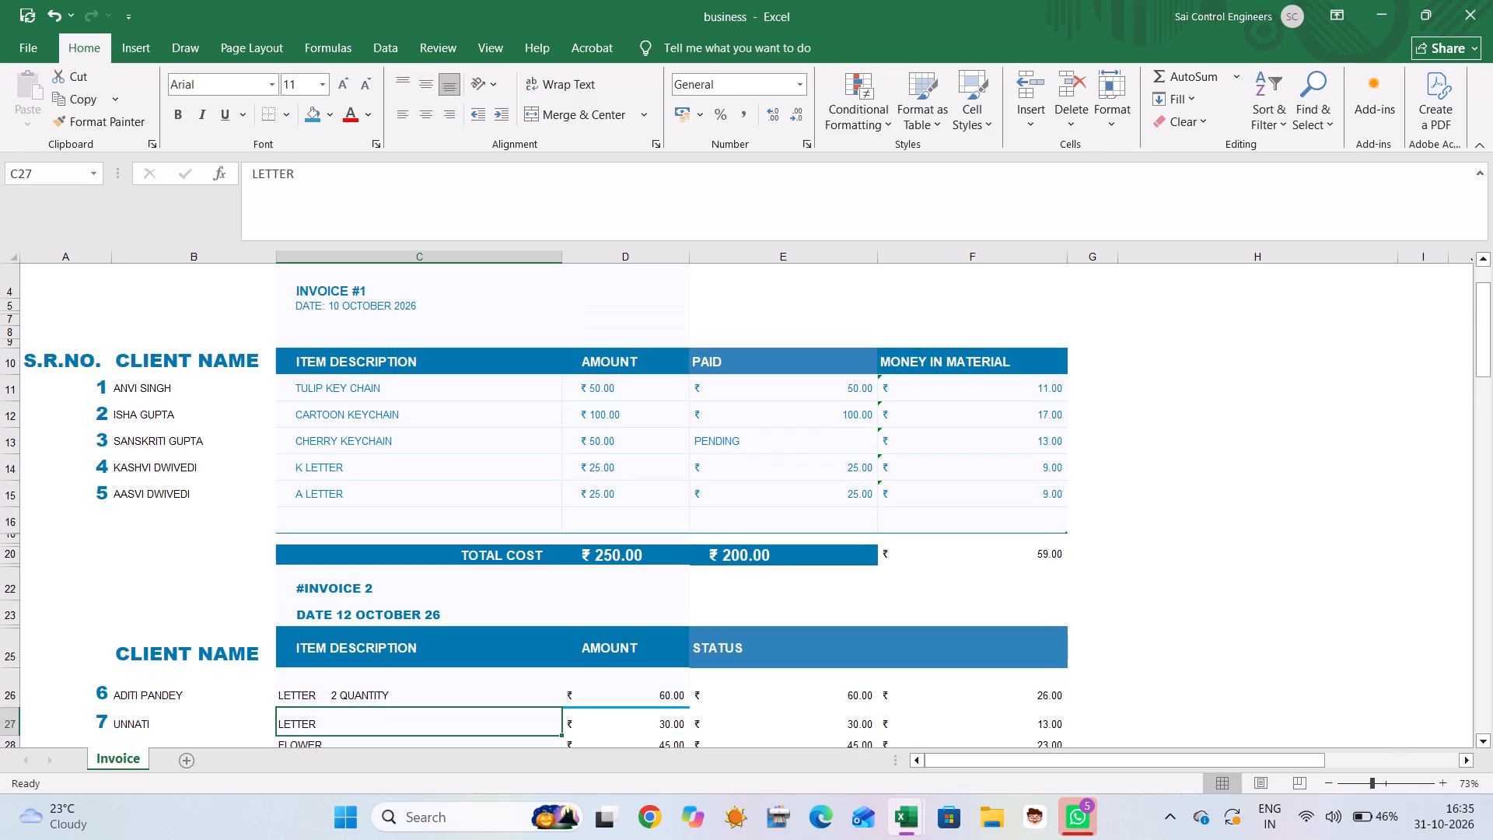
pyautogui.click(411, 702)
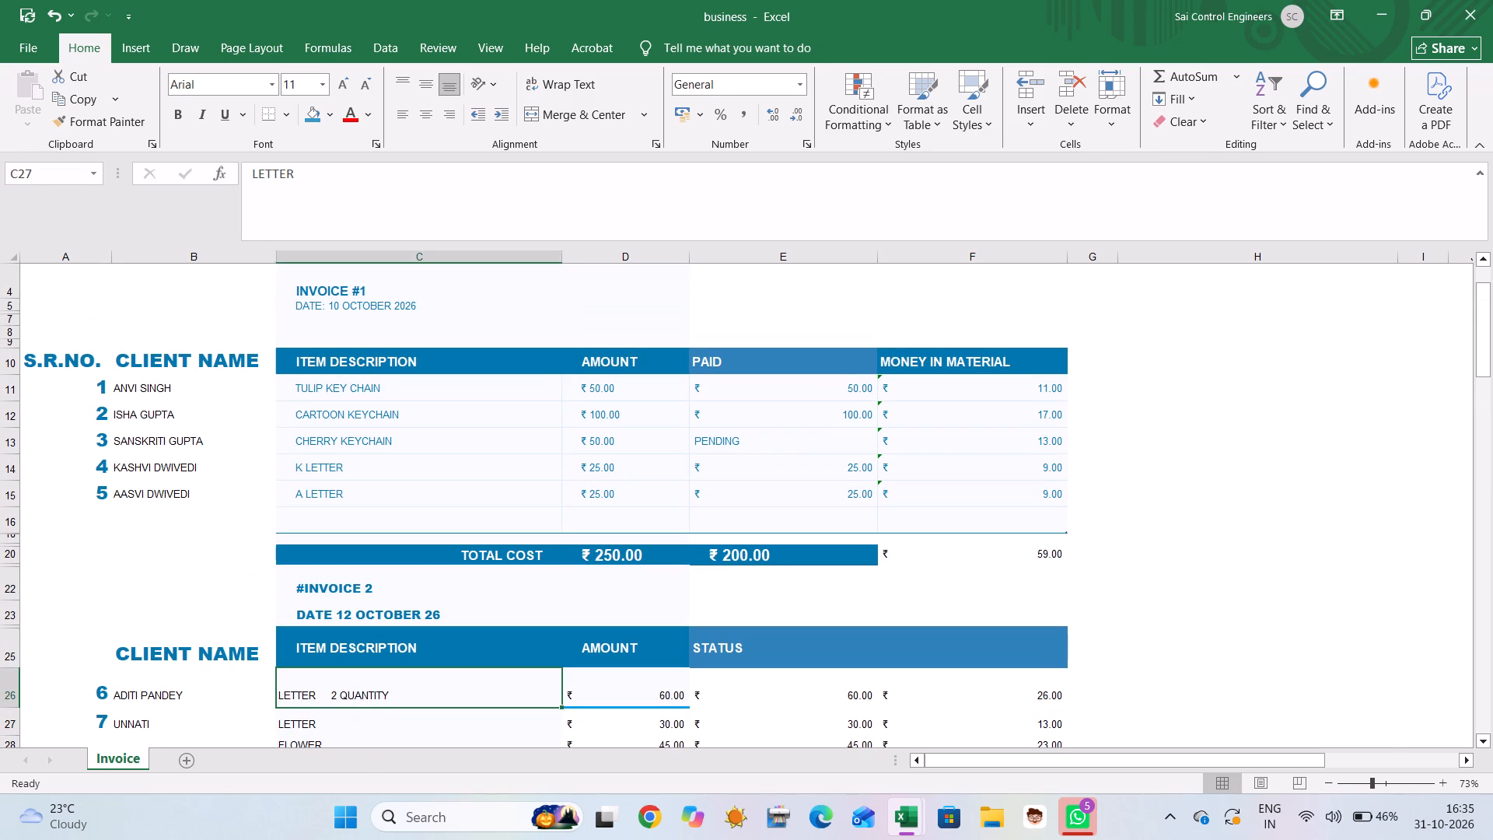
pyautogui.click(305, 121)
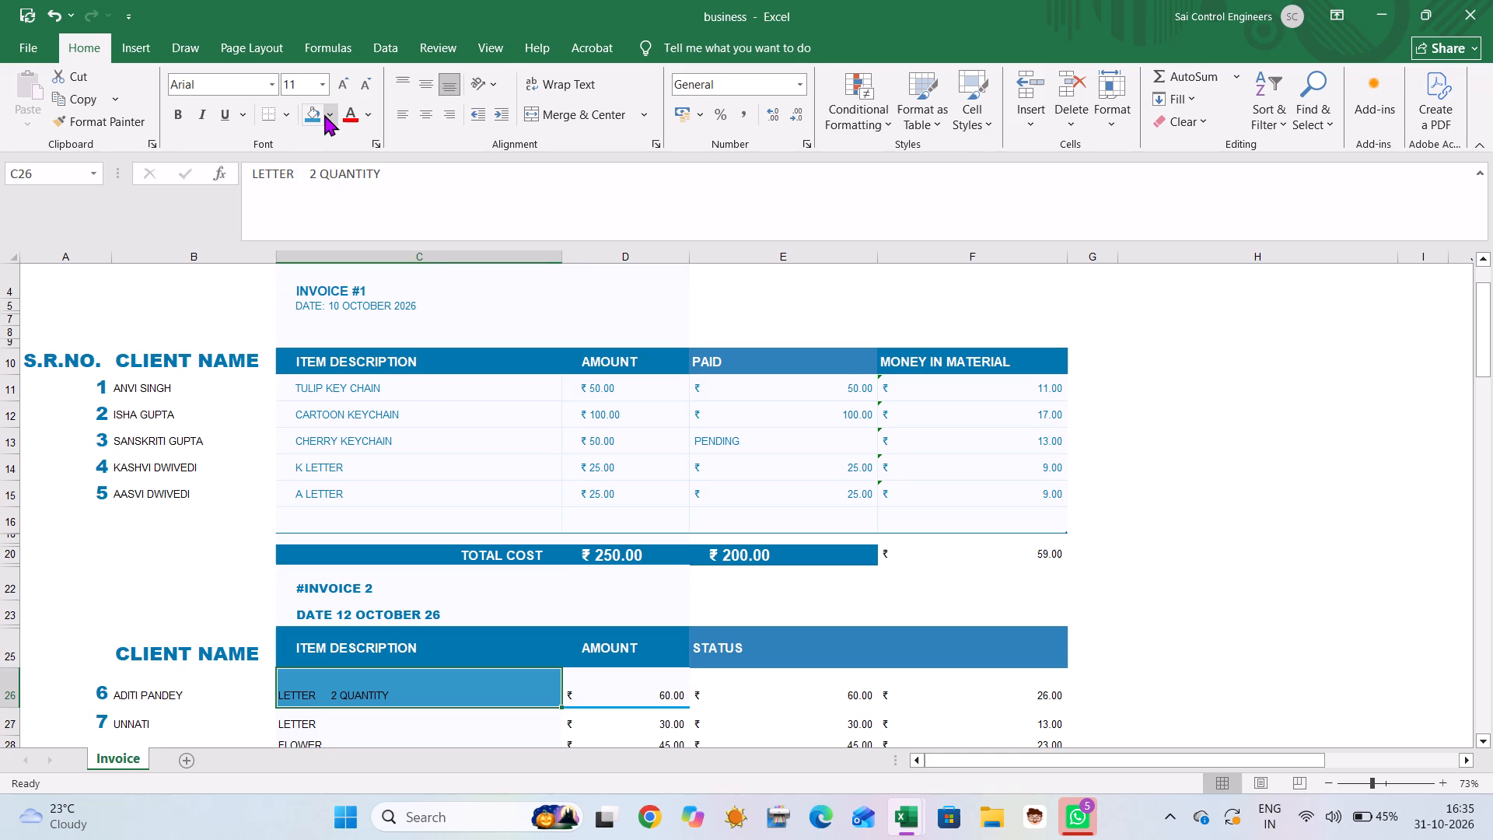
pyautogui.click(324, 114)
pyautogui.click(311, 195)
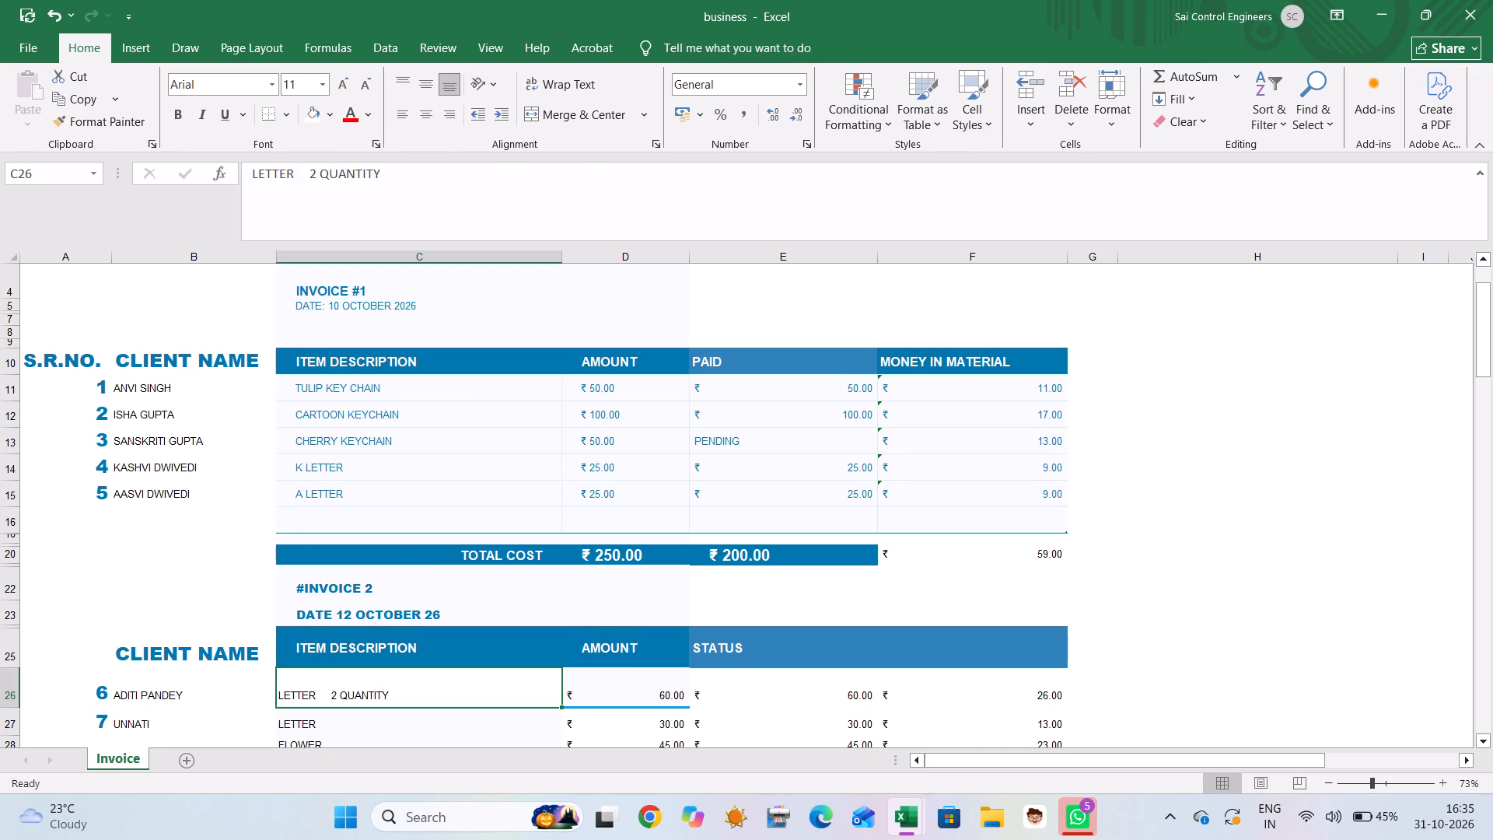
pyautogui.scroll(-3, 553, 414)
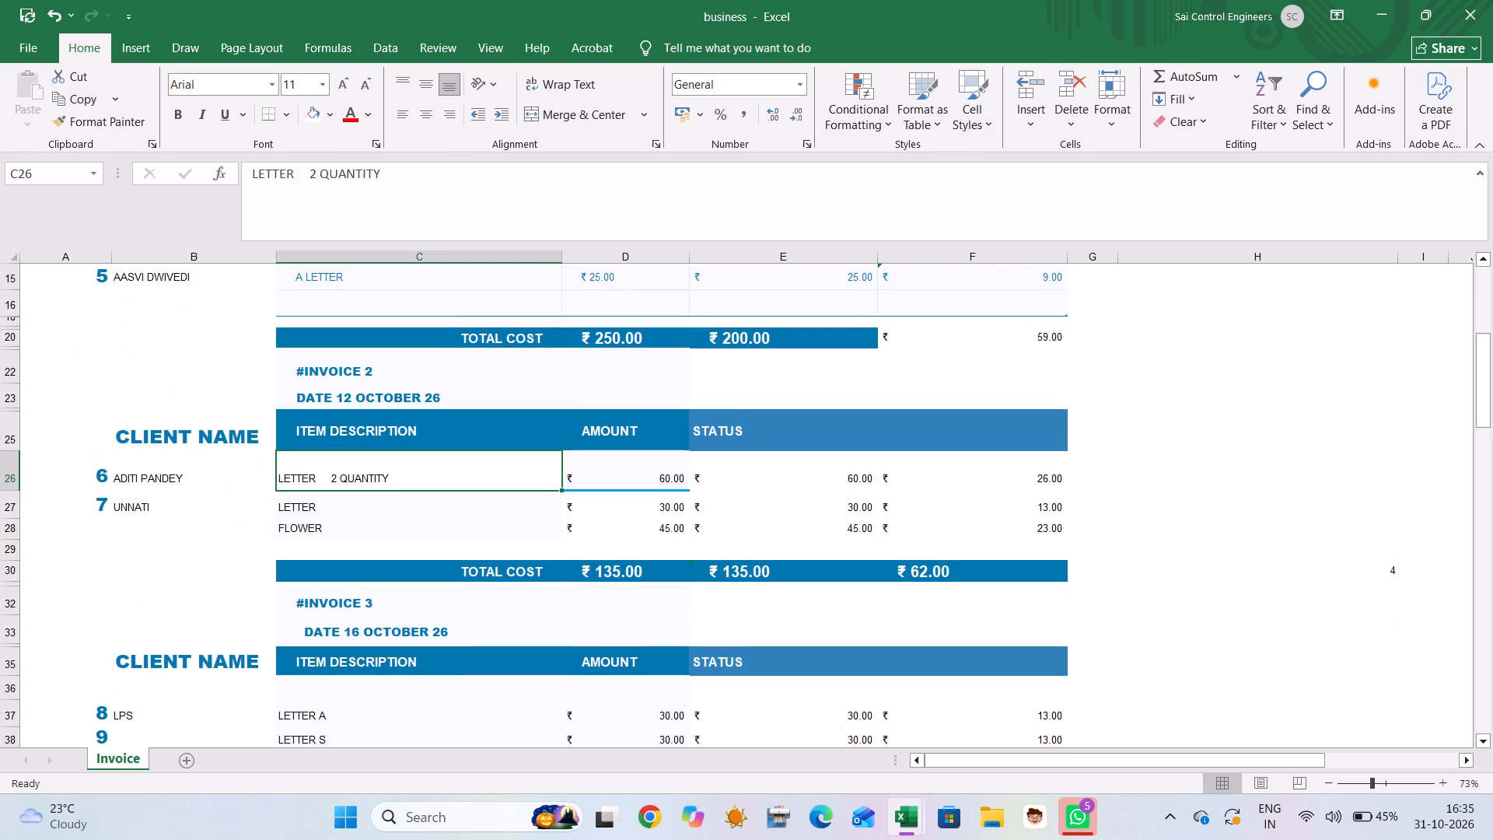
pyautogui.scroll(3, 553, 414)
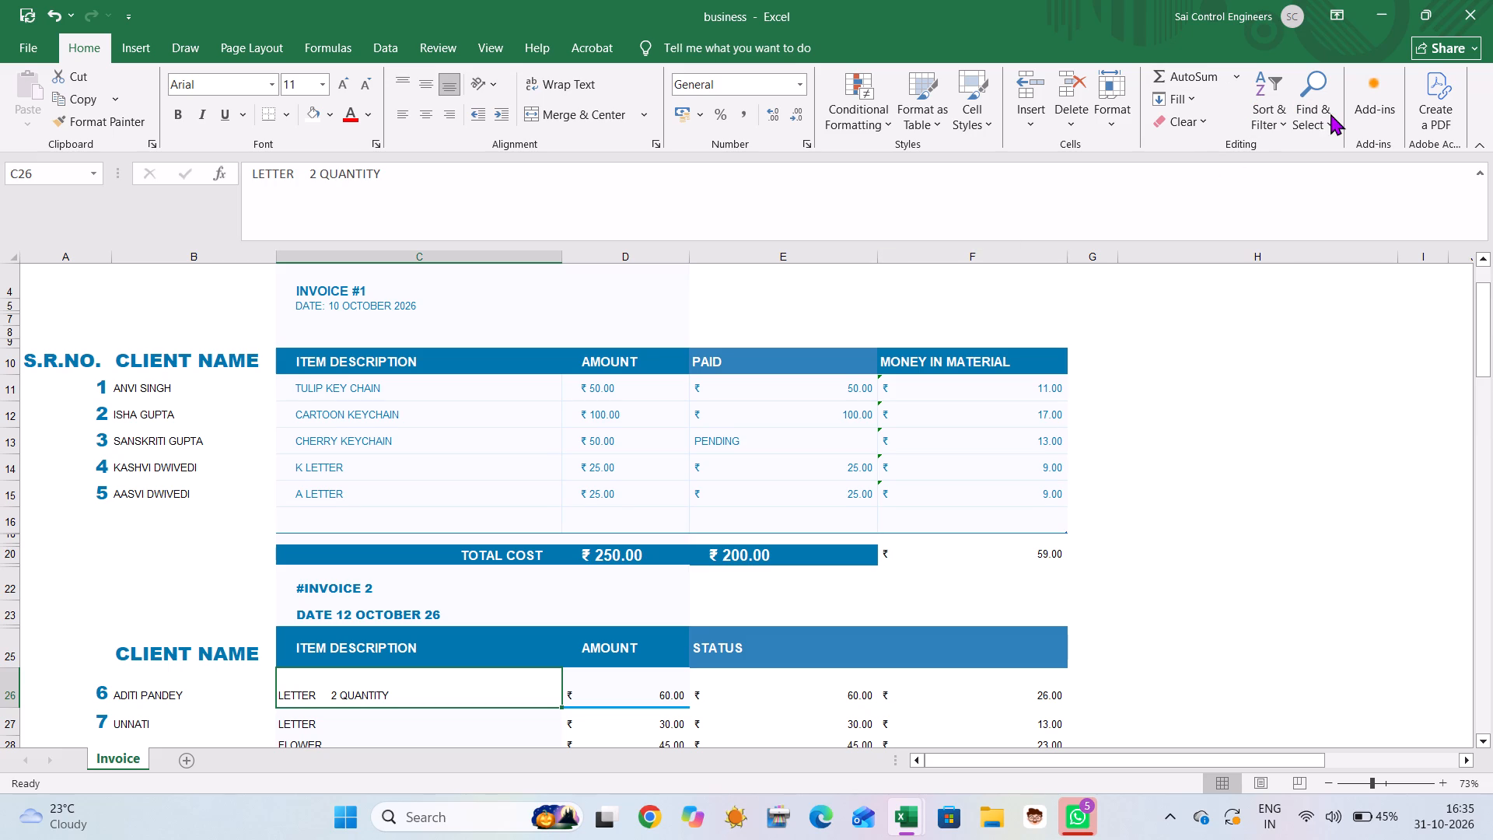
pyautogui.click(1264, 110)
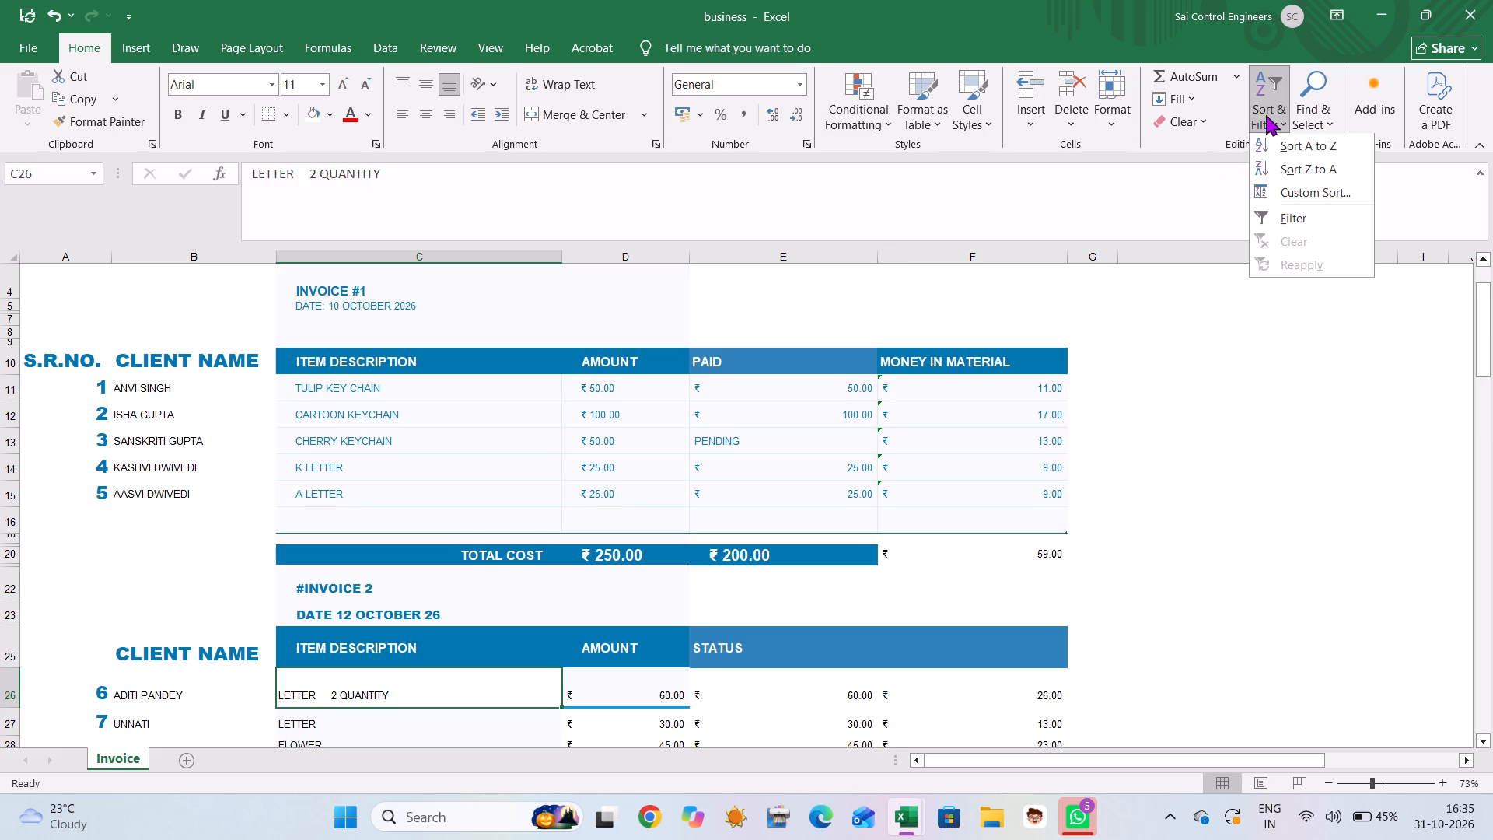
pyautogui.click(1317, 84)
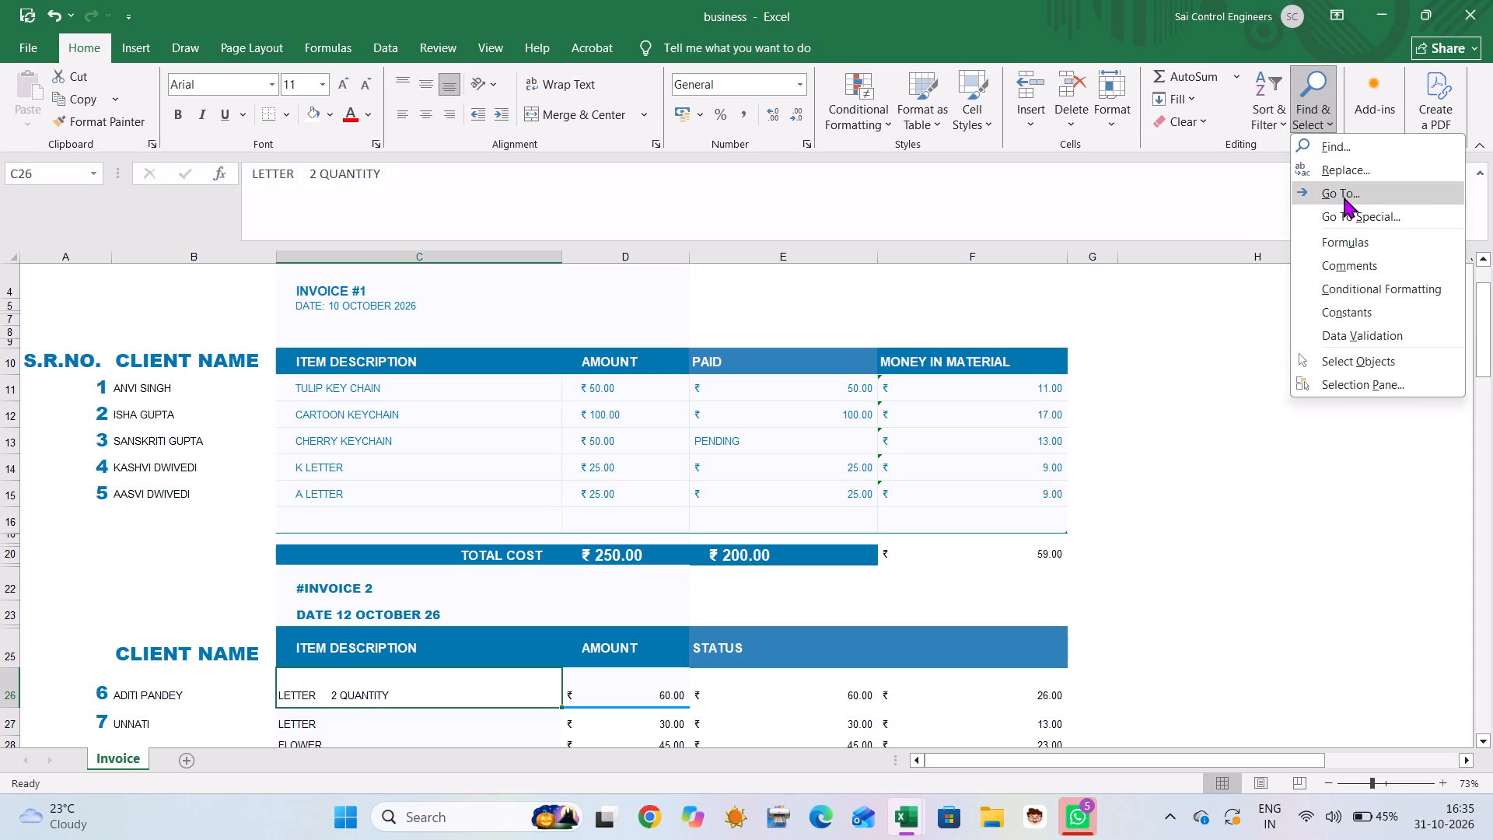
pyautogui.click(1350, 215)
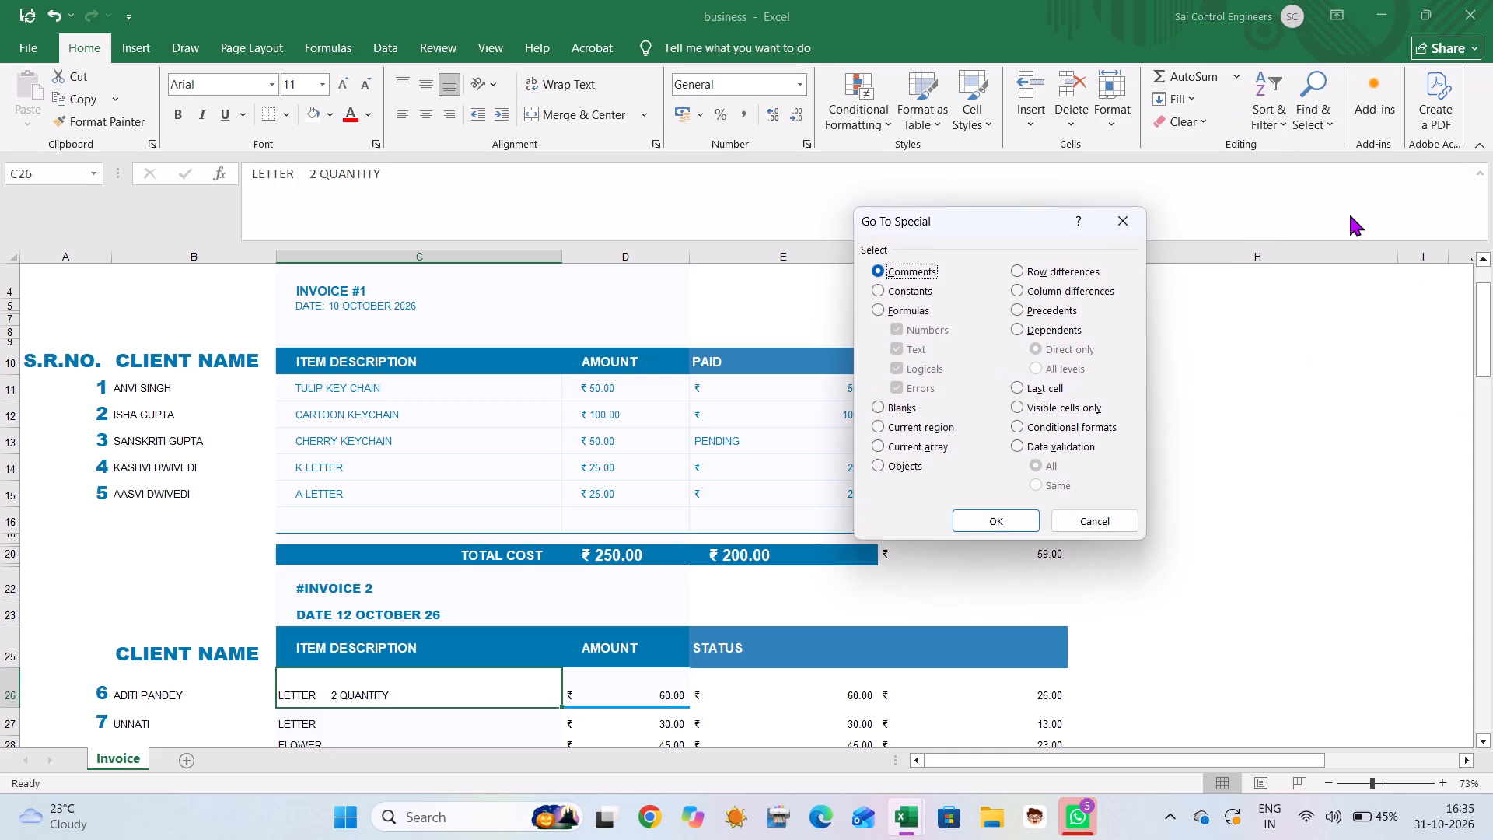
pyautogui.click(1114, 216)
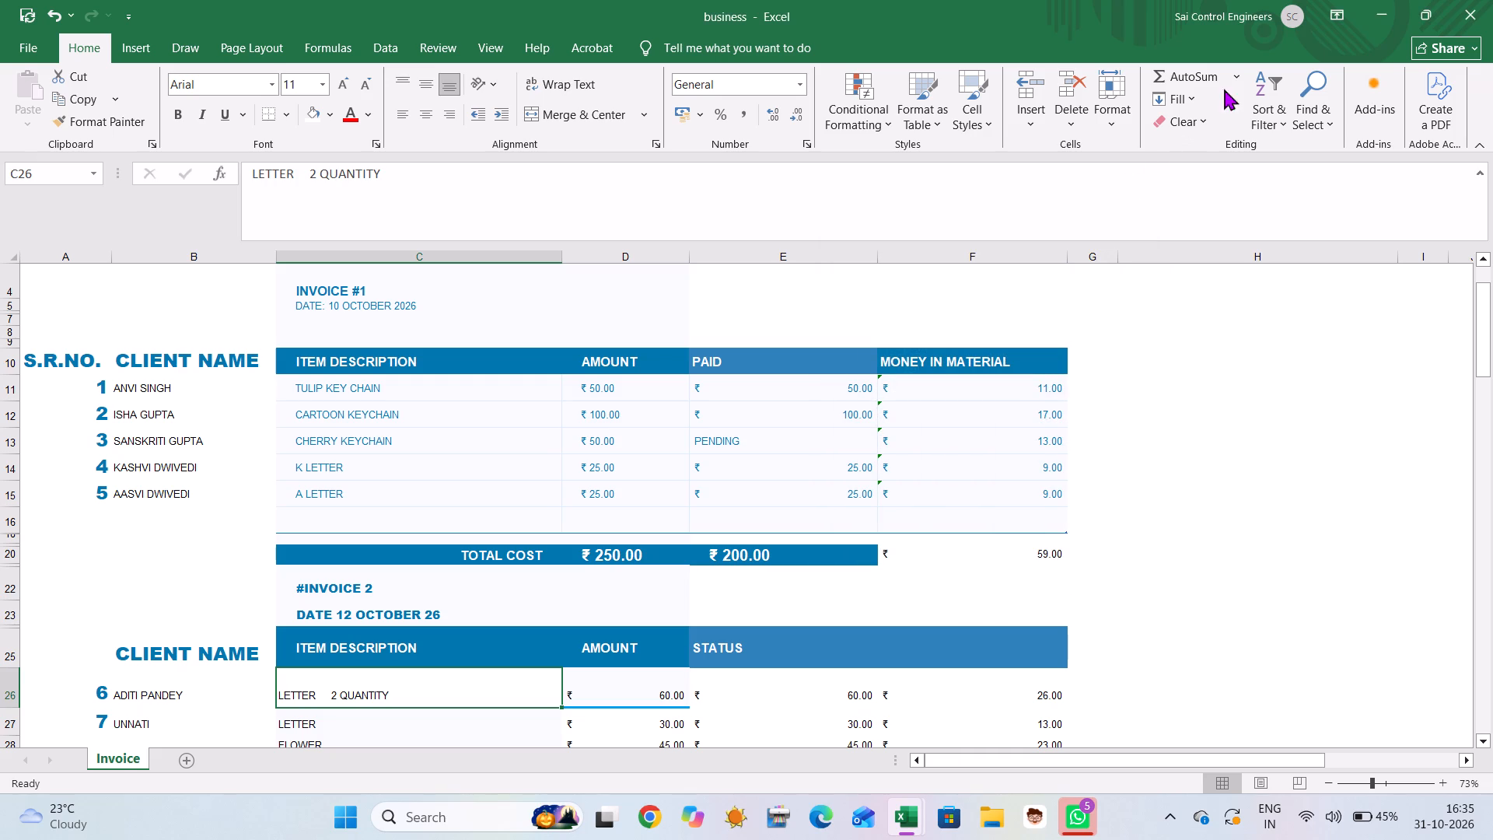
# Open the Find dialog for searching the invoice sheet.
pyautogui.click(1301, 87)
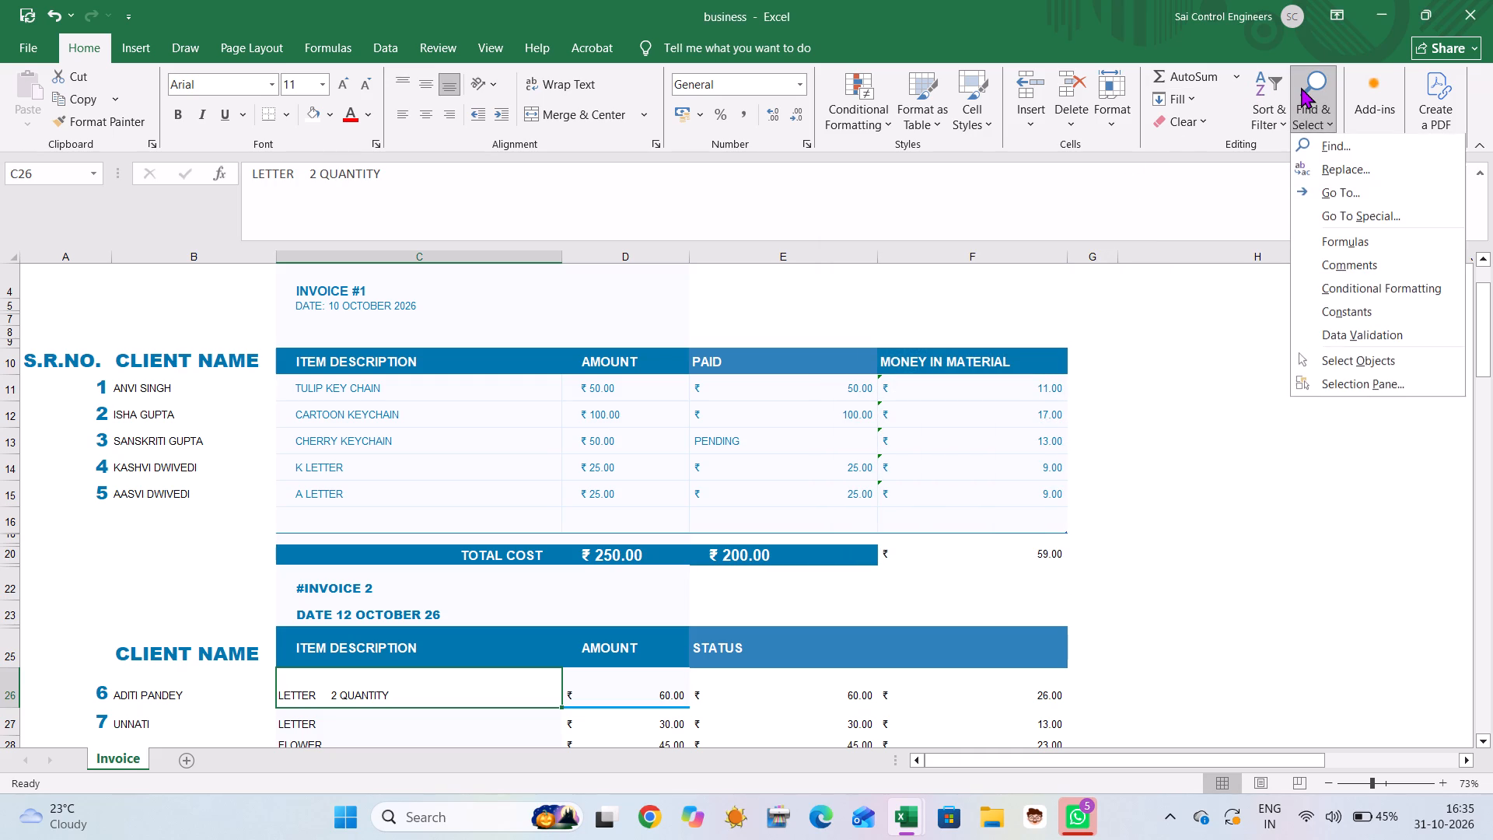
pyautogui.click(1362, 148)
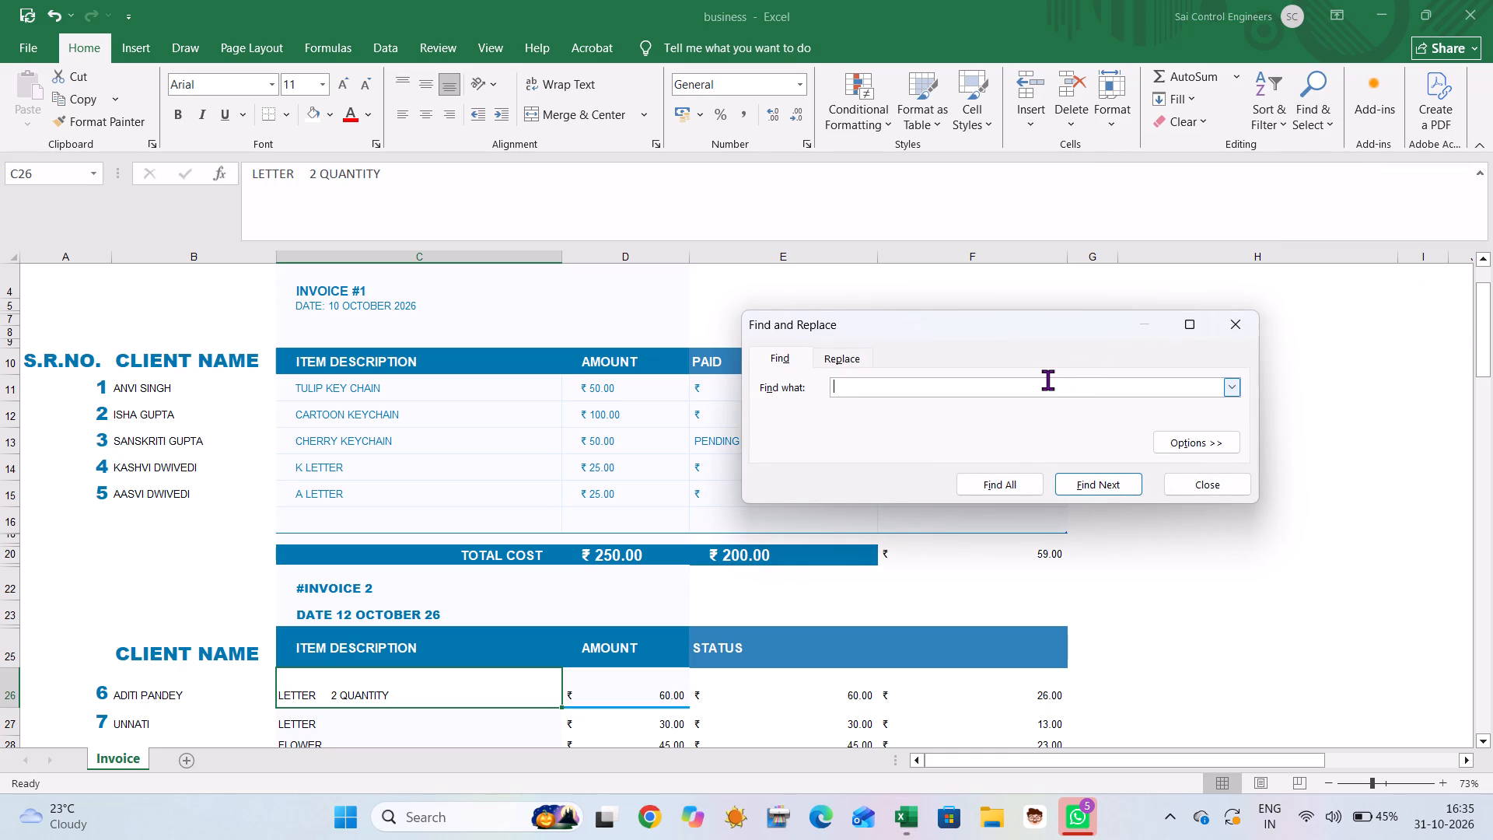
# Change the payment status of the CHERRY KEYCHAIN order in E13 to UNPAID.
pyautogui.doubleClick(699, 432)
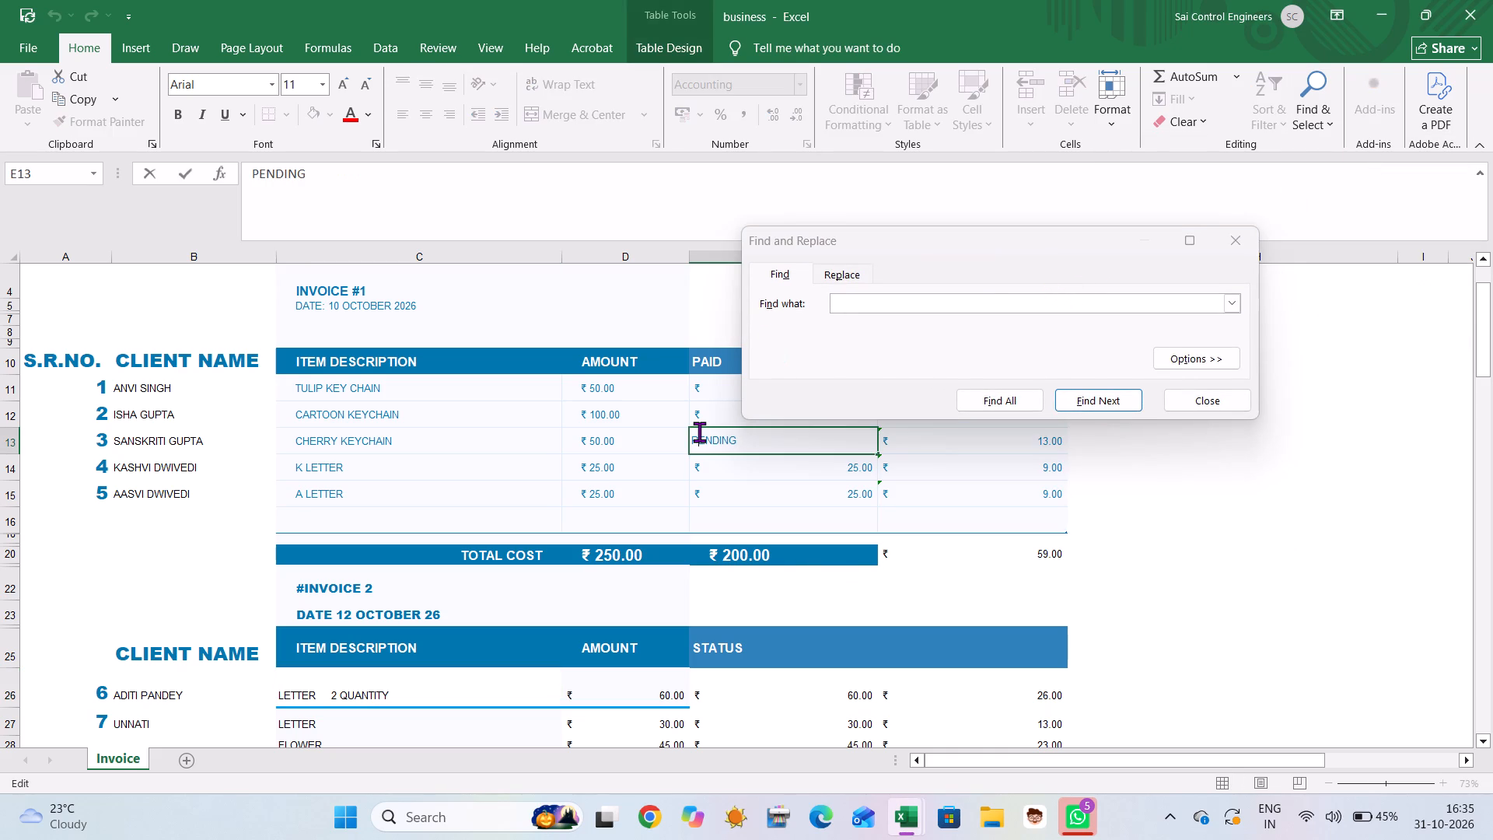
pyautogui.click(750, 434)
pyautogui.click(750, 434)
pyautogui.write('UNPAID')
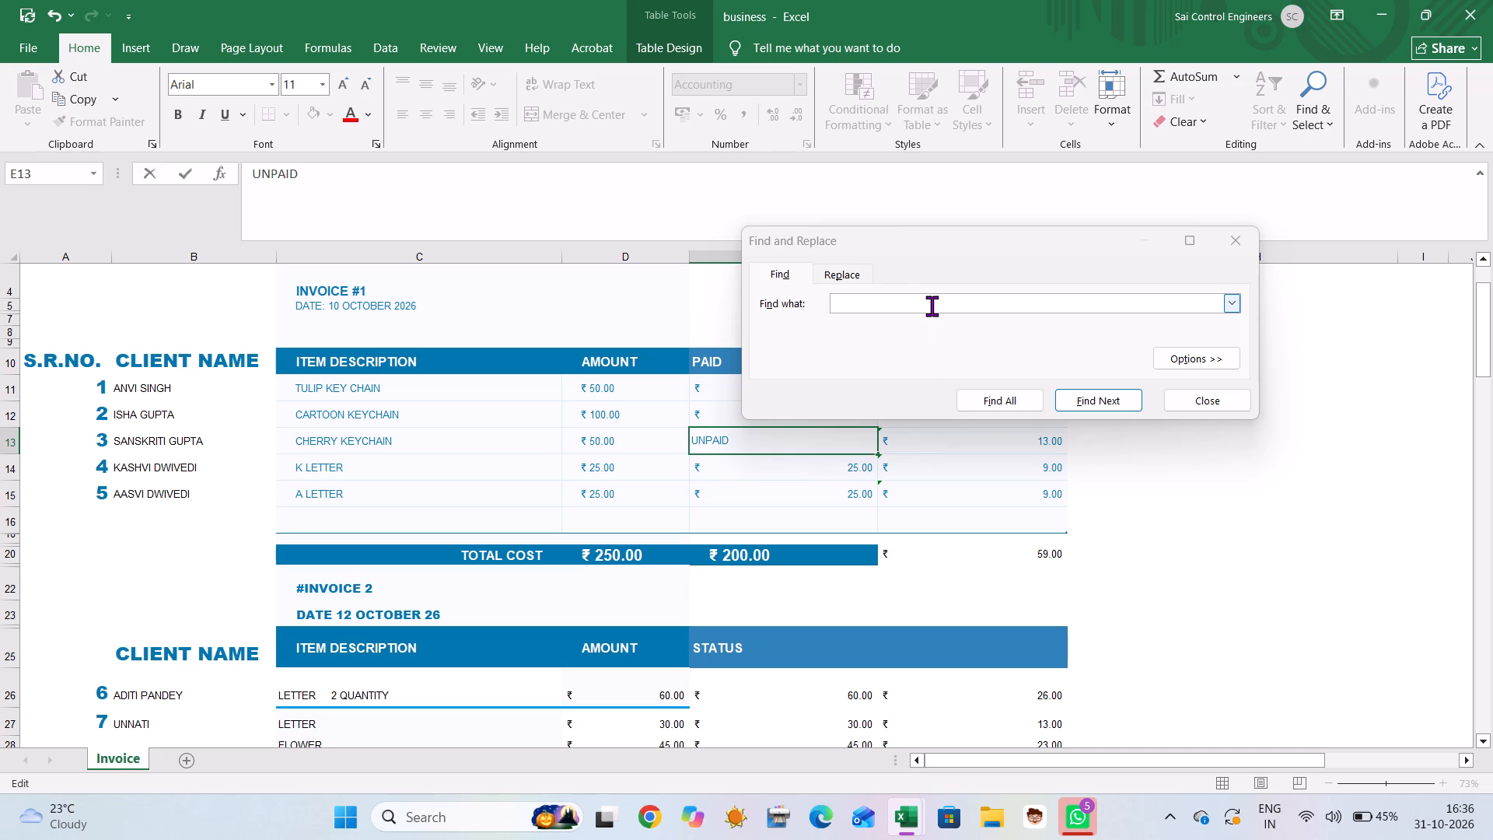
pyautogui.press('u')
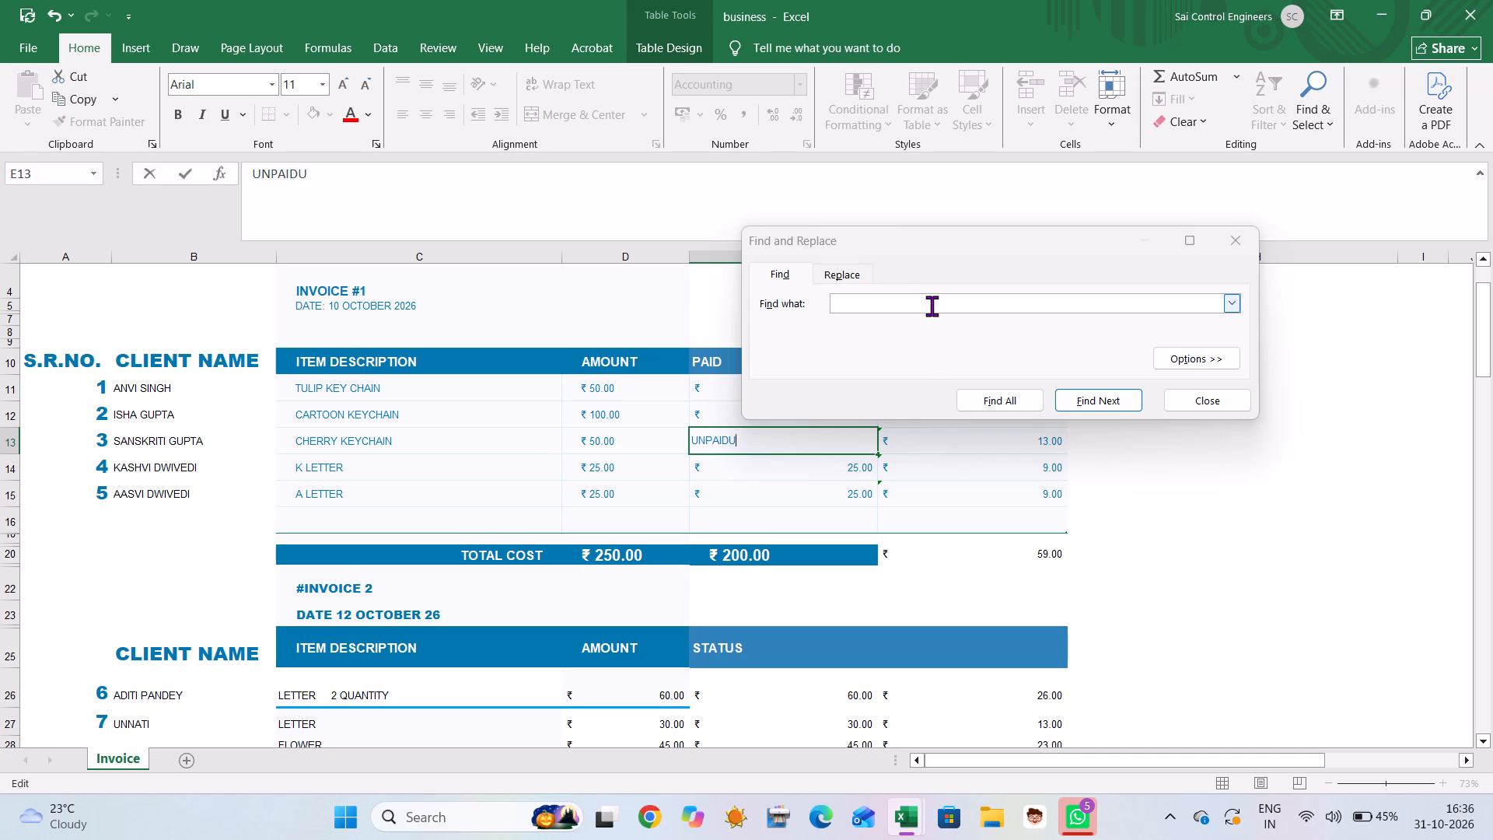
pyautogui.press('BackSpace')
# Search the invoice sheet for UNPAID and list all matching cells.
pyautogui.click(932, 306)
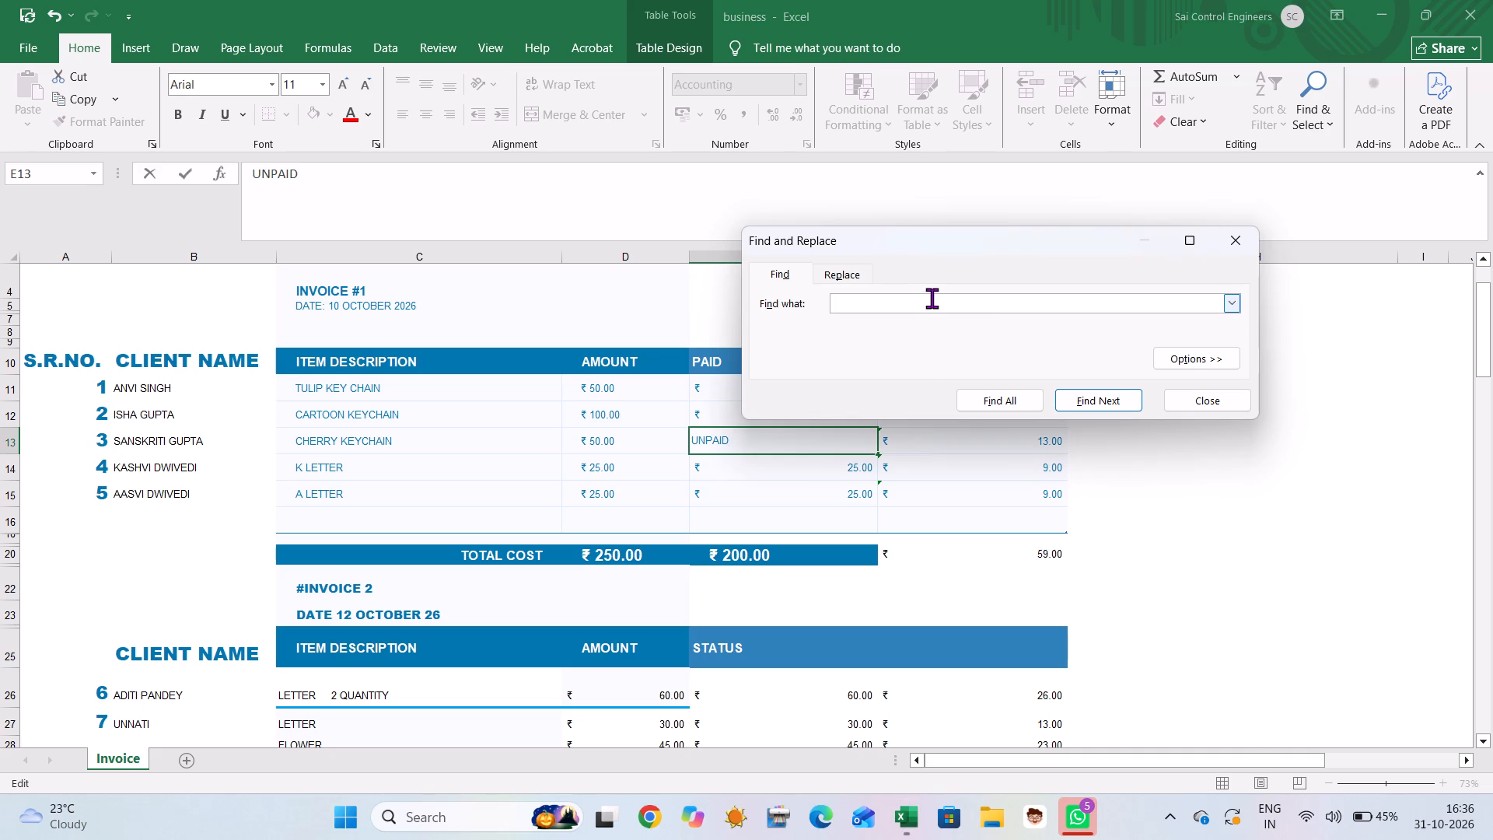
pyautogui.write('UN')
pyautogui.write('PAID')
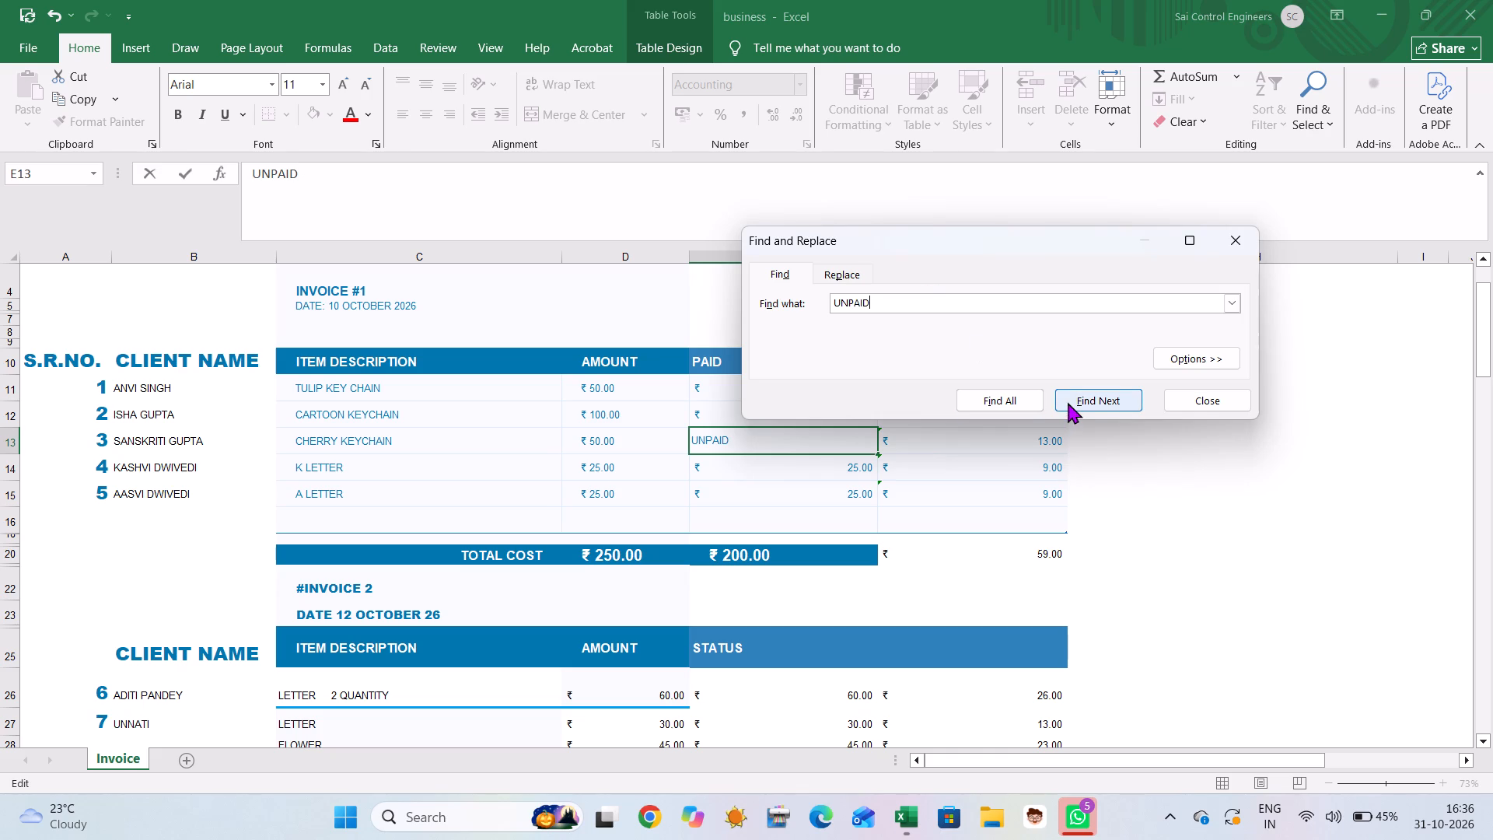
pyautogui.click(1068, 402)
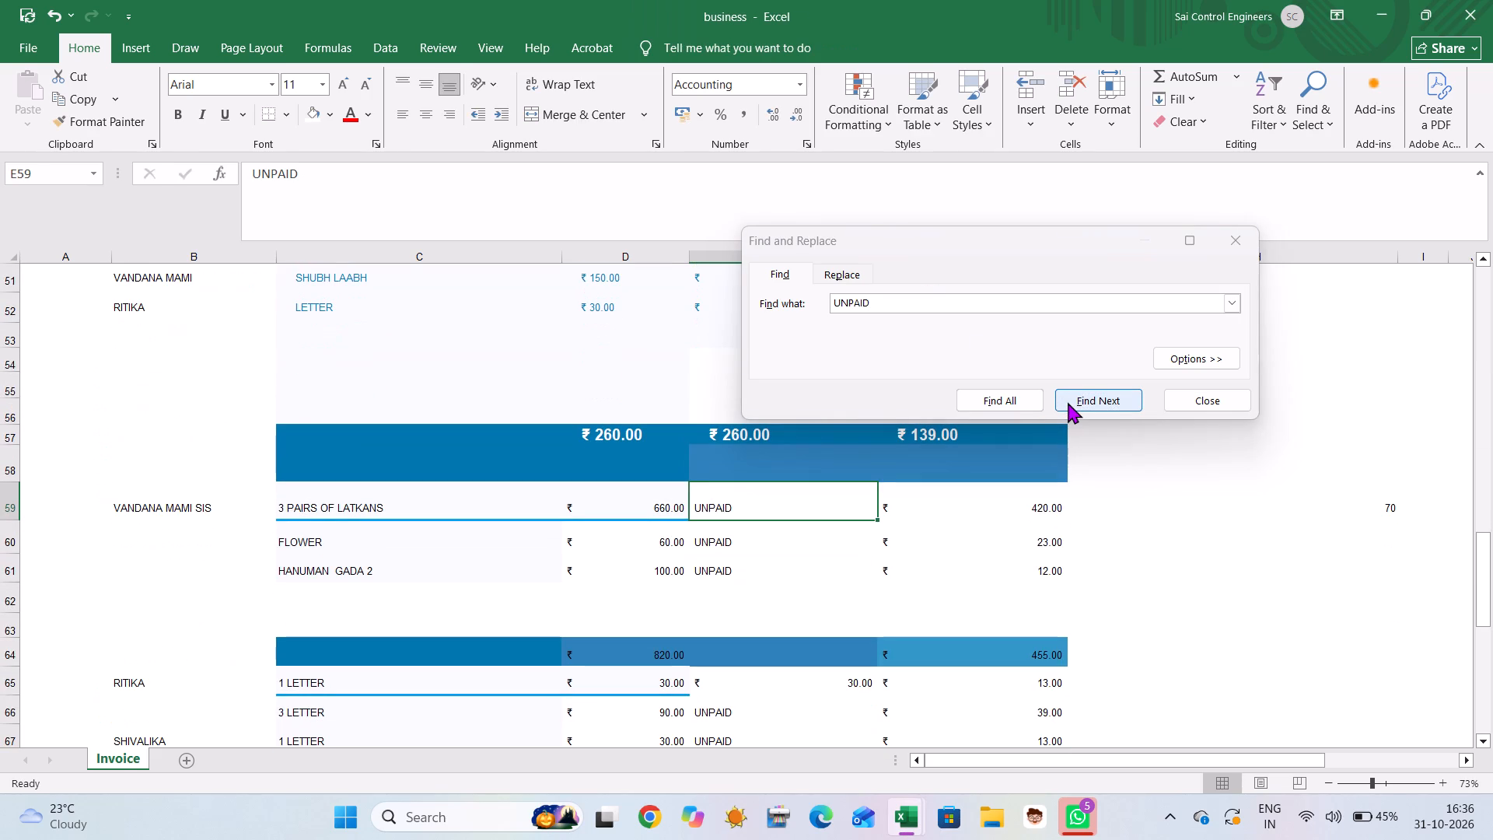
pyautogui.scroll(3, 1068, 402)
pyautogui.scroll(1, 652, 463)
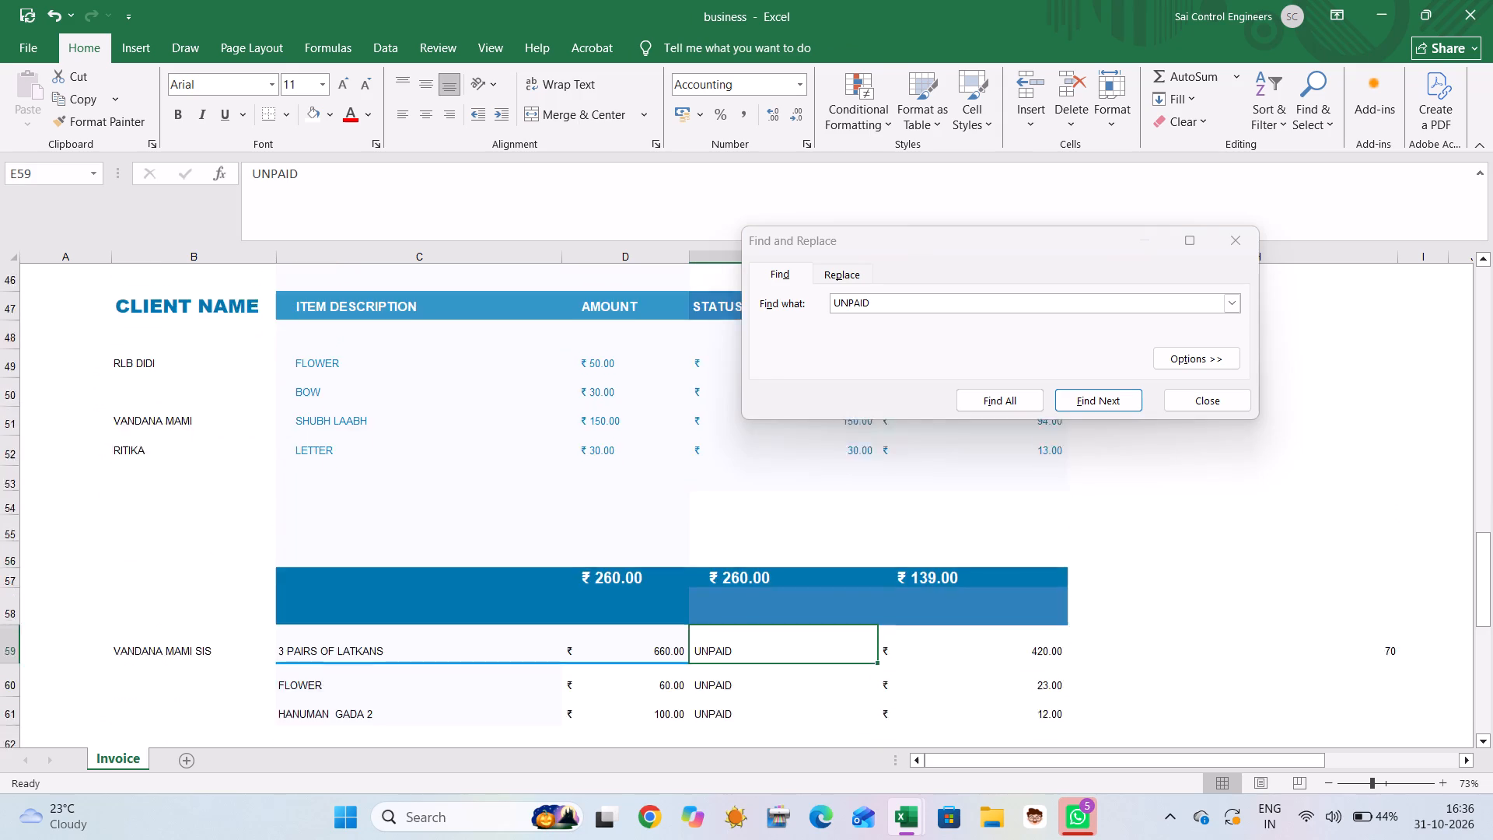
pyautogui.scroll(2, 652, 463)
pyautogui.click(1016, 390)
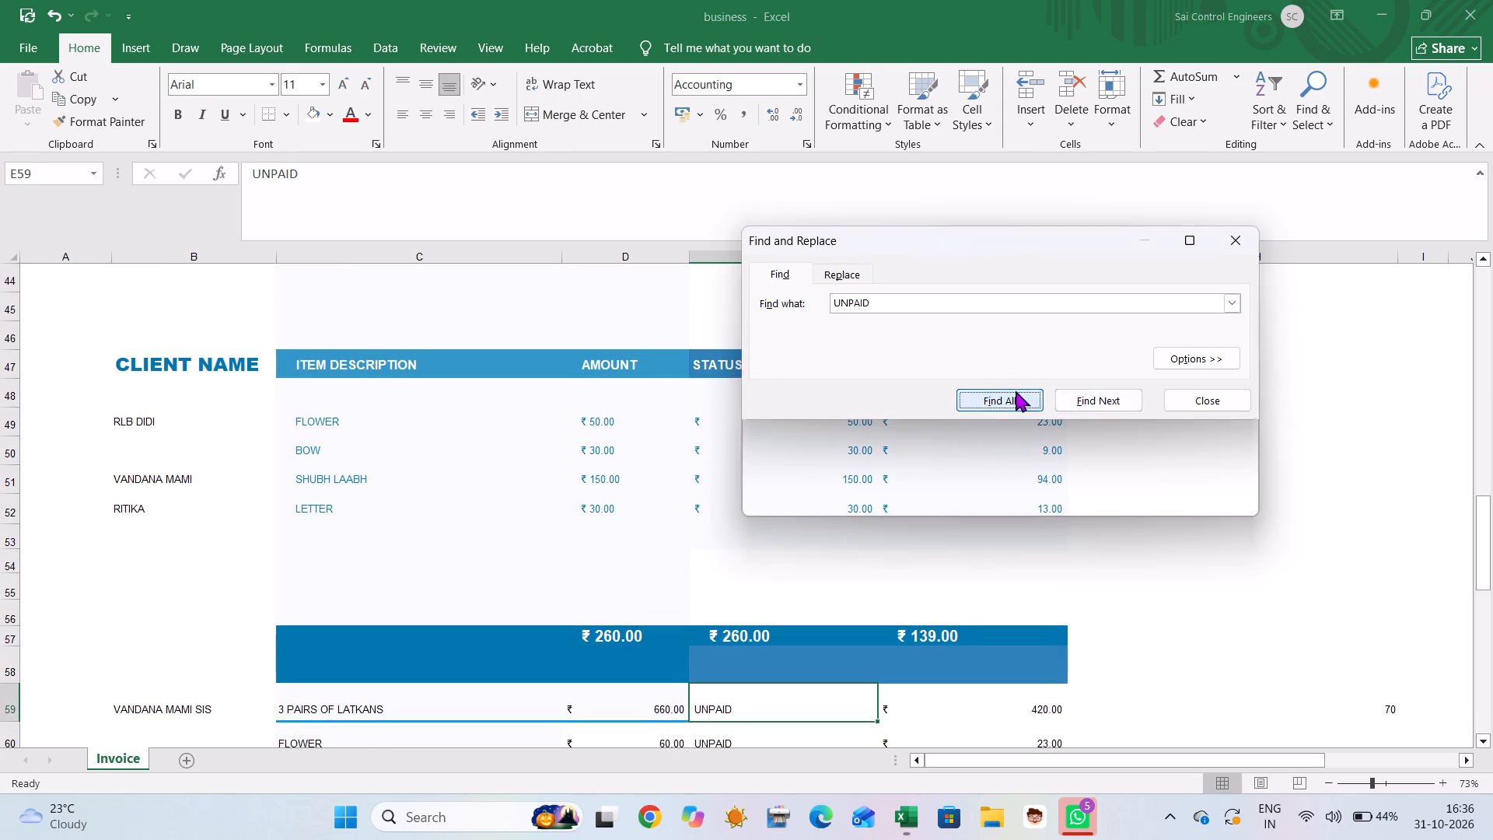
pyautogui.scroll(-1, 456, 464)
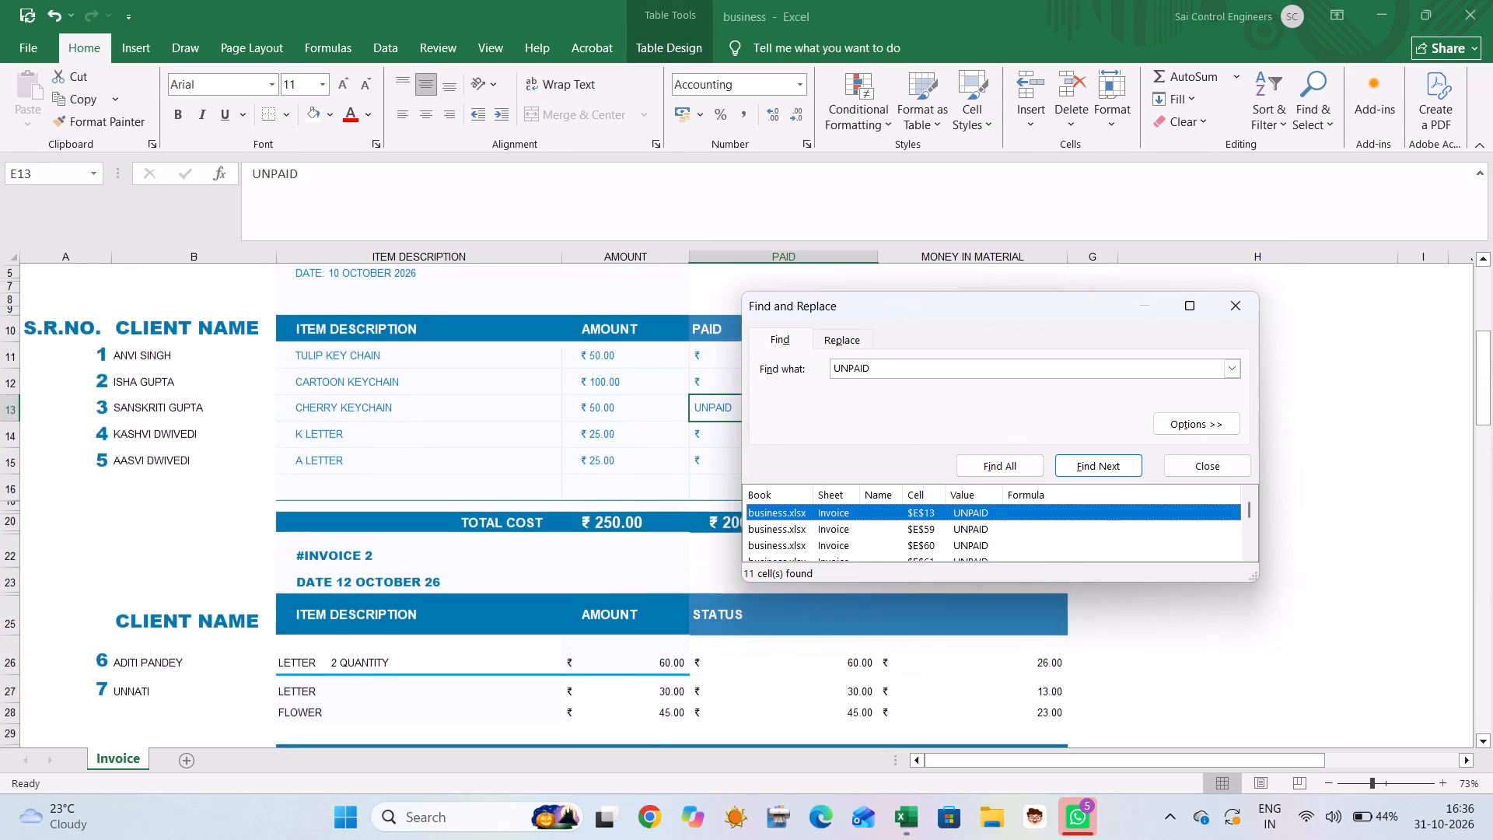
pyautogui.scroll(-1, 456, 464)
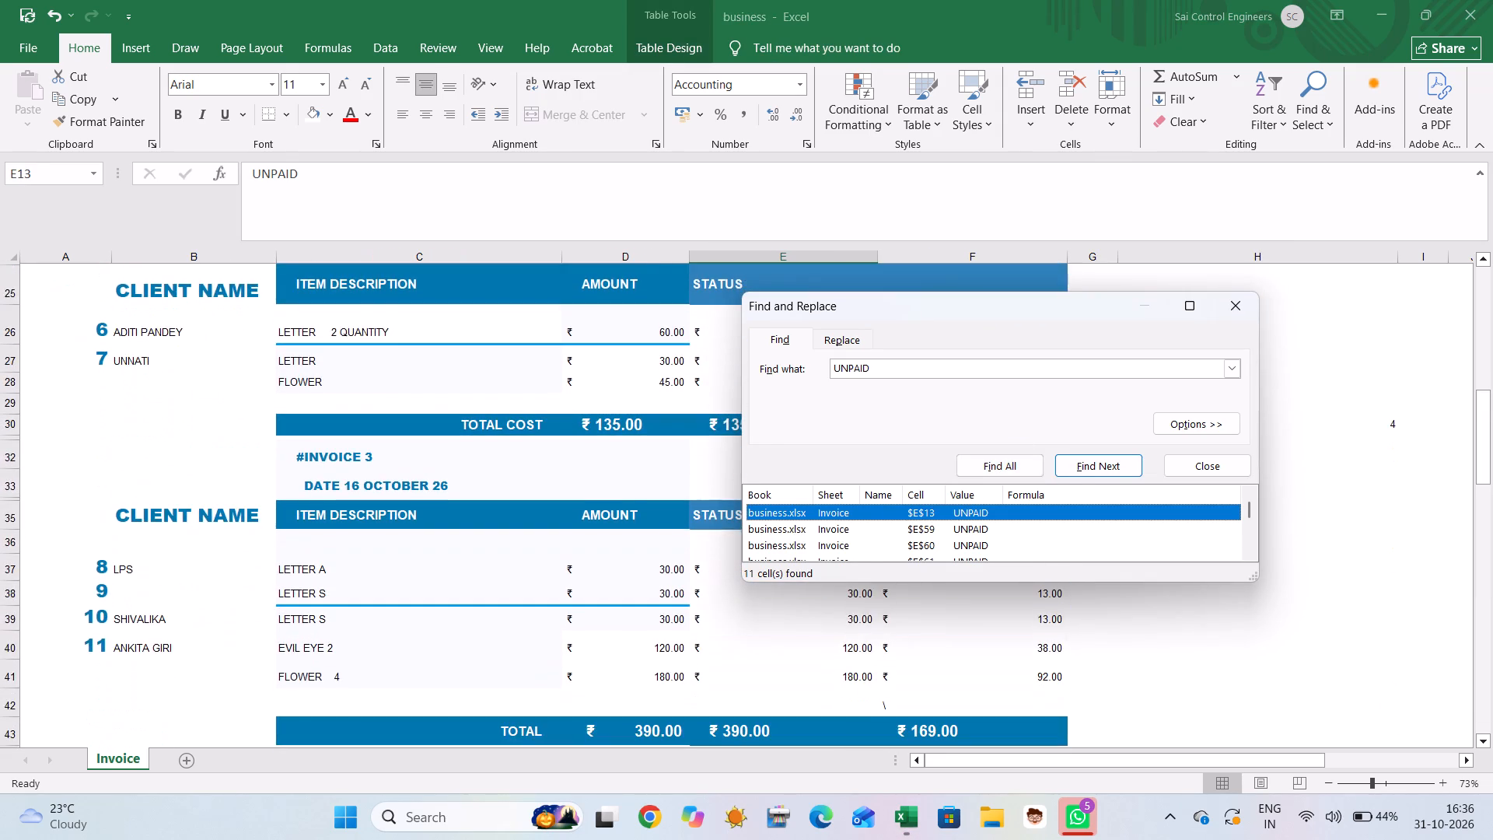
pyautogui.scroll(-1, 456, 464)
pyautogui.scroll(-1, 897, 460)
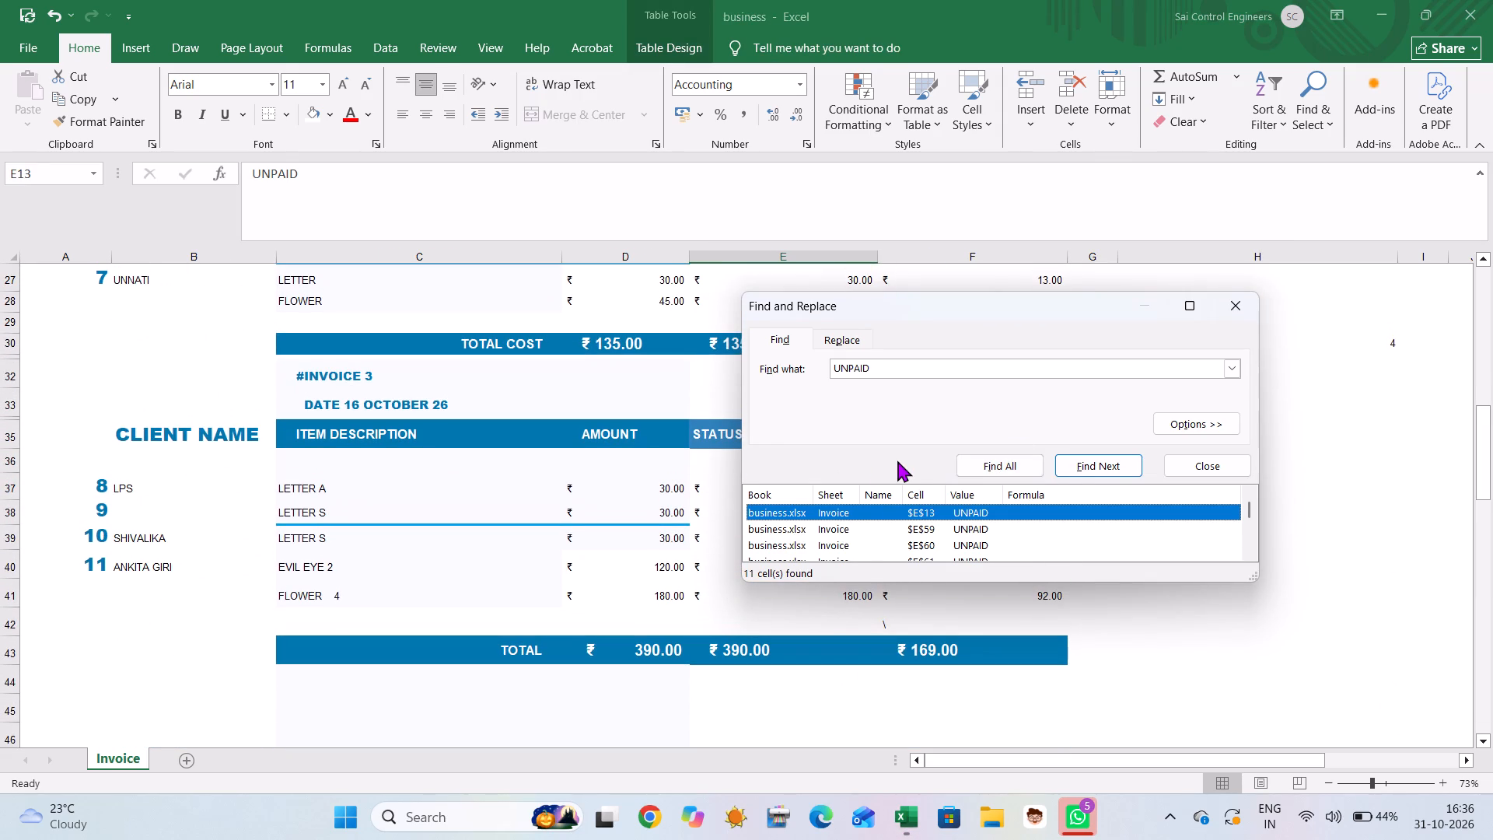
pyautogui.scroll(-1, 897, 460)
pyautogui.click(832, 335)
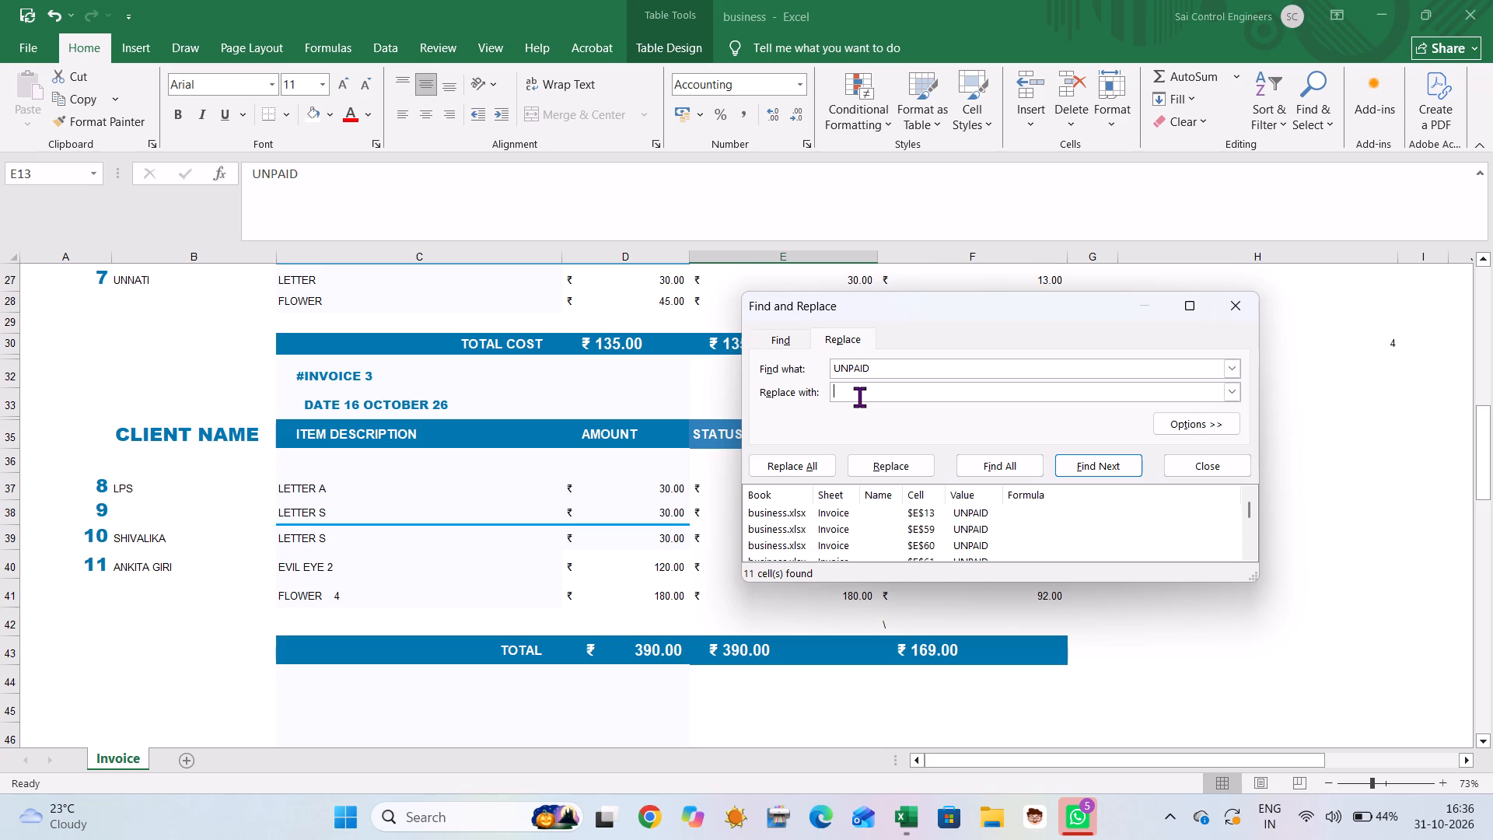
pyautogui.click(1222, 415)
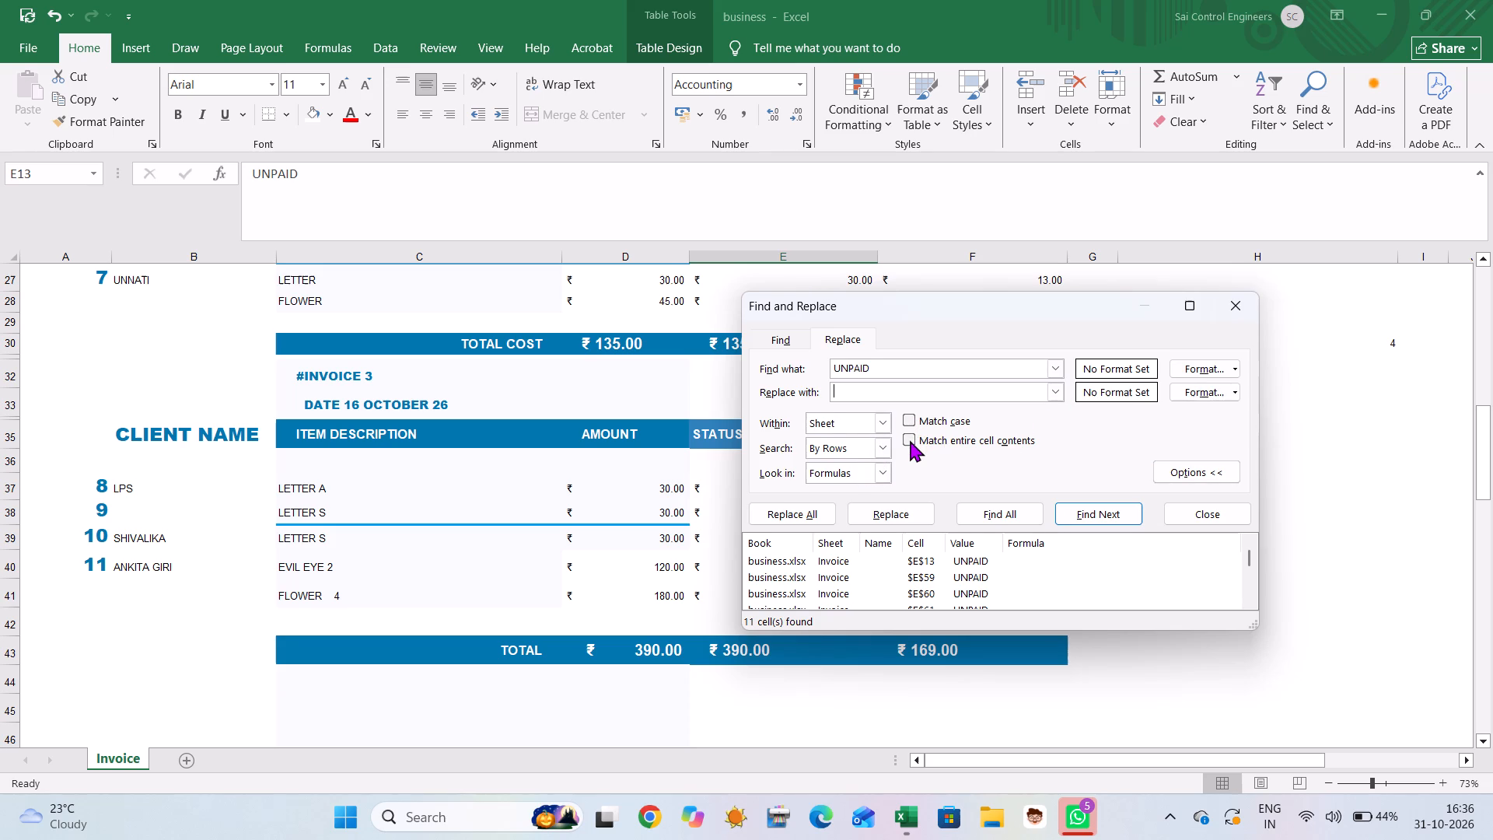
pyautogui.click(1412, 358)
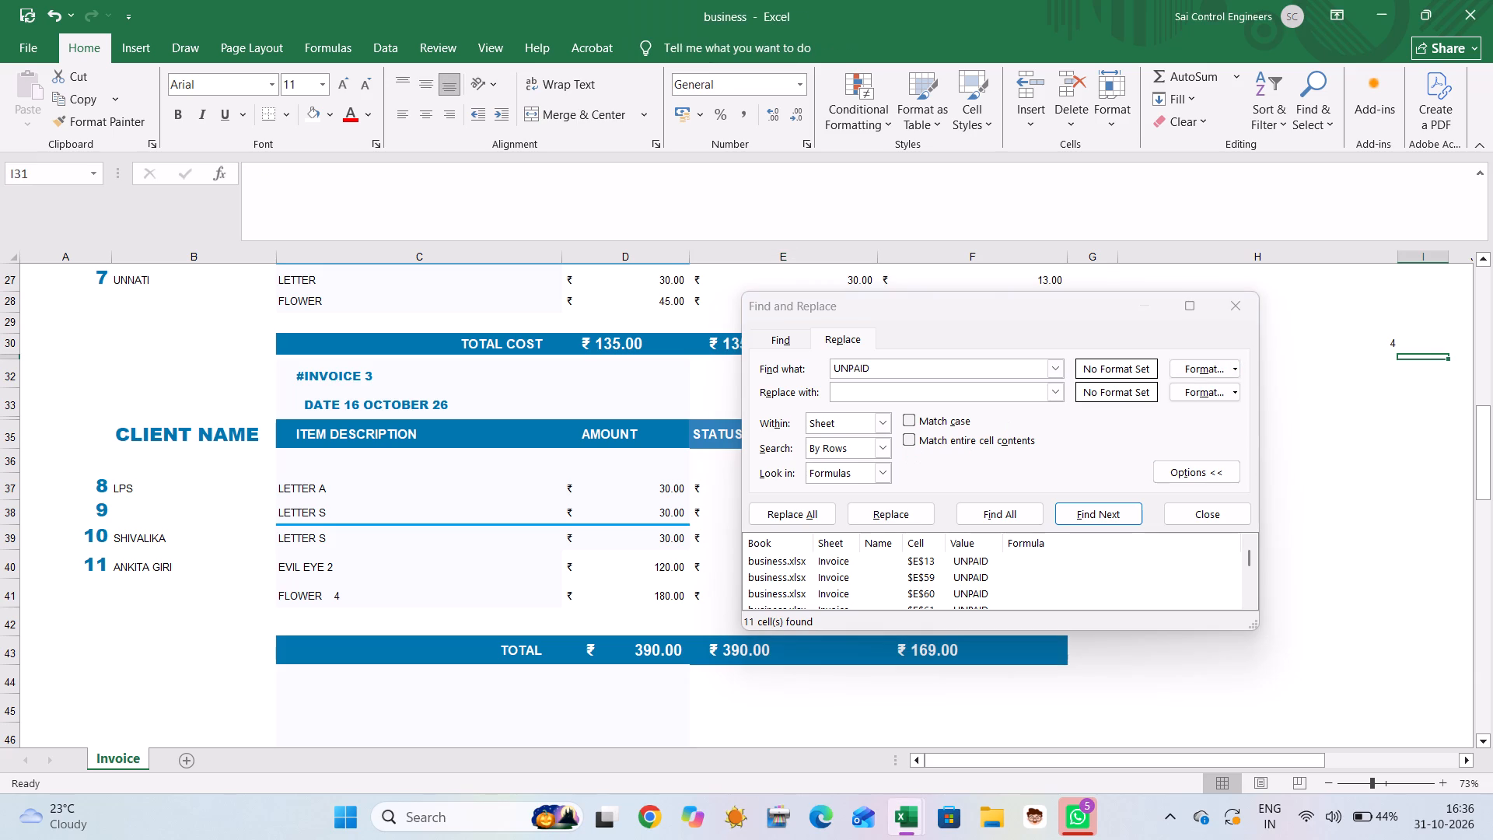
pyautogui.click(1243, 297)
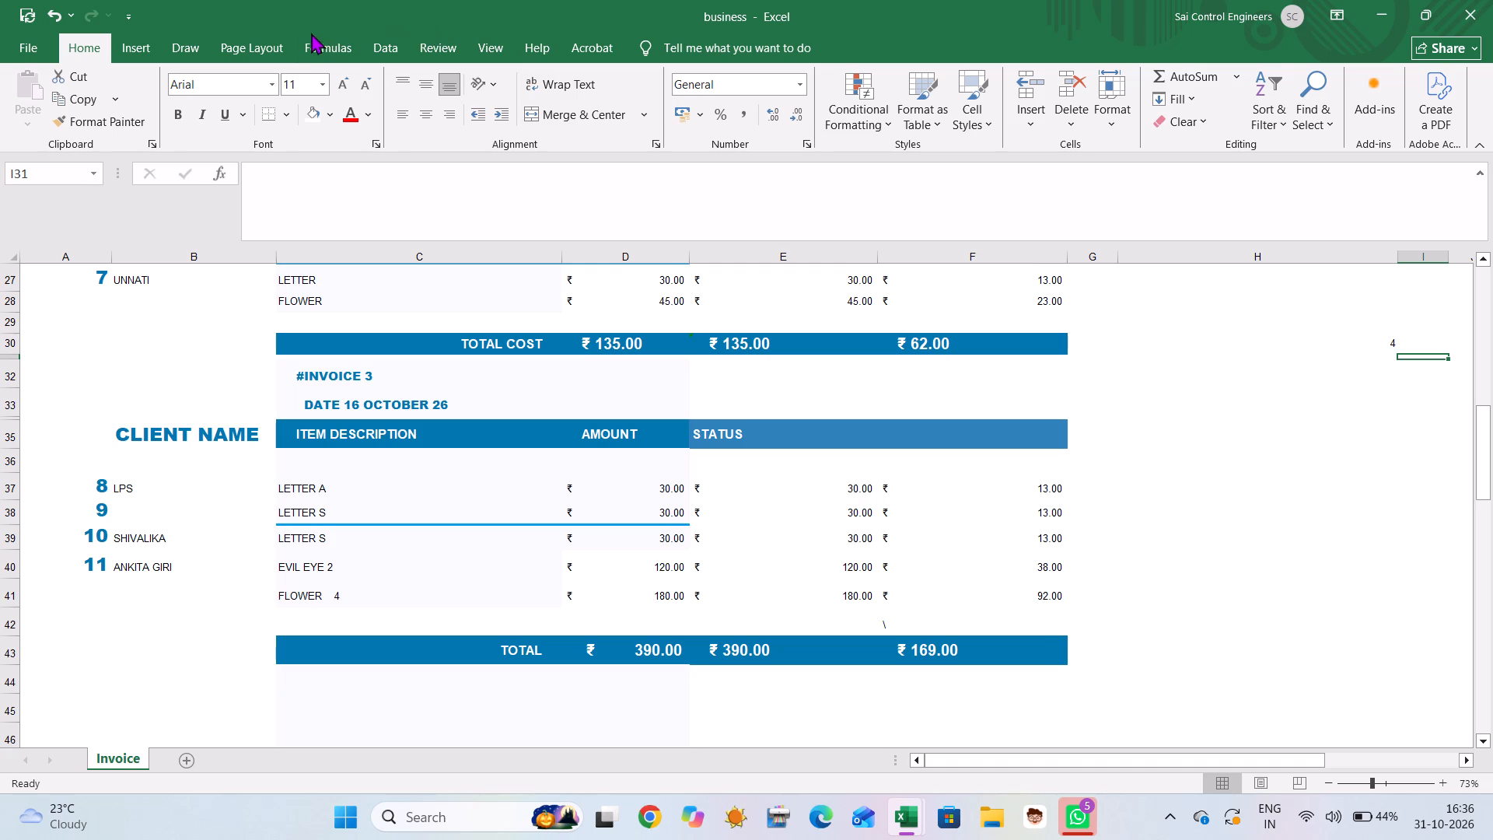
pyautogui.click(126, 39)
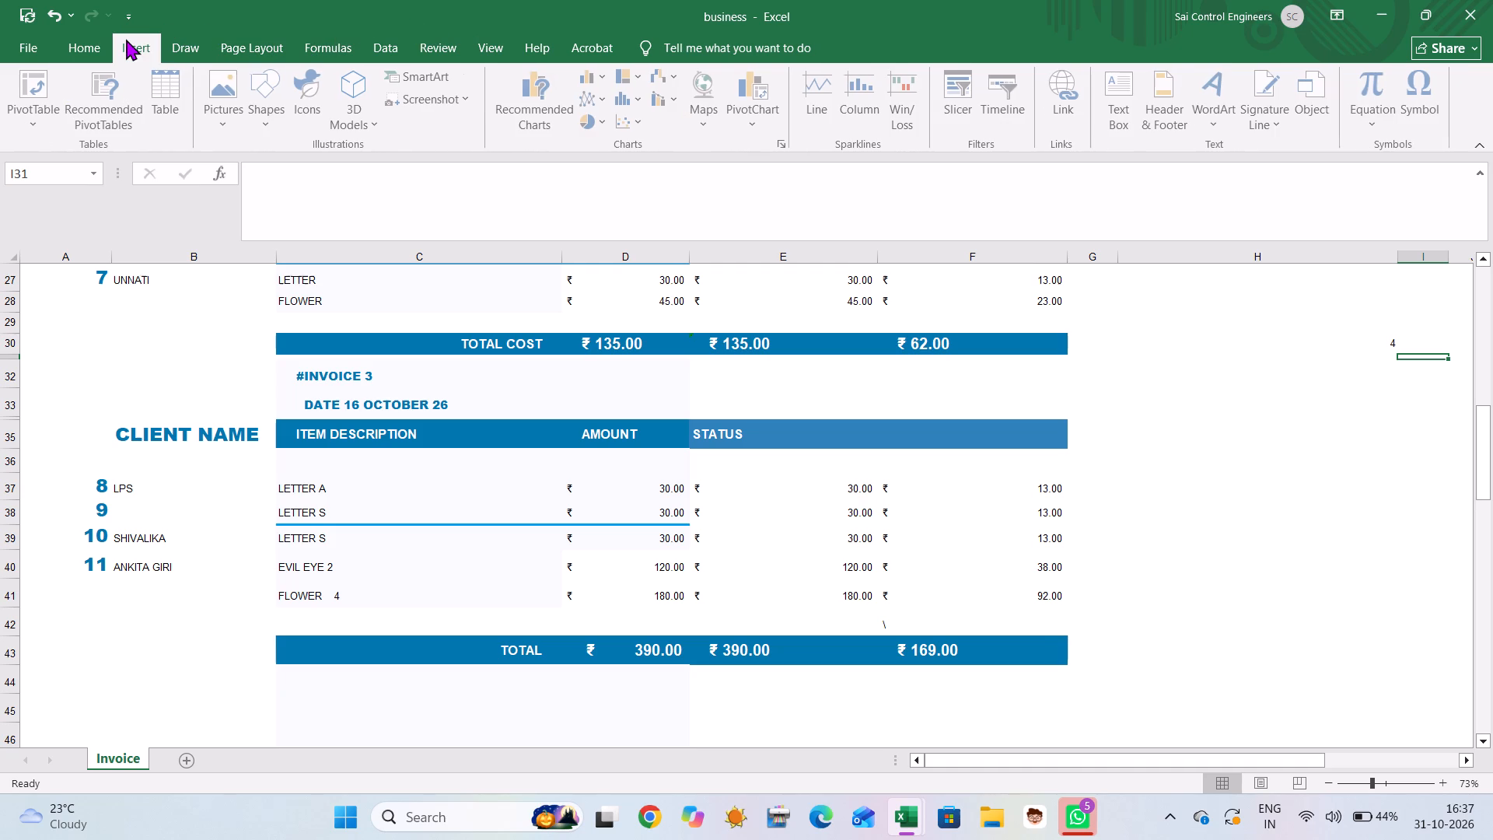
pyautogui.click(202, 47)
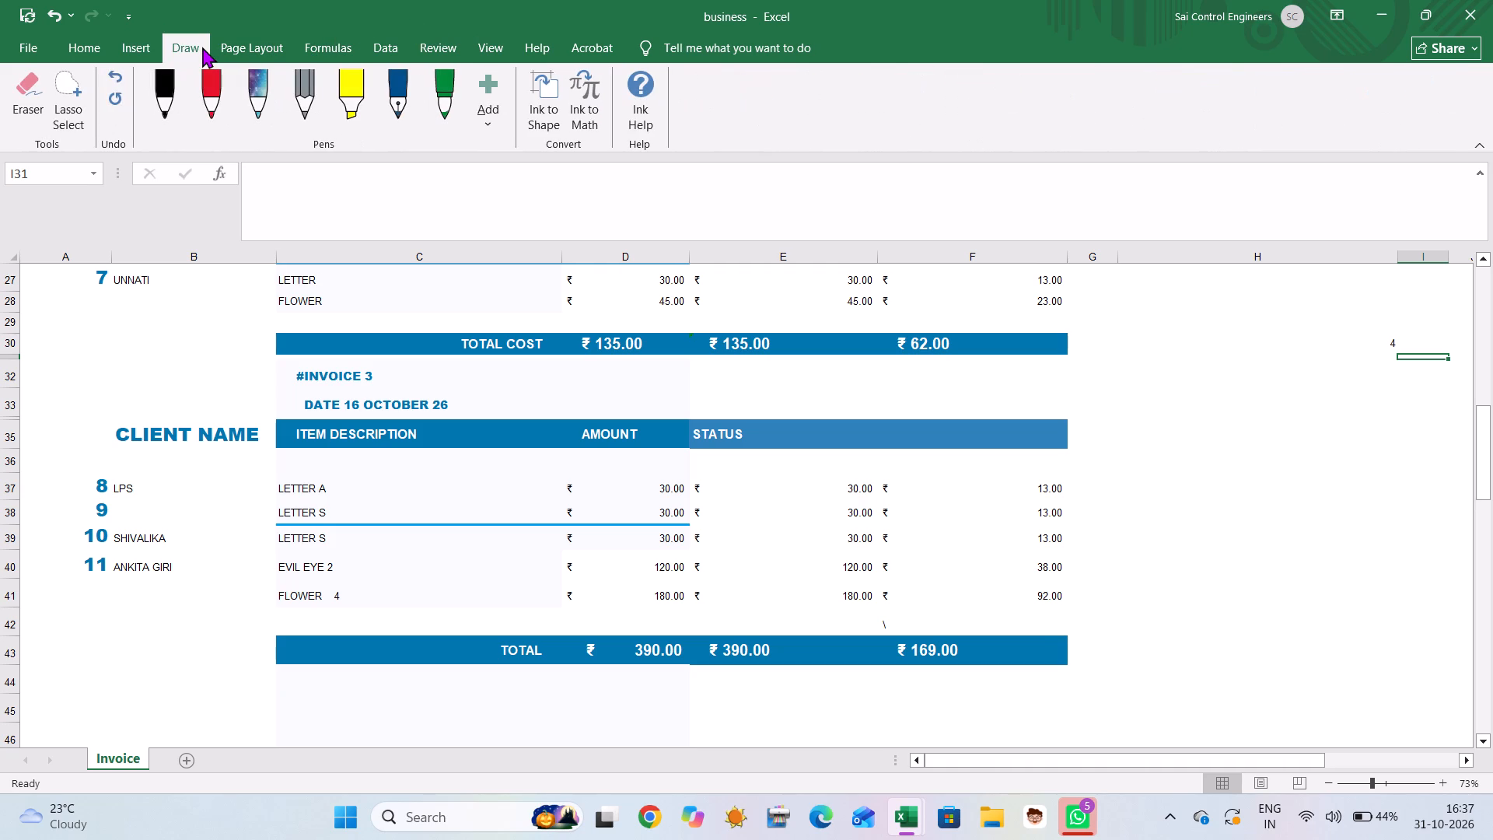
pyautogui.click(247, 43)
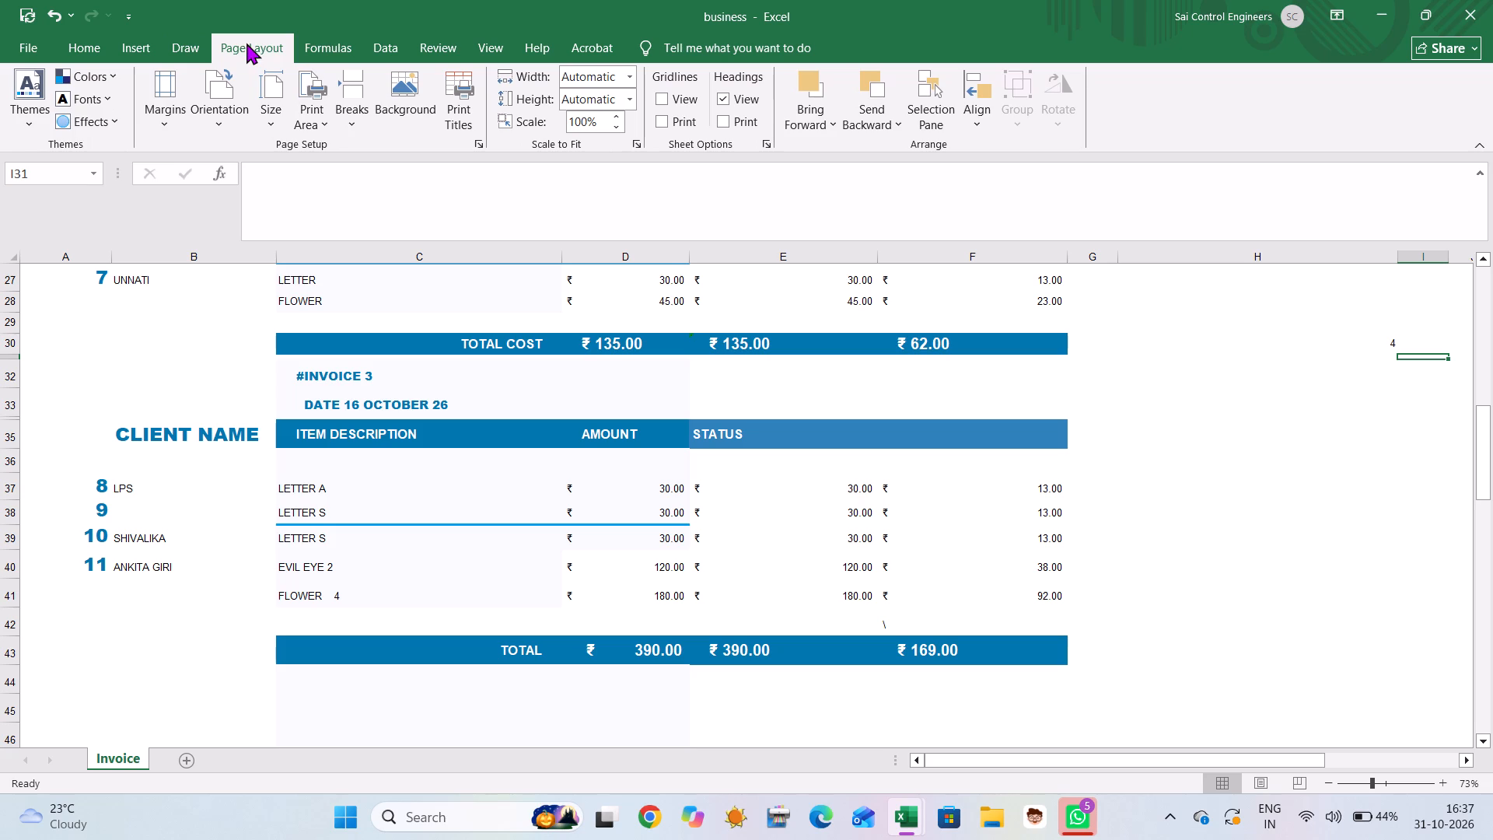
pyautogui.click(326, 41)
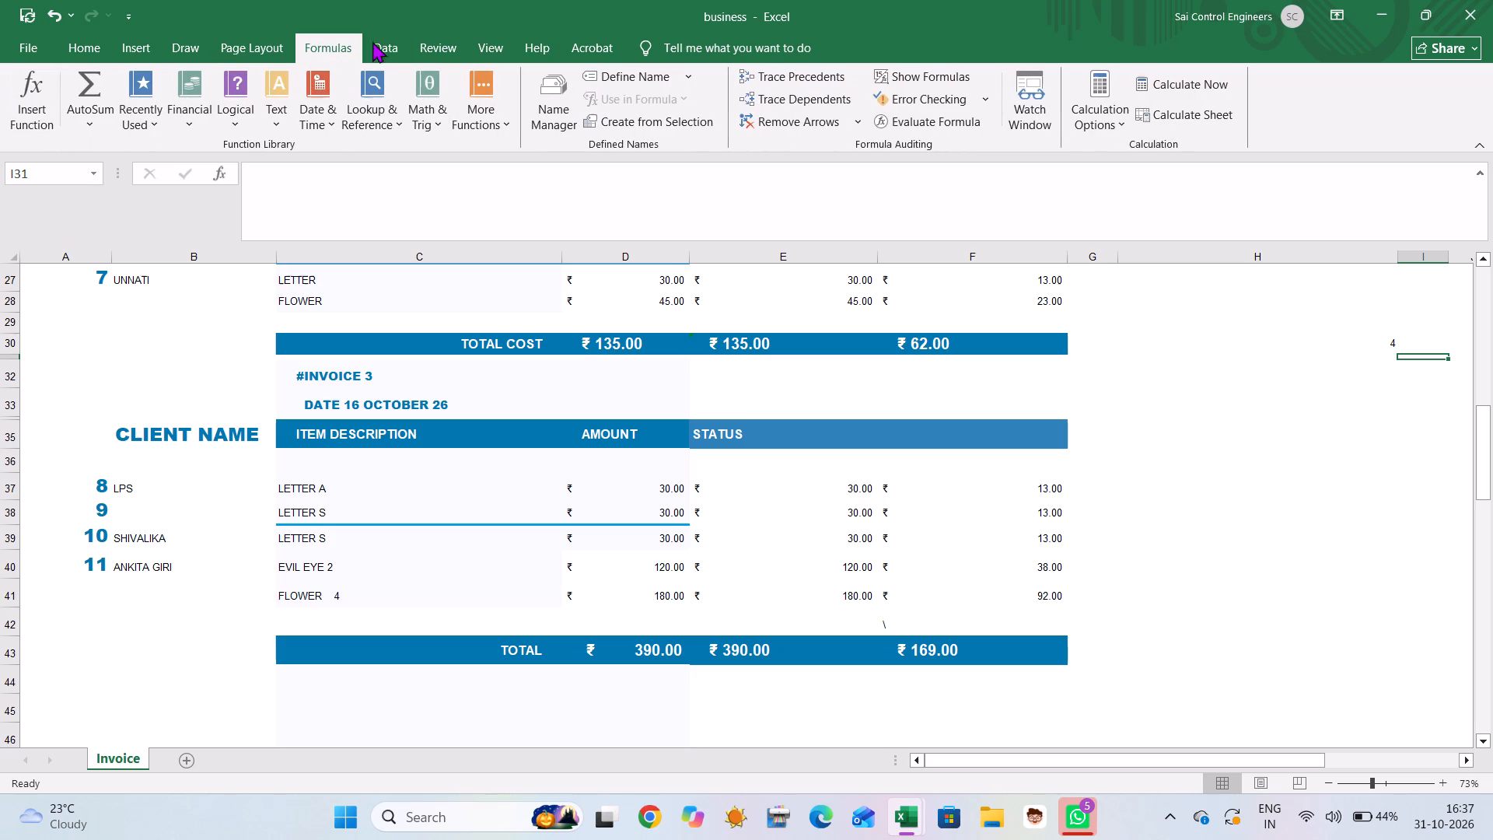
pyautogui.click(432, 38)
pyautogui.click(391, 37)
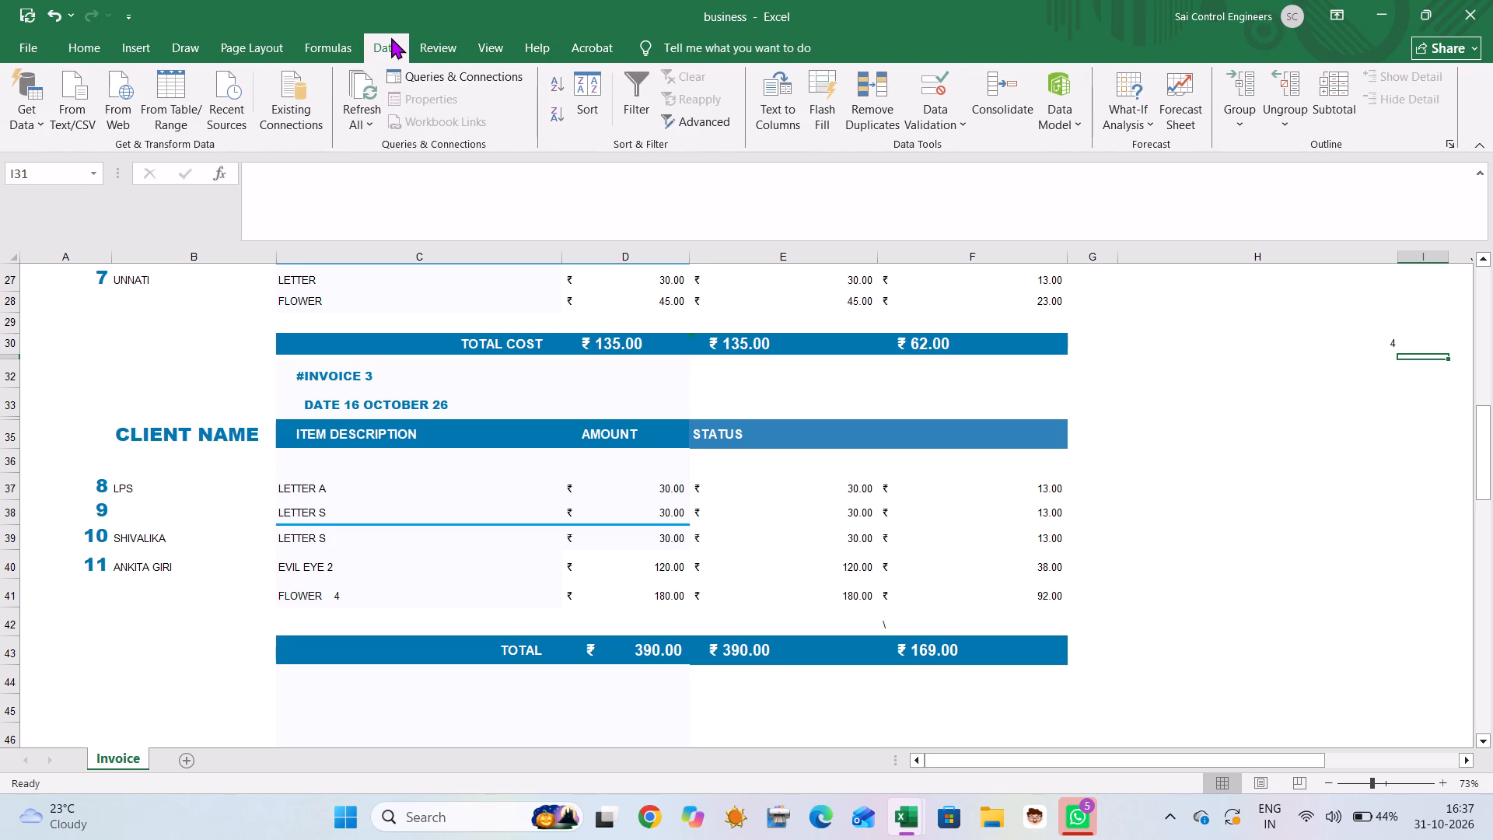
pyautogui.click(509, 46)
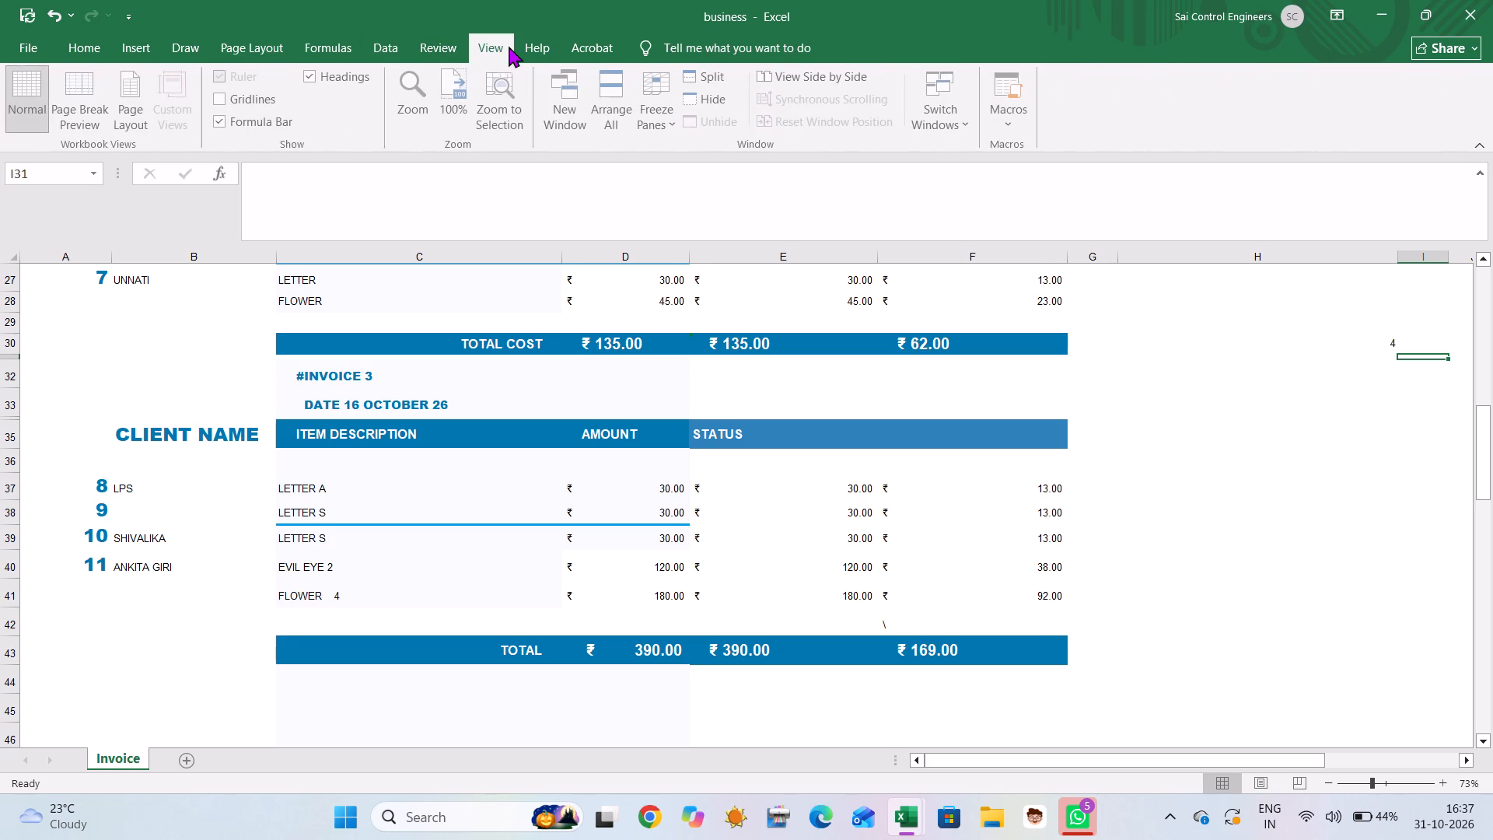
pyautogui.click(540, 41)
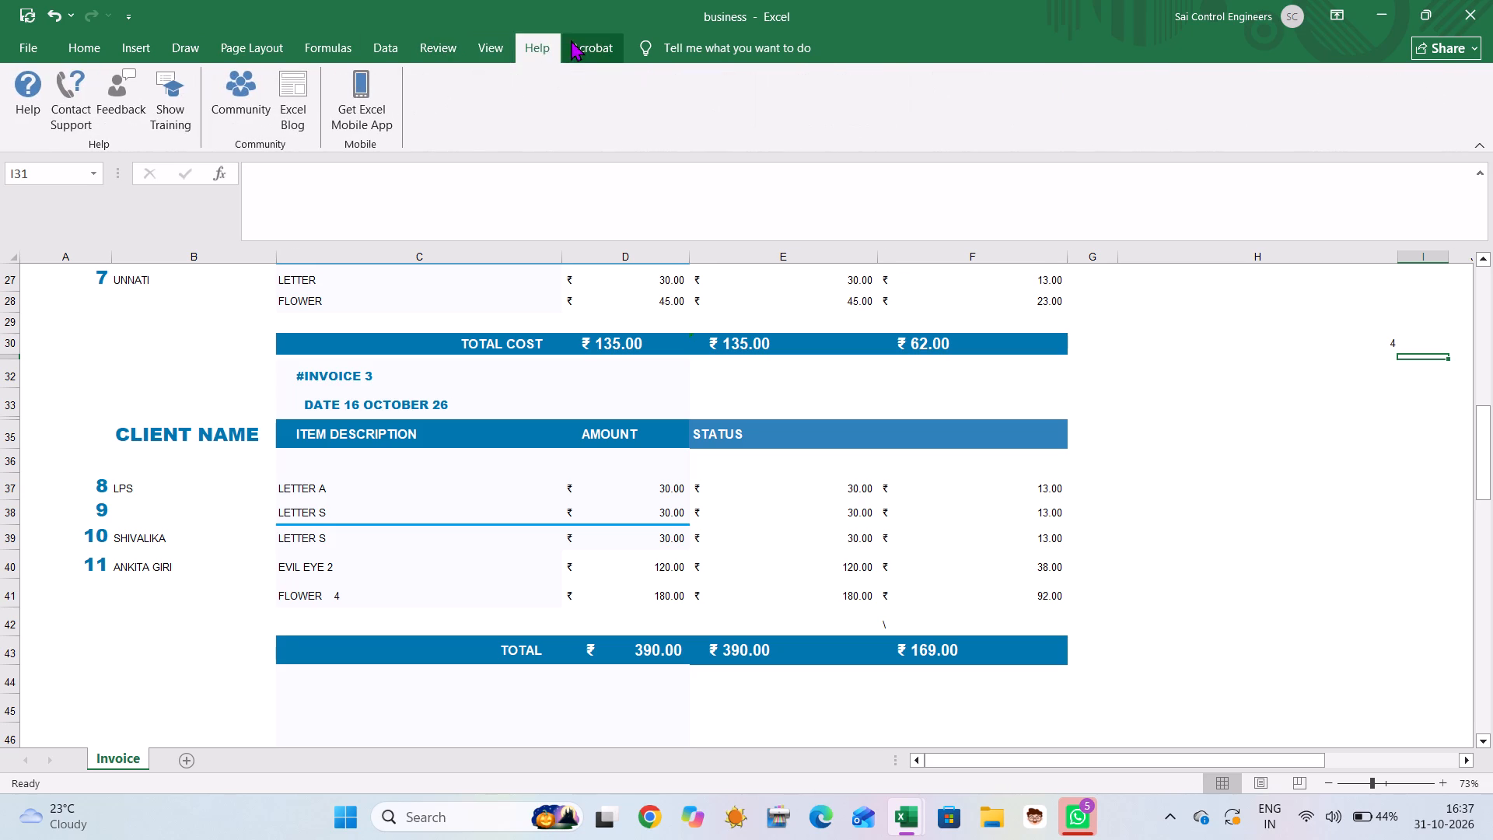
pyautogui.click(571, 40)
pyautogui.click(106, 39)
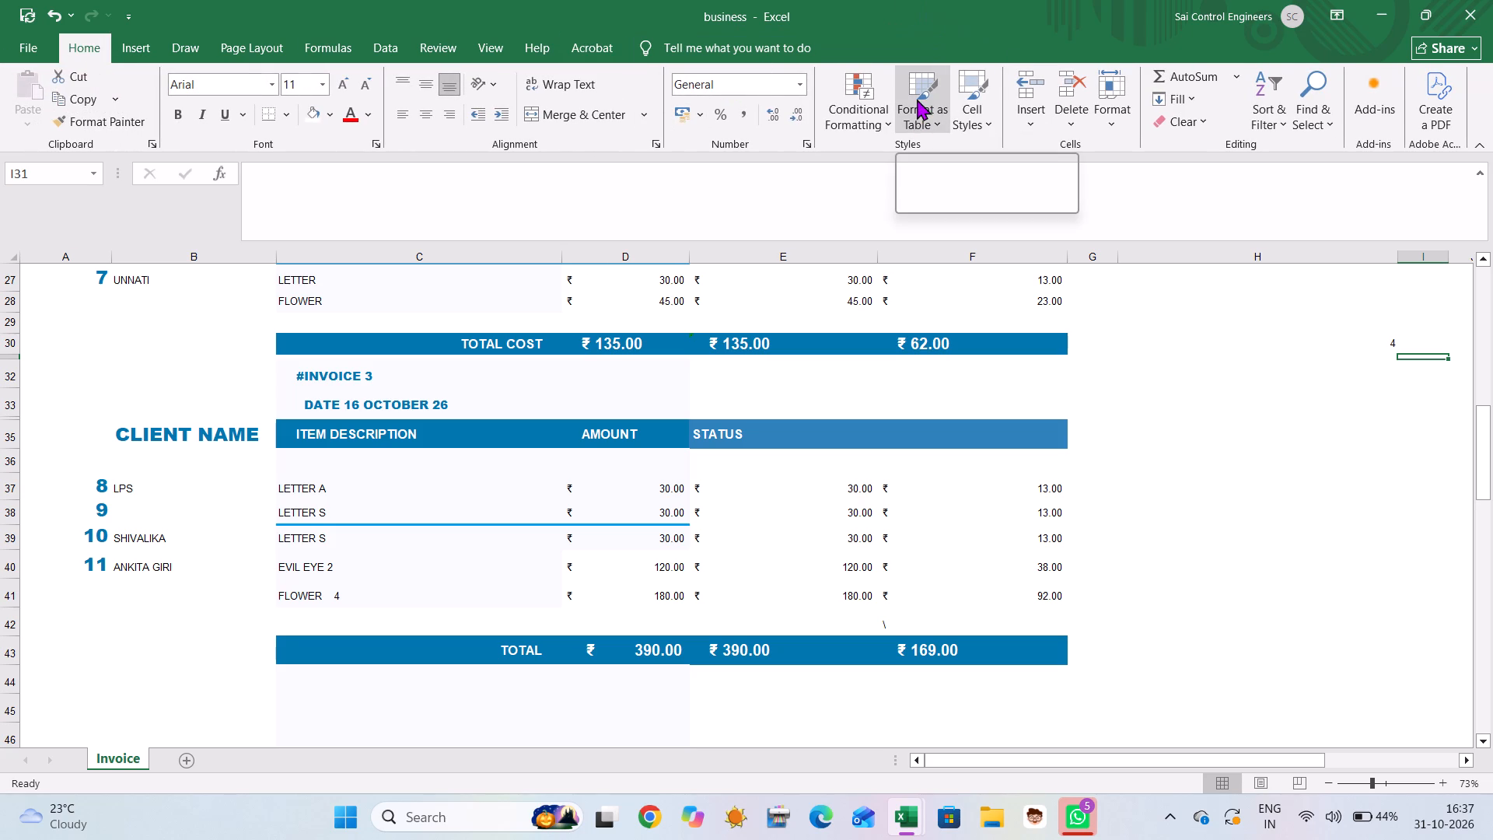
# Apply the Bad cell style to the empty cell I31, below the 4 in column I.
pyautogui.click(961, 109)
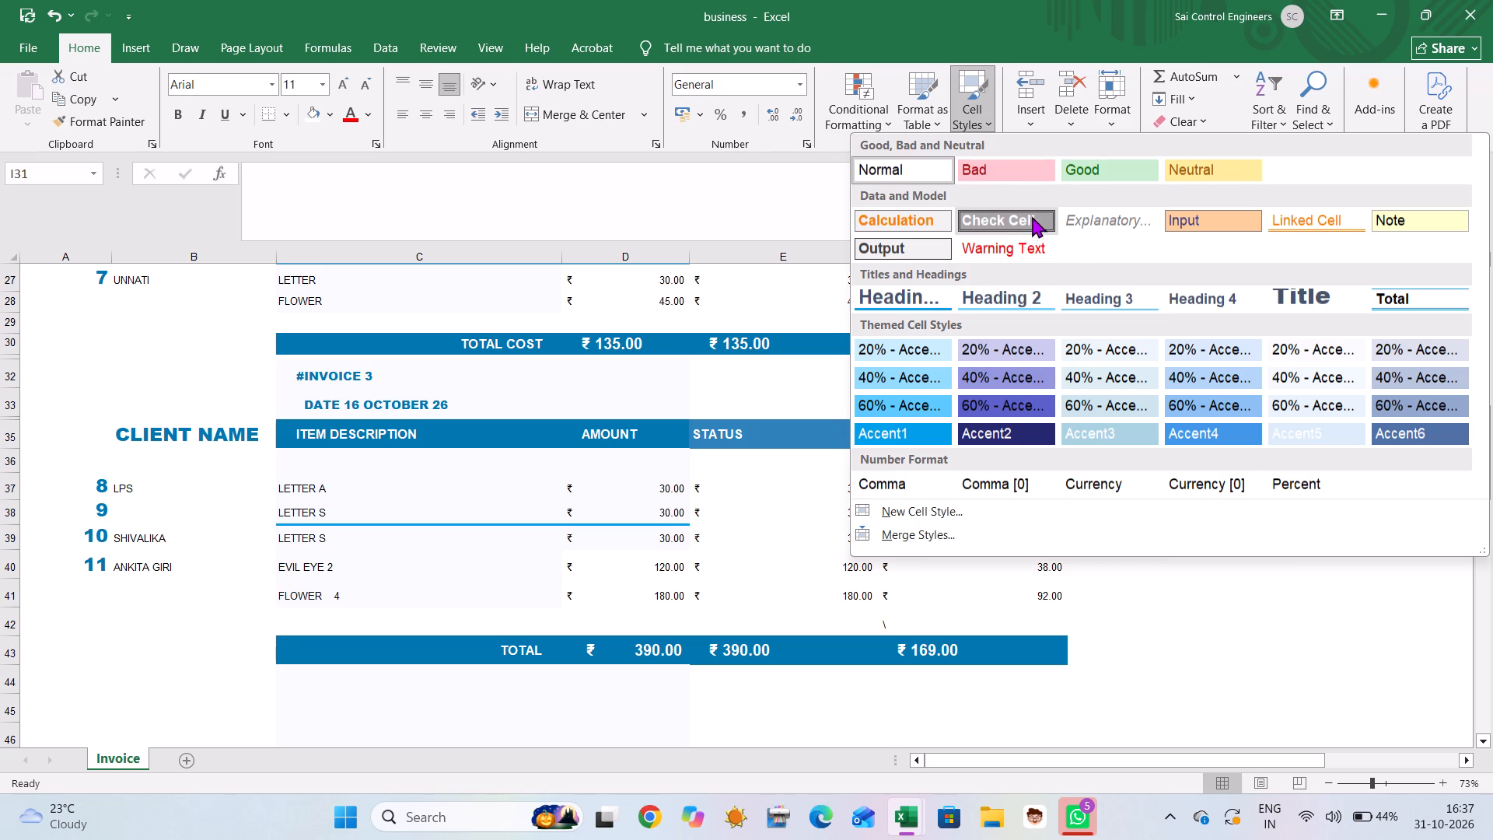
pyautogui.click(1011, 172)
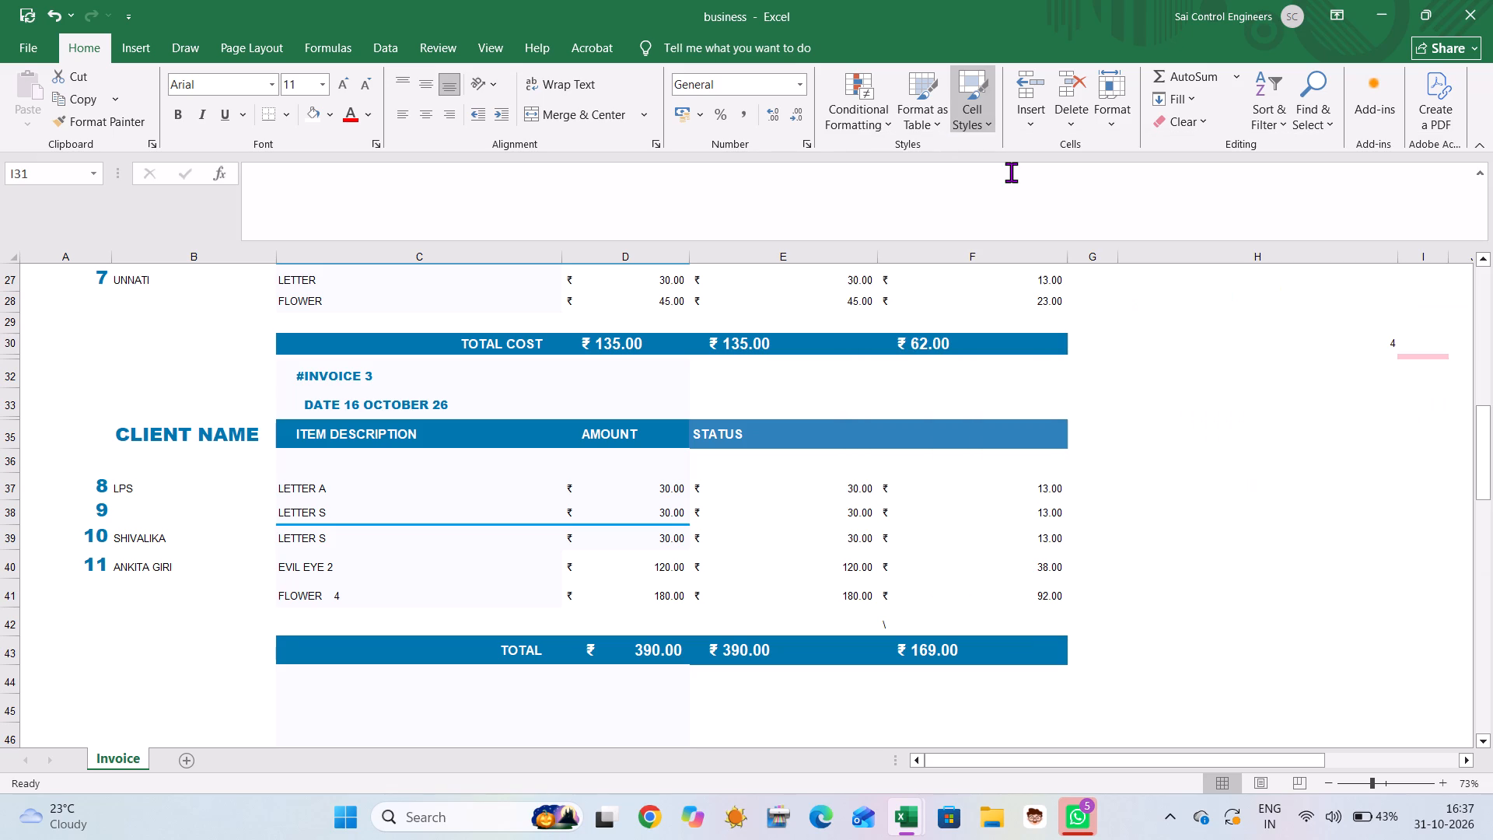
pyautogui.scroll(7, 863, 365)
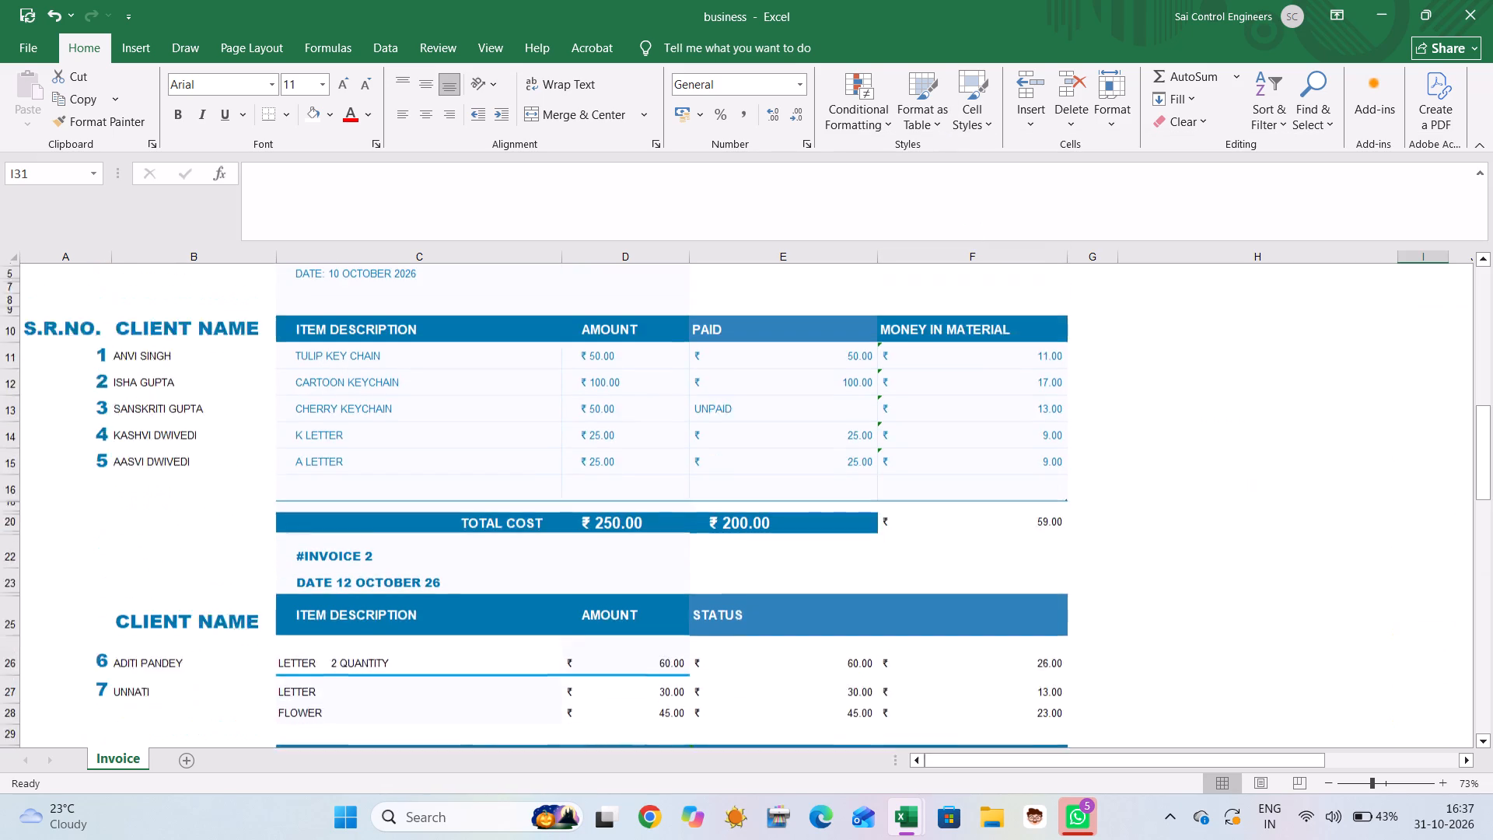
pyautogui.scroll(7, 863, 365)
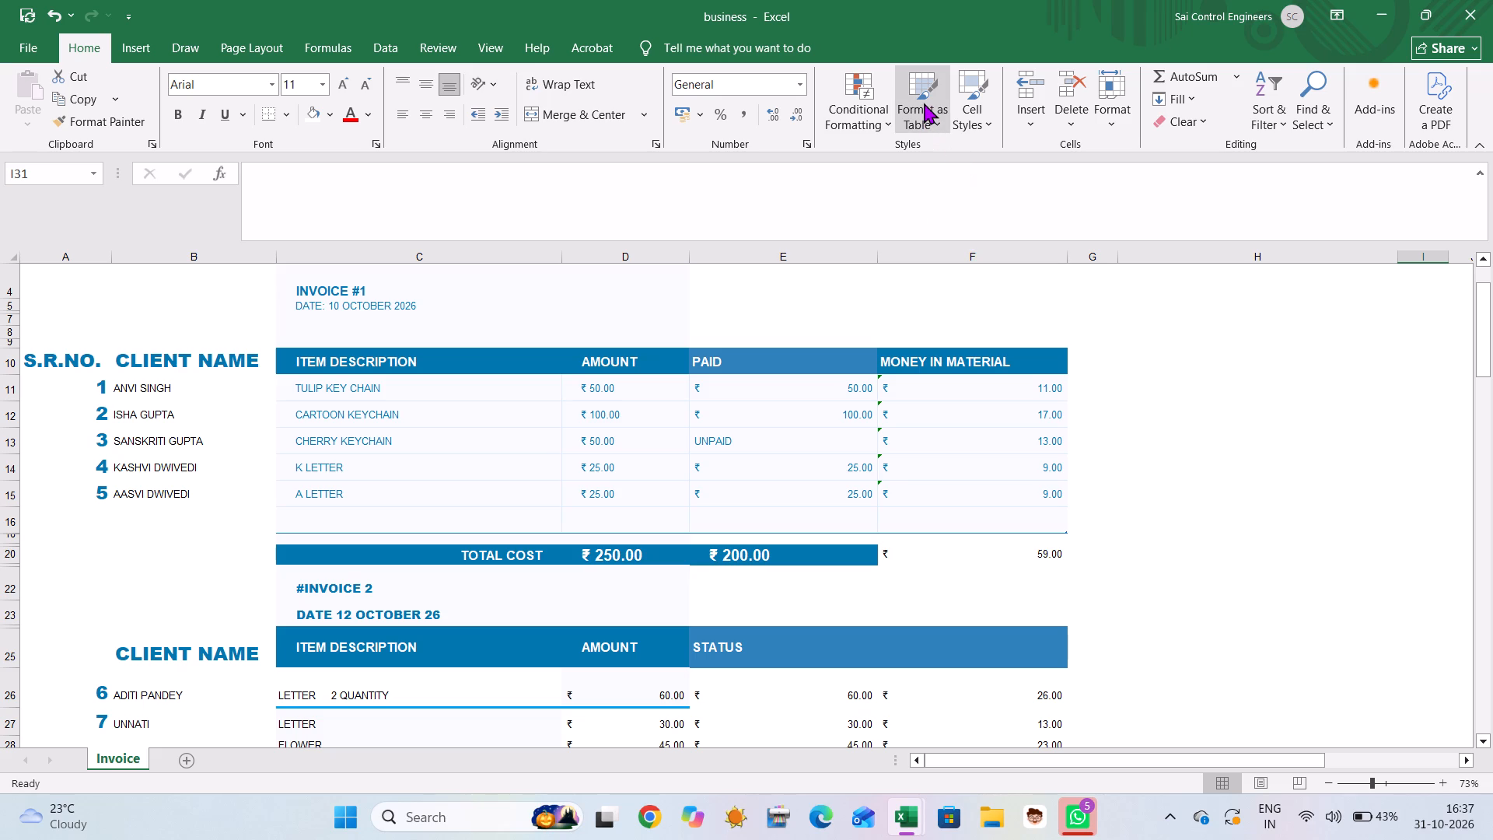
pyautogui.click(960, 107)
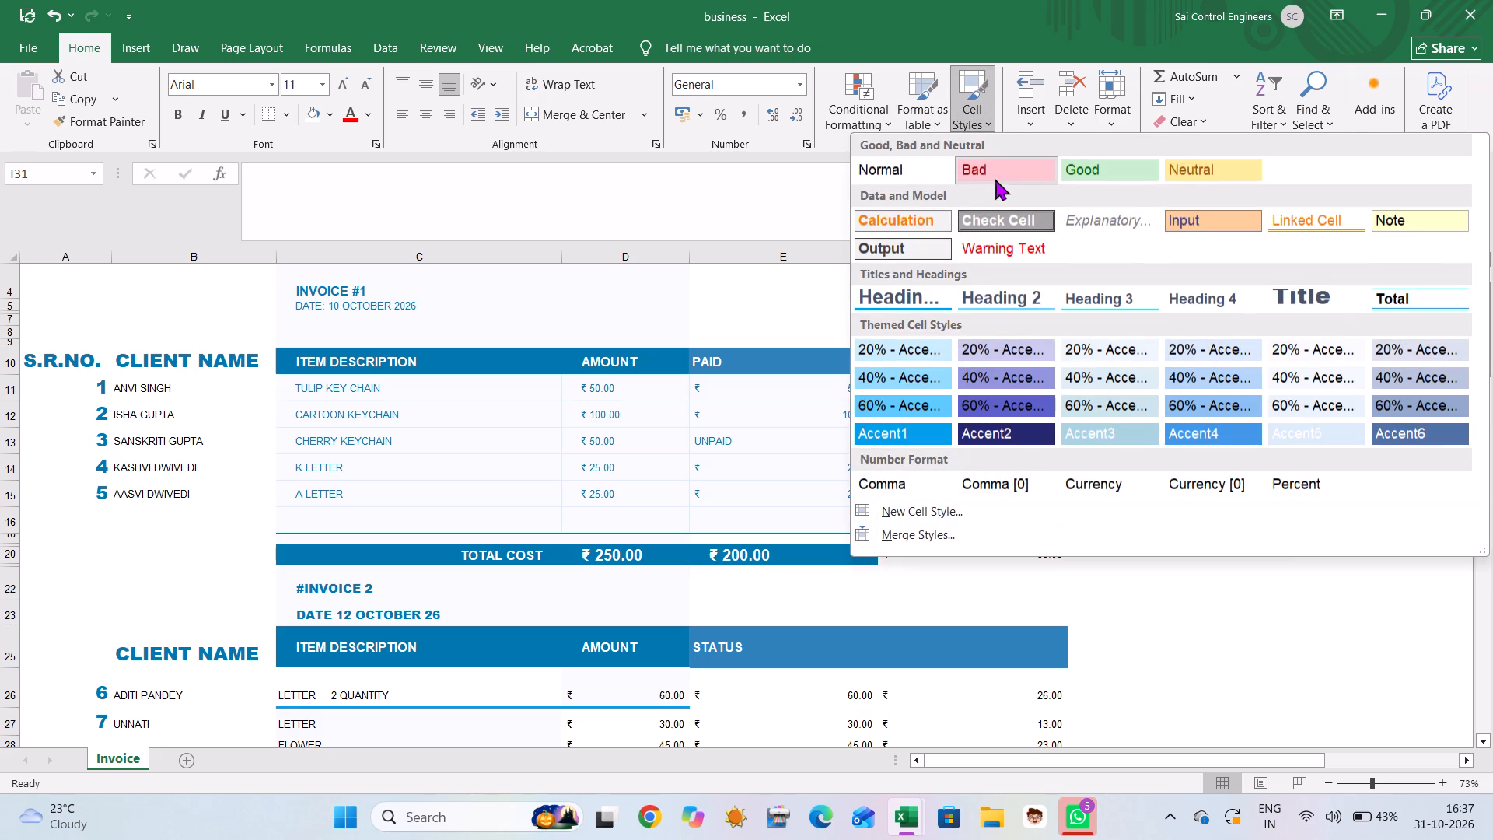
pyautogui.tripleClick(991, 159)
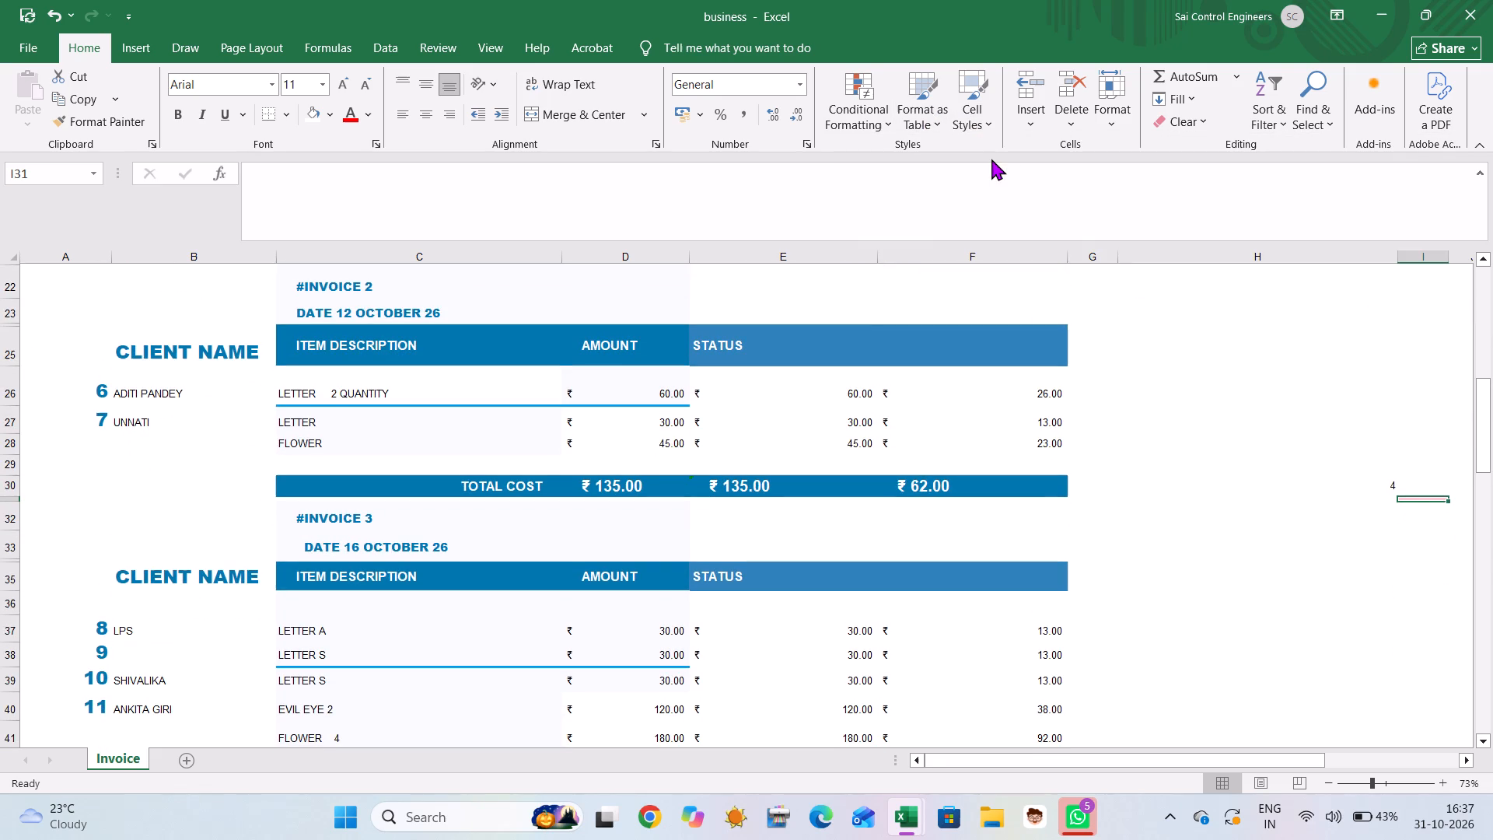
# Move the empty pink-styled cell I31 down to I32.
pyautogui.scroll(-2, 1022, 431)
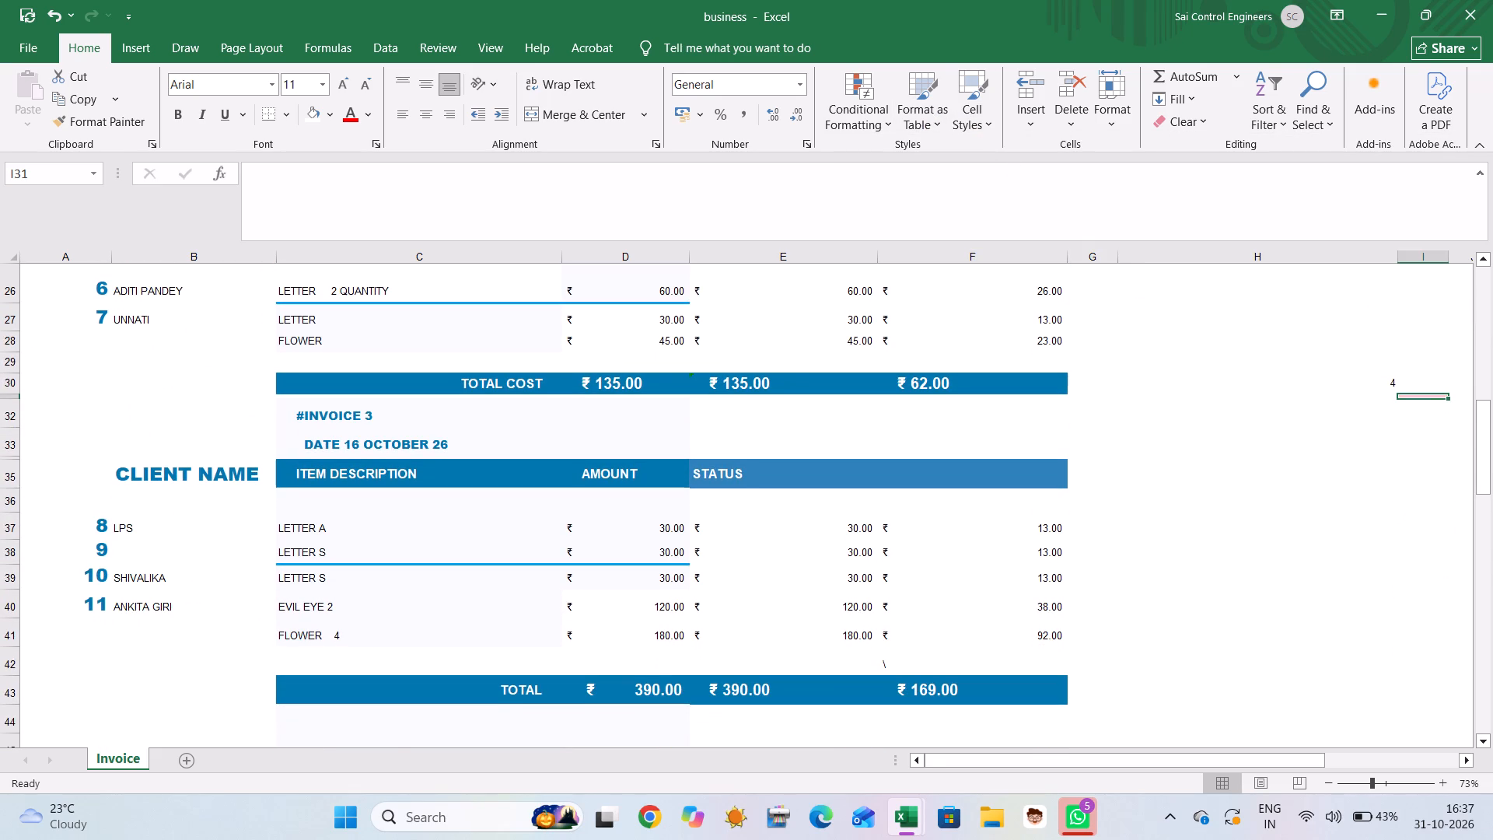
pyautogui.click(1433, 394)
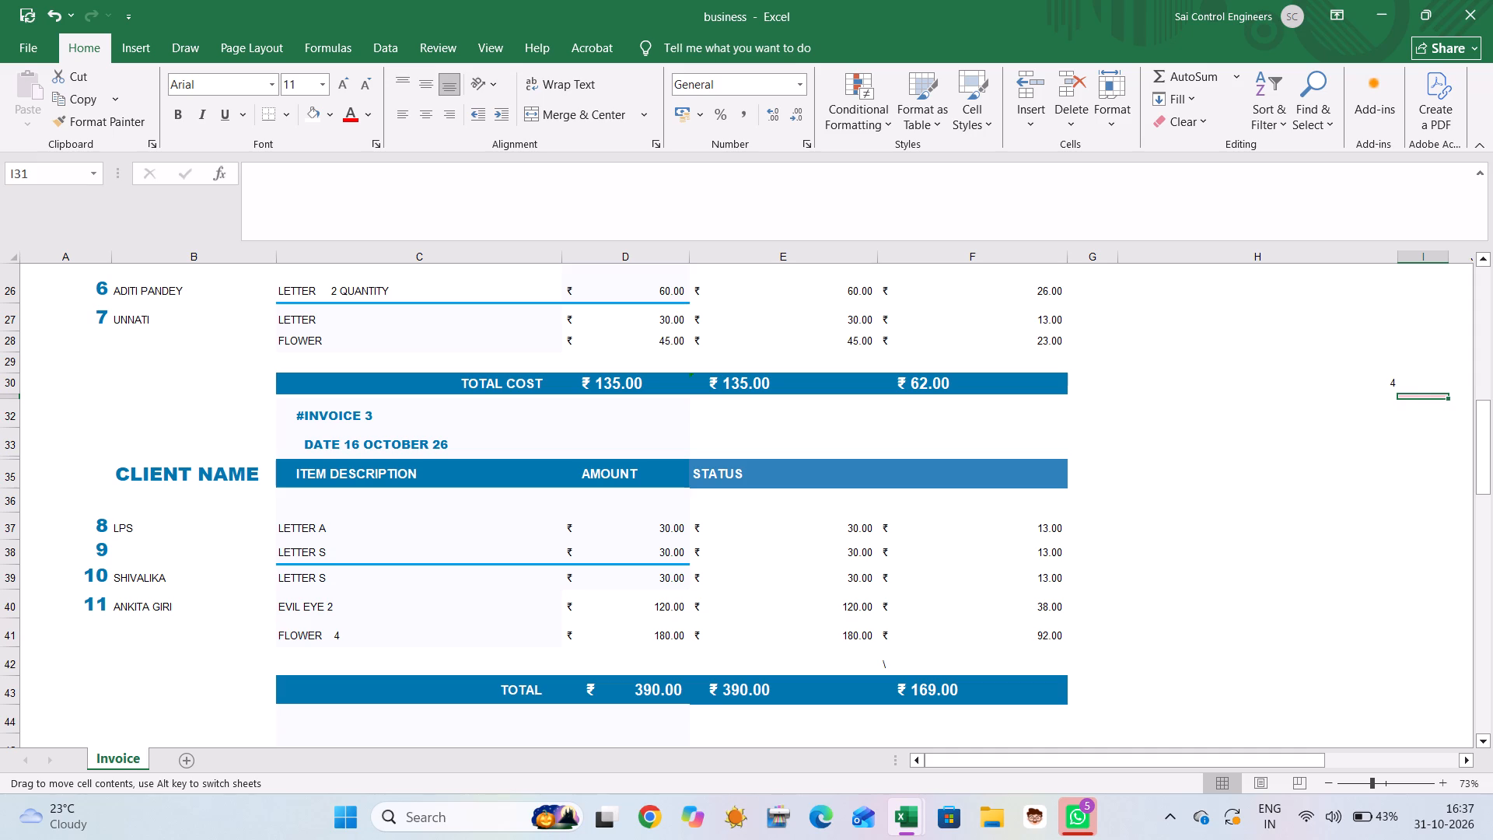
pyautogui.moveTo(1432, 400); pyautogui.dragTo(1434, 417)
# Apply the Bad cell style to the UNPAID status of the CHERRY KEYCHAIN order in E13.
pyautogui.scroll(9, 238, 446)
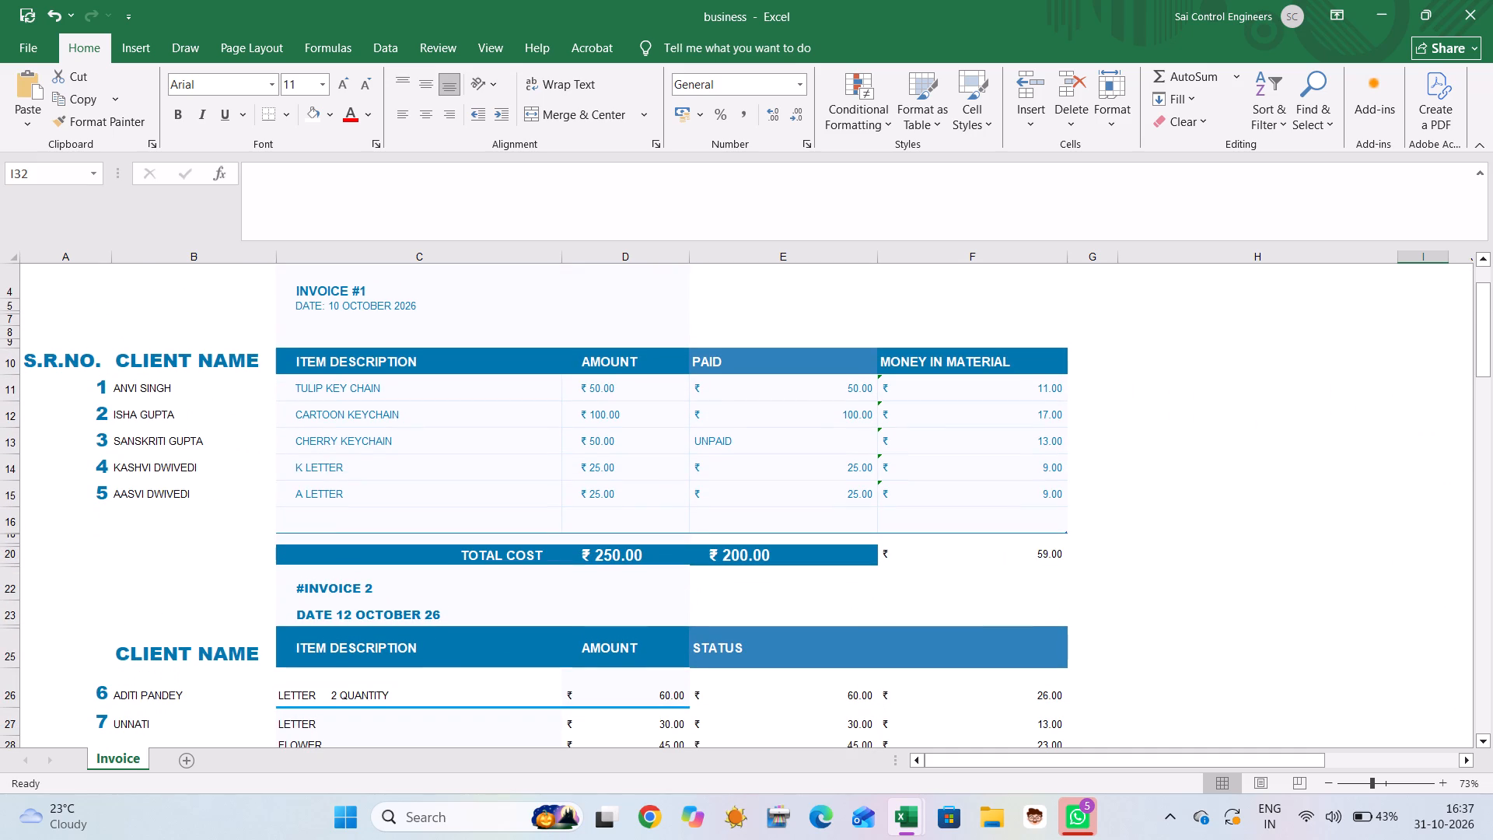
pyautogui.click(777, 436)
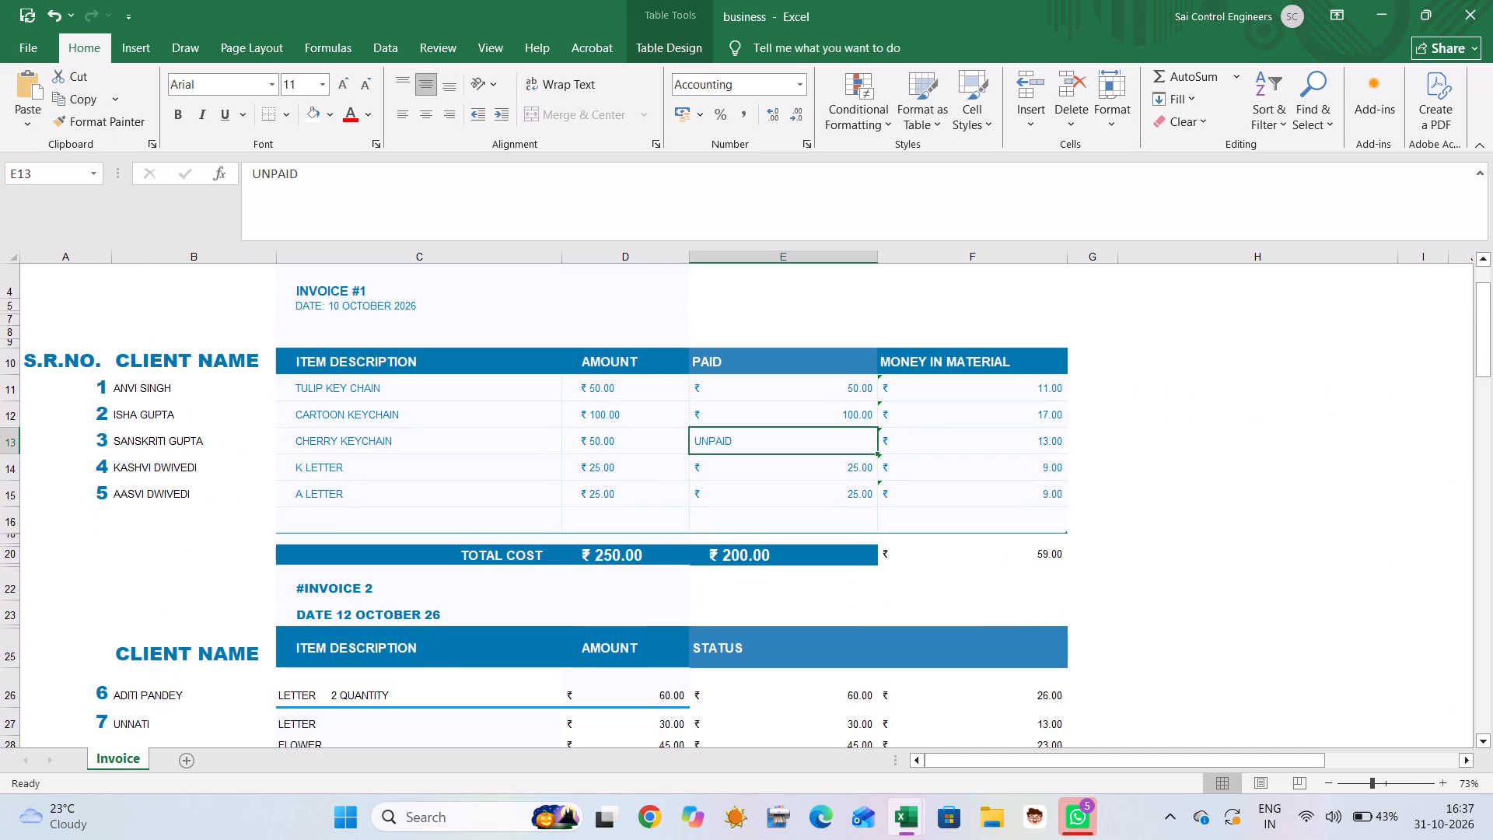
pyautogui.click(969, 114)
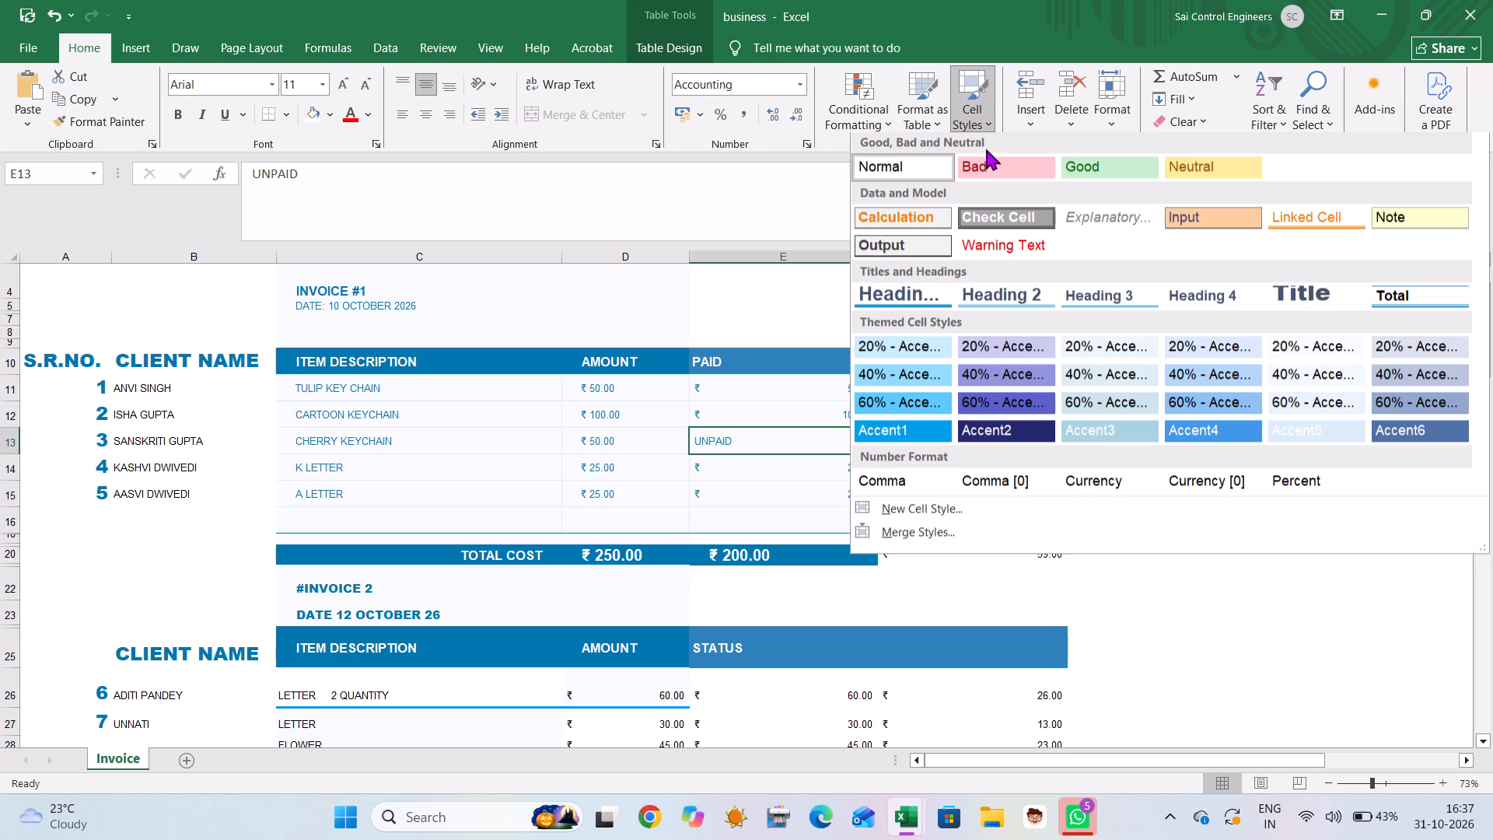
pyautogui.click(994, 169)
# Apply the Bad cell style to the UNPAID status of the 3 PAIRS OF LATKANS order in E59.
pyautogui.scroll(-1, 913, 360)
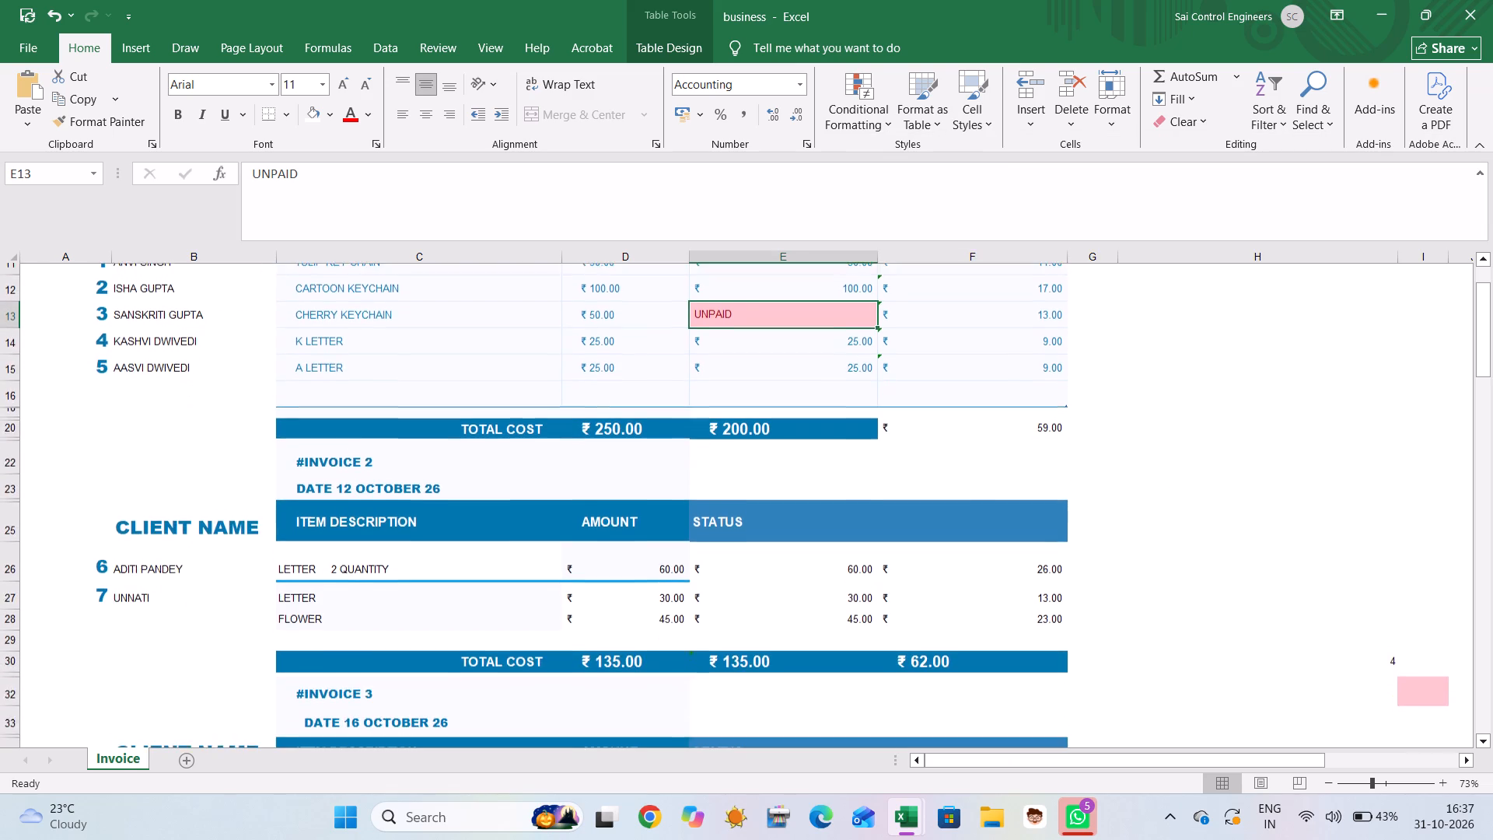
pyautogui.scroll(-10, 913, 360)
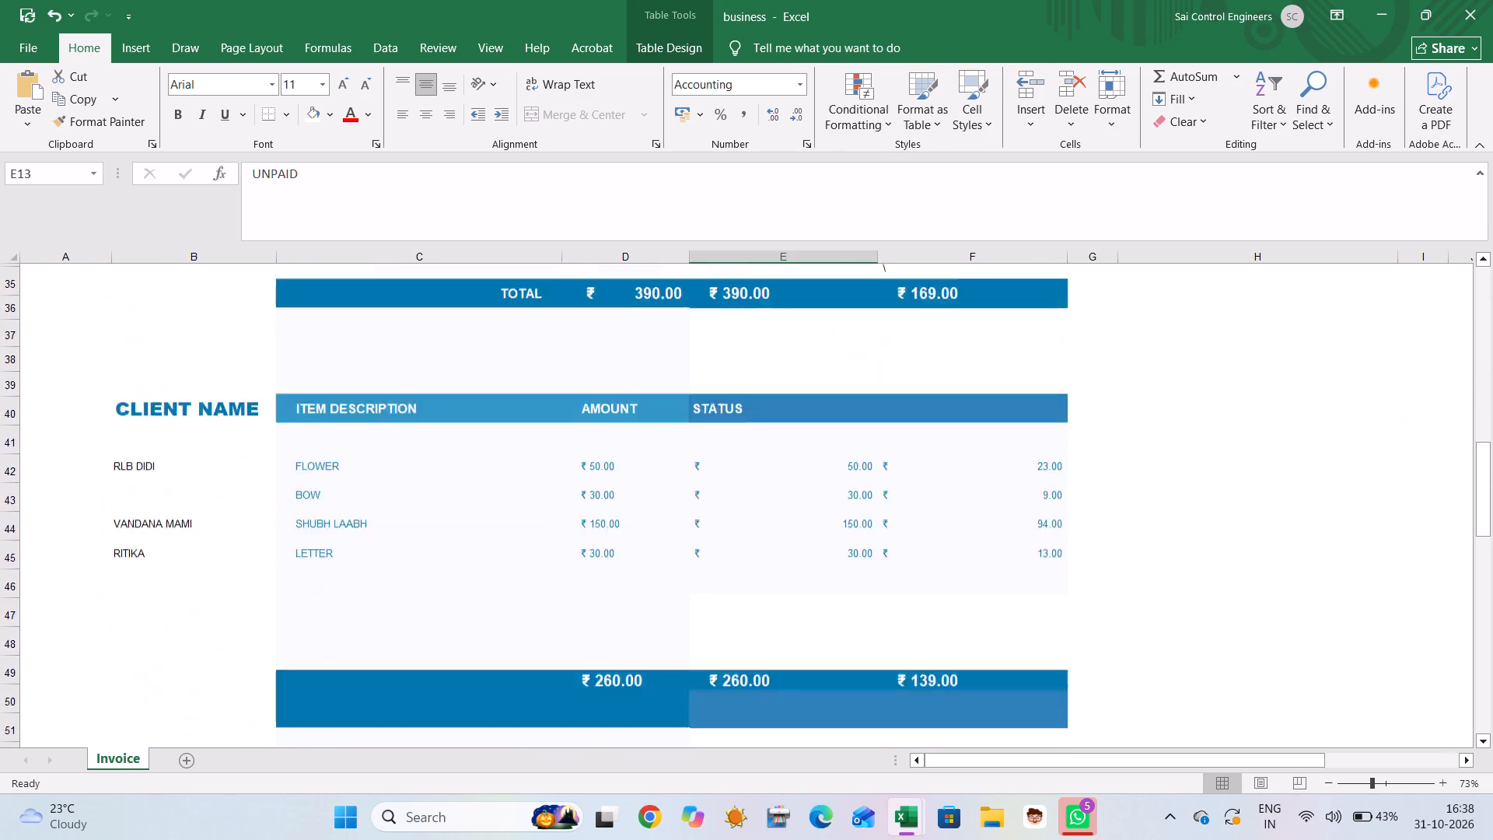
pyautogui.scroll(-4, 913, 360)
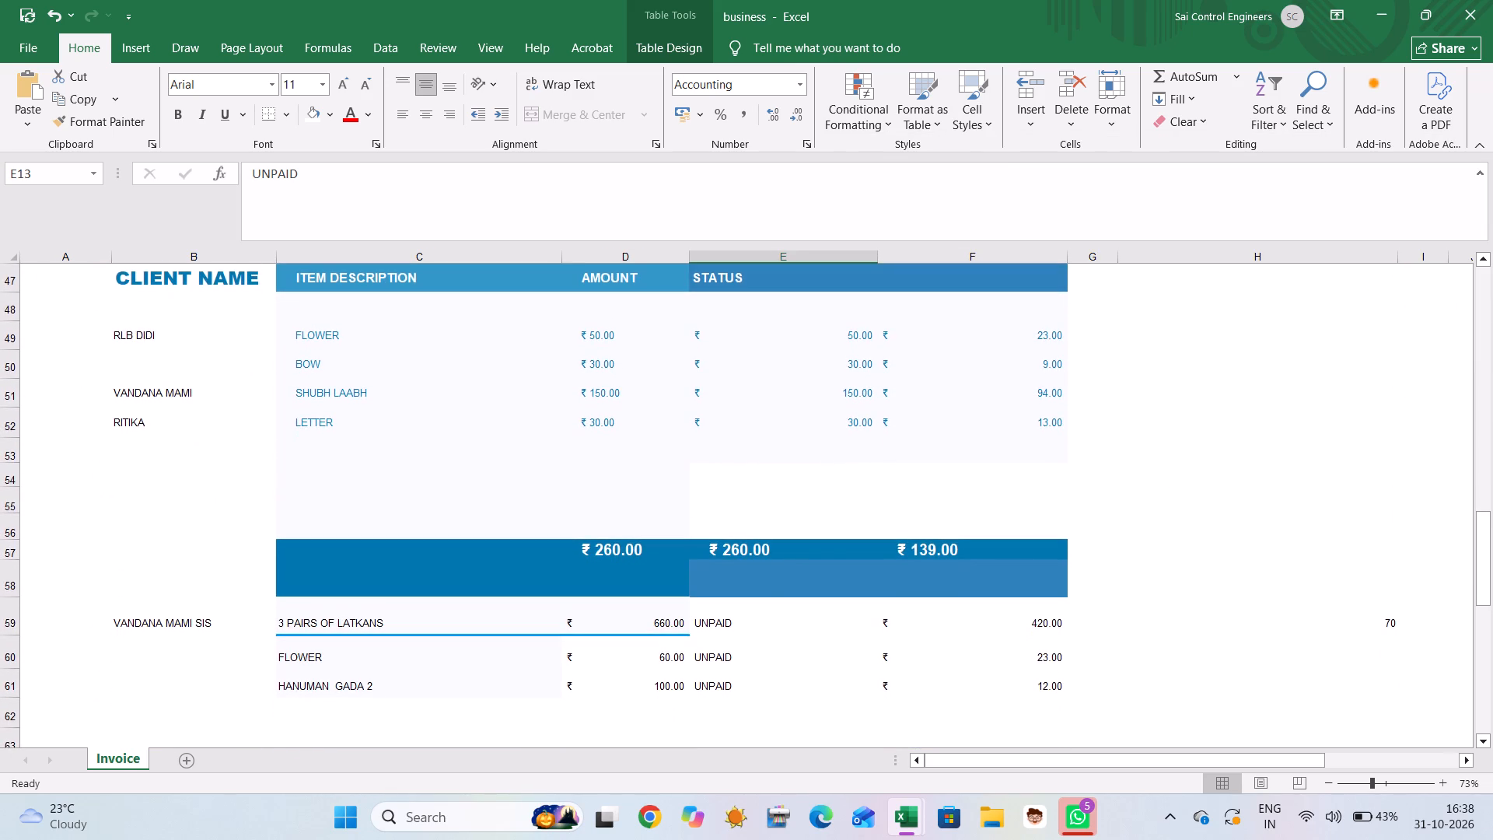
pyautogui.scroll(-3, 913, 360)
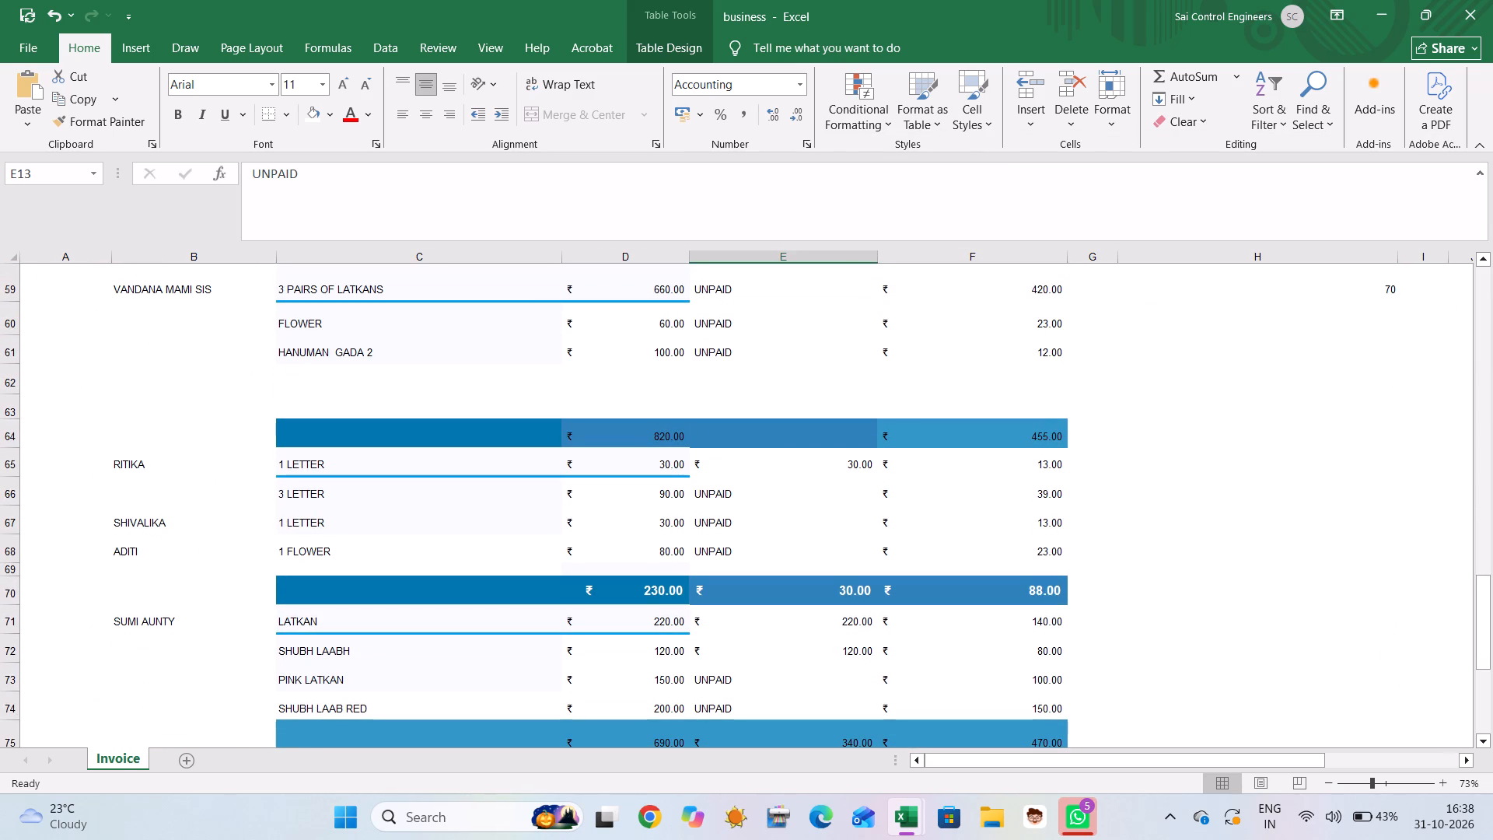
pyautogui.click(760, 286)
pyautogui.click(977, 101)
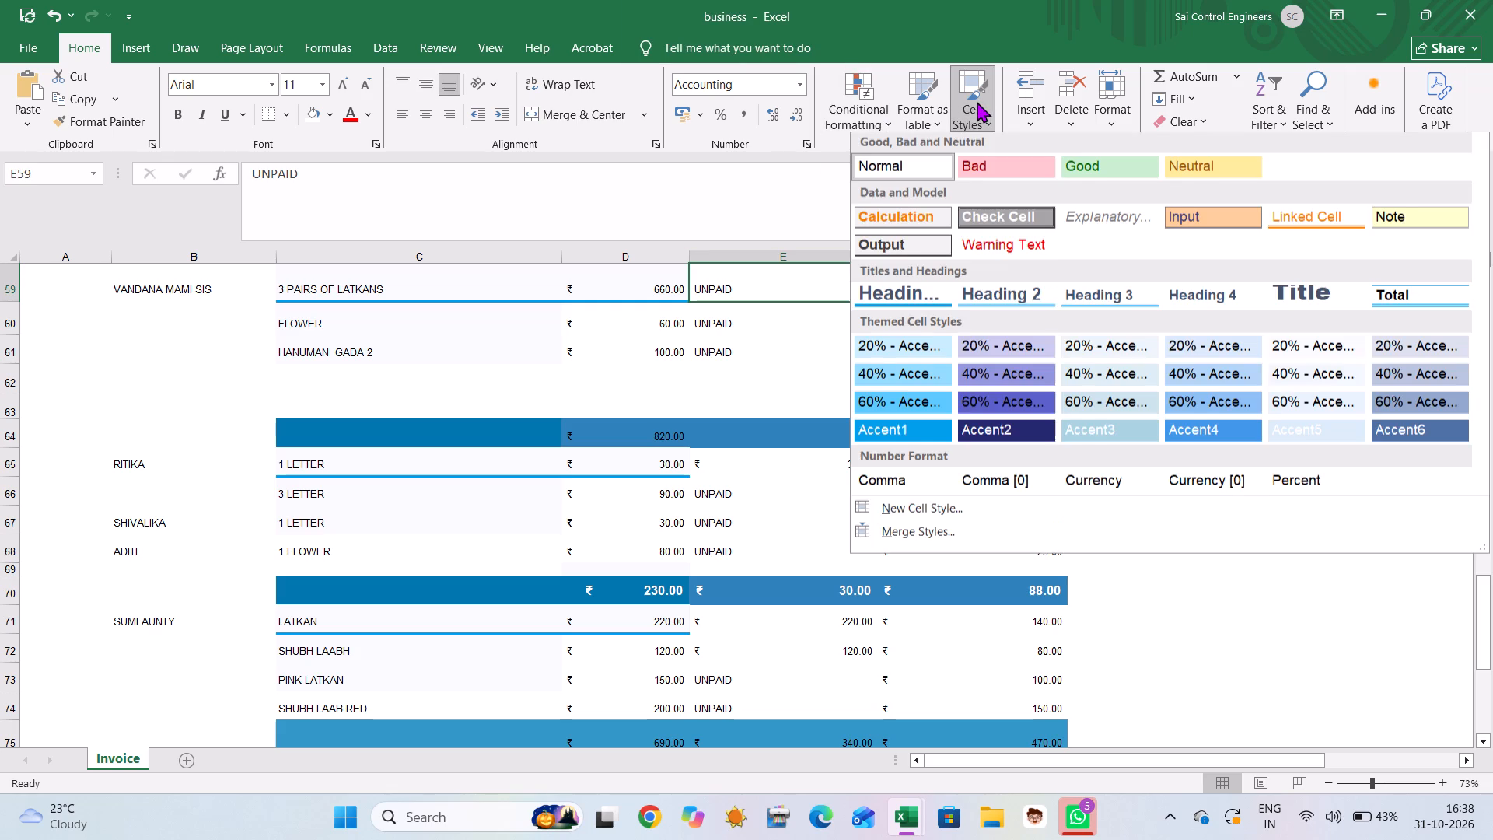
pyautogui.moveTo(1005, 166); pyautogui.dragTo(799, 312)
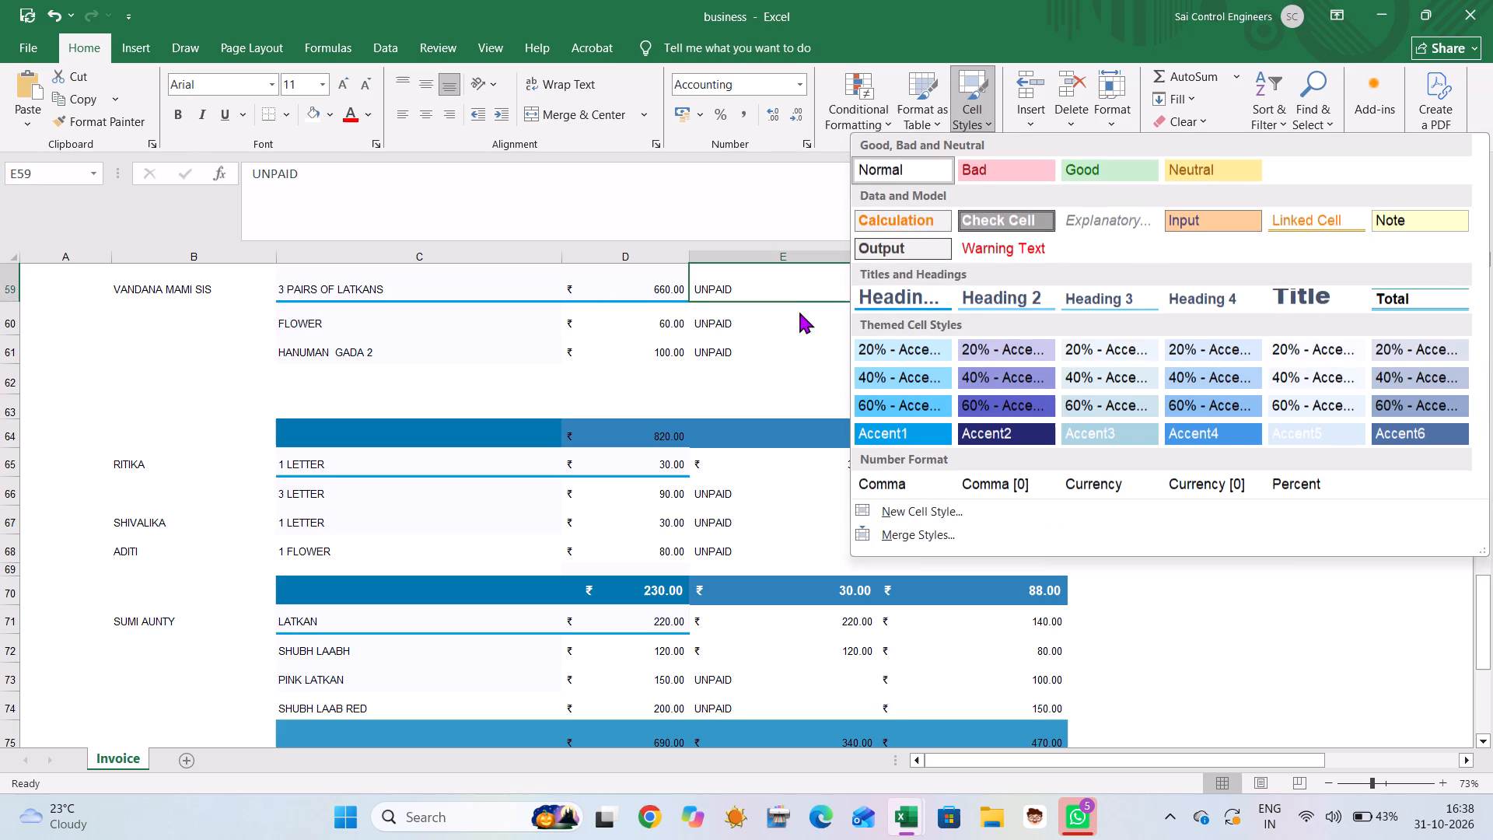
pyautogui.moveTo(799, 312); pyautogui.dragTo(976, 170)
pyautogui.click(976, 170)
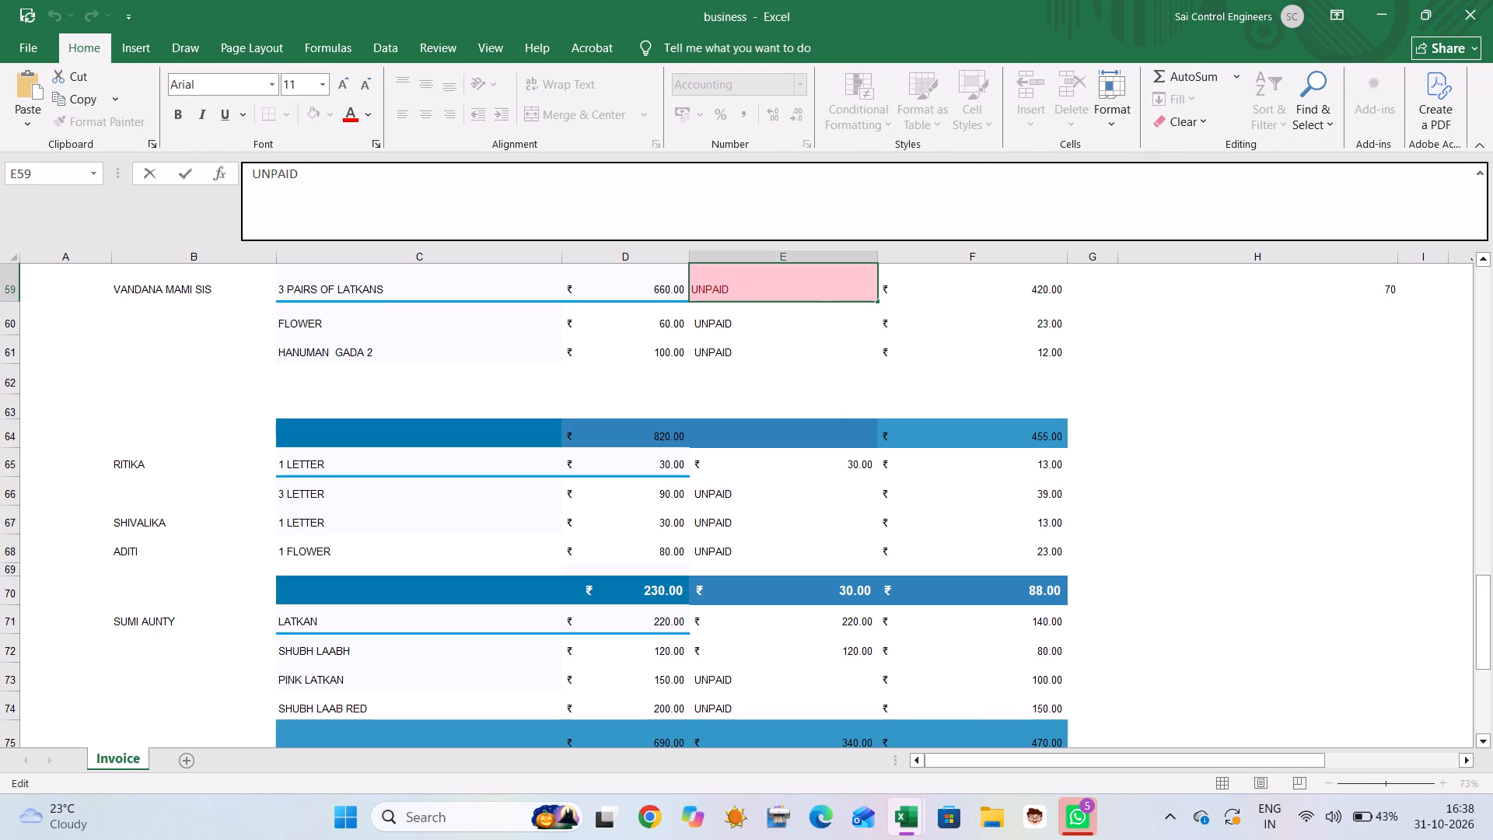
# Apply the Bad cell style to the UNPAID statuses of the FLOWER and HANUMAN GADA 2 orders in E60:E61.
pyautogui.moveTo(725, 310); pyautogui.dragTo(746, 352)
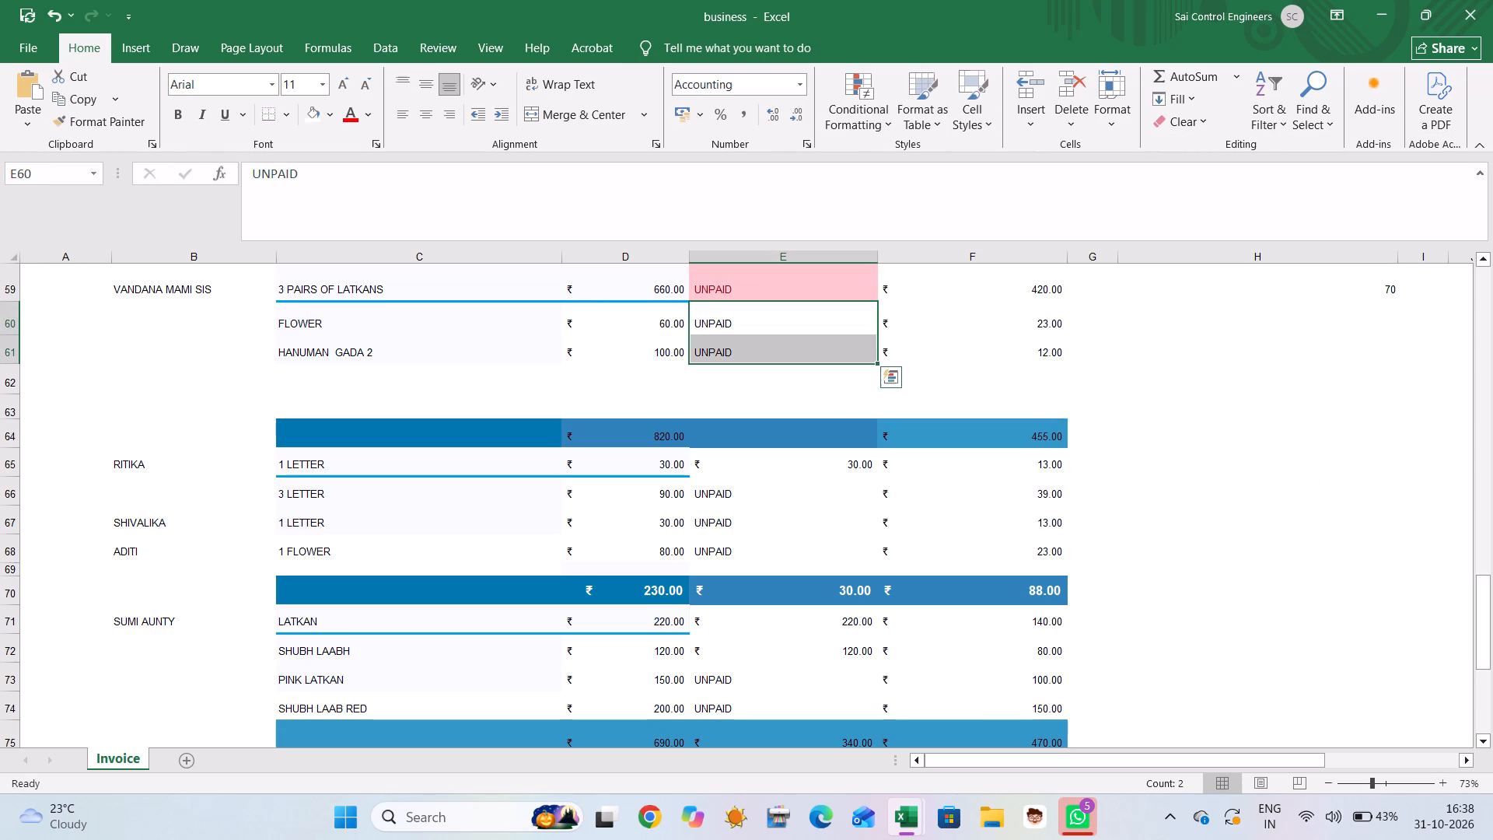
pyautogui.click(964, 108)
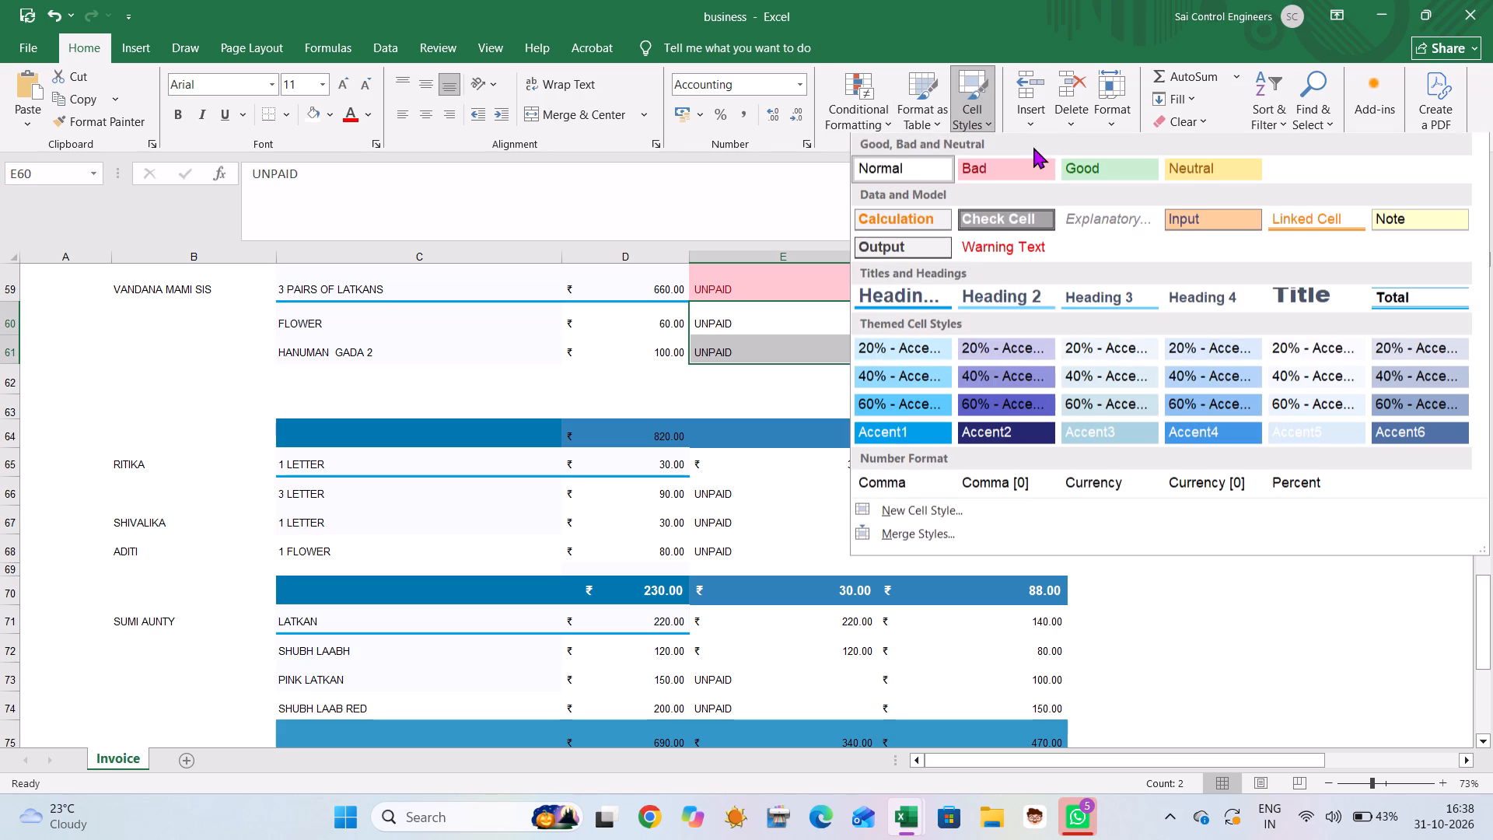
pyautogui.click(1039, 159)
pyautogui.scroll(-1, 831, 486)
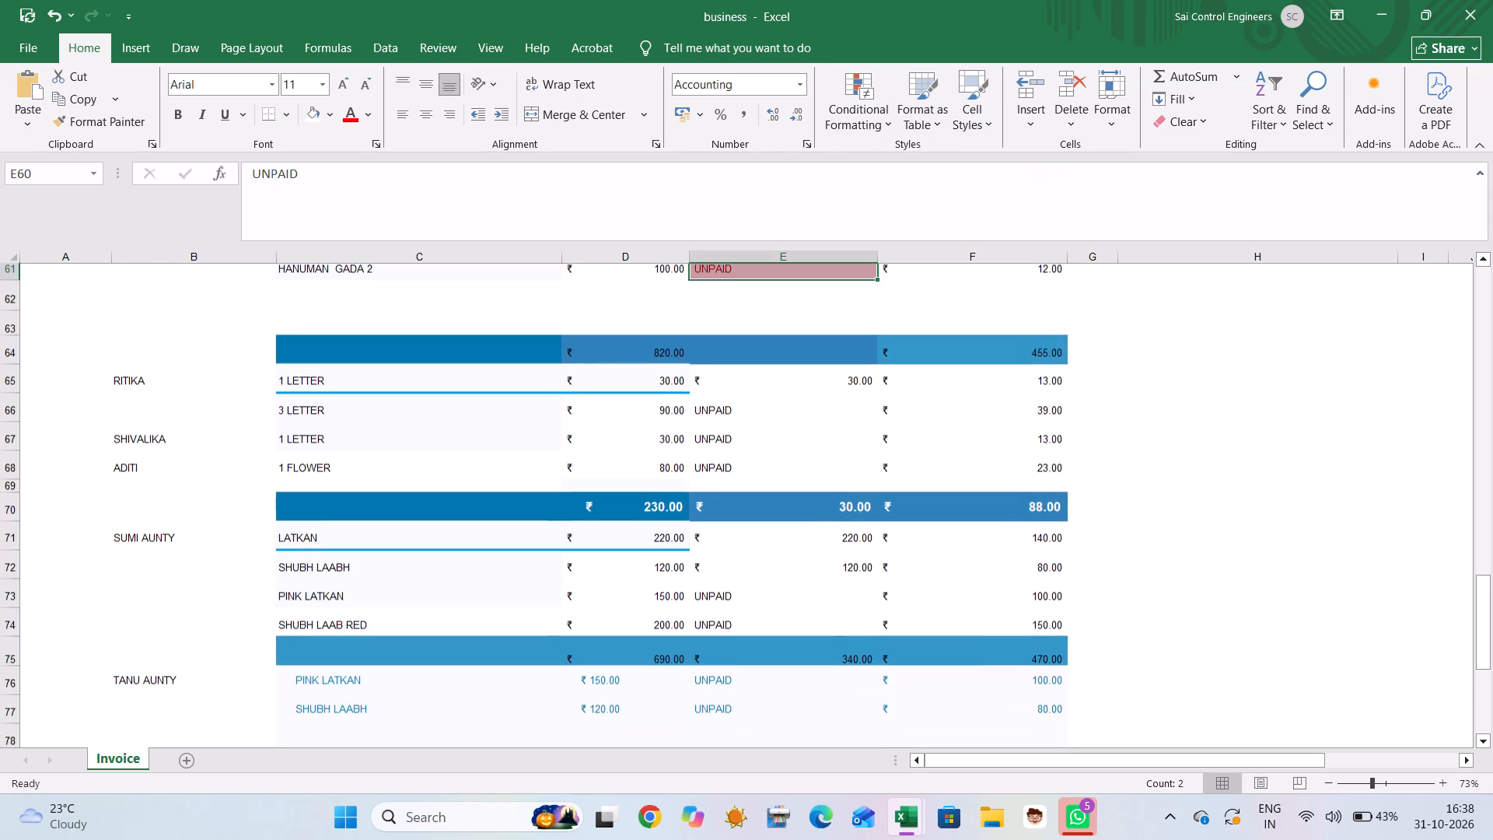
# Apply the Bad cell style to E66:E69, covering the UNPAID statuses of the 3 LETTER, 1 LETTER and 1 FLOWER orders.
pyautogui.scroll(-1, 831, 486)
pyautogui.moveTo(712, 420); pyautogui.dragTo(760, 492)
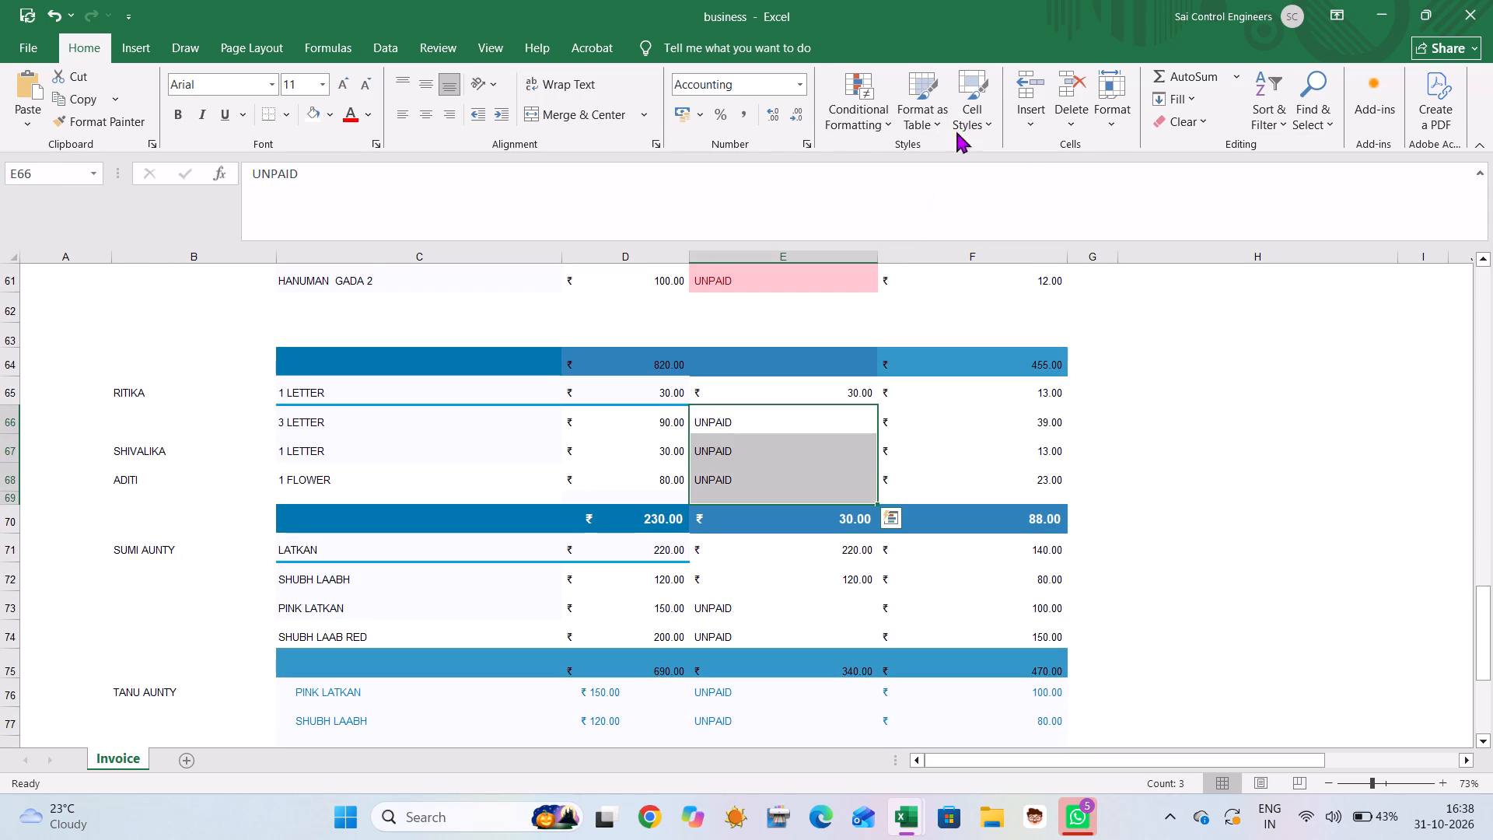
pyautogui.click(964, 104)
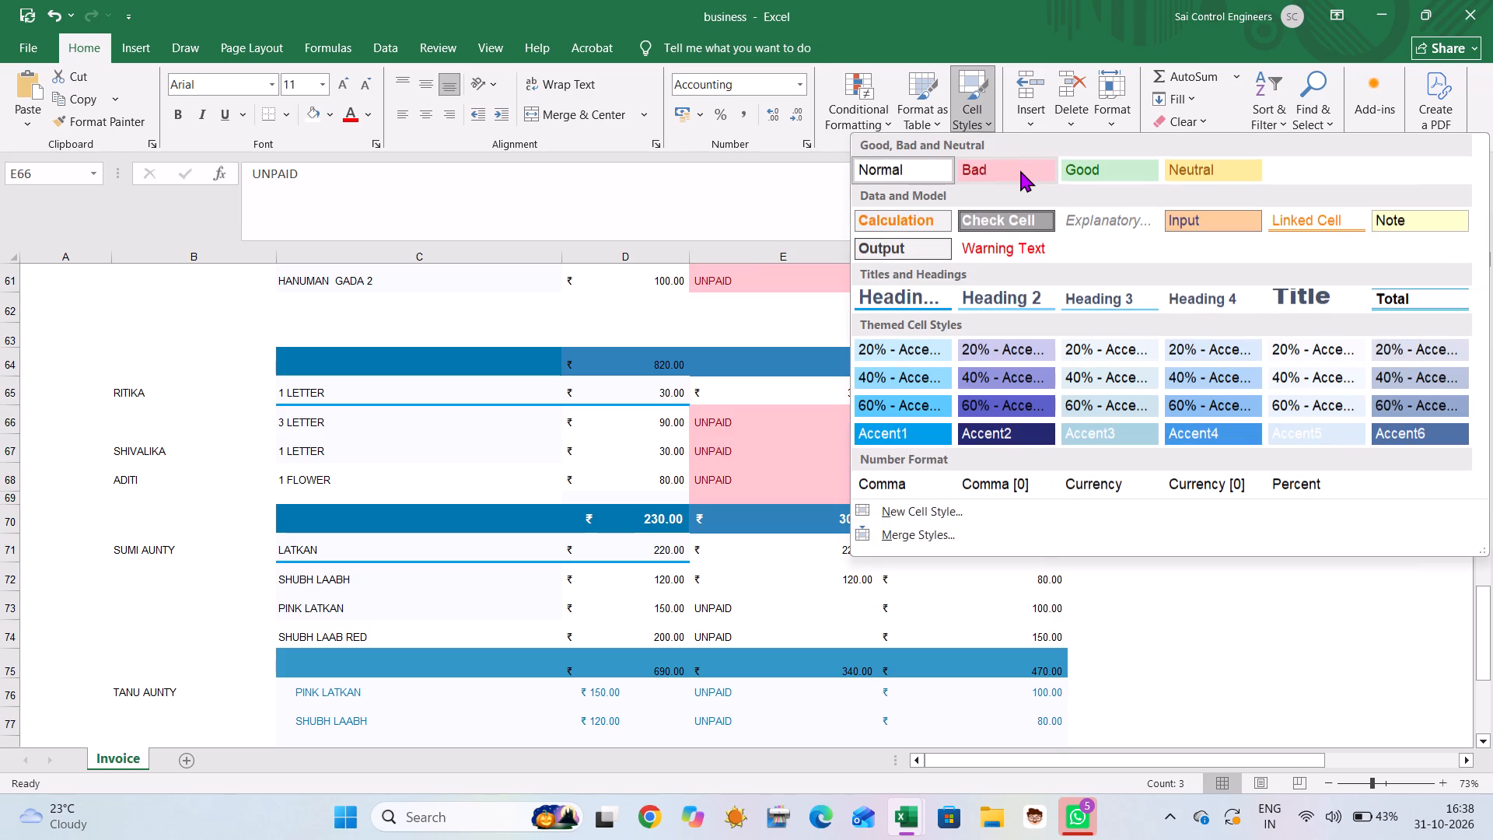
pyautogui.click(1020, 170)
# Apply the Bad cell style to the UNPAID statuses of the PINK LATKAN and SHUBH LAAB RED orders in E73:E74.
pyautogui.scroll(-2, 824, 450)
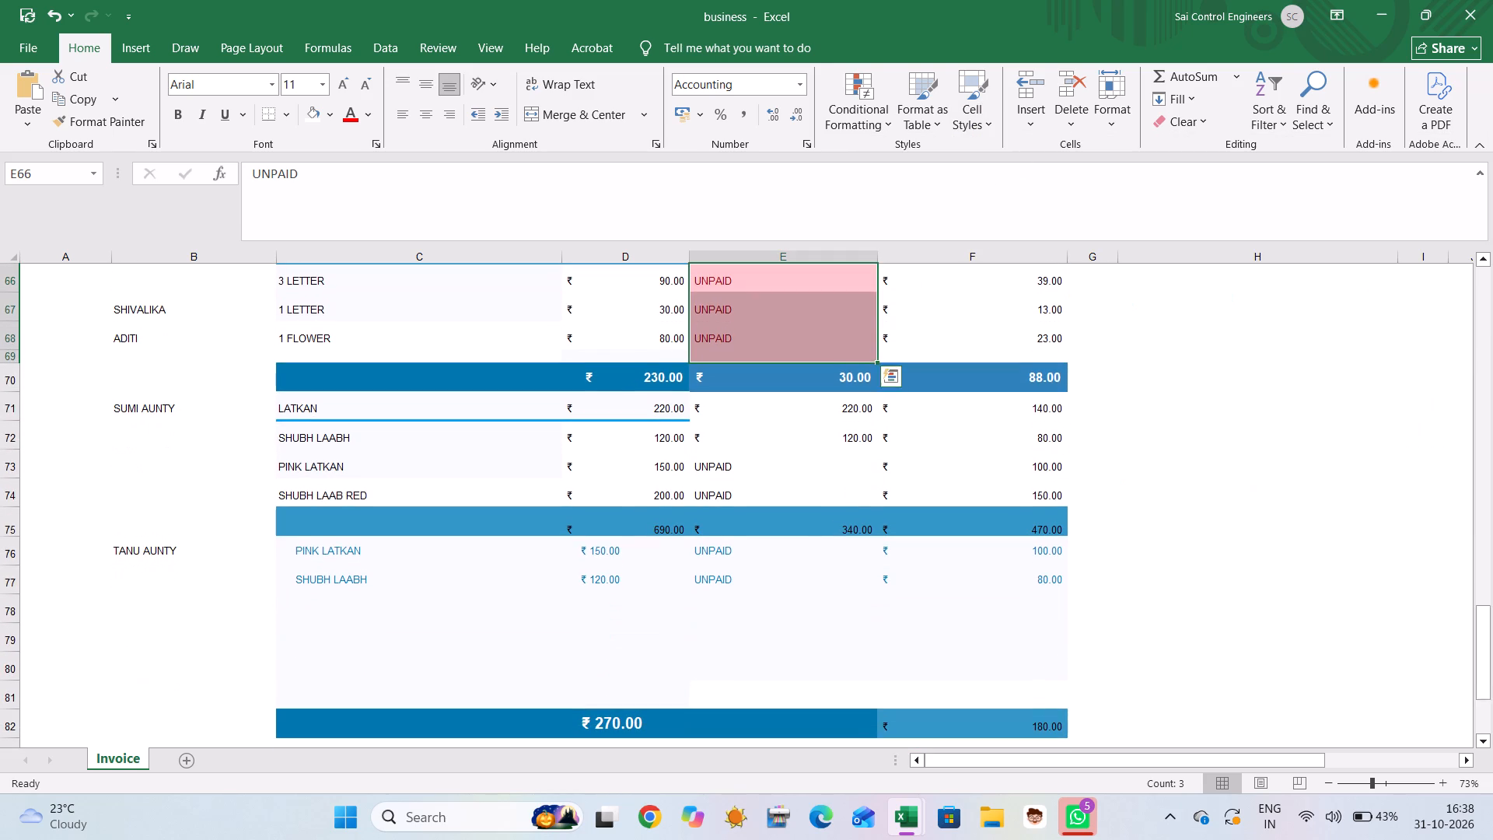
pyautogui.moveTo(715, 470); pyautogui.dragTo(732, 495)
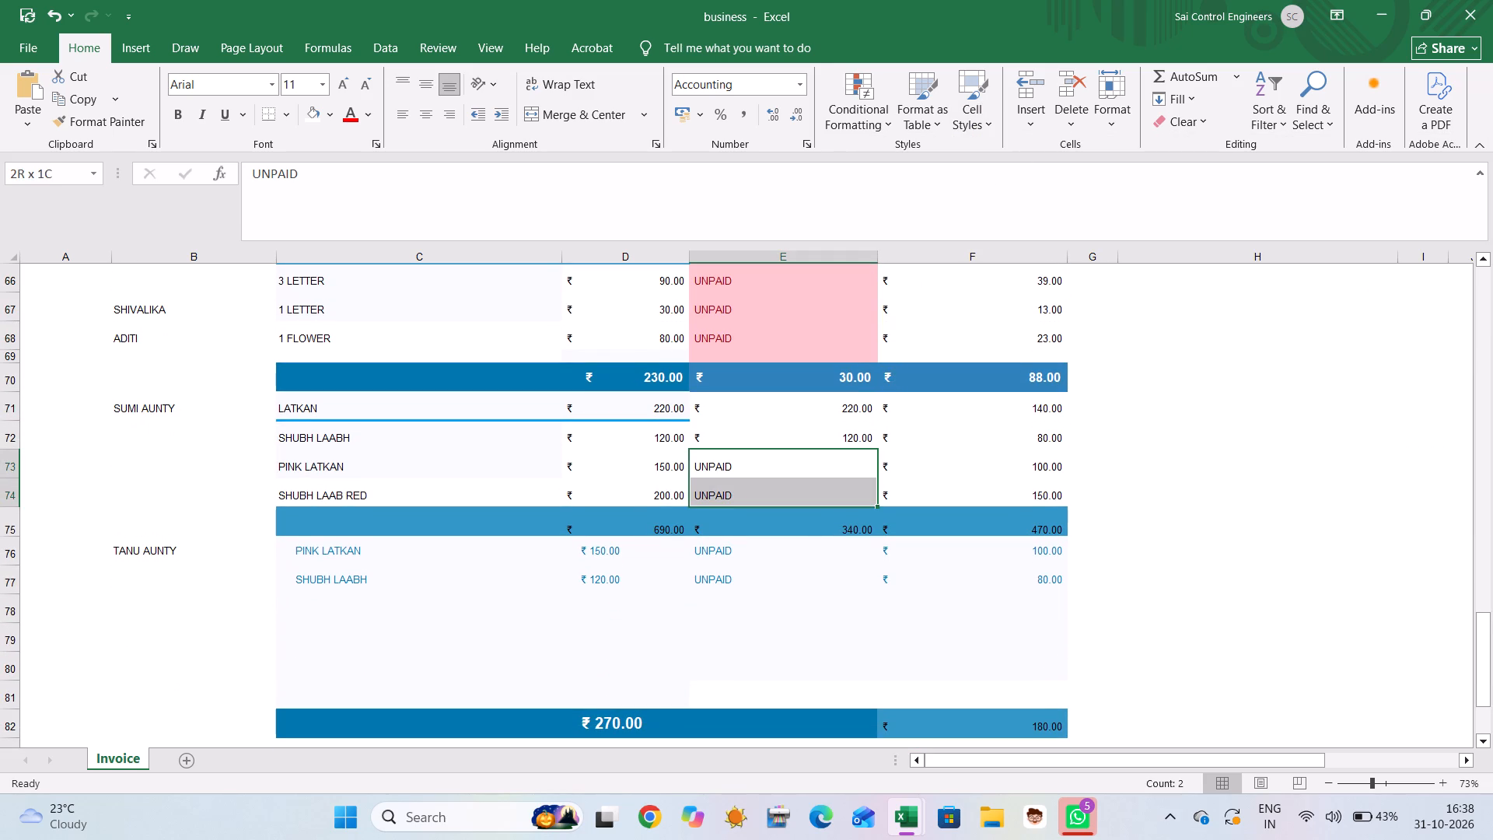
pyautogui.click(970, 98)
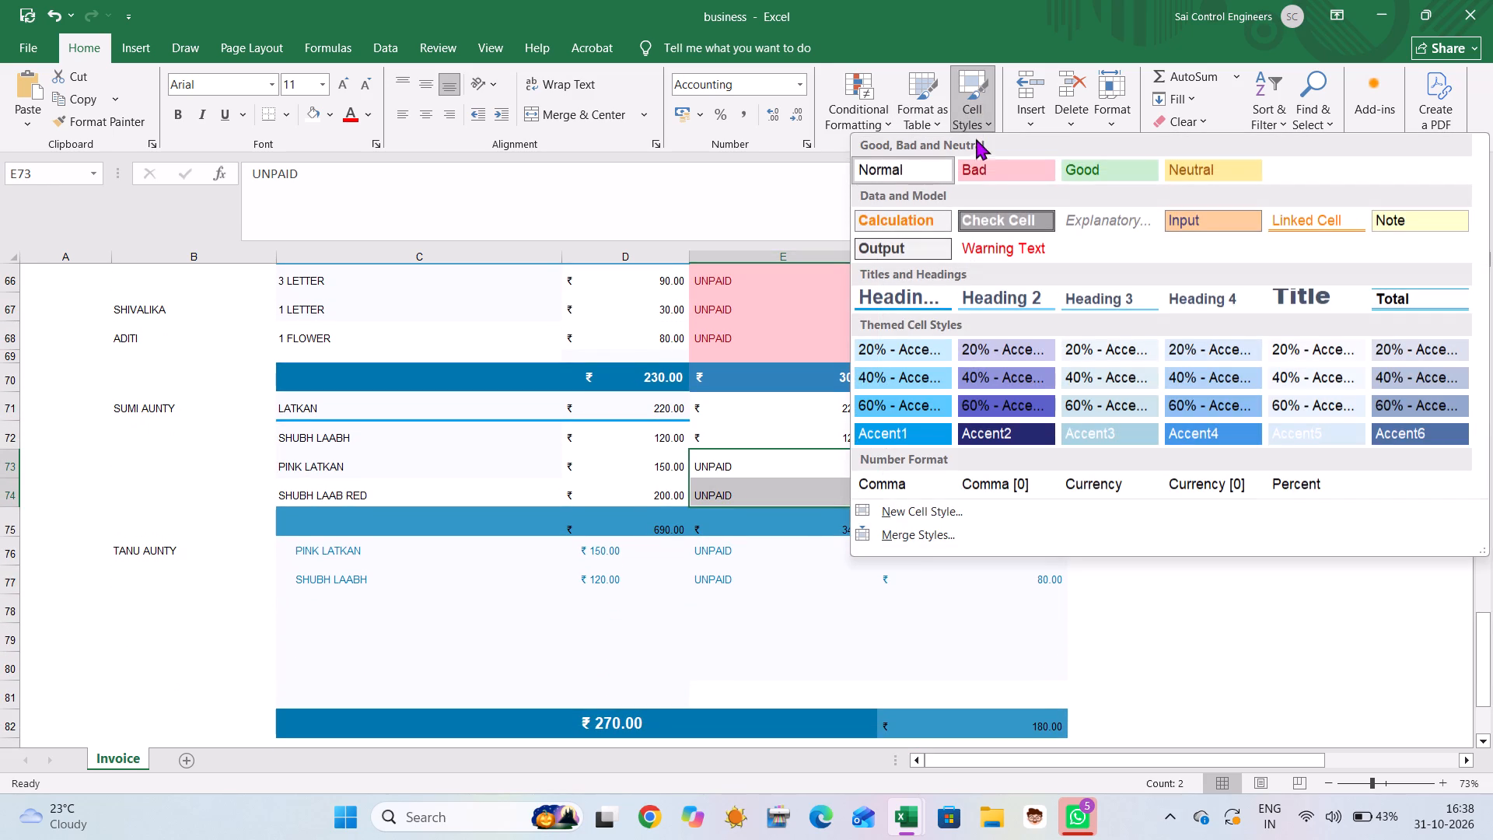
pyautogui.click(983, 166)
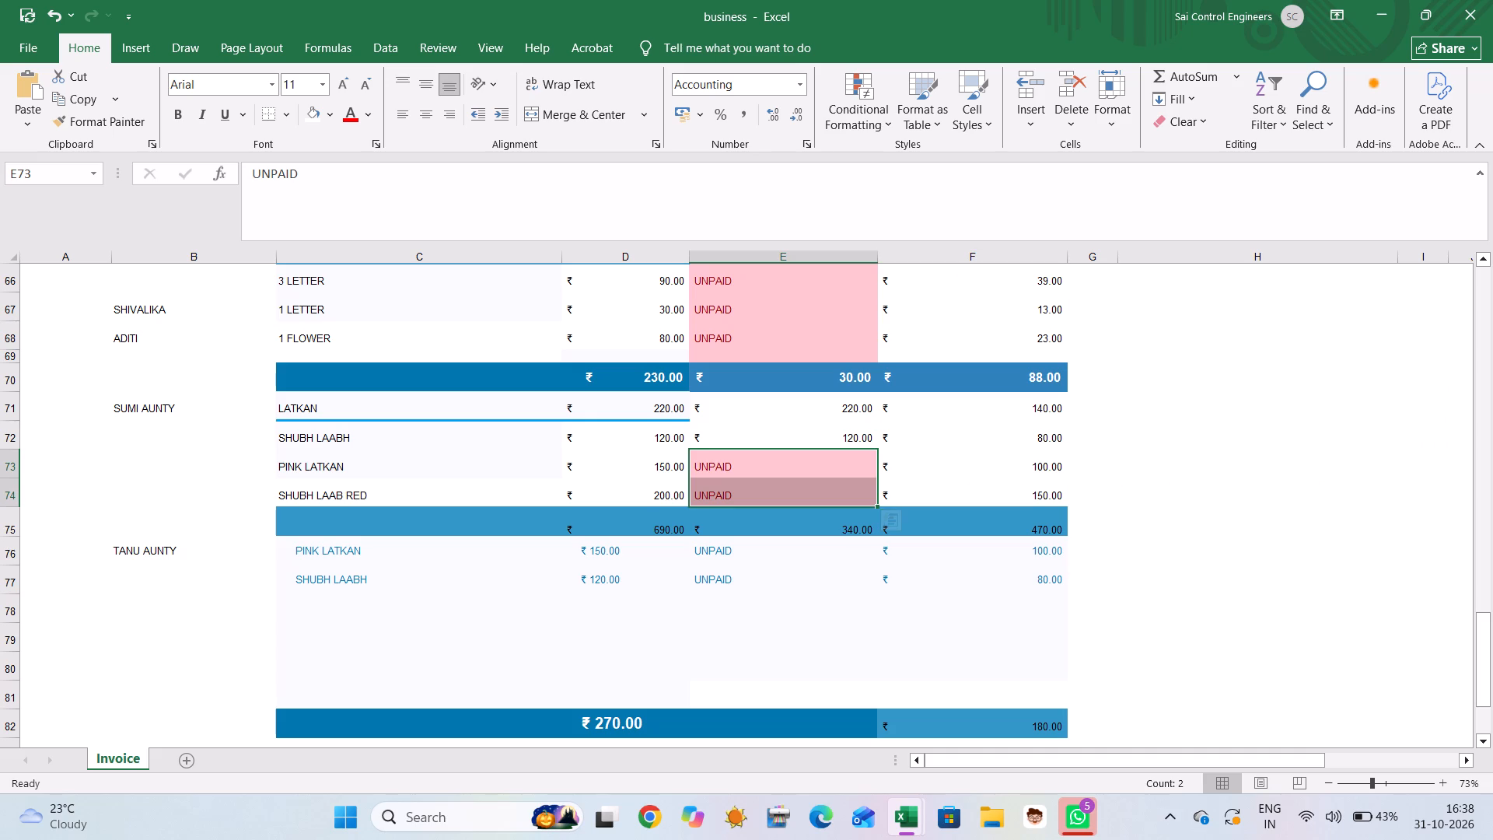
# Apply the Bad cell style to the UNPAID statuses of the PINK LATKAN and SHUBH LAABH orders in E76:E77.
pyautogui.moveTo(700, 552); pyautogui.dragTo(723, 576)
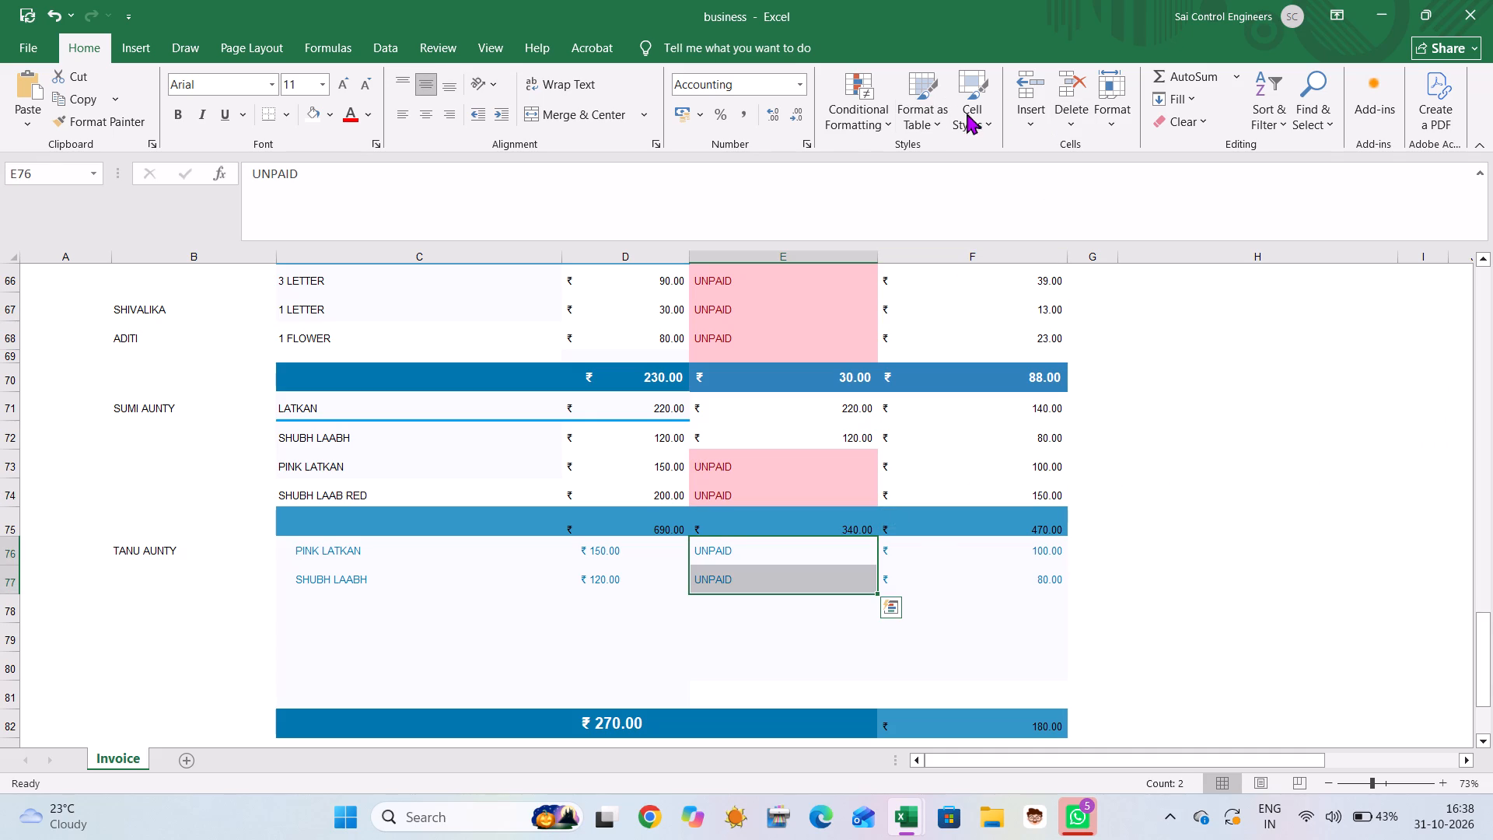
pyautogui.click(967, 114)
pyautogui.click(998, 162)
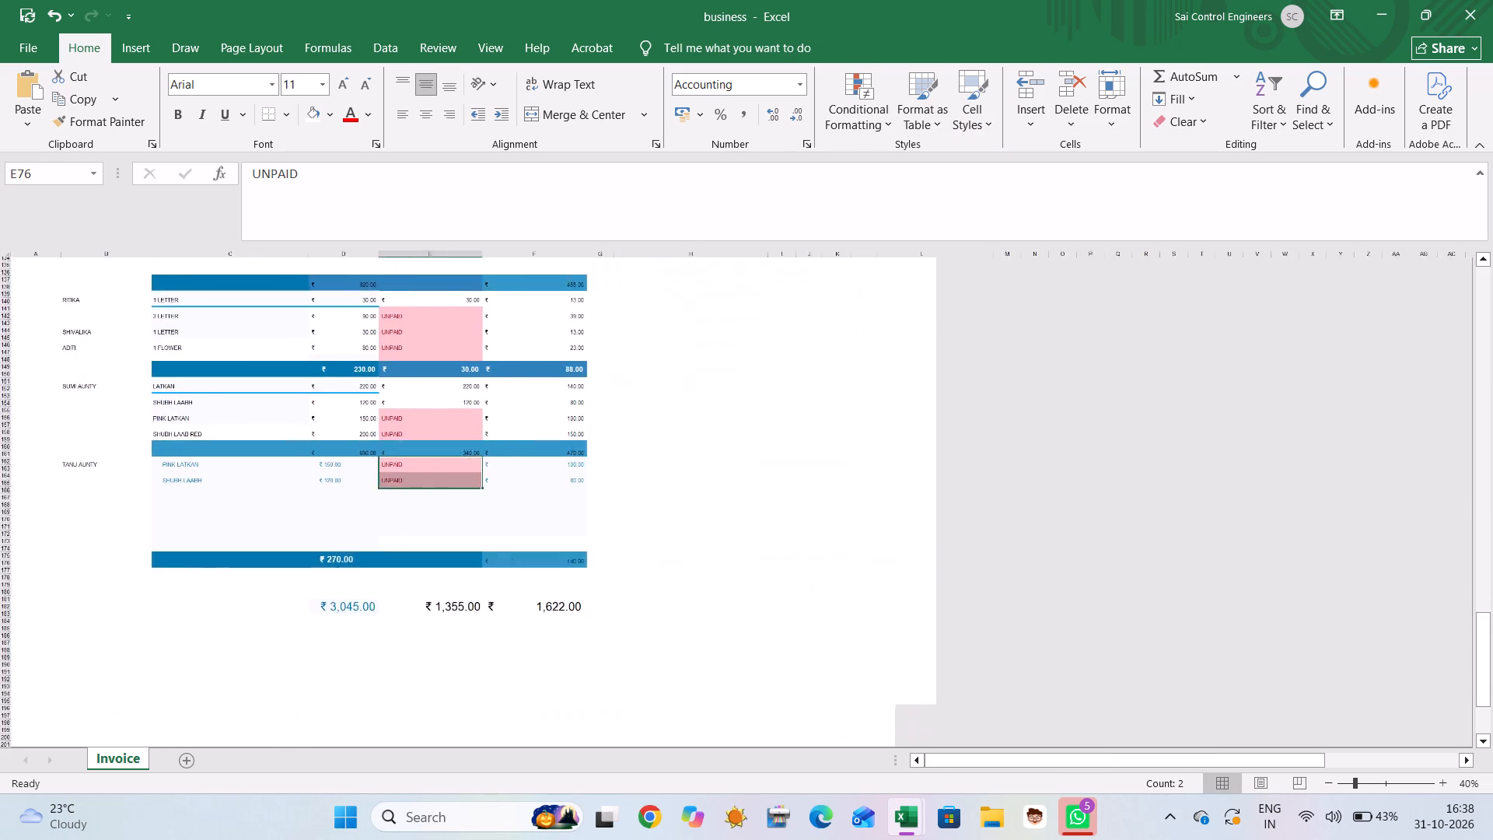
# Apply the Good cell style to the paid amounts of the TULIP KEY CHAIN and CARTOON KEYCHAIN orders in E11:E12.
pyautogui.scroll(6, 1152, 370)
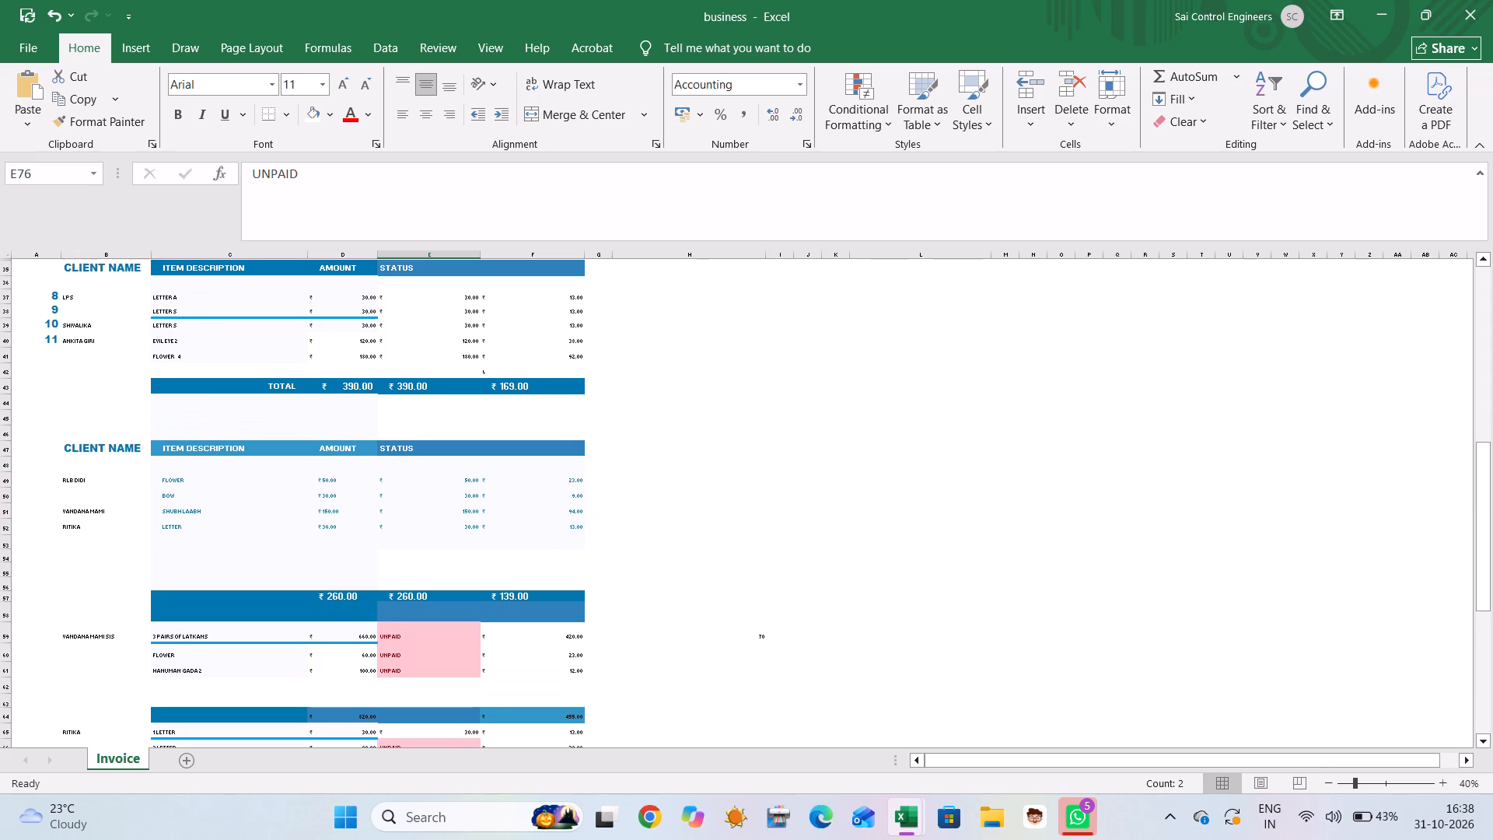
pyautogui.hscroll(-1, 1152, 370)
pyautogui.hscroll(7, 1152, 370)
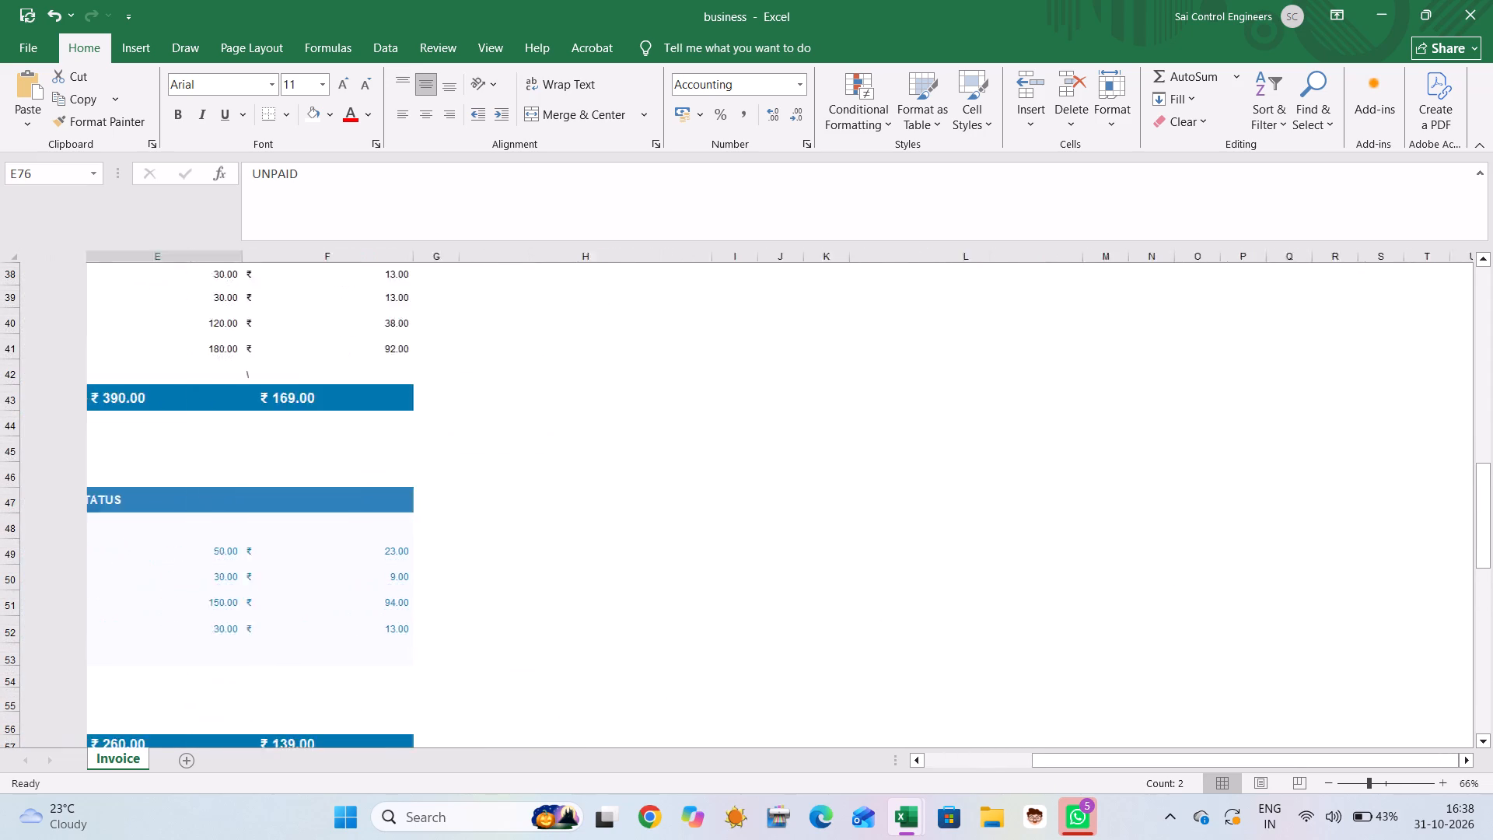
pyautogui.hscroll(3, 1152, 370)
pyautogui.scroll(1, 1152, 370)
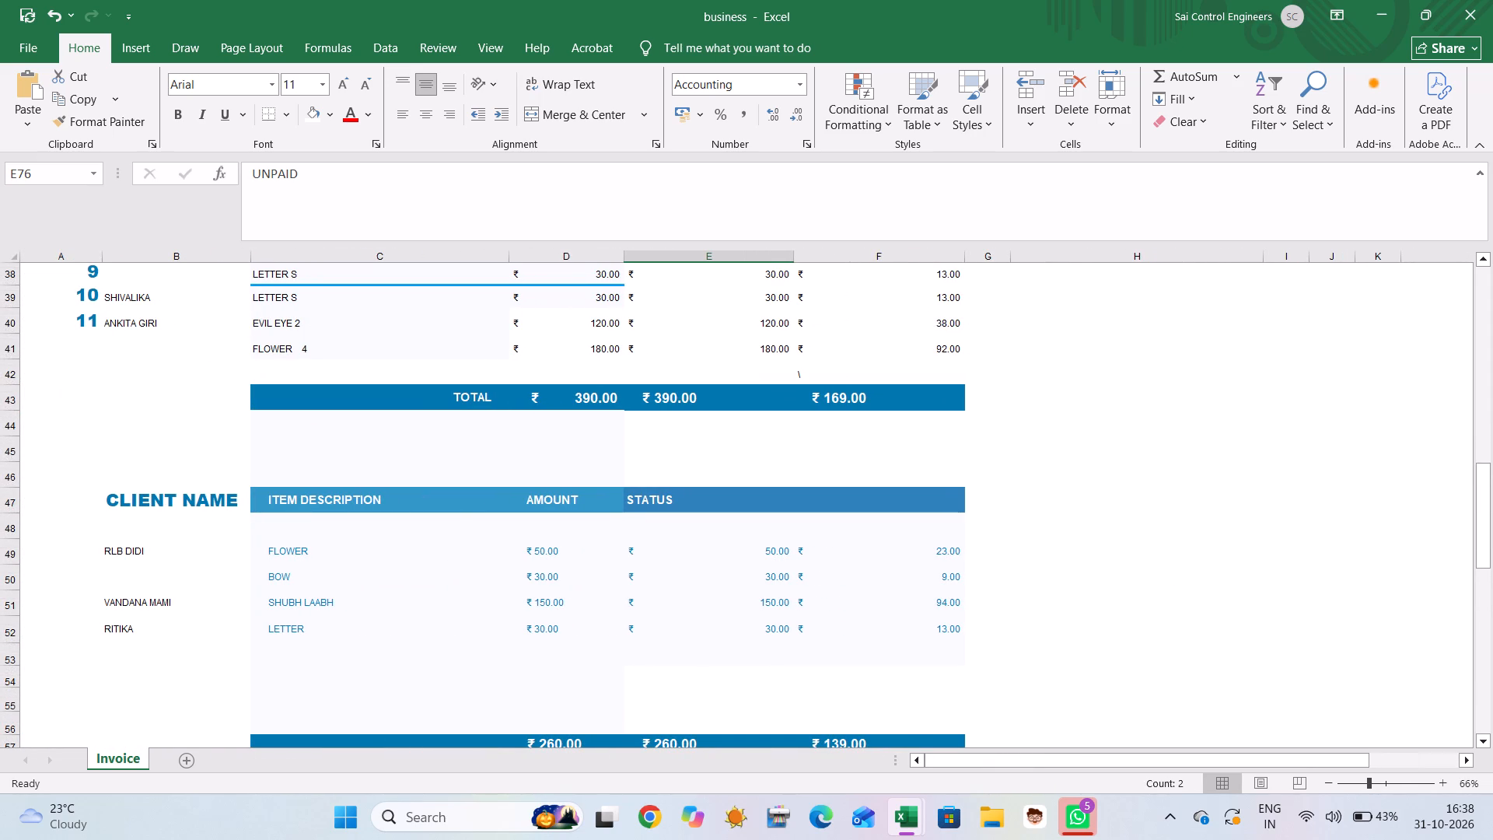
pyautogui.scroll(17, 820, 486)
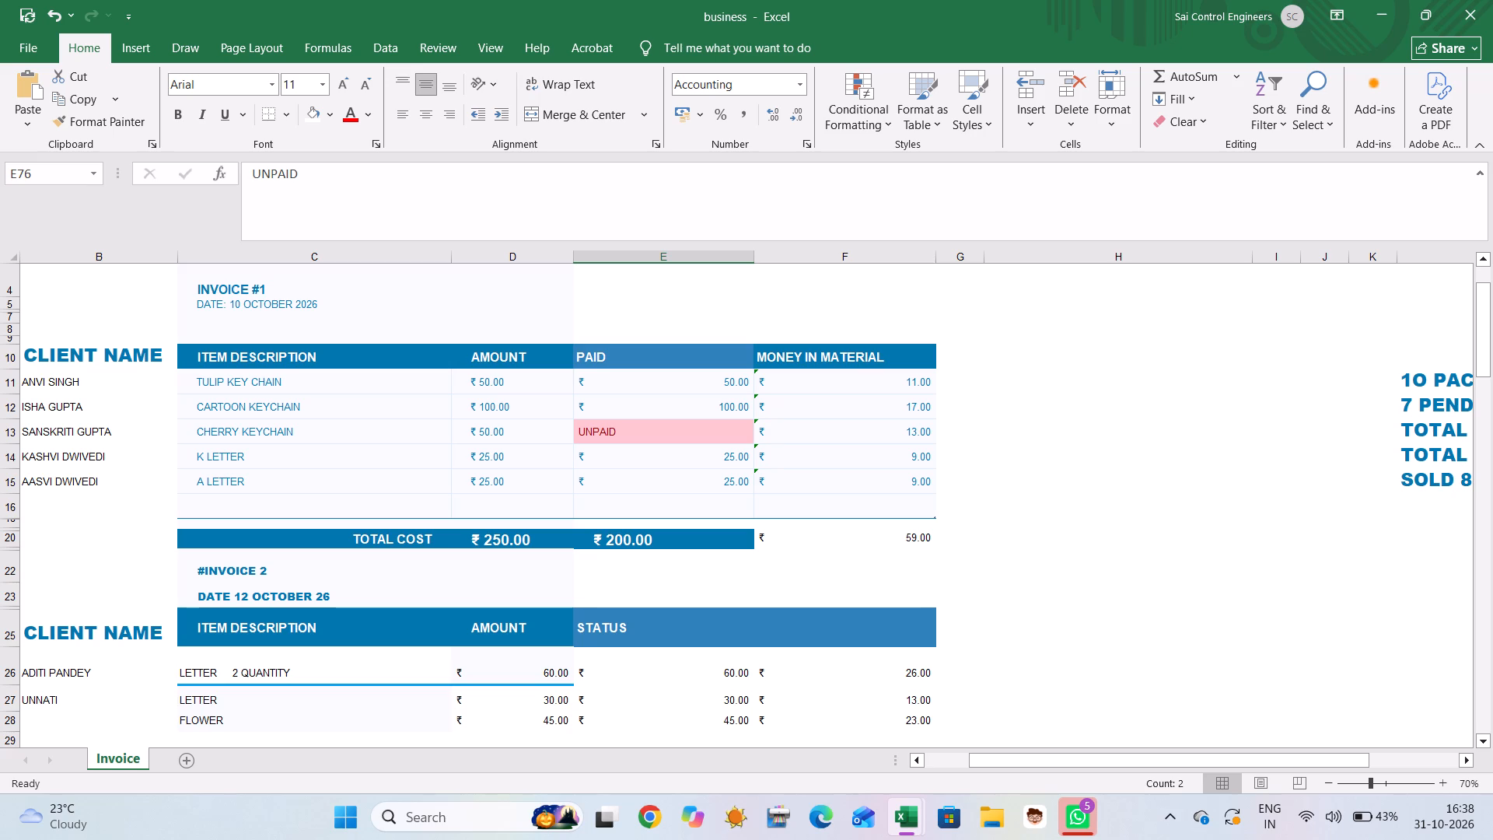
pyautogui.moveTo(603, 381); pyautogui.dragTo(619, 412)
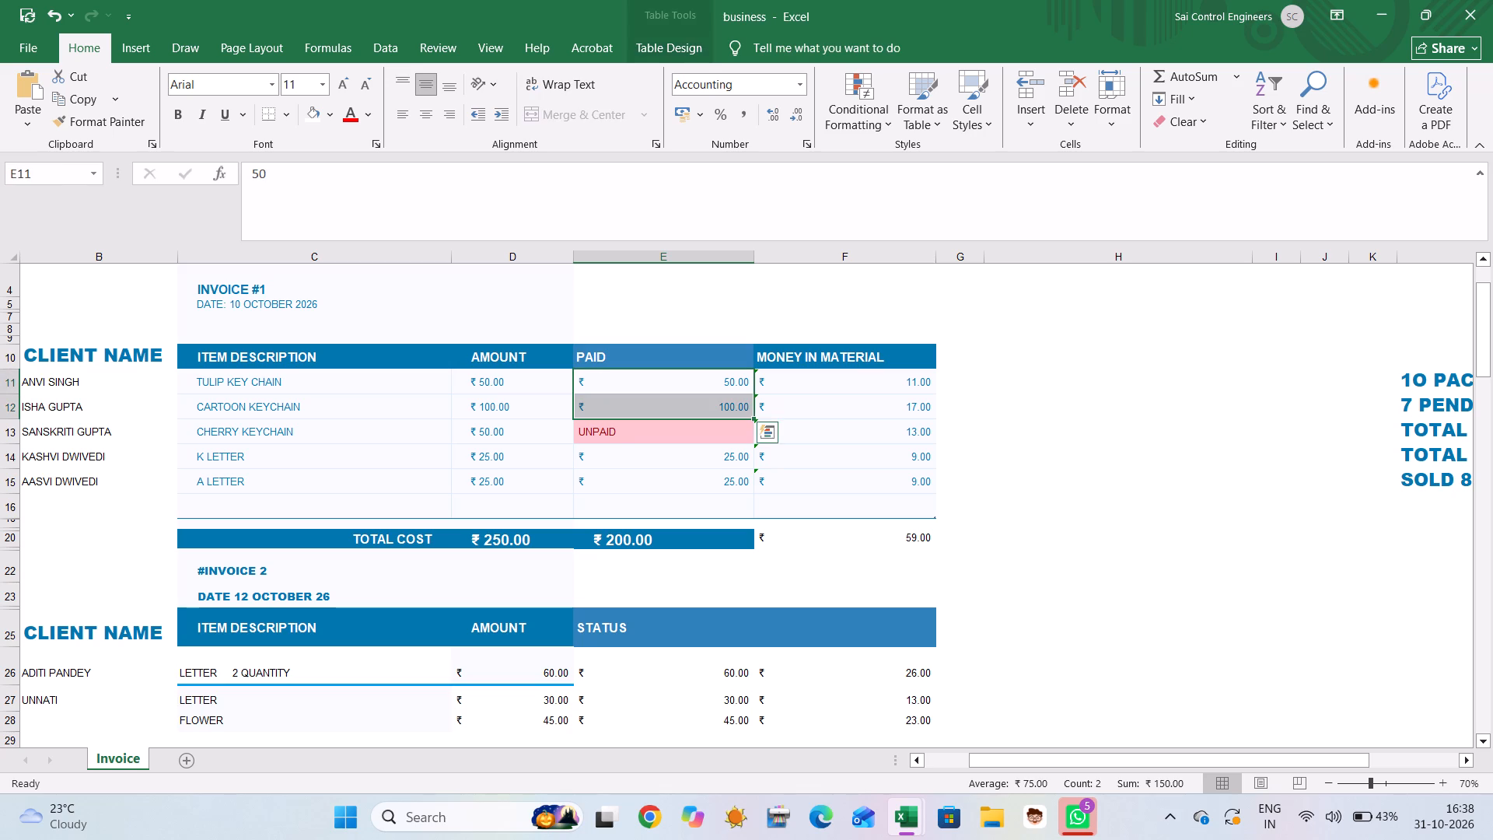
pyautogui.click(964, 109)
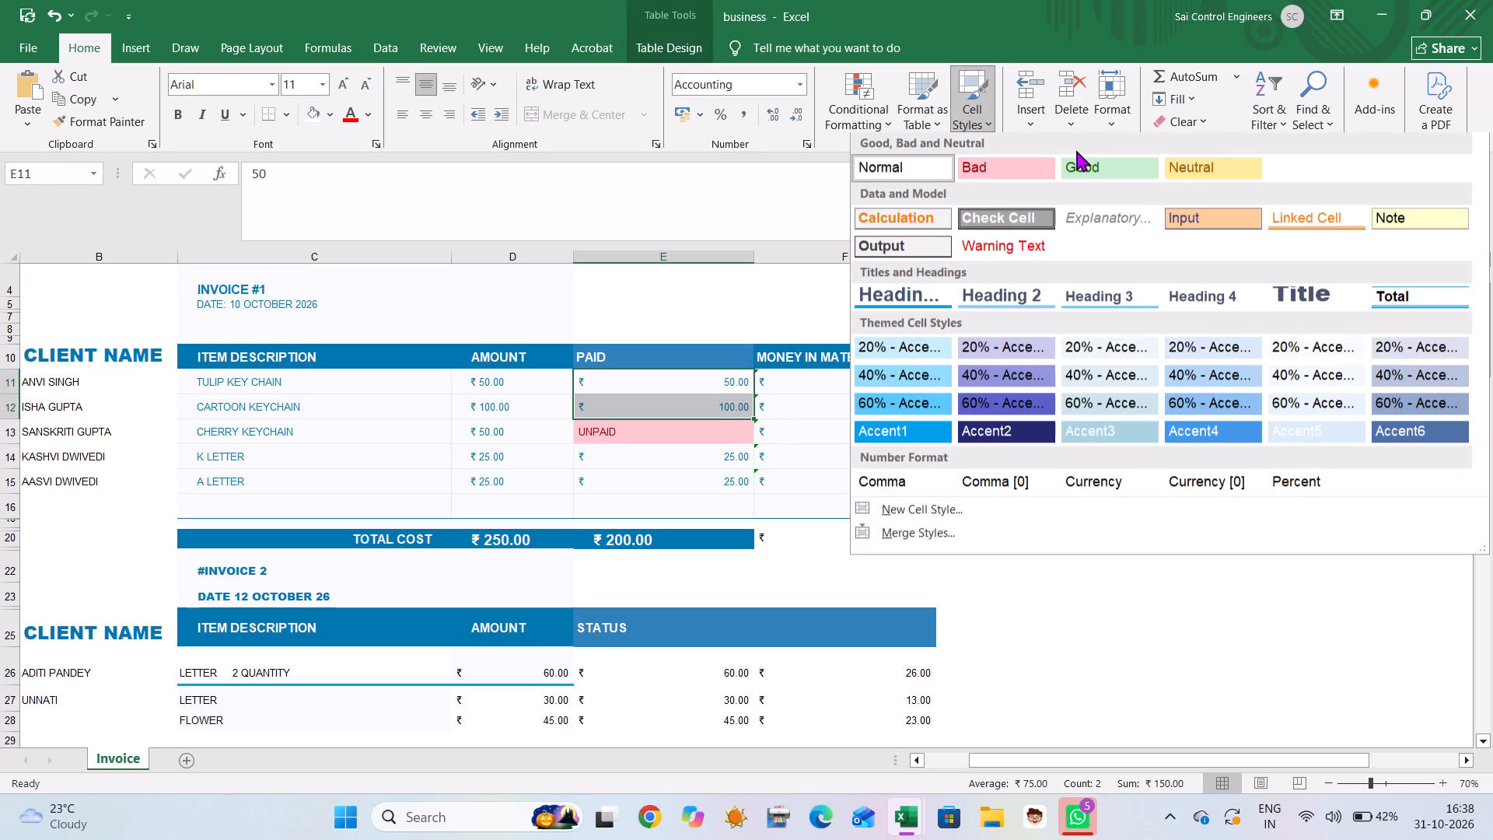
pyautogui.click(1094, 167)
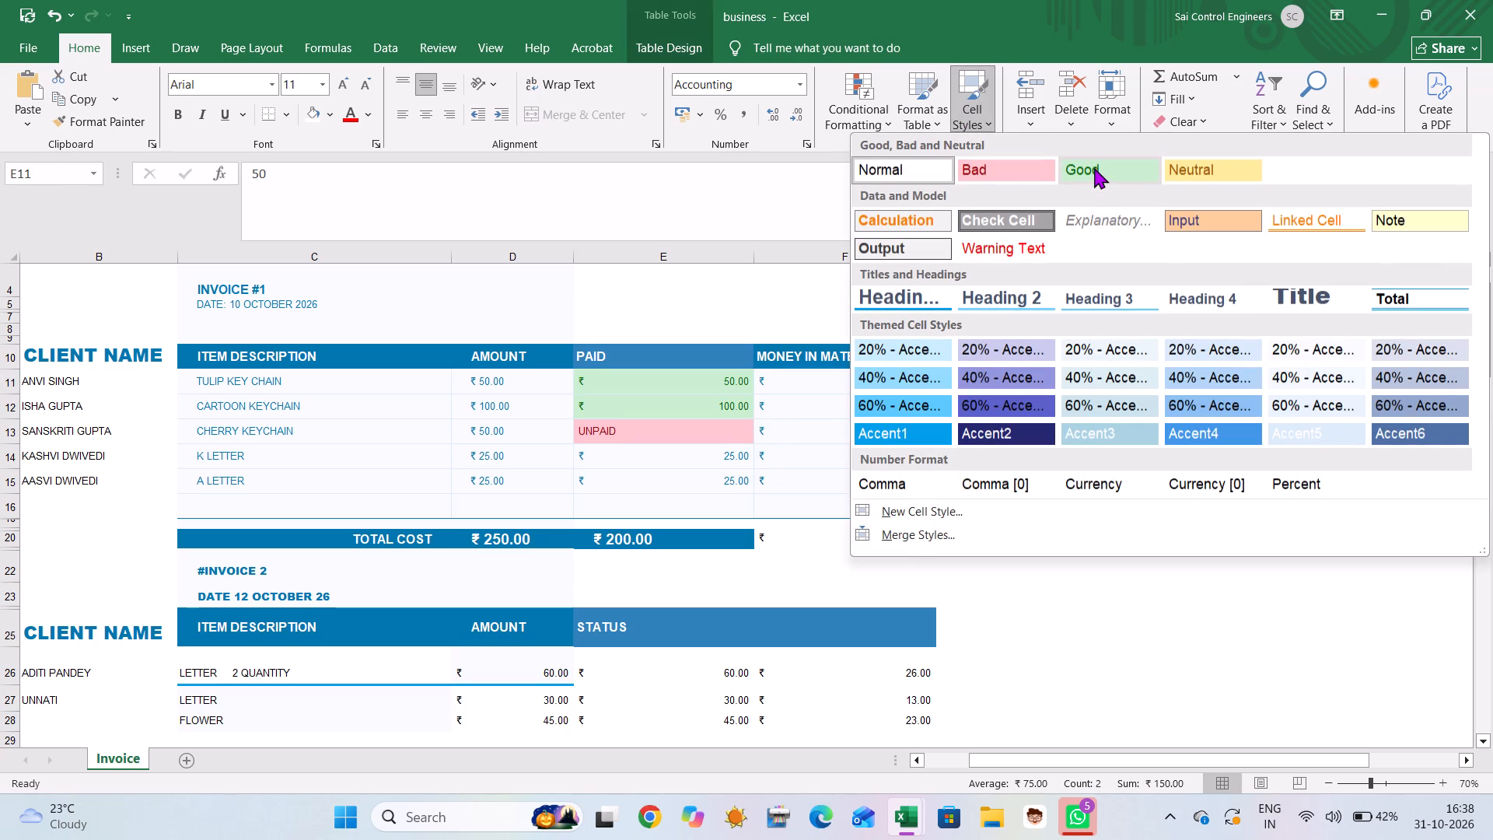
# Apply the Good cell style to the paid amounts of the K LETTER and A LETTER orders in E14:E15.
pyautogui.moveTo(586, 457); pyautogui.dragTo(593, 471)
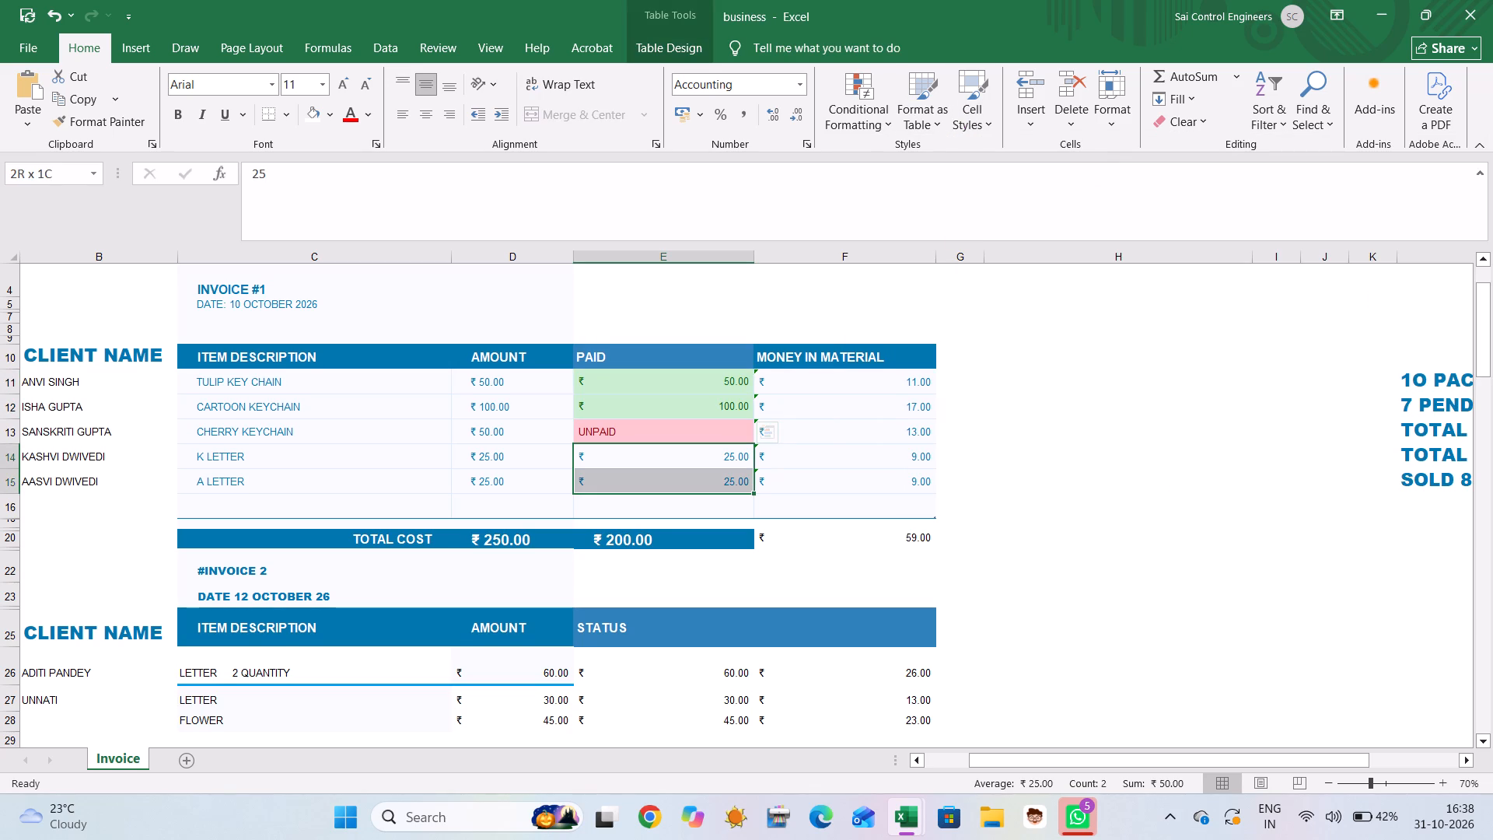
pyautogui.moveTo(593, 471); pyautogui.dragTo(595, 474)
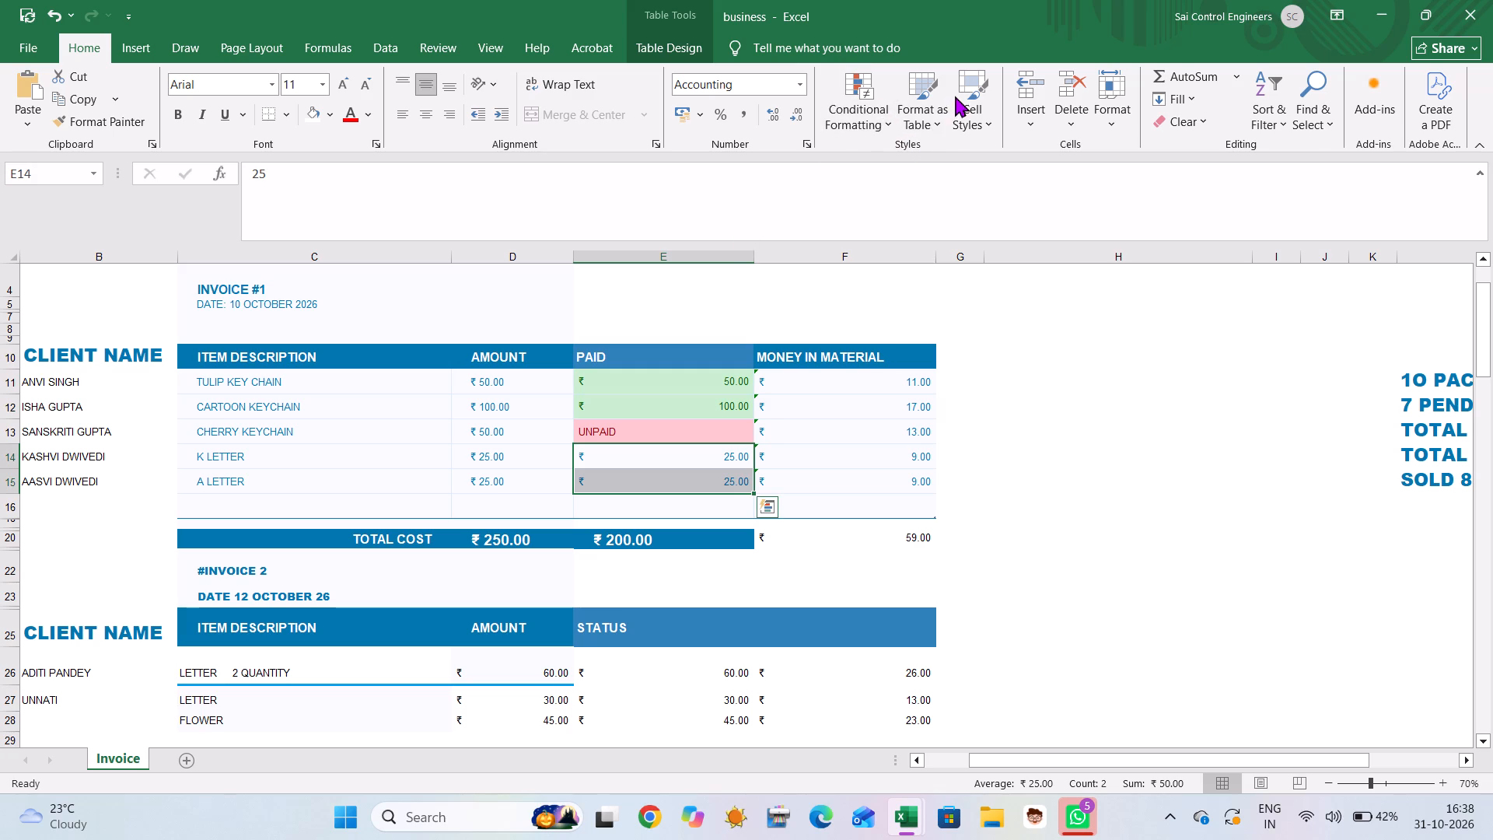
pyautogui.click(955, 96)
pyautogui.click(1077, 166)
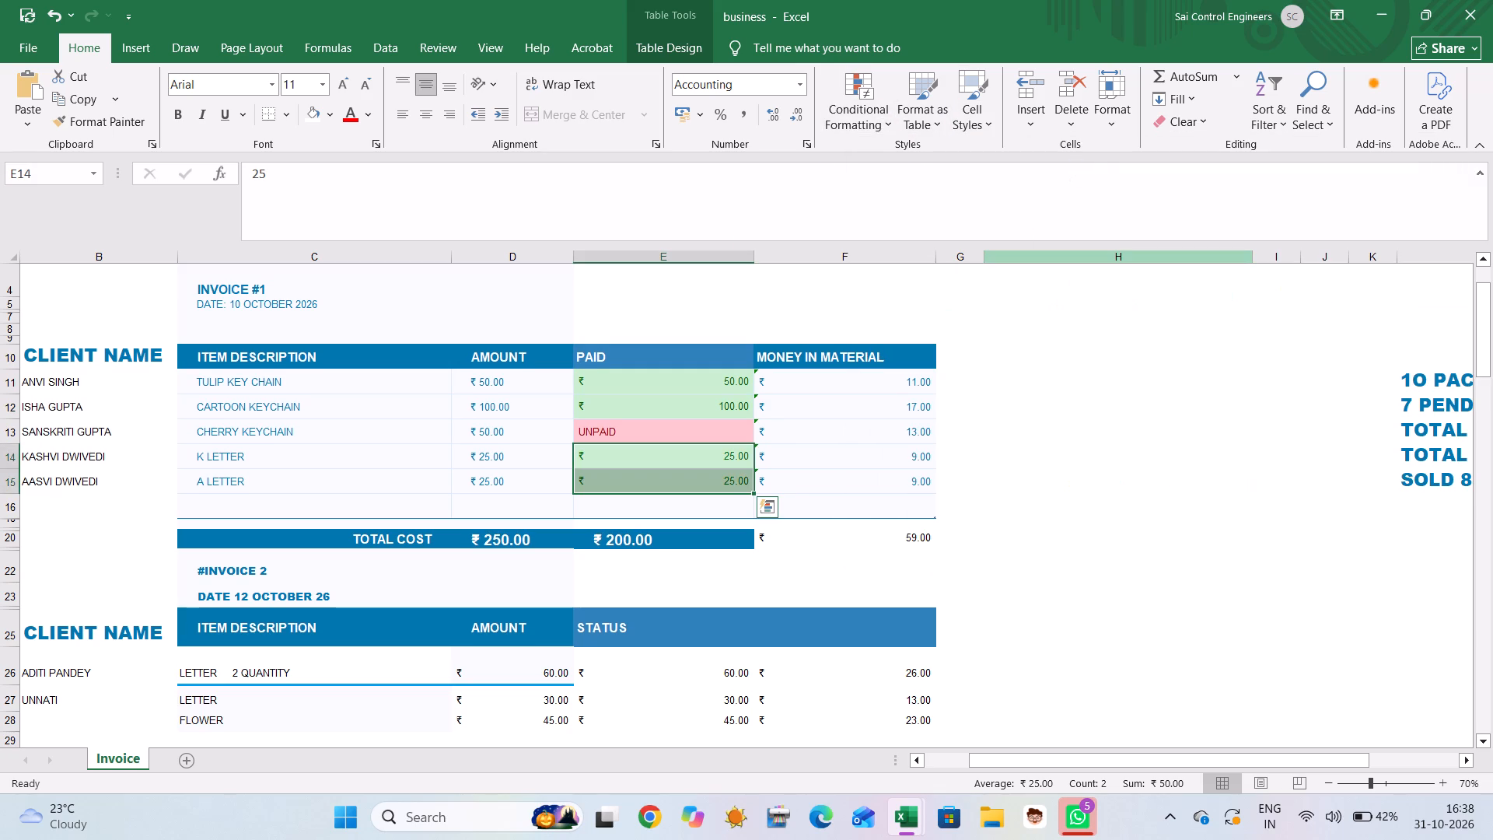
# Apply the Good cell style to the STATUS cells E26:E29 of invoice 2, from the first paid amount to the row above the total.
pyautogui.scroll(-4, 849, 397)
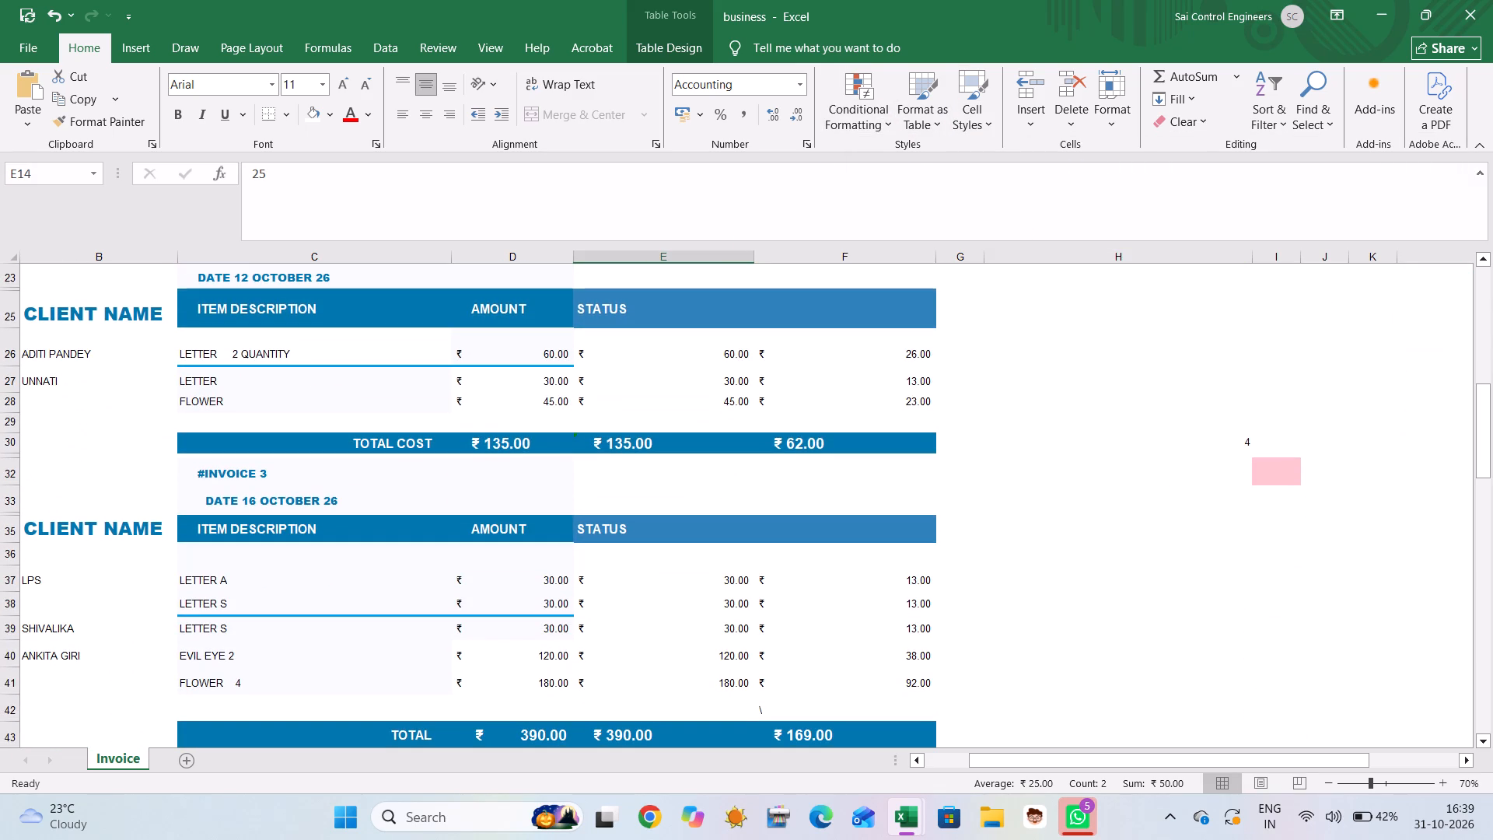
pyautogui.moveTo(639, 347); pyautogui.dragTo(674, 408)
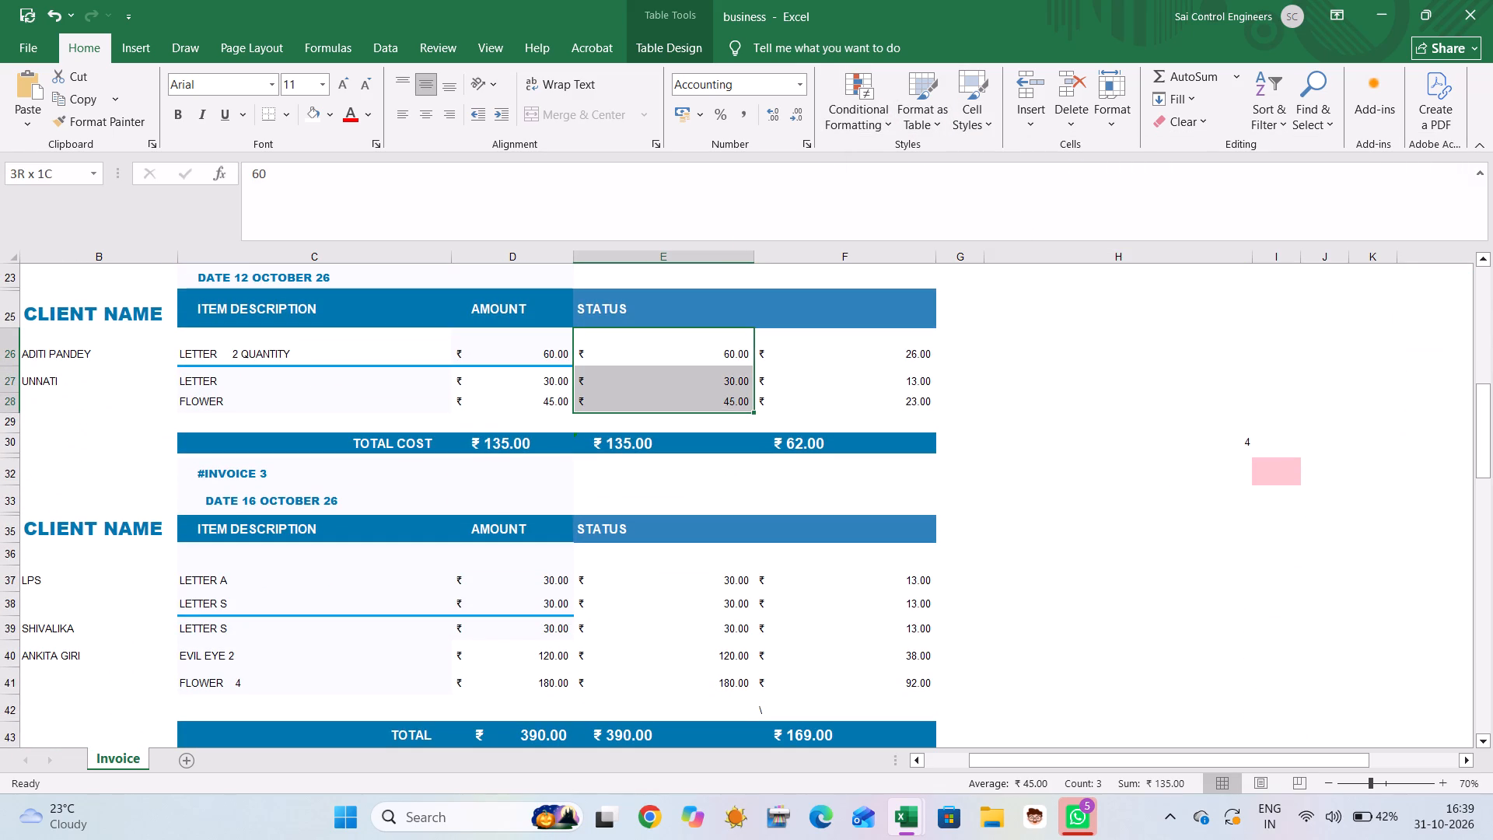
pyautogui.moveTo(674, 408); pyautogui.dragTo(679, 417)
pyautogui.click(966, 114)
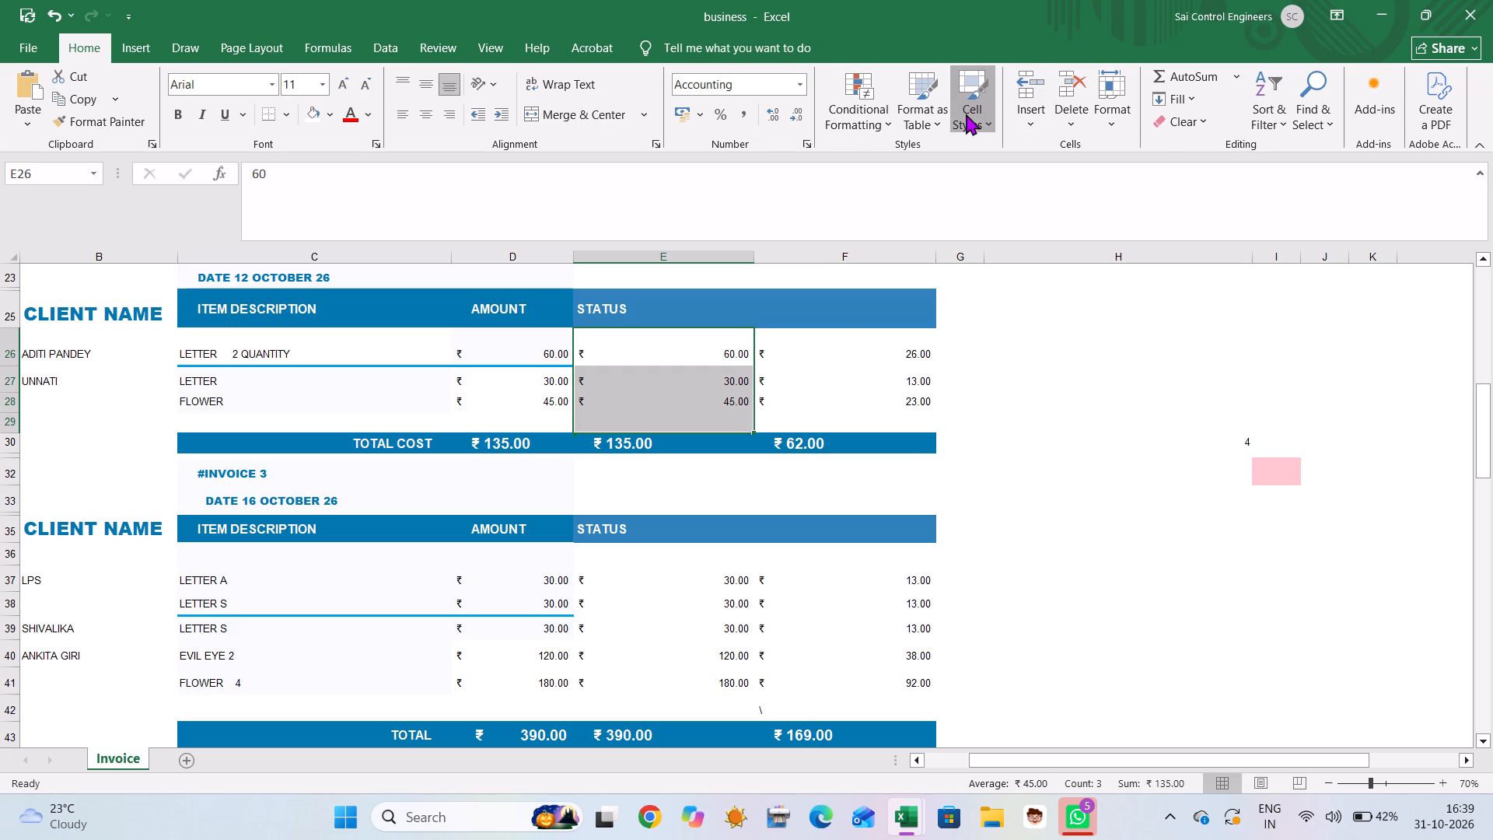
pyautogui.click(1100, 161)
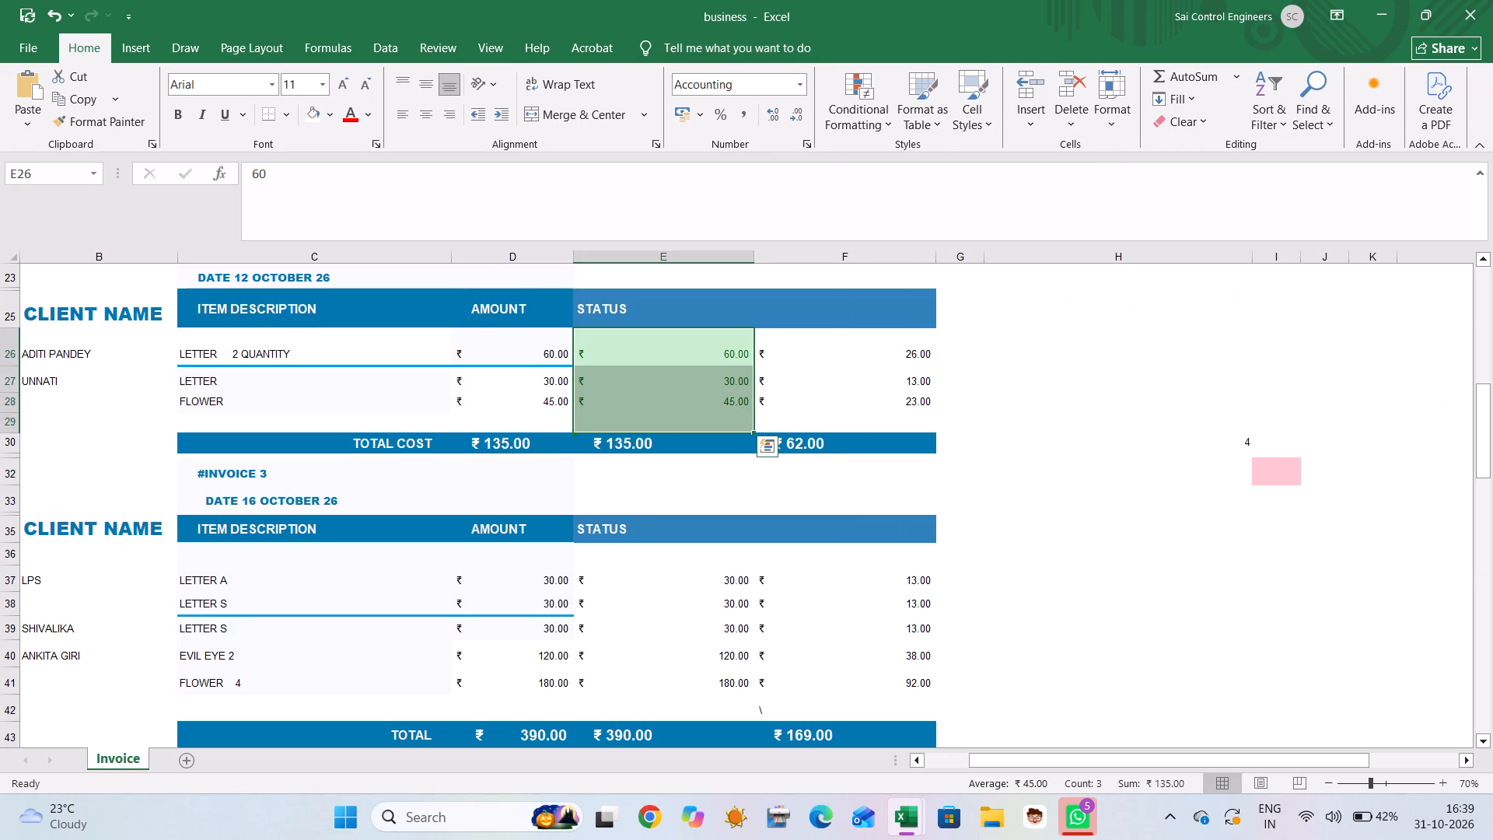
# Apply the Good cell style to the five paid amounts of invoice 3 in E37:E41.
pyautogui.scroll(-2, 807, 427)
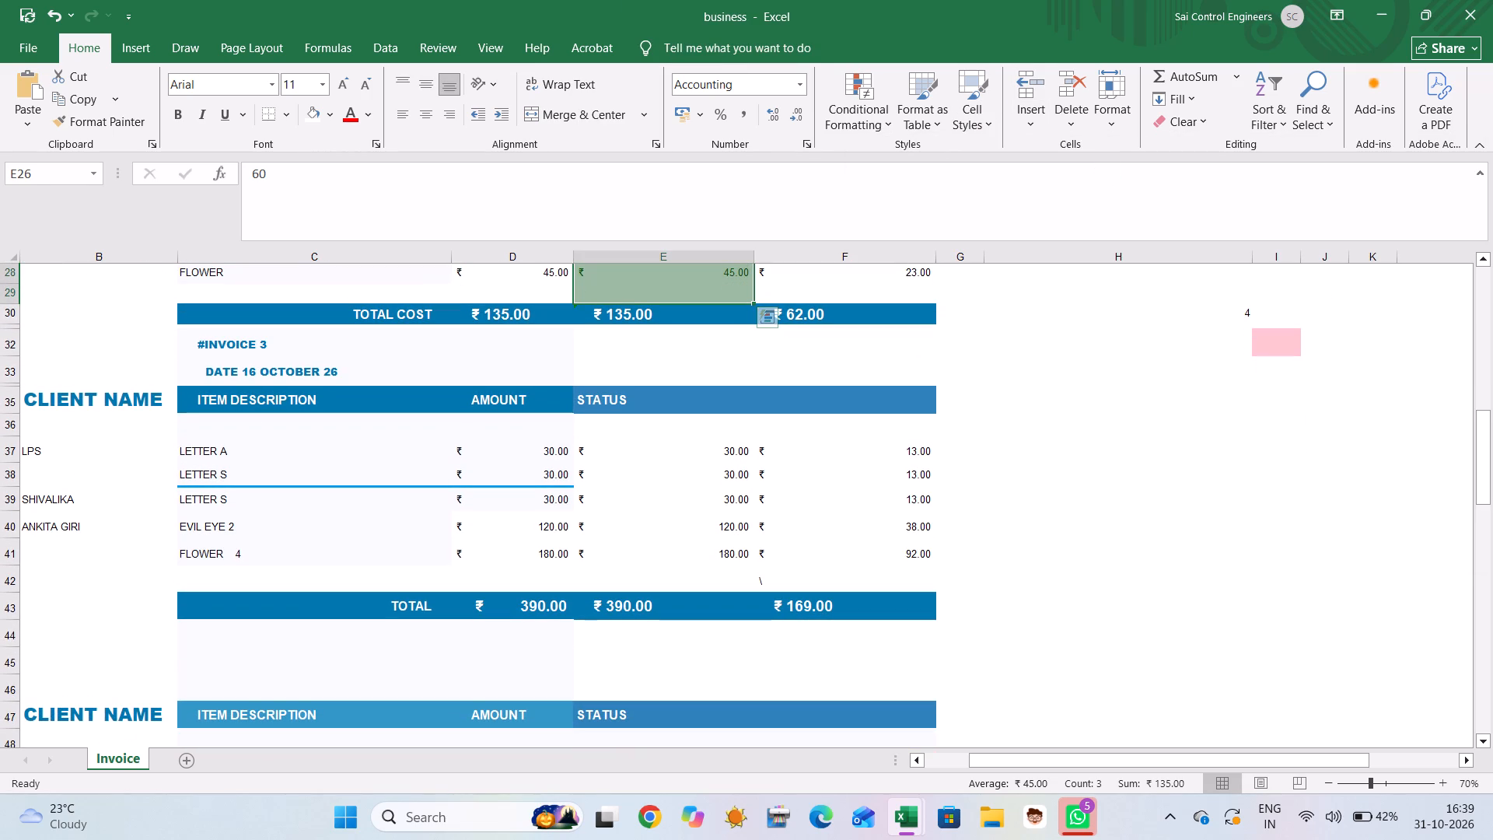
pyautogui.moveTo(628, 440); pyautogui.dragTo(683, 555)
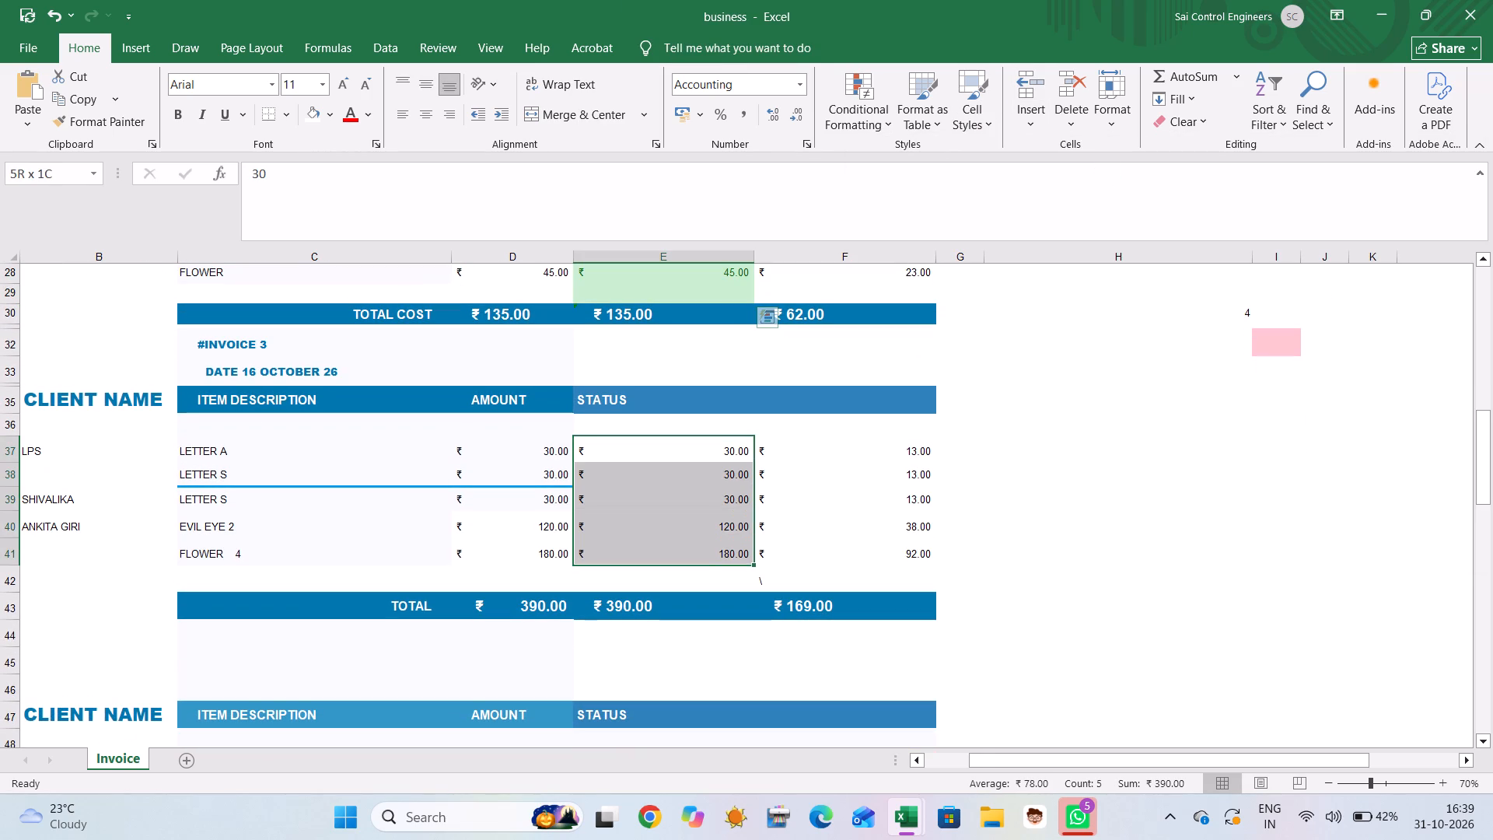
pyautogui.moveTo(683, 555); pyautogui.dragTo(684, 558)
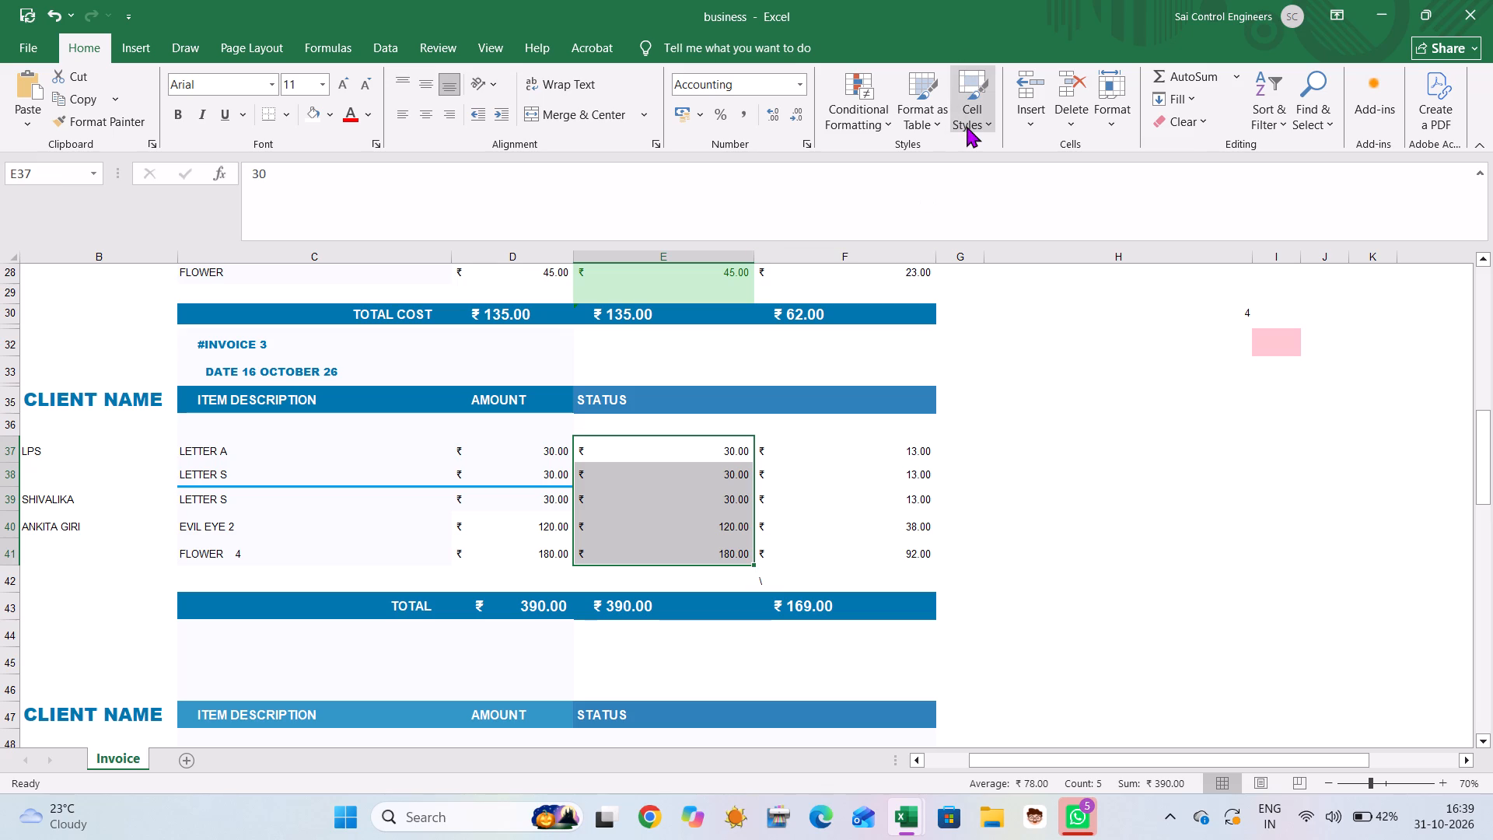
pyautogui.click(967, 126)
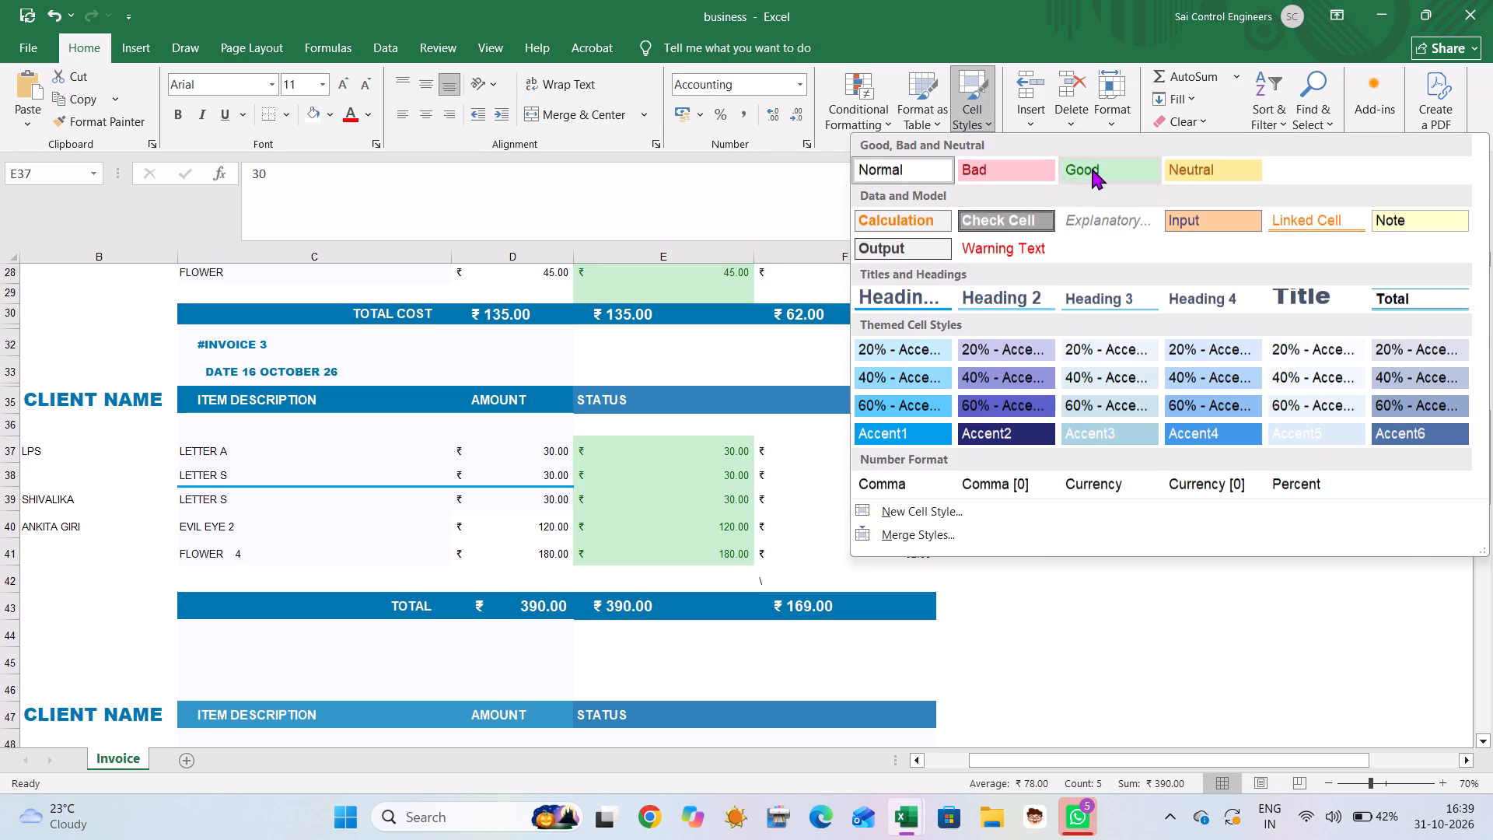
pyautogui.click(1092, 168)
# Apply the Good cell style to the paid amounts of the FLOWER, BOW, SHUBH LAABH and LETTER orders in E49:E52.
pyautogui.scroll(-3, 859, 432)
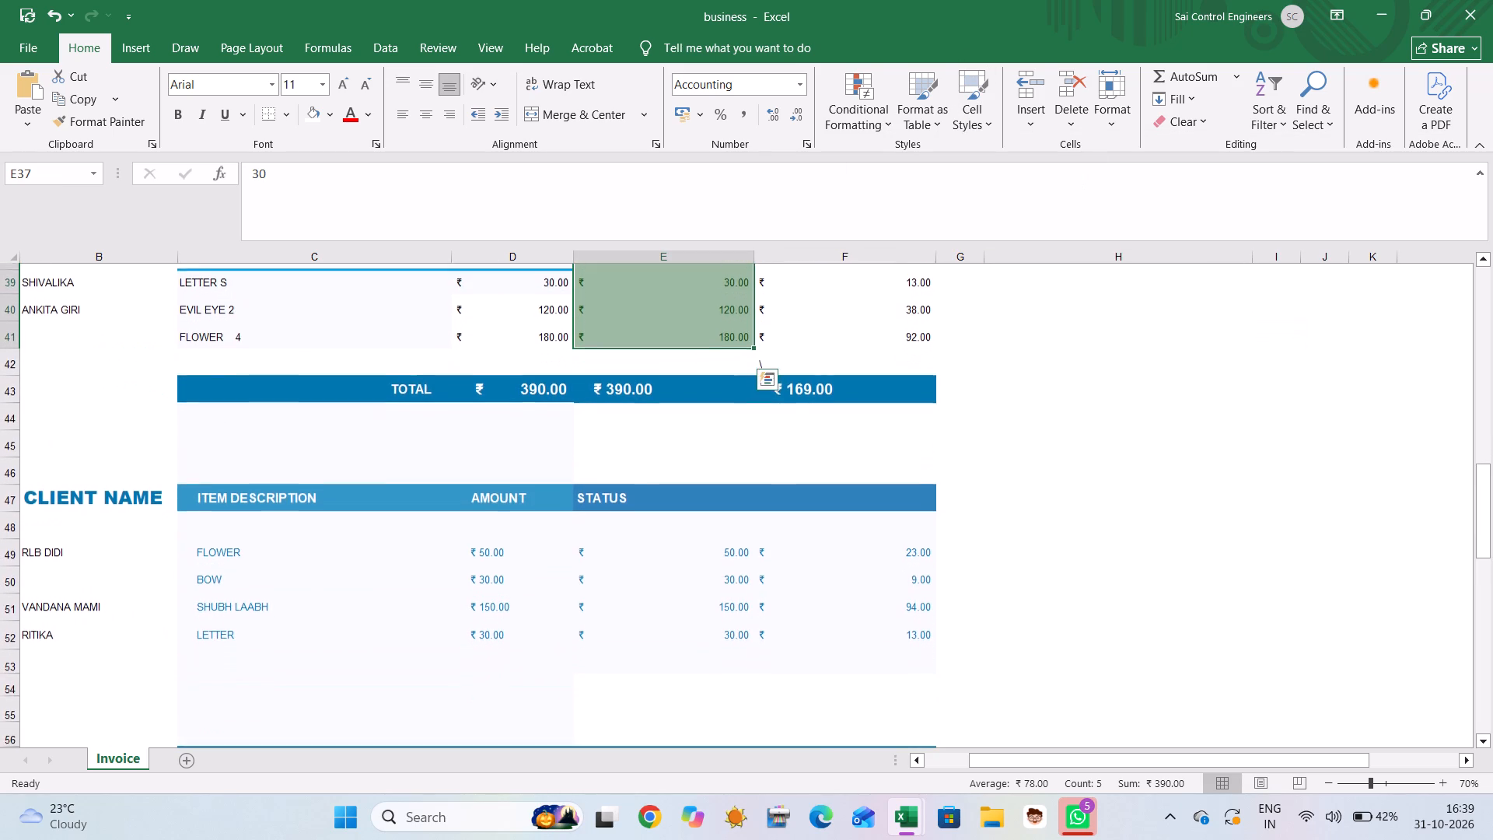
pyautogui.scroll(-1, 859, 432)
pyautogui.moveTo(613, 541); pyautogui.dragTo(661, 641)
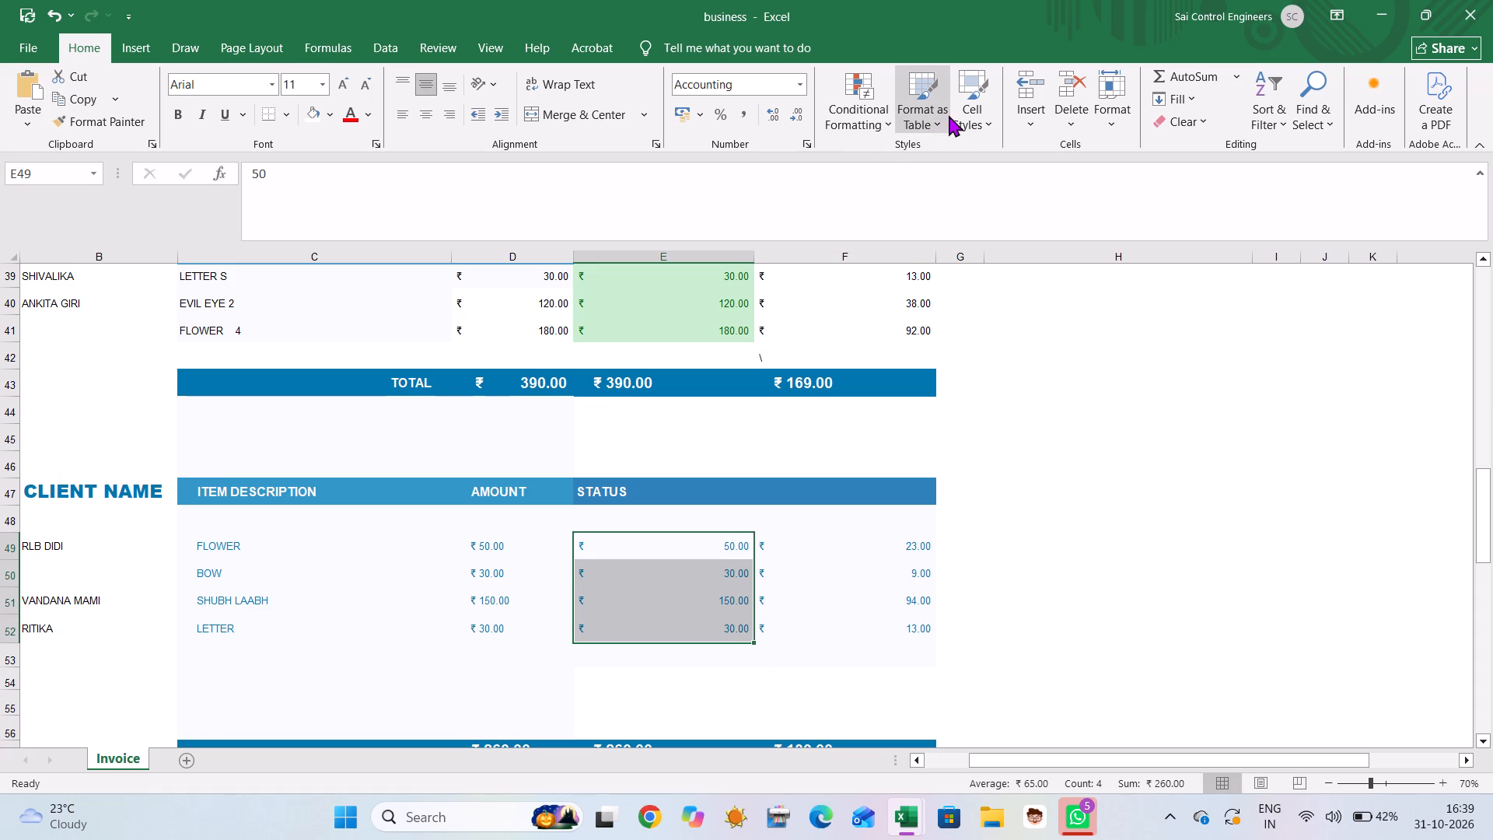
pyautogui.click(957, 115)
pyautogui.click(1083, 162)
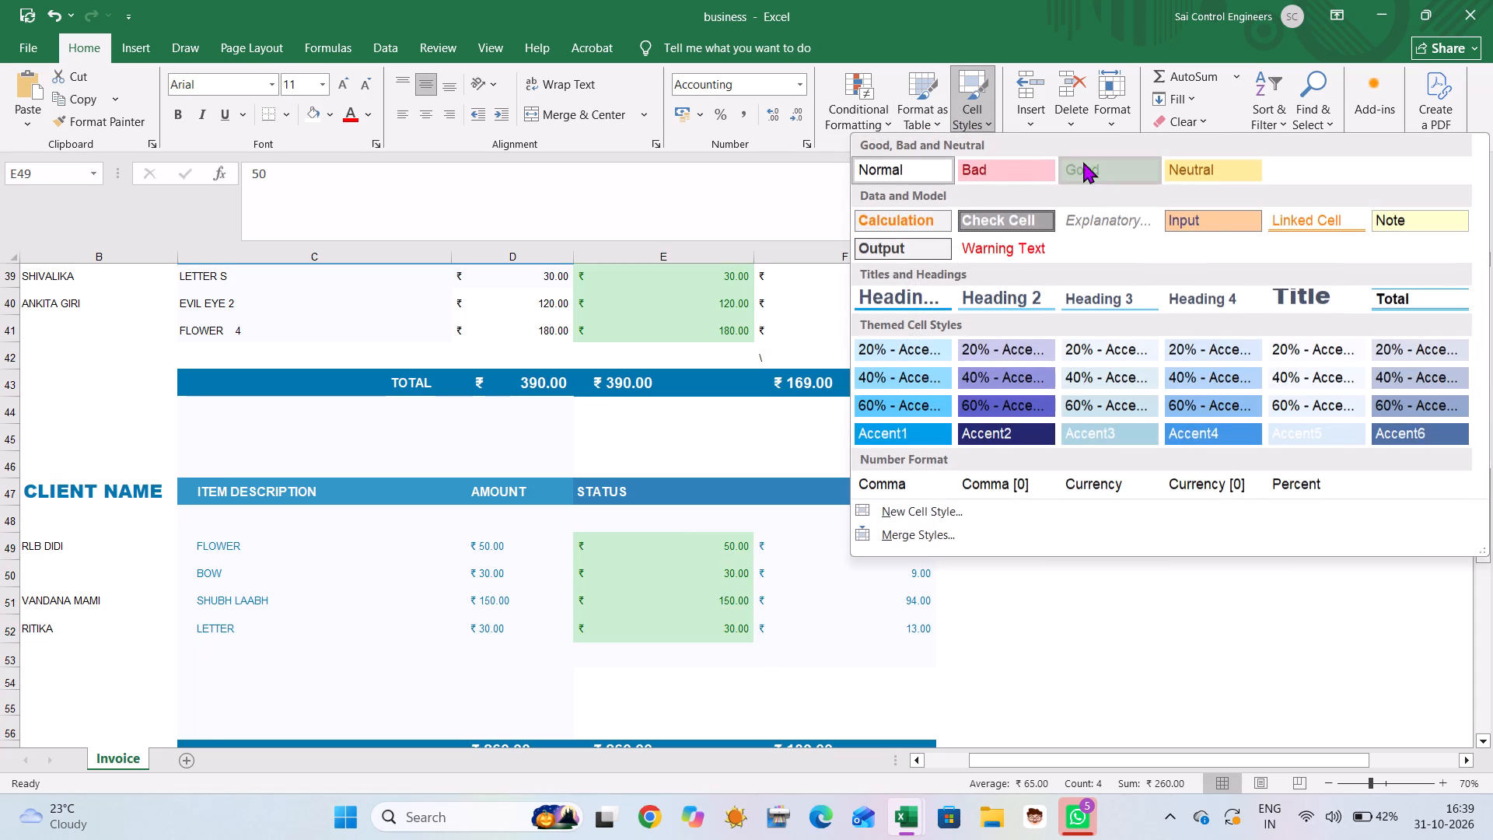
# Apply the Good cell style to the paid amount of the 1 LETTER order in E65.
pyautogui.scroll(-3, 703, 457)
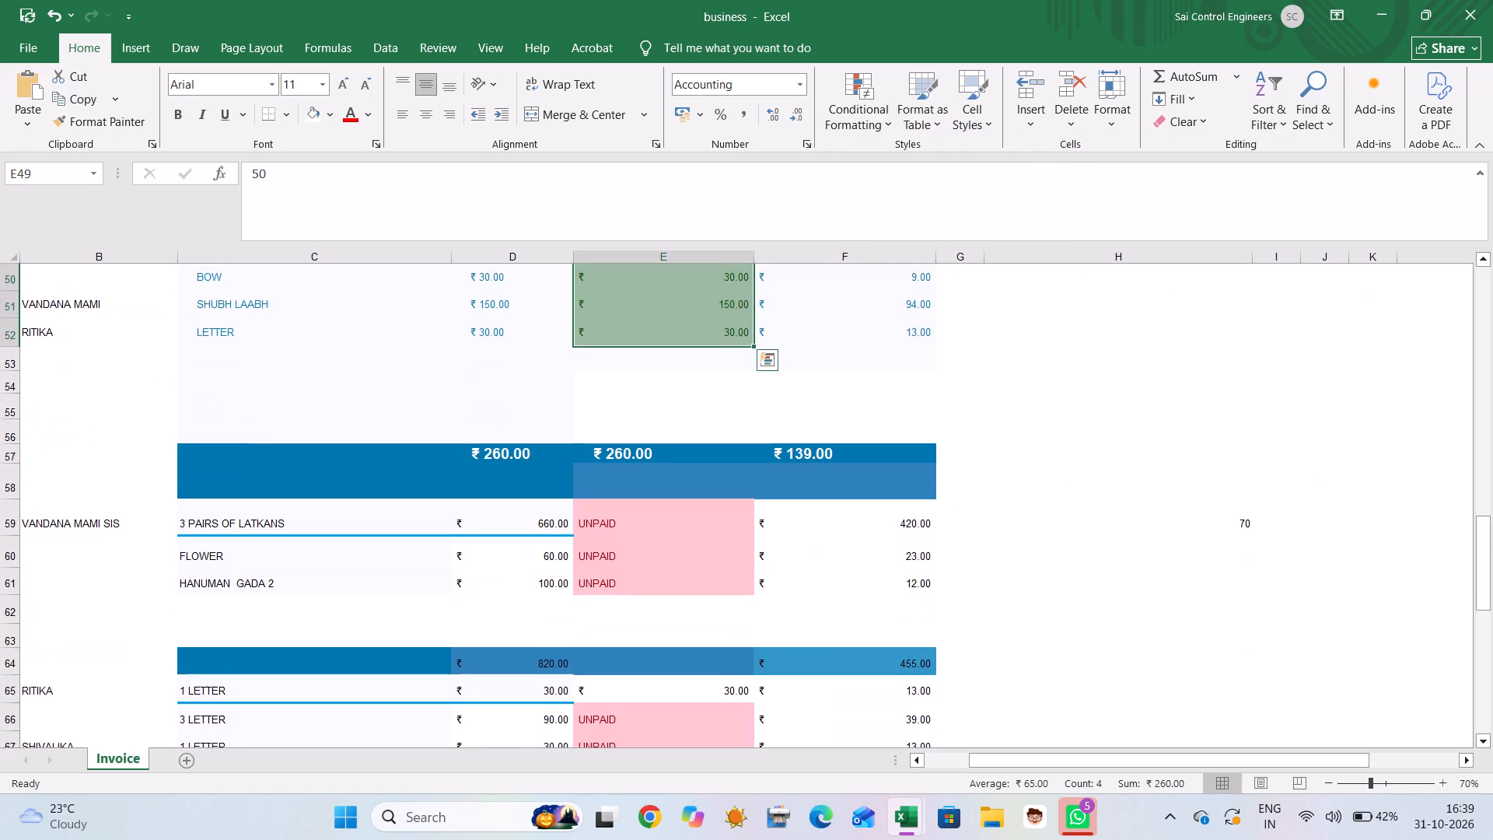
pyautogui.scroll(-5, 703, 457)
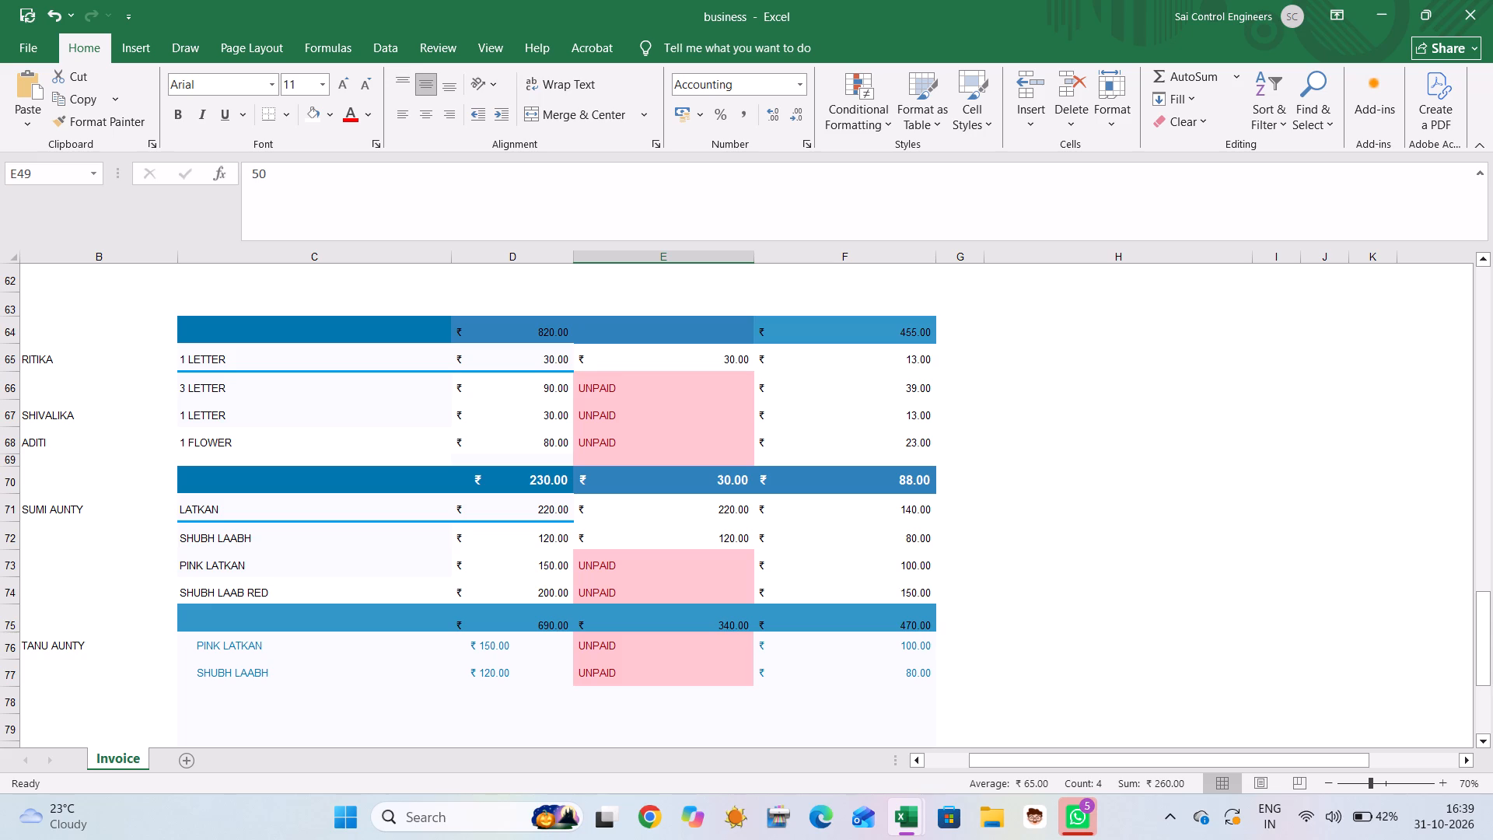
pyautogui.click(659, 366)
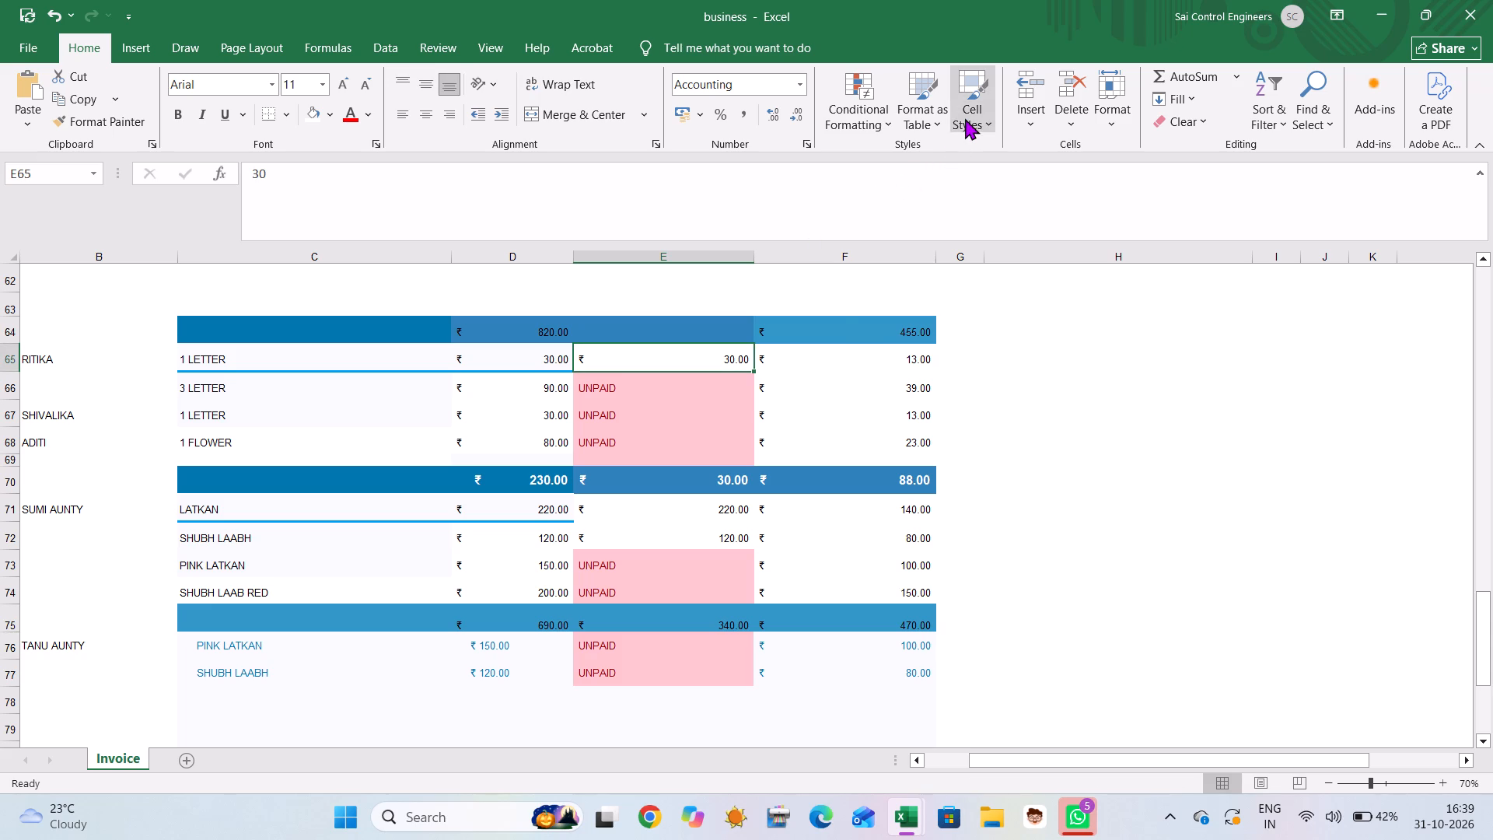
pyautogui.click(965, 118)
pyautogui.click(1091, 161)
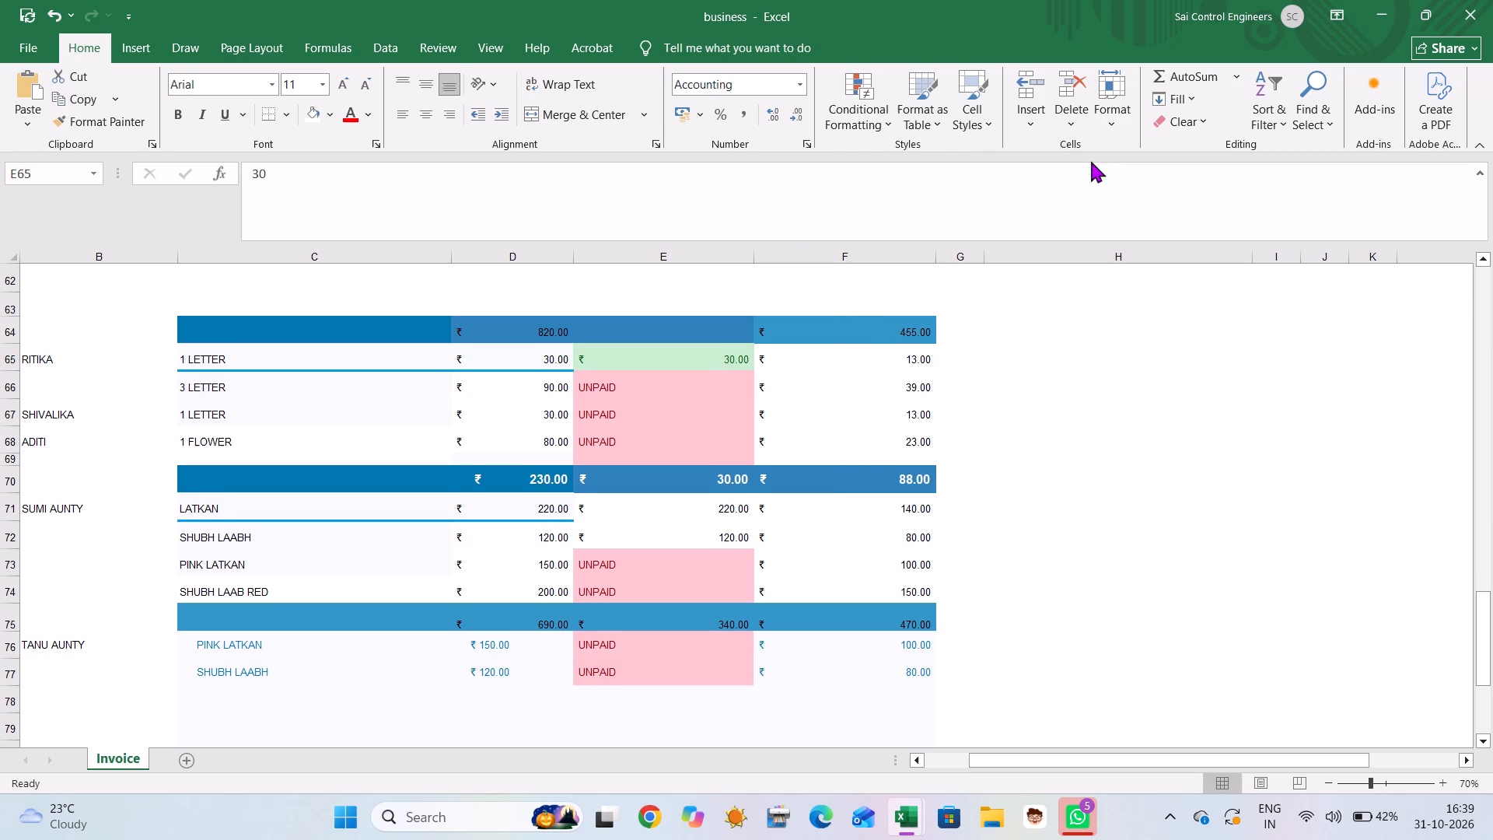
# Apply the Good cell style to the paid amounts of the LATKAN and SHUBH LAABH orders in E71:E72.
pyautogui.click(665, 505)
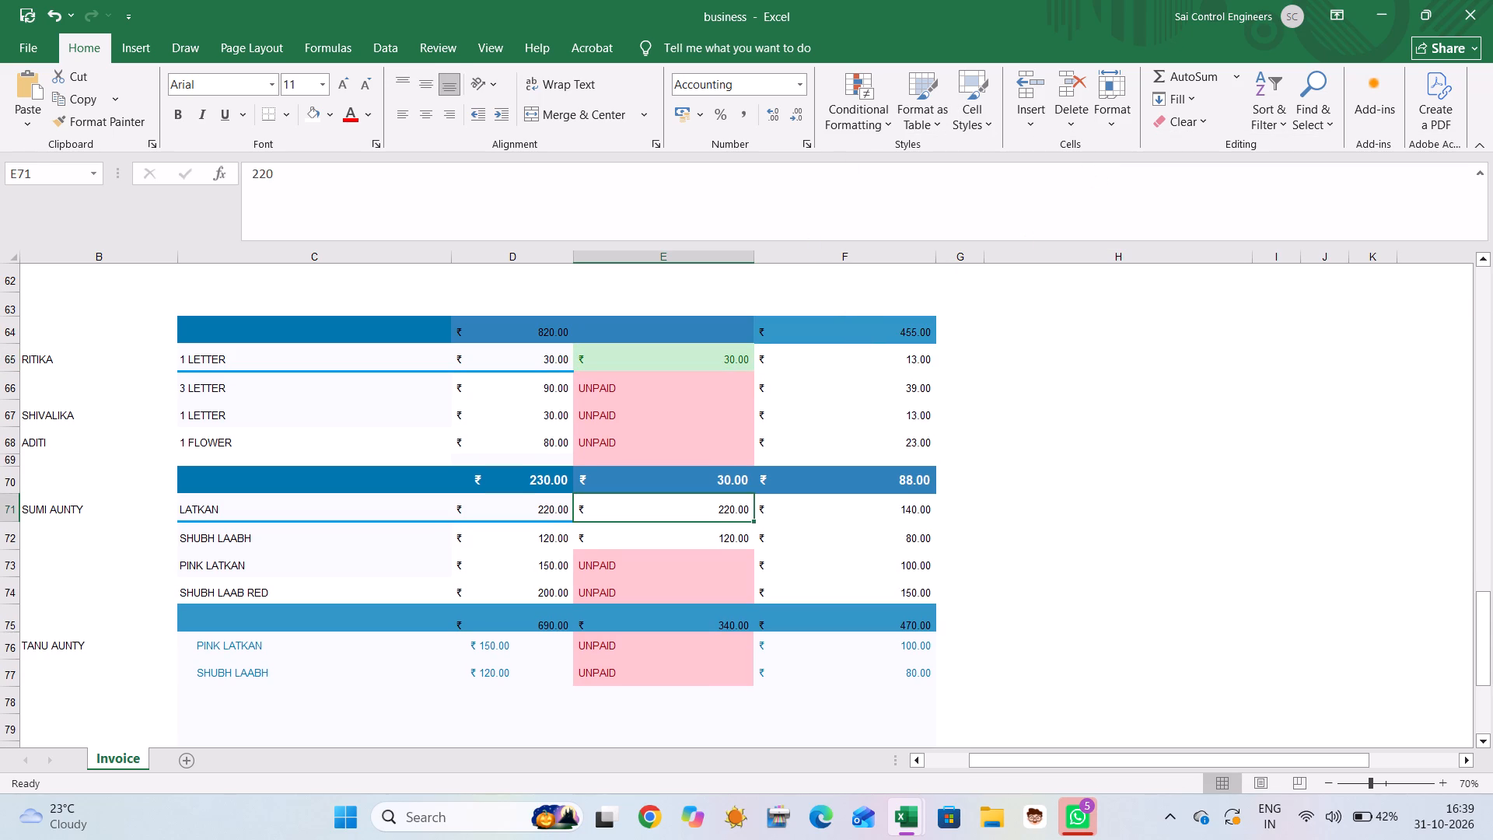
pyautogui.moveTo(669, 513); pyautogui.dragTo(674, 526)
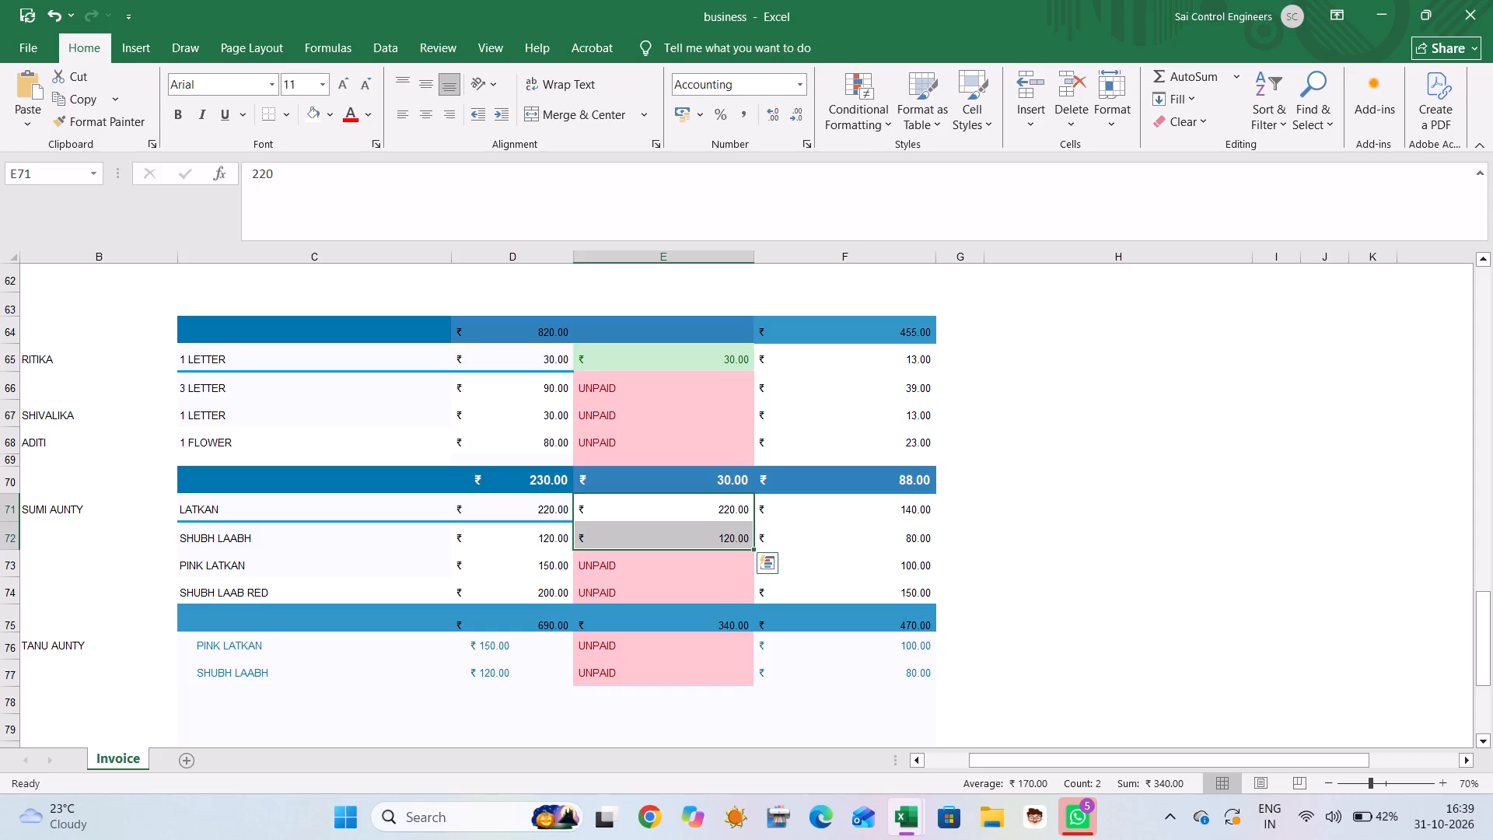
pyautogui.click(981, 103)
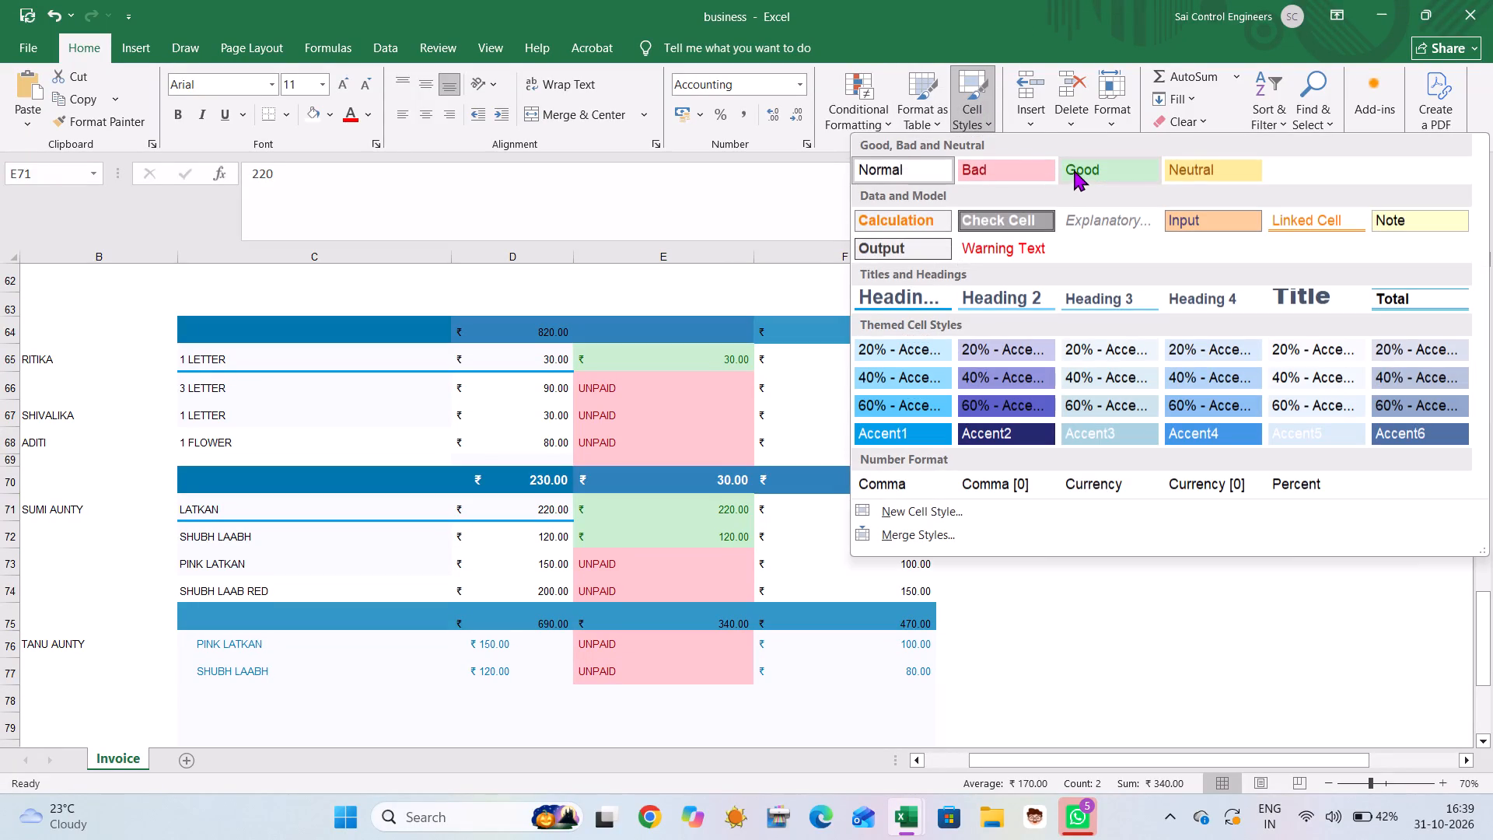
pyautogui.click(1074, 170)
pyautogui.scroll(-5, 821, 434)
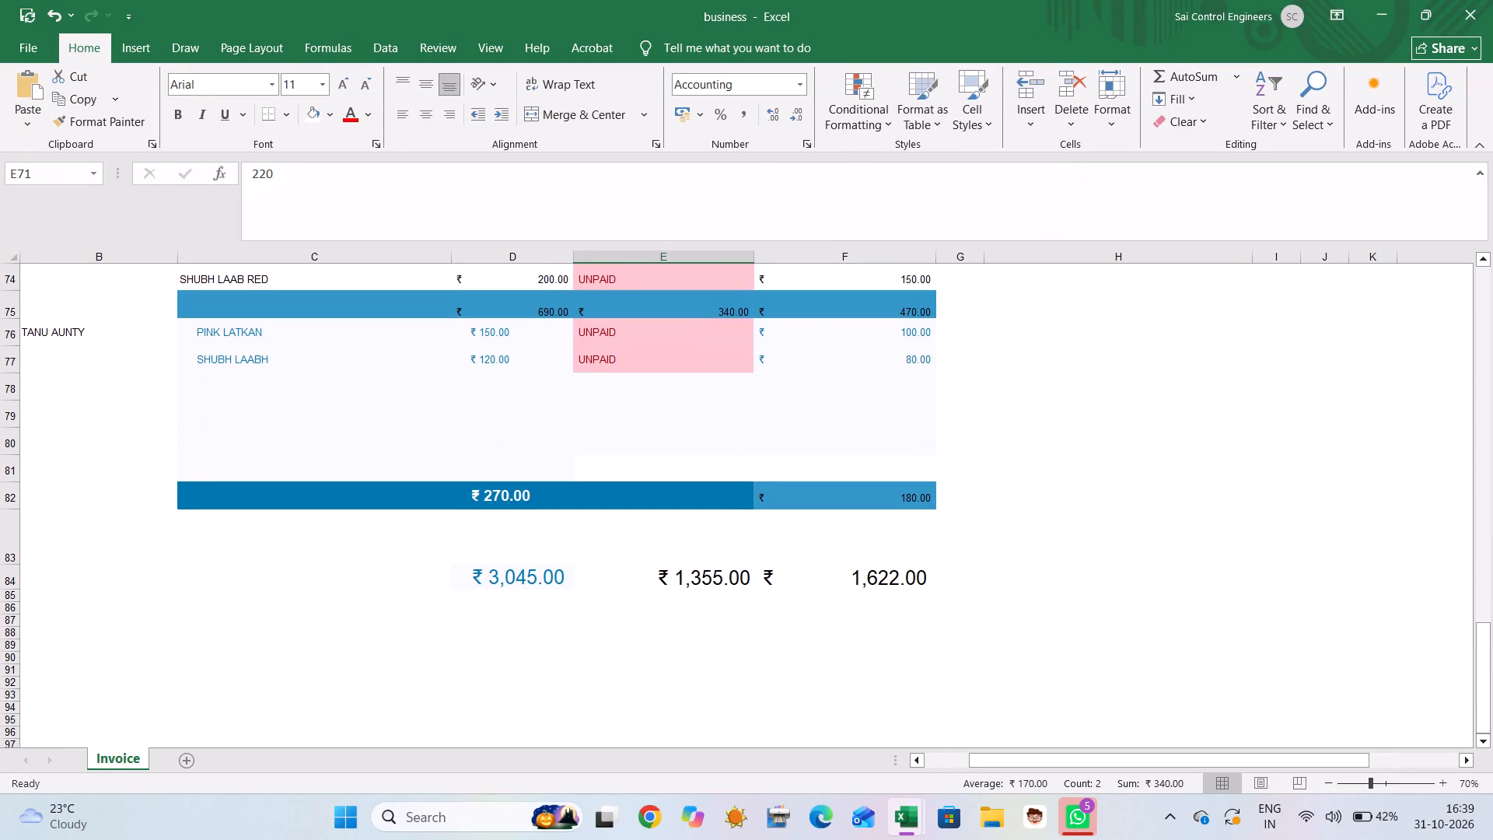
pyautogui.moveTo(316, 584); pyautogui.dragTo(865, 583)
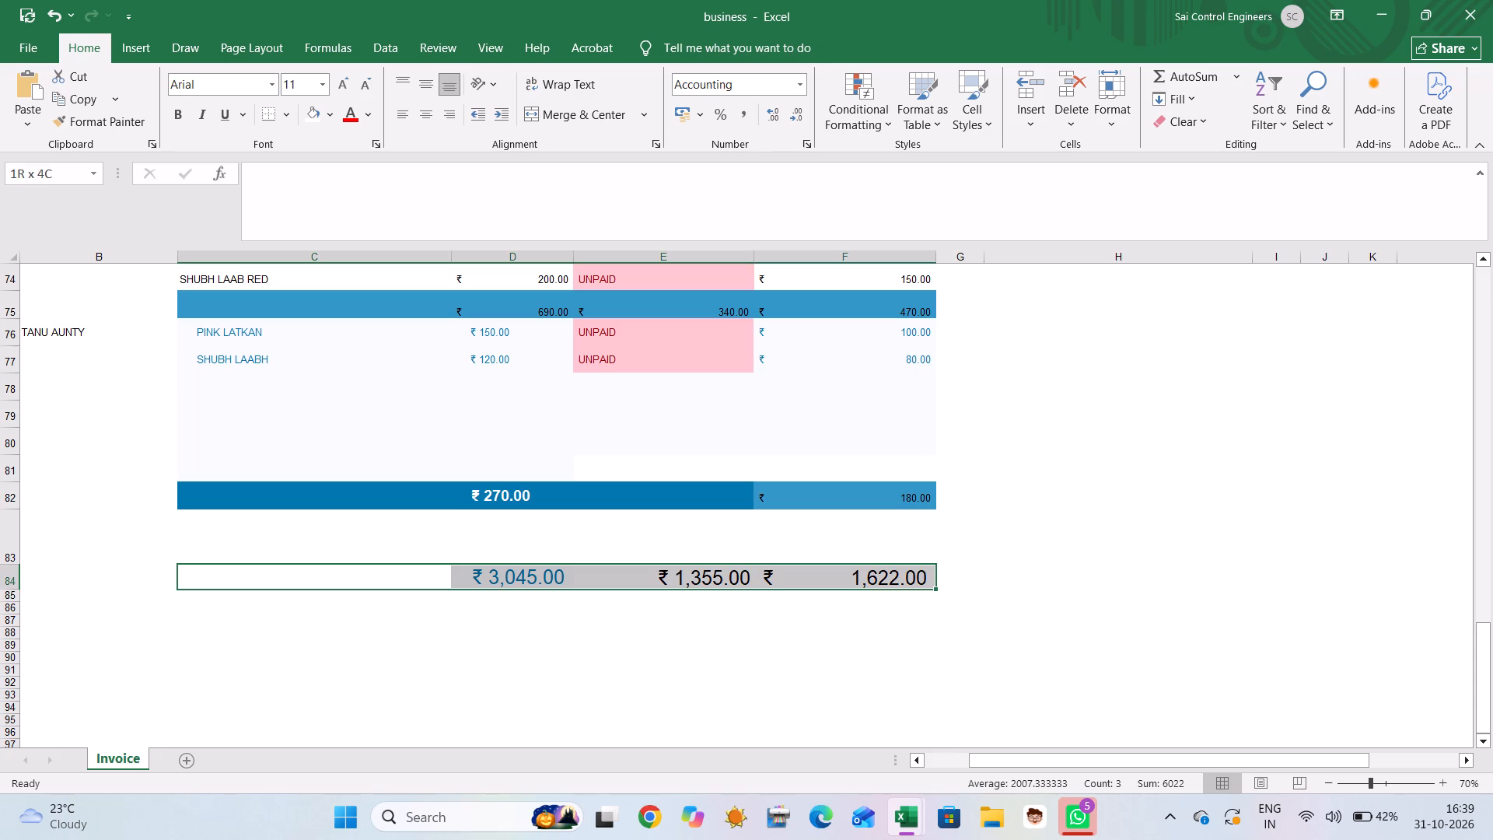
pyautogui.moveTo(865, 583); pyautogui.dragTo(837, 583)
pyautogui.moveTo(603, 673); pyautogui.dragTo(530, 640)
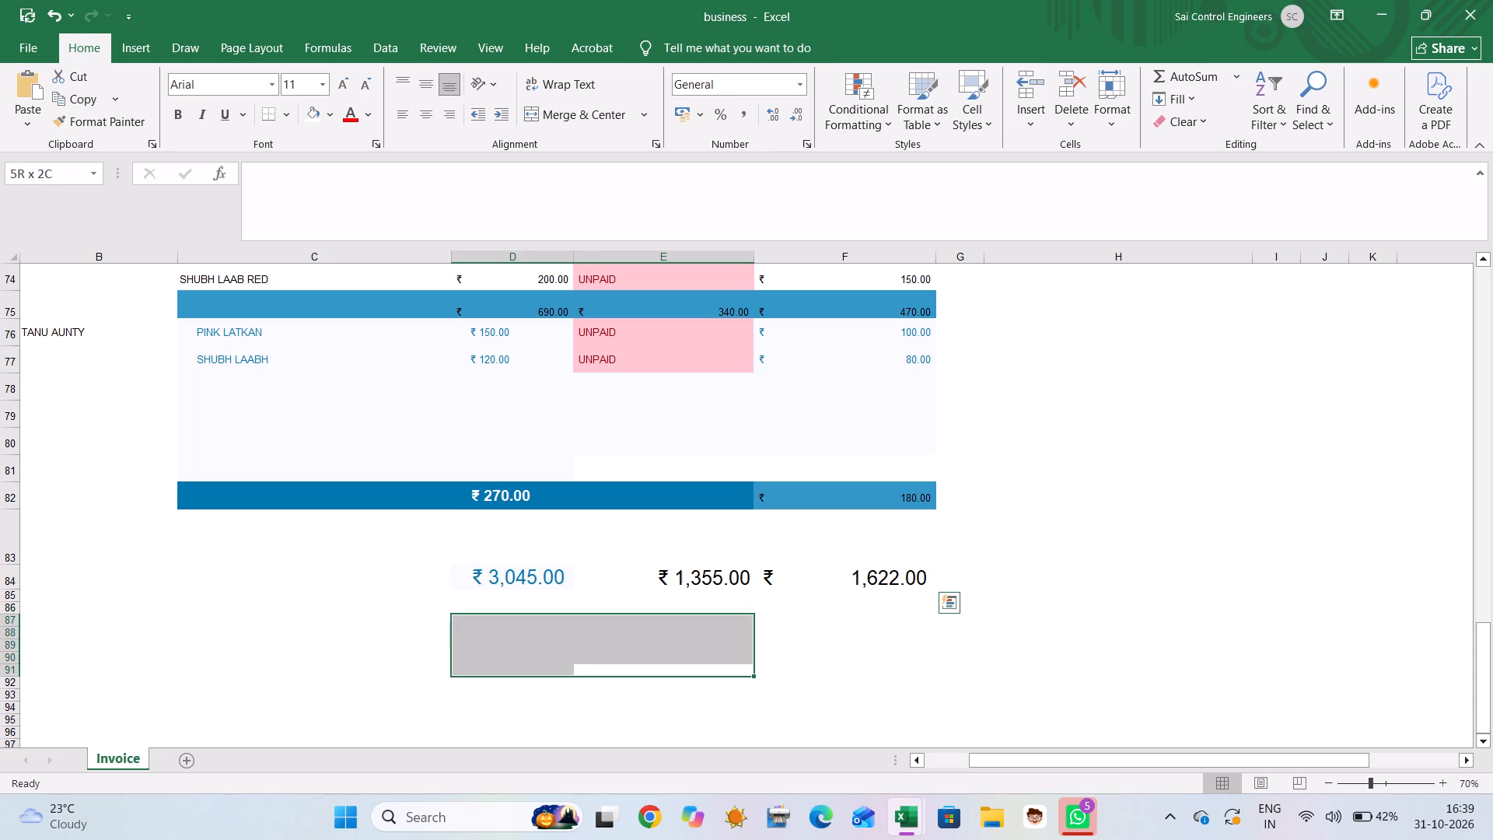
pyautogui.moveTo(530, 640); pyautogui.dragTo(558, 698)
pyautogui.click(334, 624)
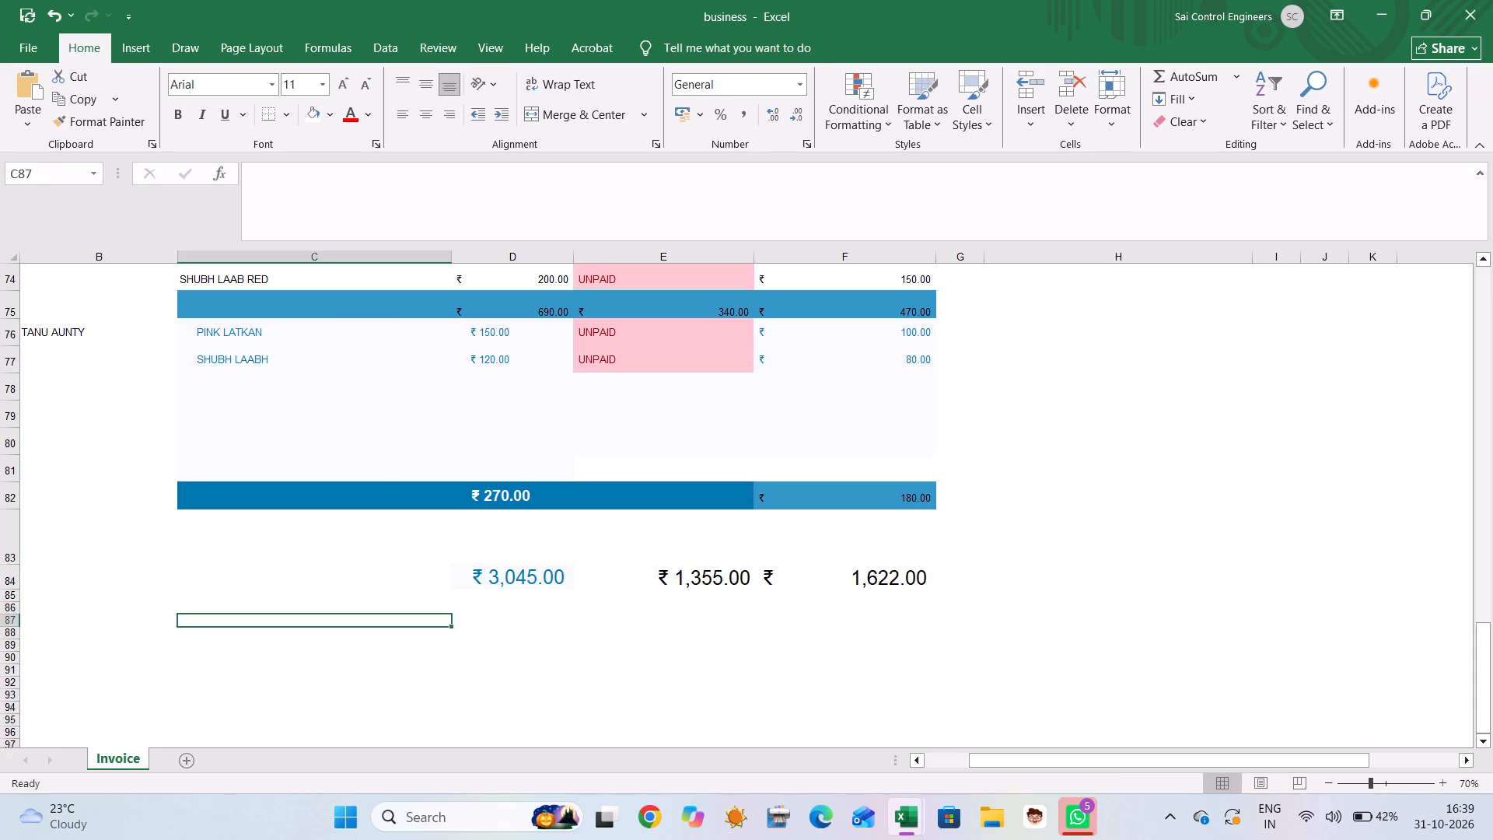
# Apply the Note cell style to the grand total of the order amounts in D84.
pyautogui.click(568, 575)
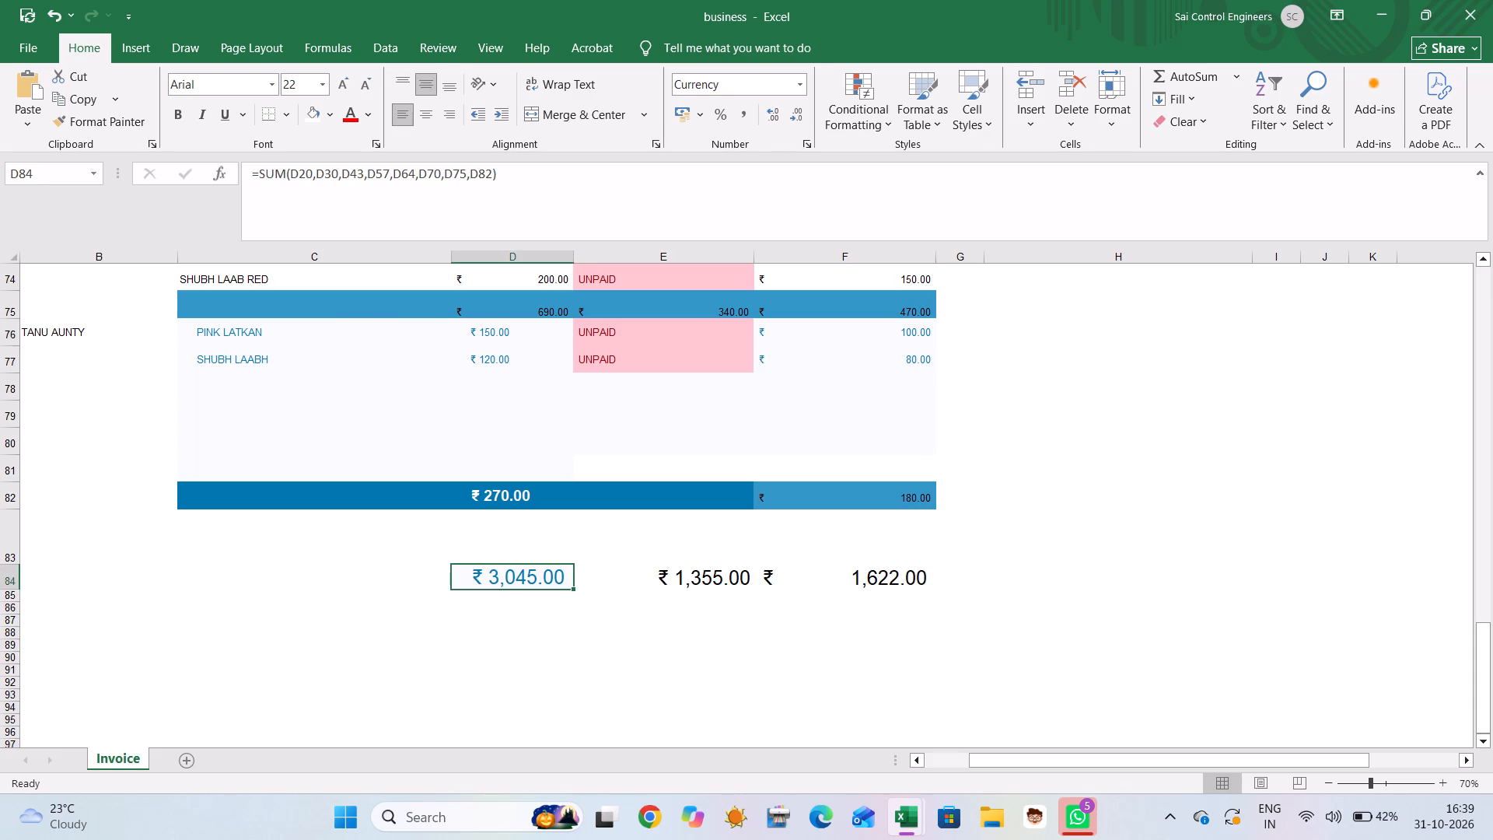
pyautogui.click(993, 114)
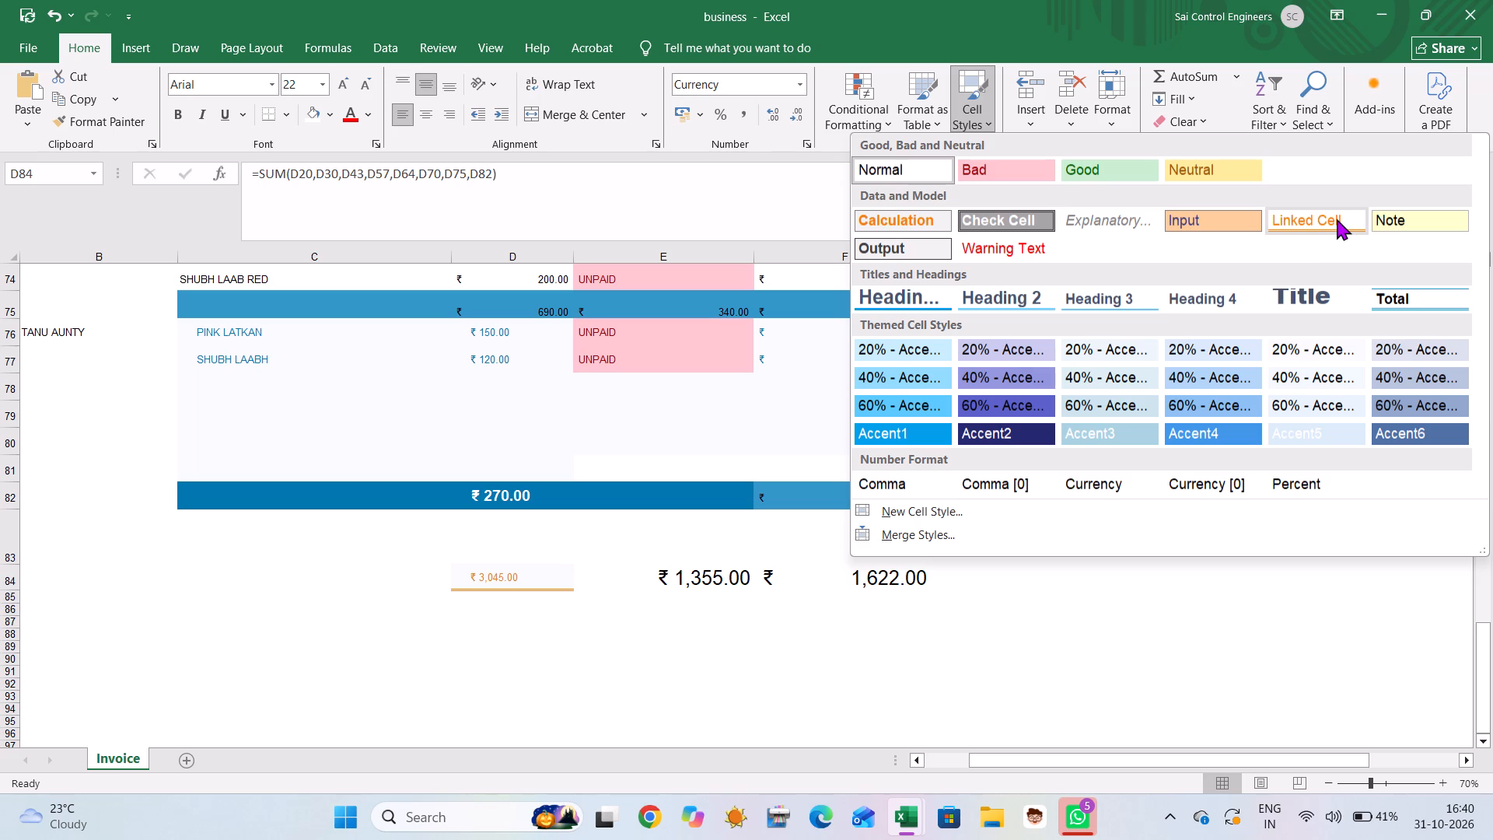
pyautogui.click(1407, 216)
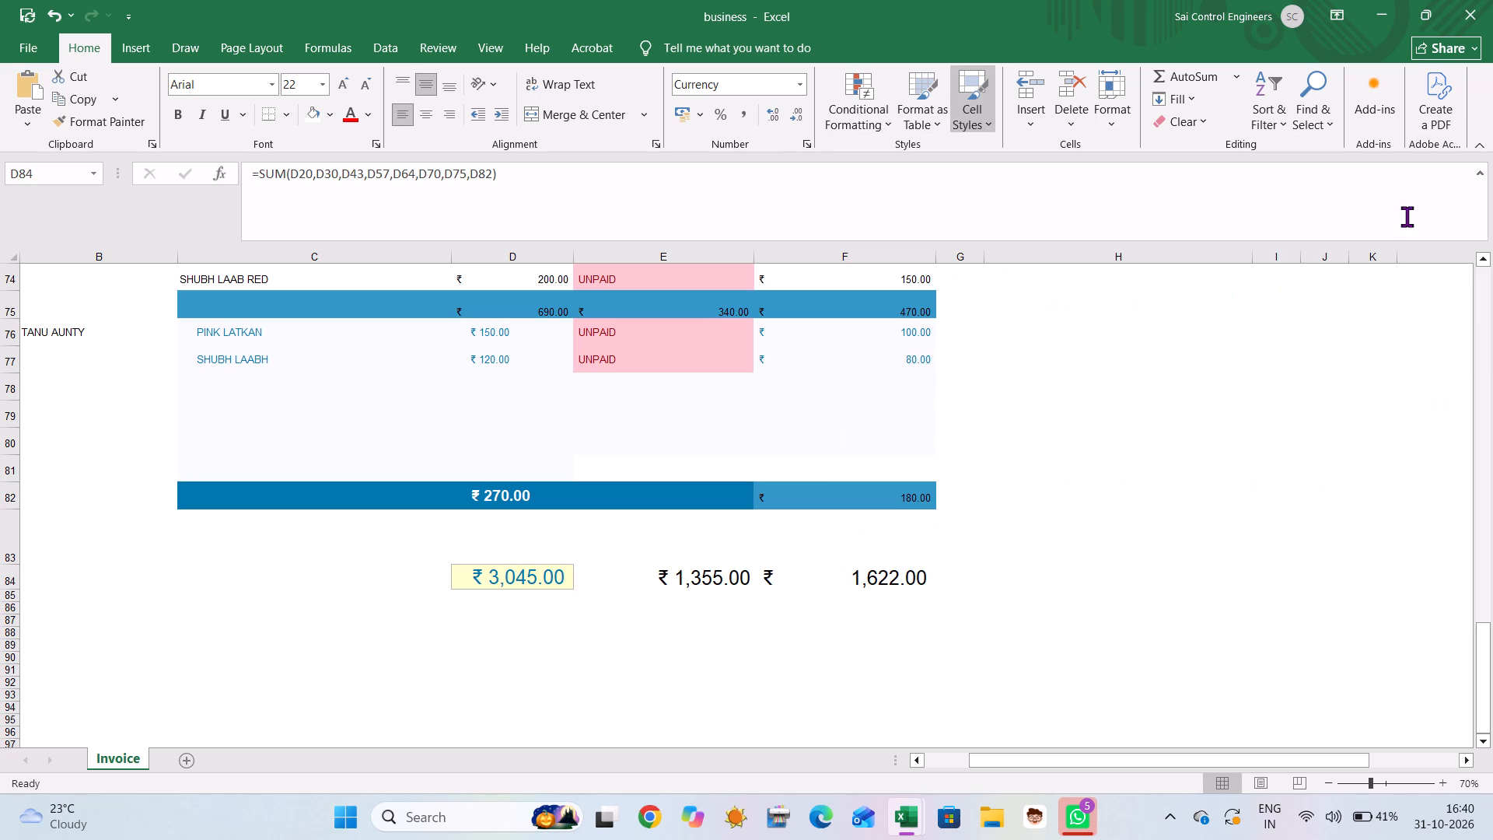
# Apply the Good cell style to the grand total of the paid amounts in E84 and set its font size to 22.
pyautogui.click(703, 581)
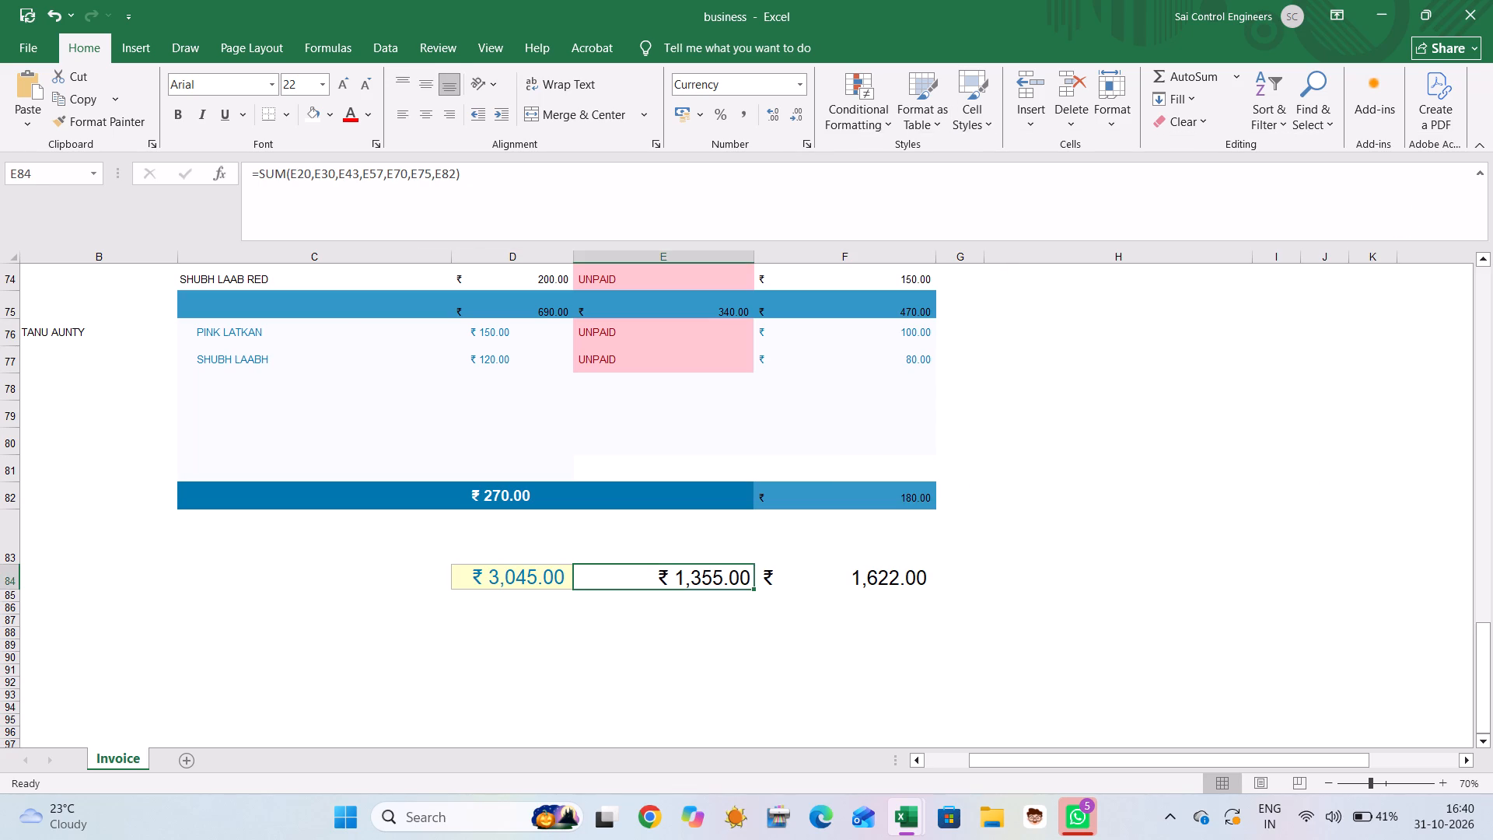
pyautogui.click(963, 128)
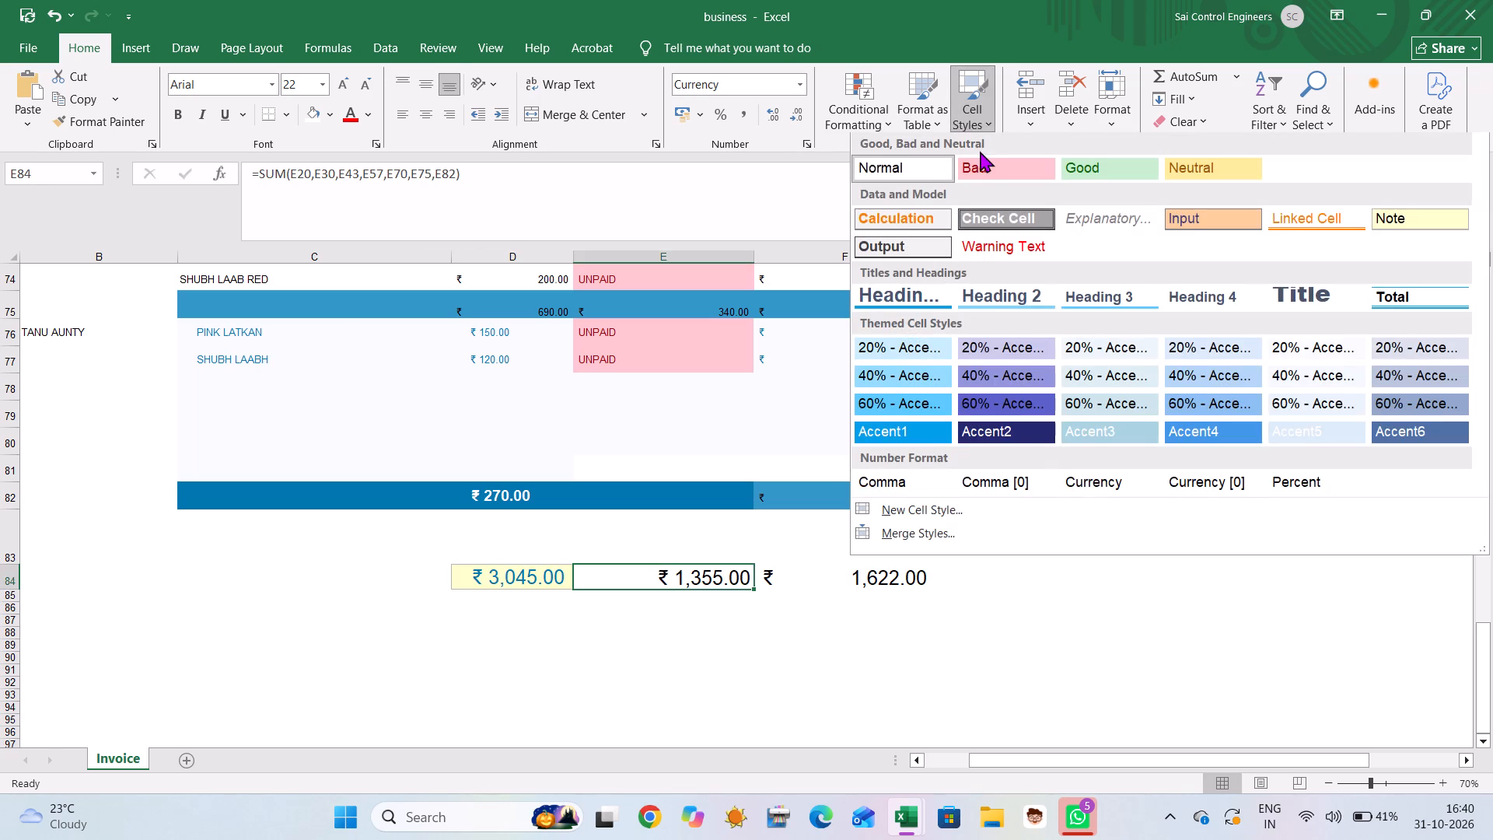
pyautogui.click(1137, 164)
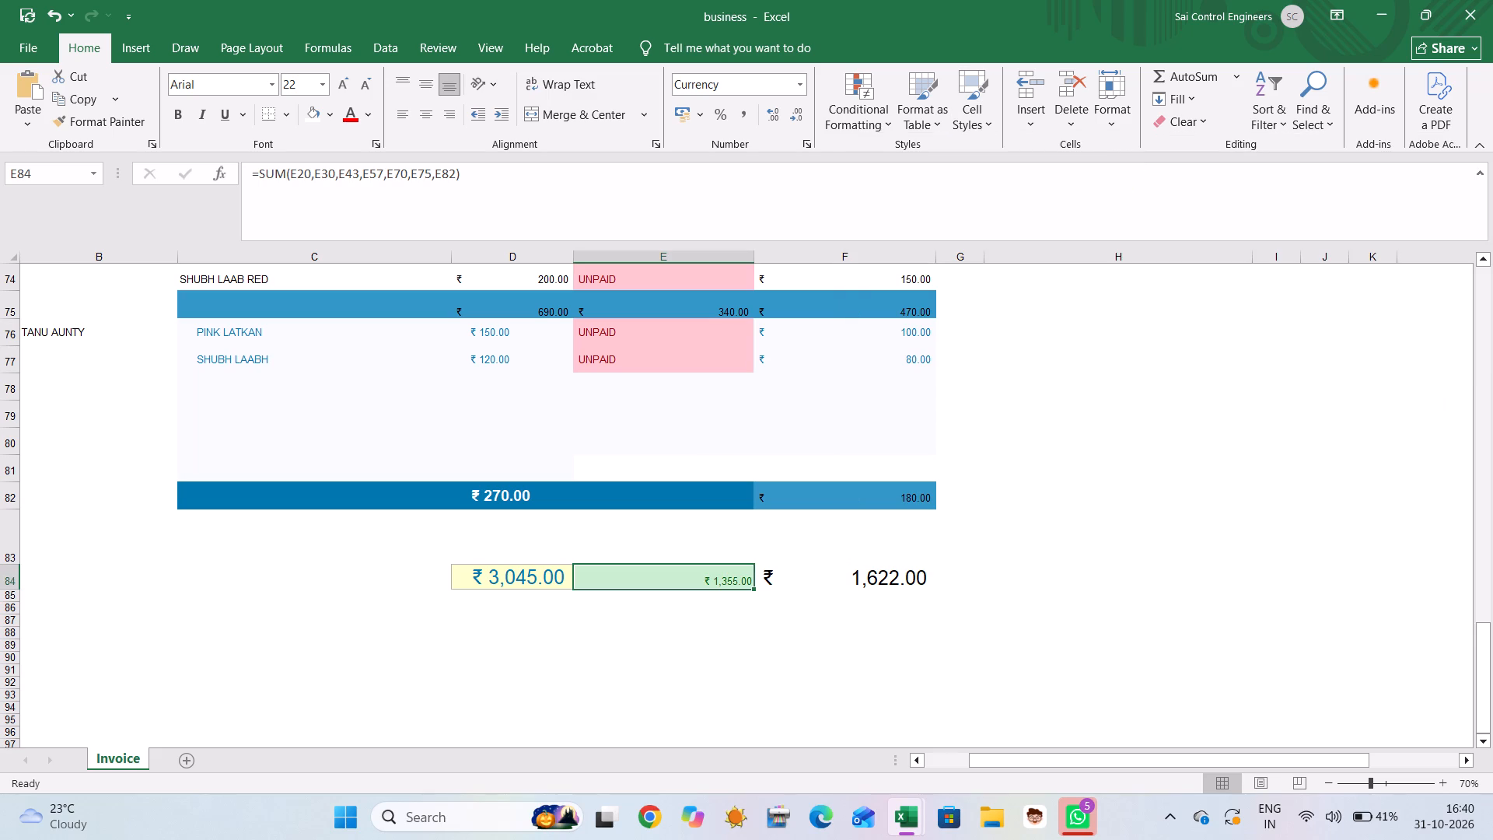
pyautogui.click(305, 75)
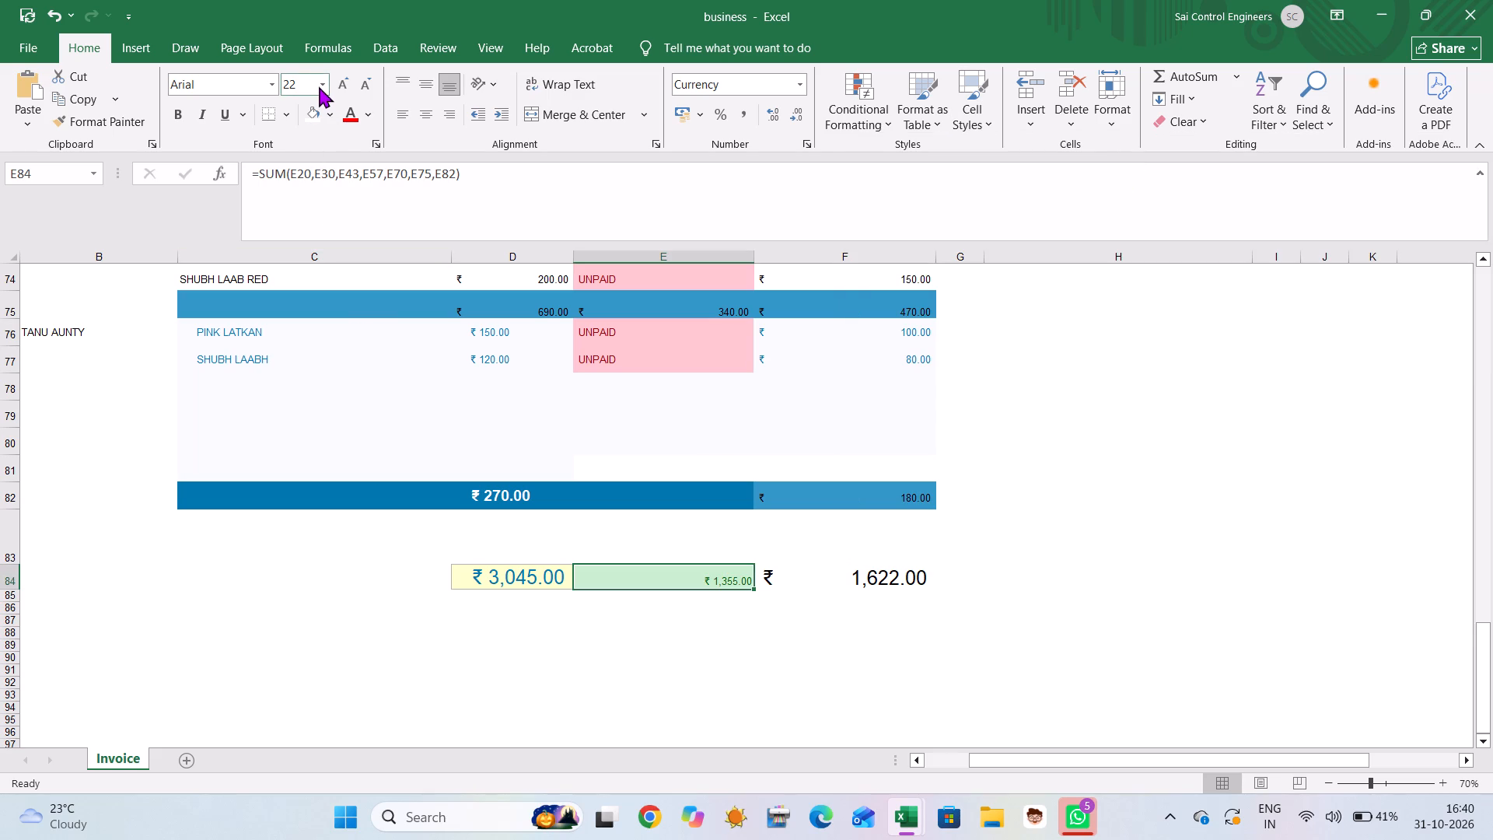
pyautogui.click(319, 86)
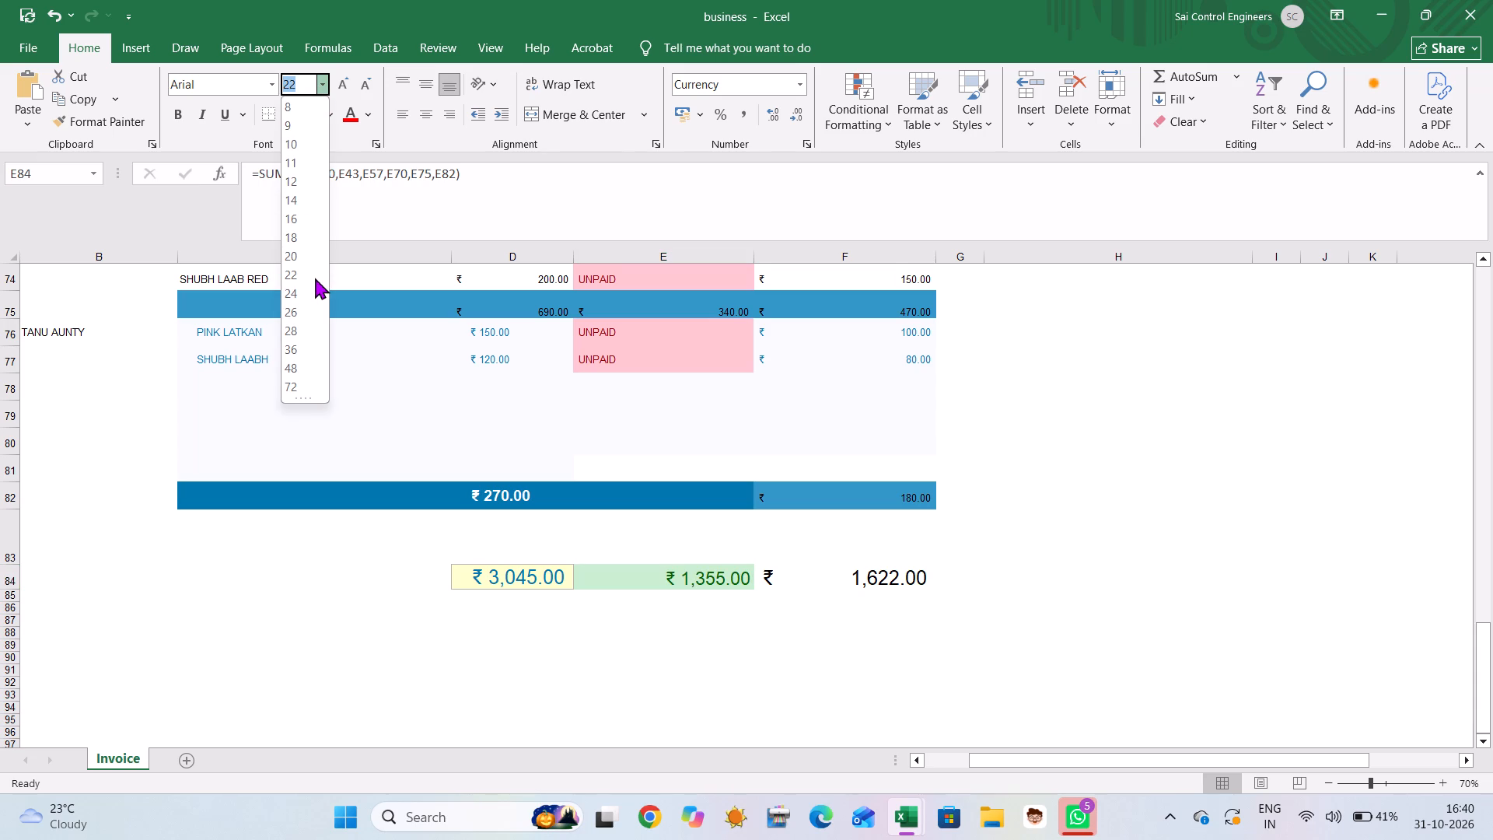
pyautogui.click(307, 271)
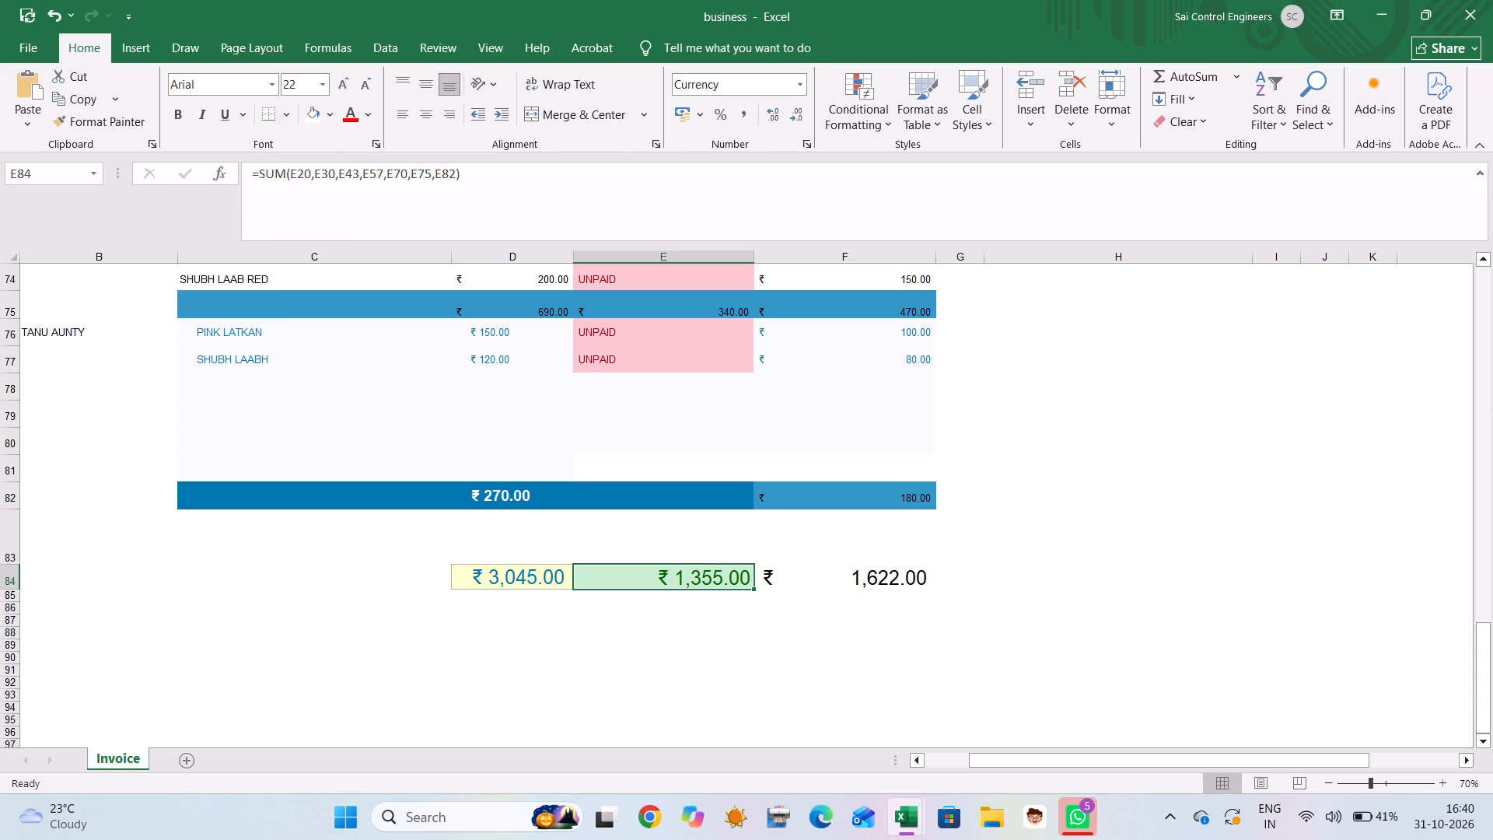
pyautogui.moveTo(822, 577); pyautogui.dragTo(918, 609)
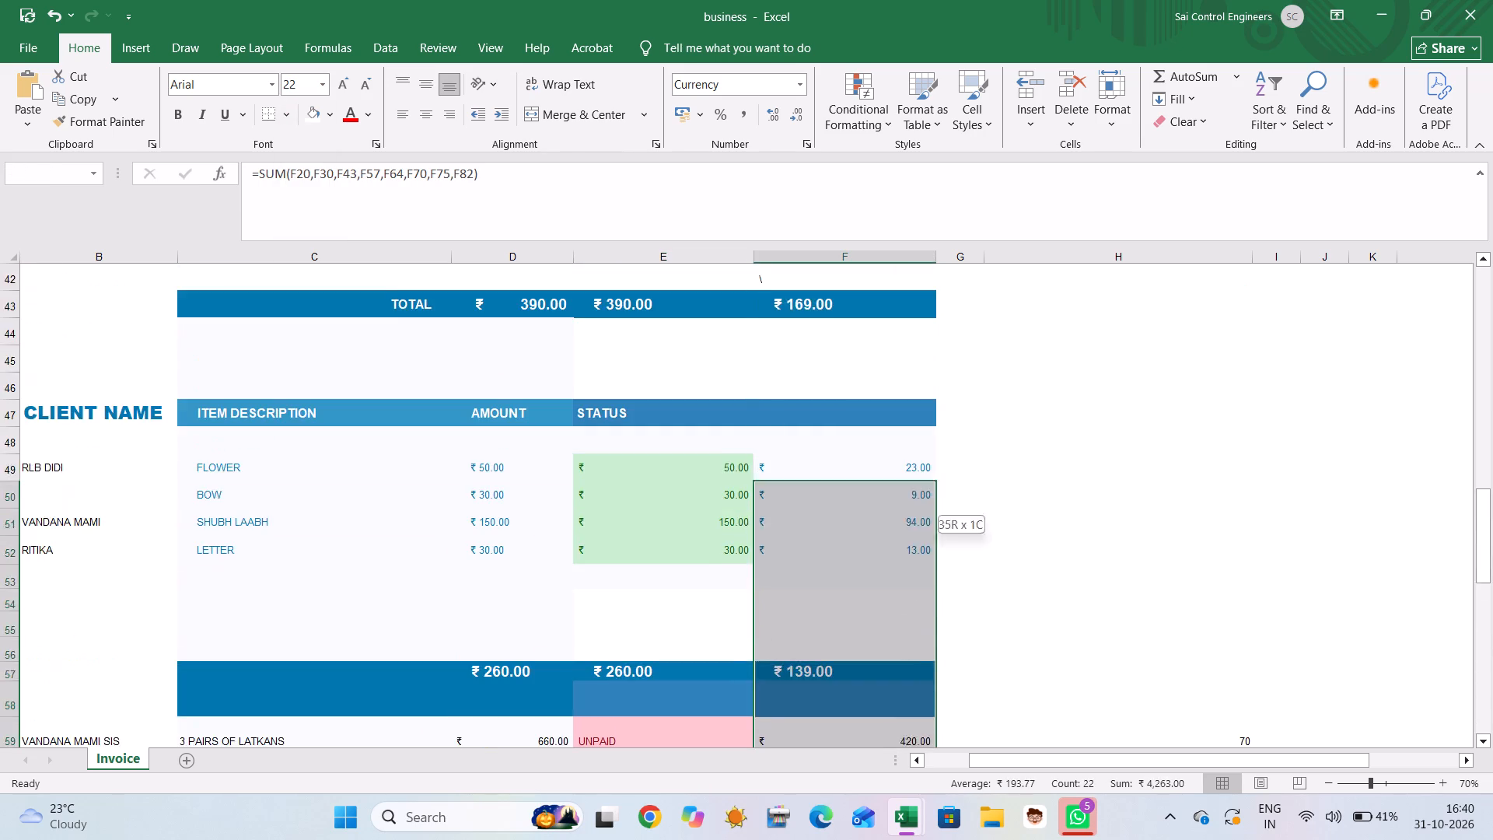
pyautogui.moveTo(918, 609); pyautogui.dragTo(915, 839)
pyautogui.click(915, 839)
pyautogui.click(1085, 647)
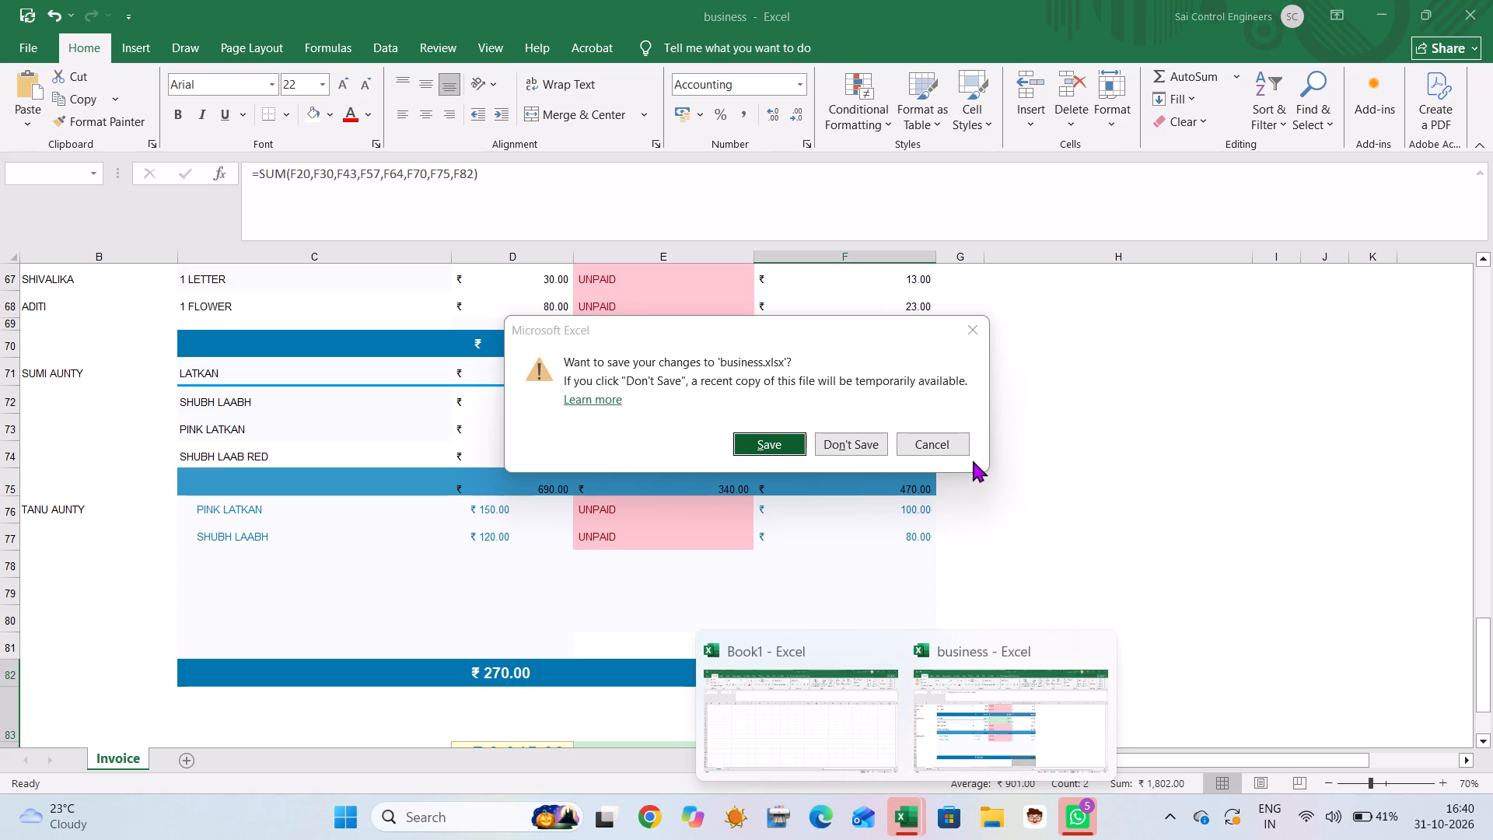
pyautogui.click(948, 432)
# Apply the Neutral cell style to the material cost grand total in F84 and set its font size to 22.
pyautogui.scroll(-1, 1007, 522)
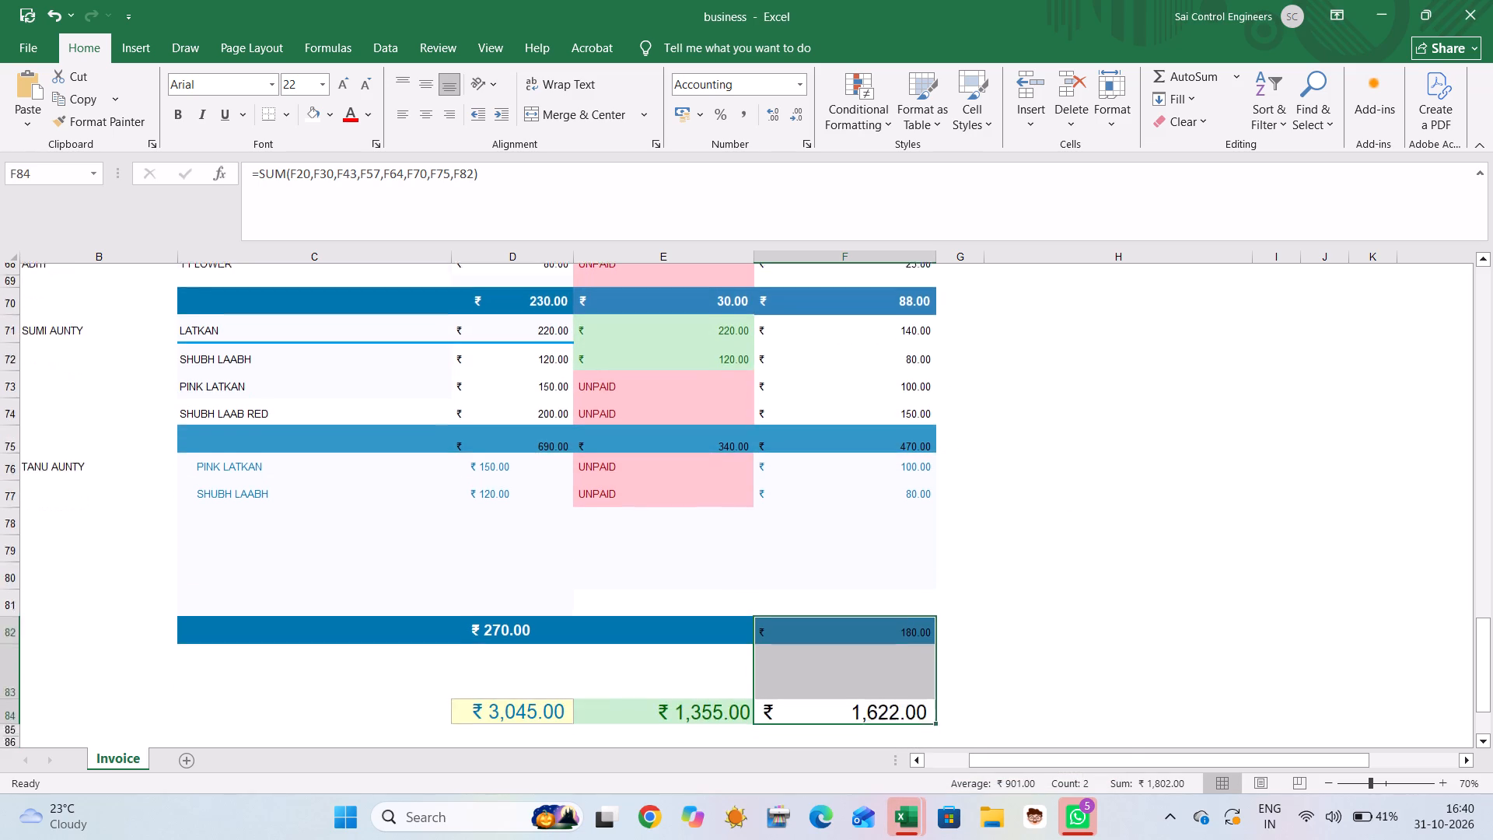
pyautogui.scroll(-1, 1007, 522)
pyautogui.click(875, 638)
pyautogui.click(858, 601)
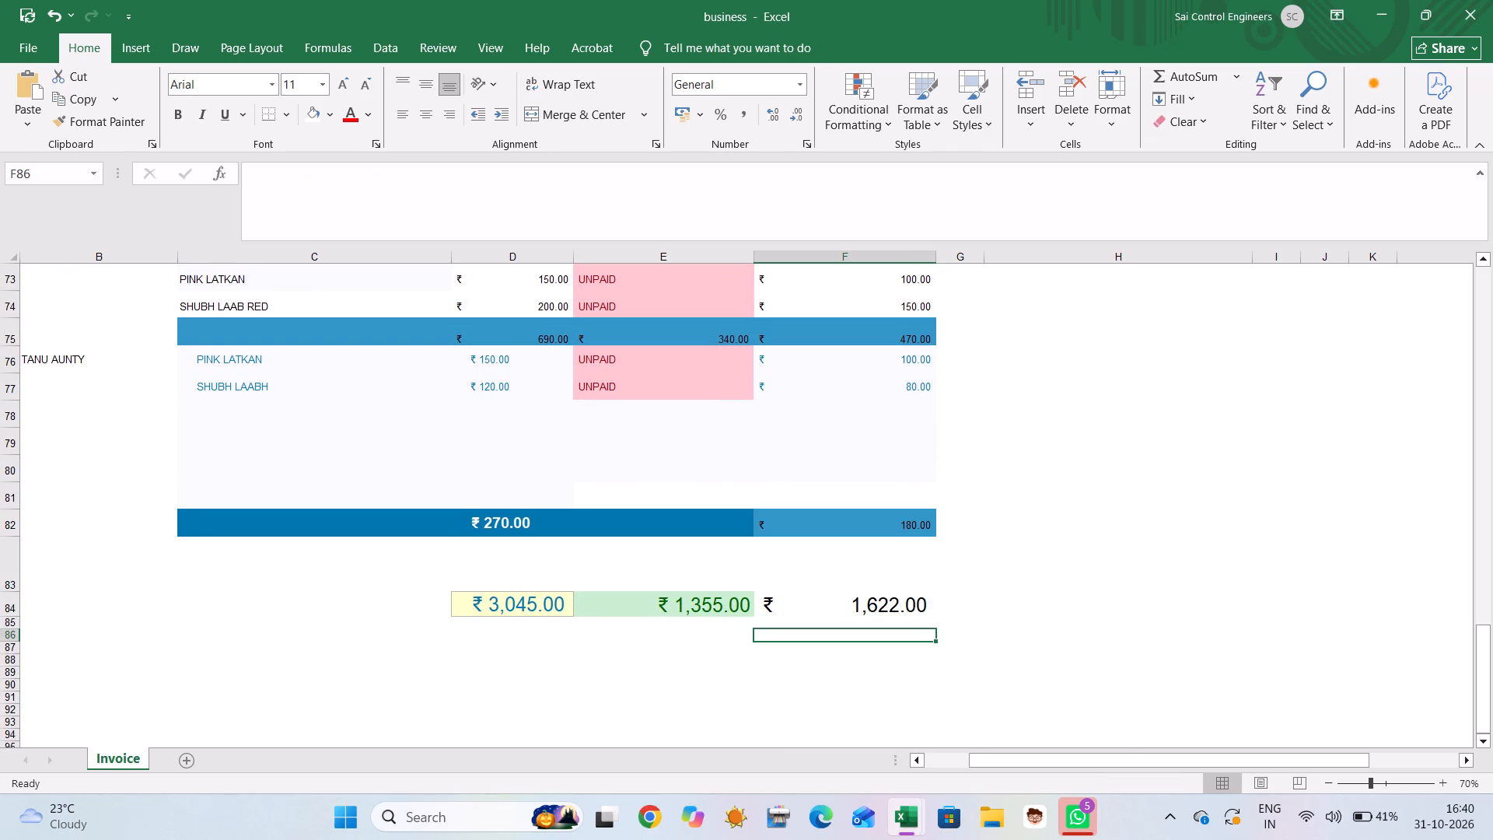
pyautogui.click(988, 120)
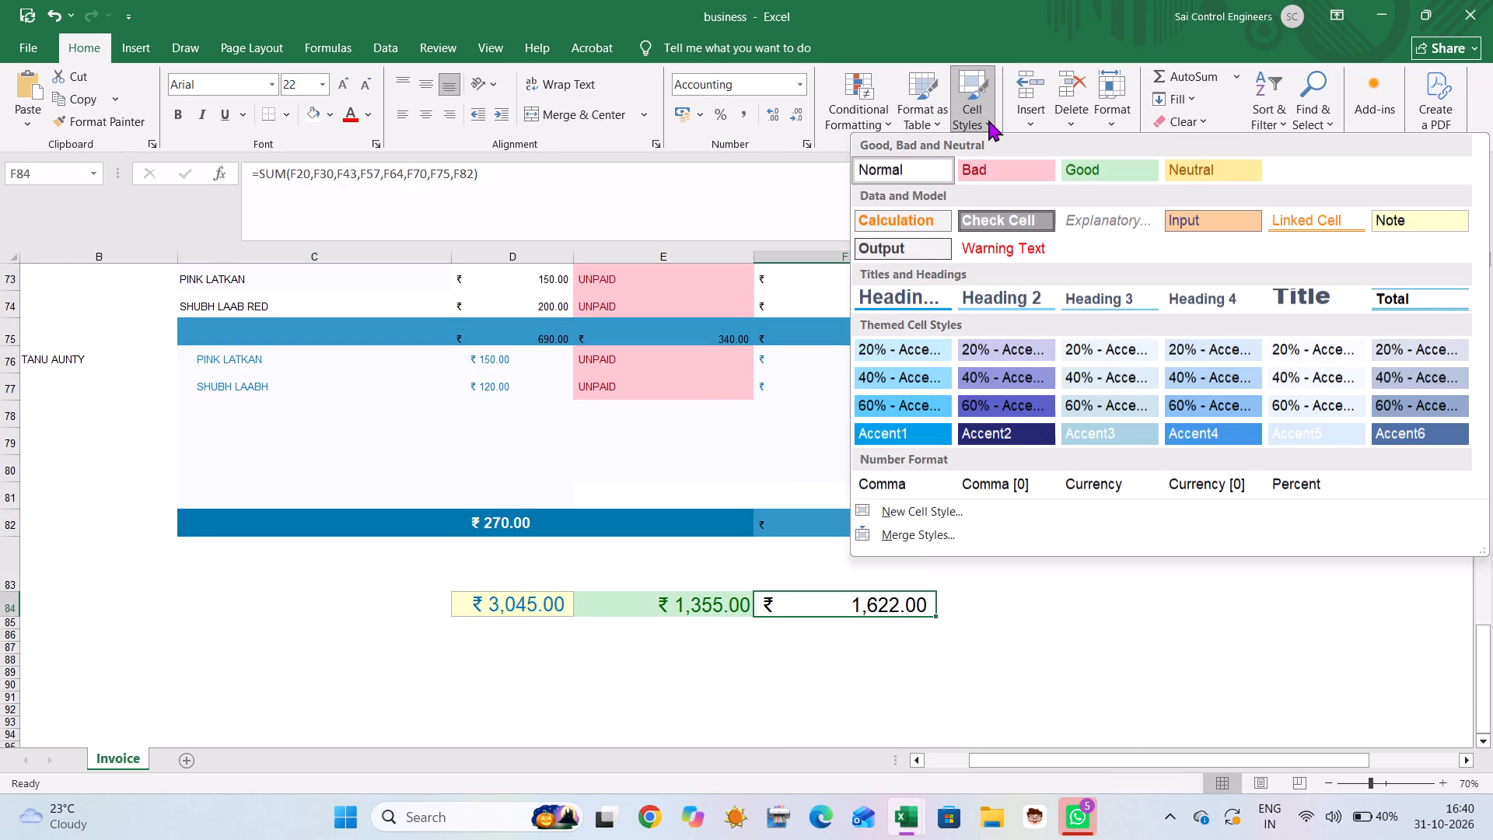
pyautogui.click(1192, 158)
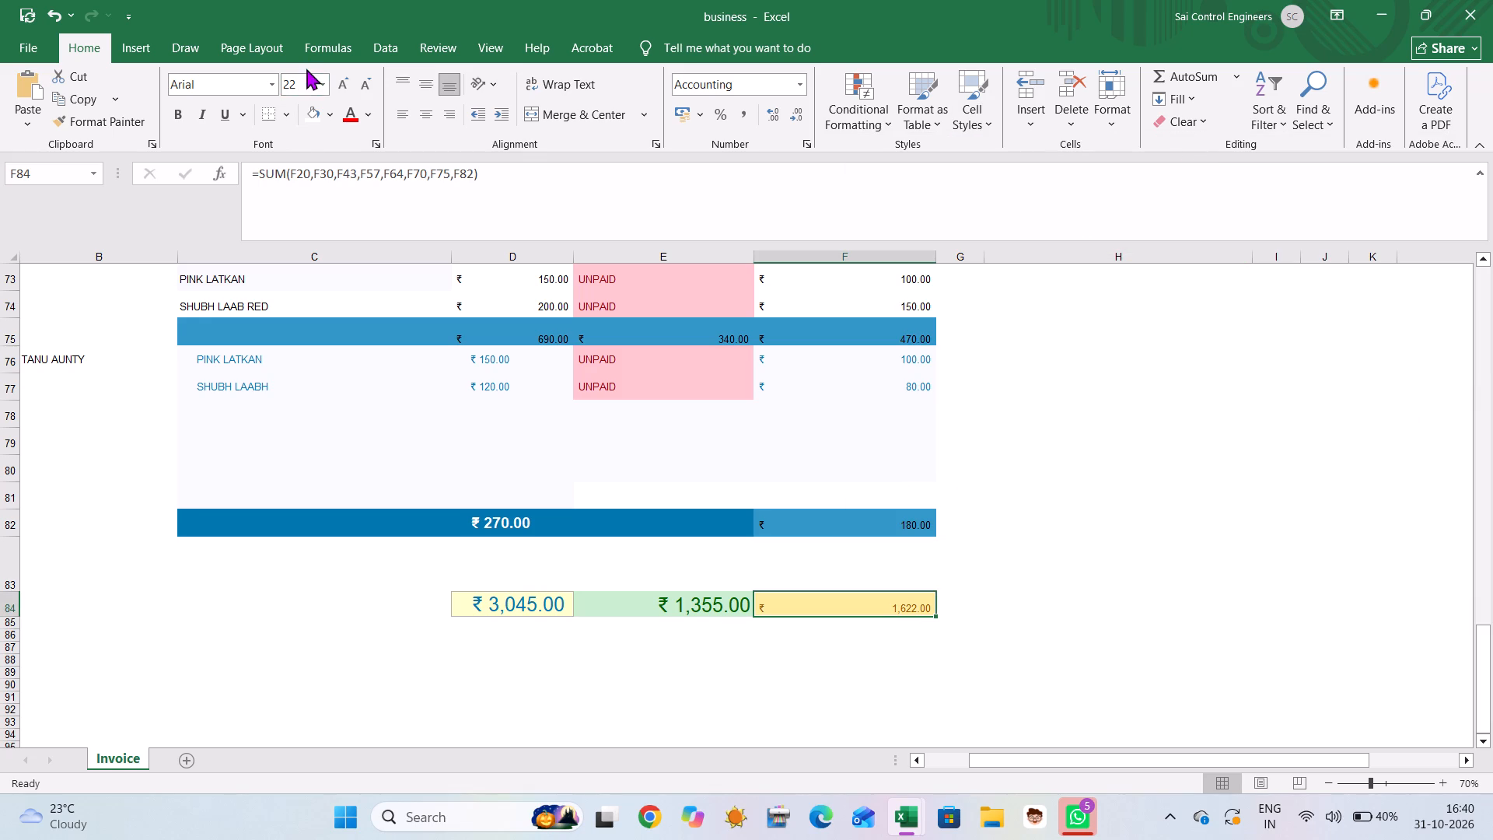
pyautogui.click(320, 78)
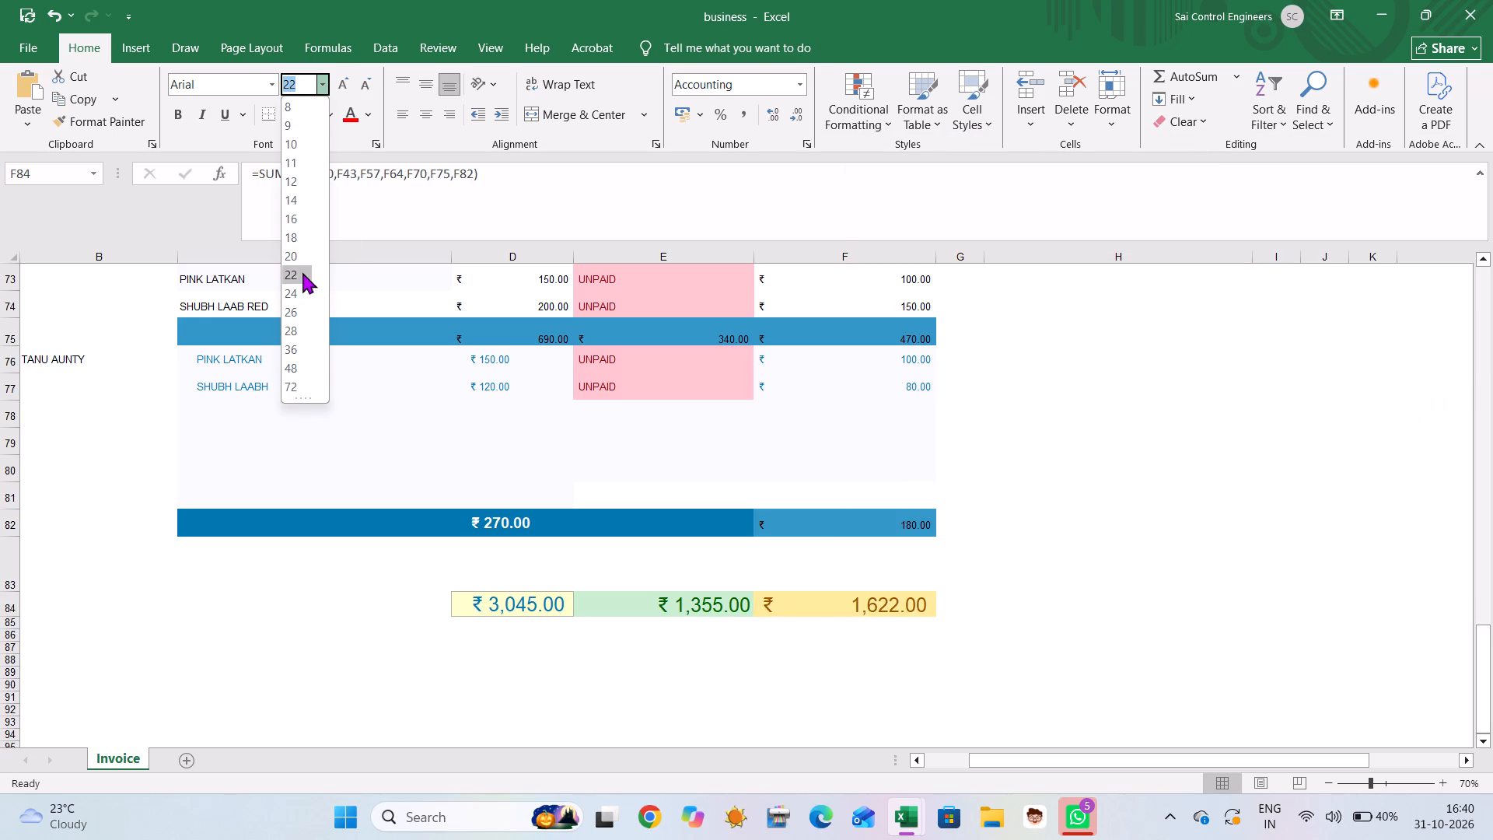
pyautogui.click(302, 272)
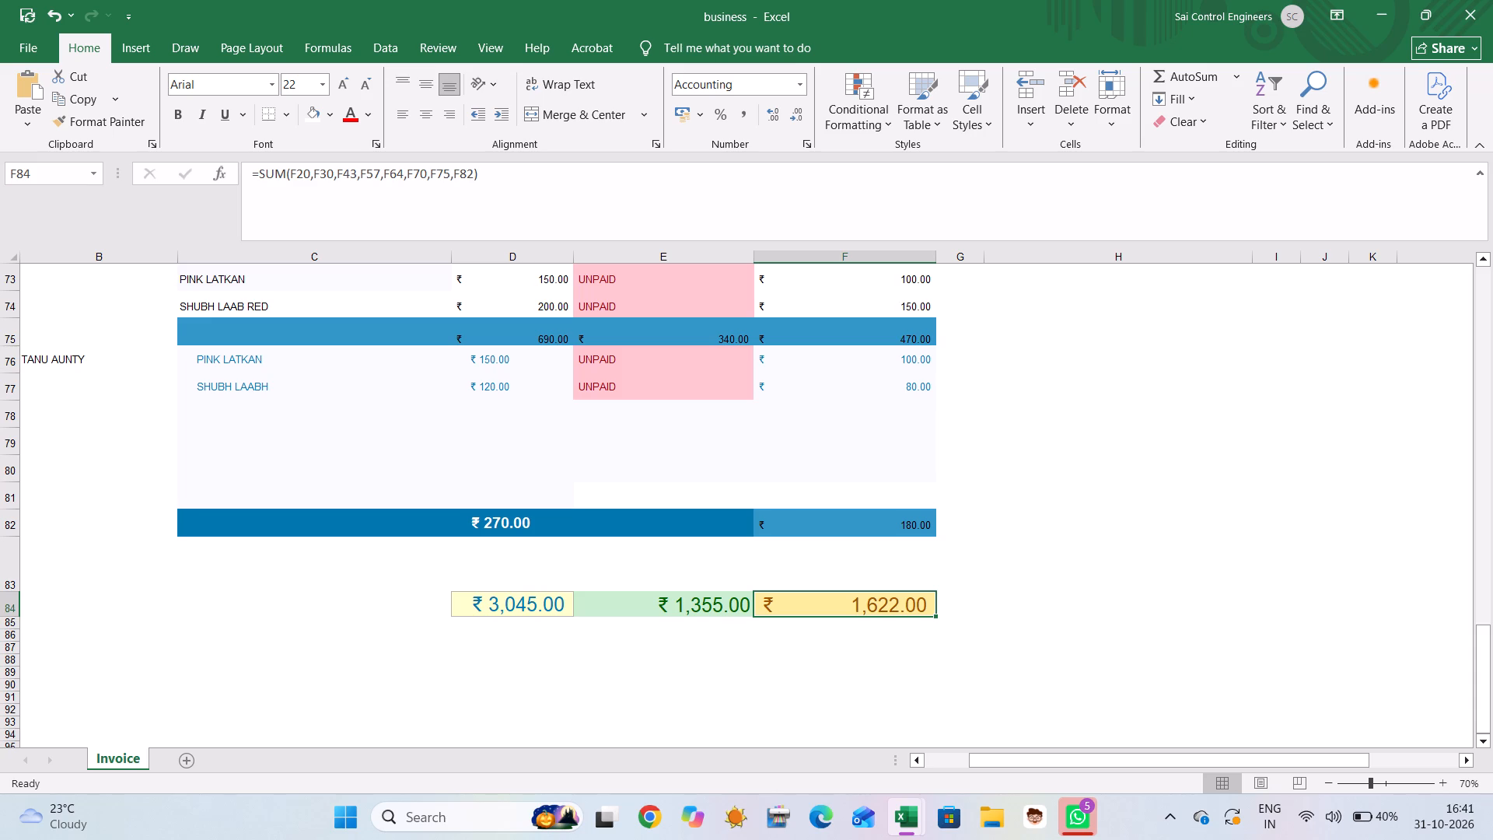
# Apply the Neutral cell style to the five MONEY IN MATERIAL amounts of invoice 1 in F11:F15.
pyautogui.scroll(2, 303, 275)
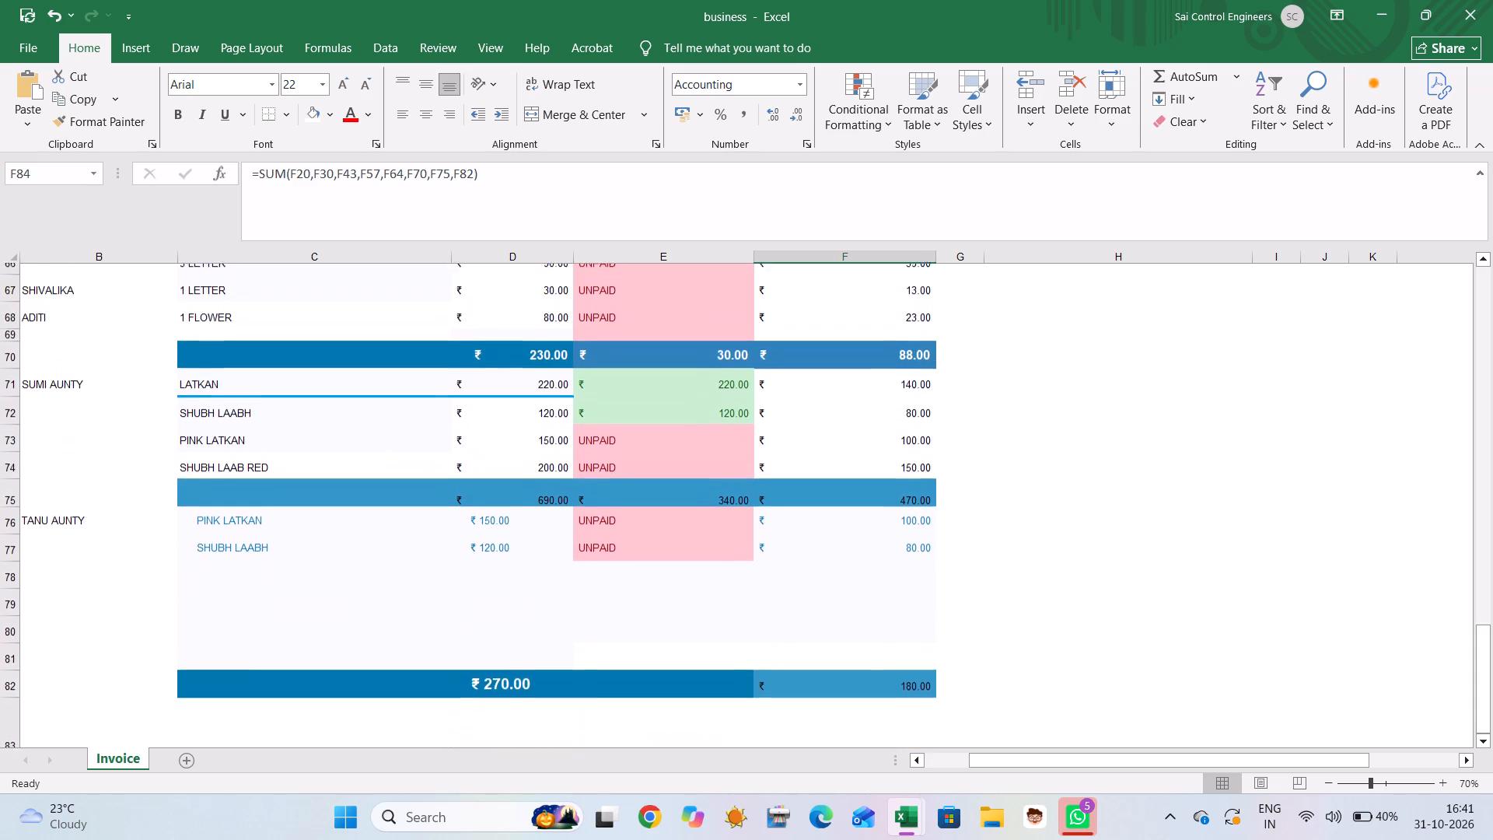
pyautogui.scroll(2, 303, 275)
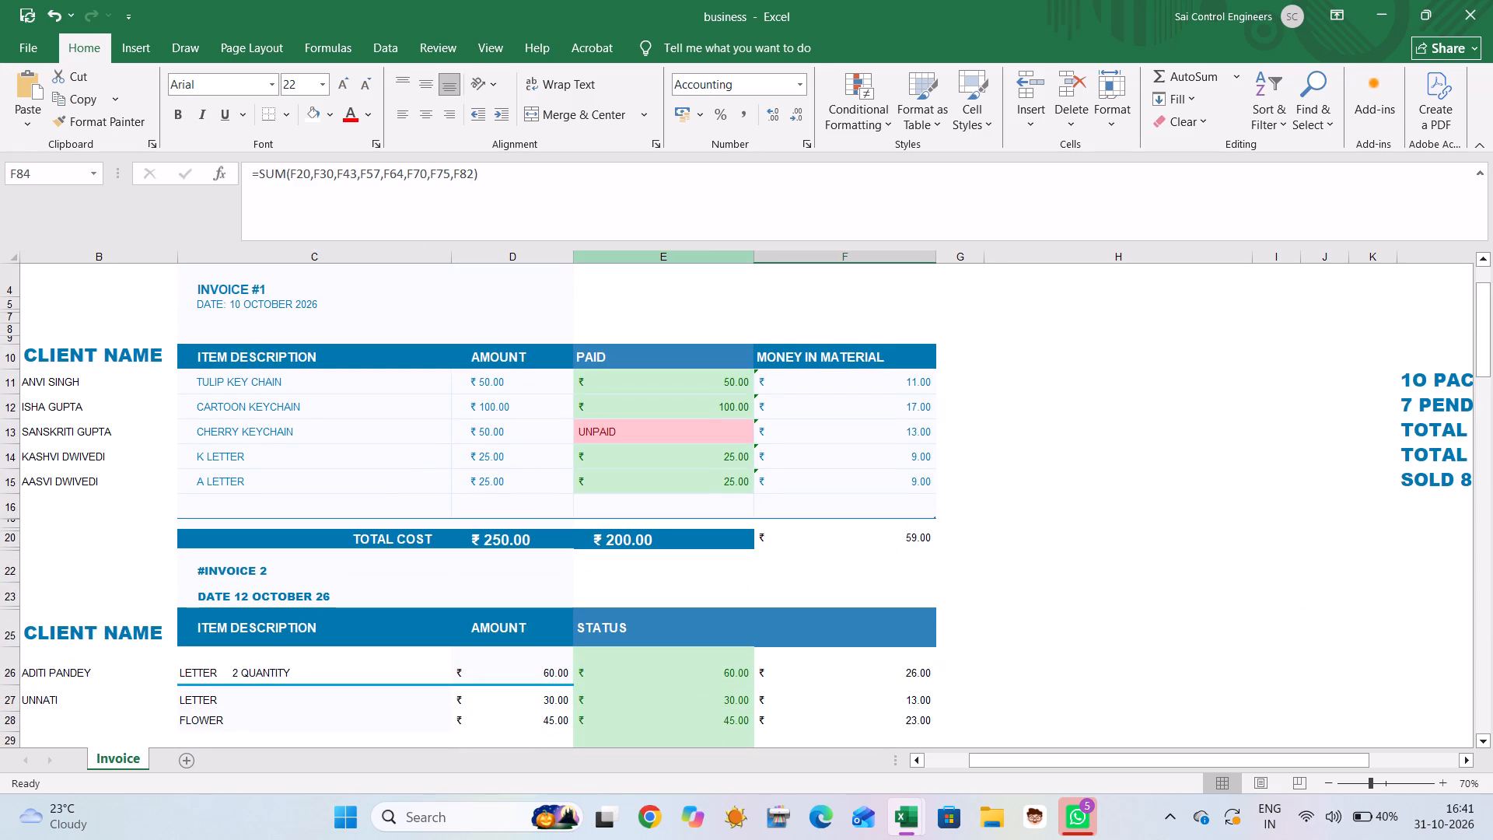
pyautogui.moveTo(793, 383); pyautogui.dragTo(808, 451)
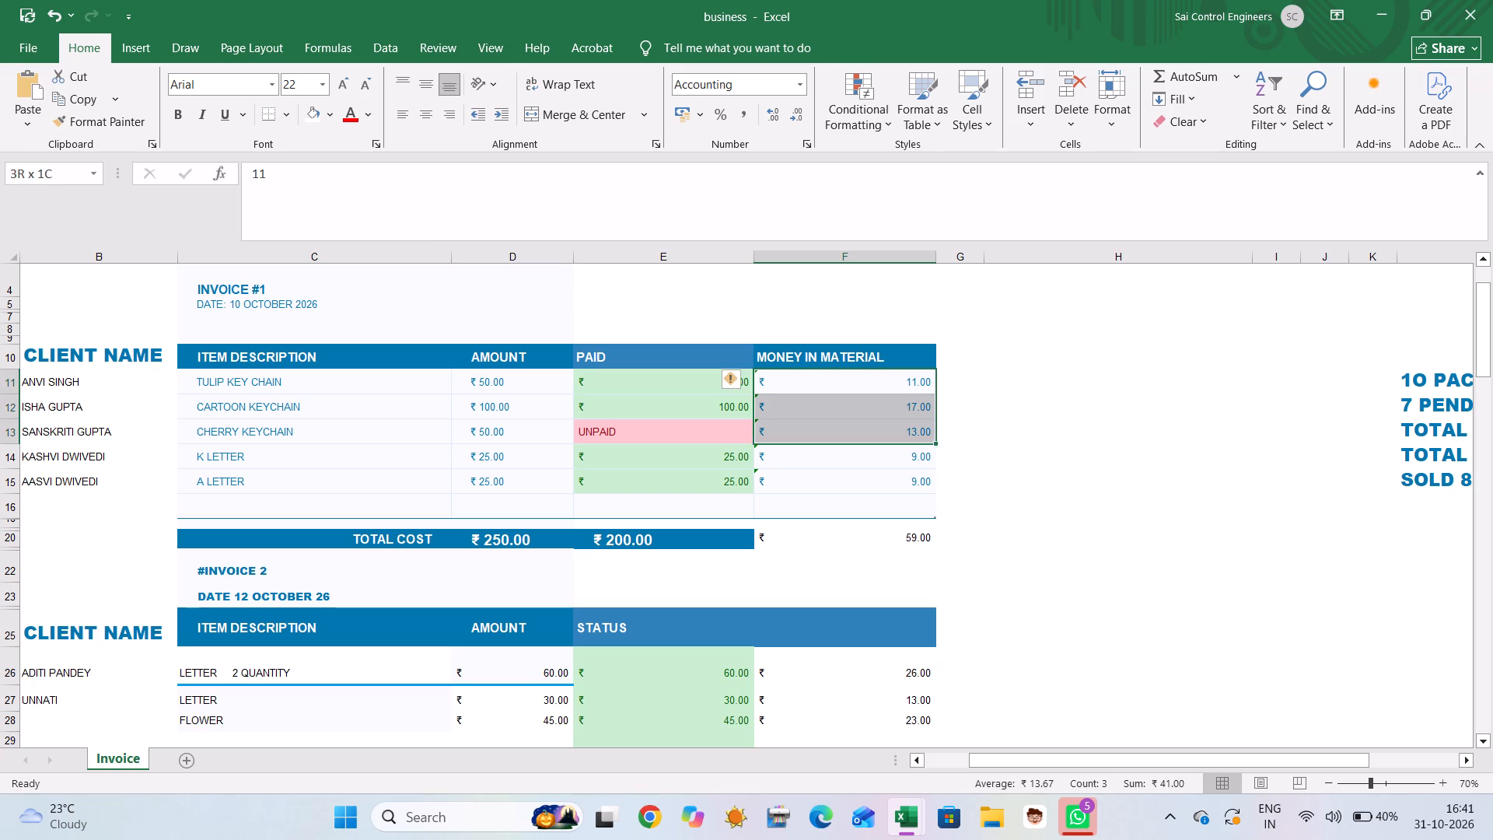
pyautogui.moveTo(808, 451); pyautogui.dragTo(818, 503)
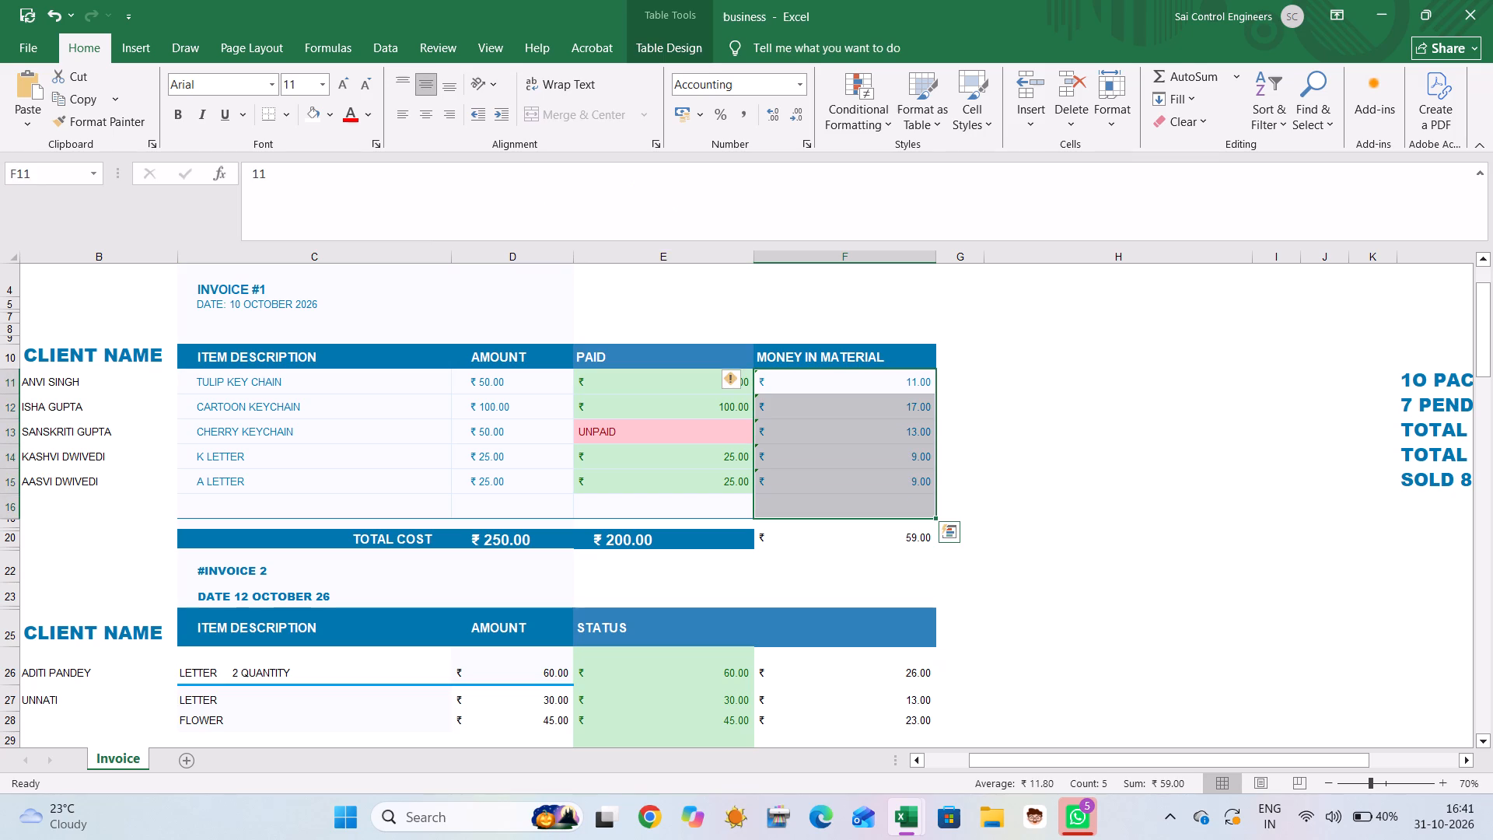
pyautogui.click(805, 404)
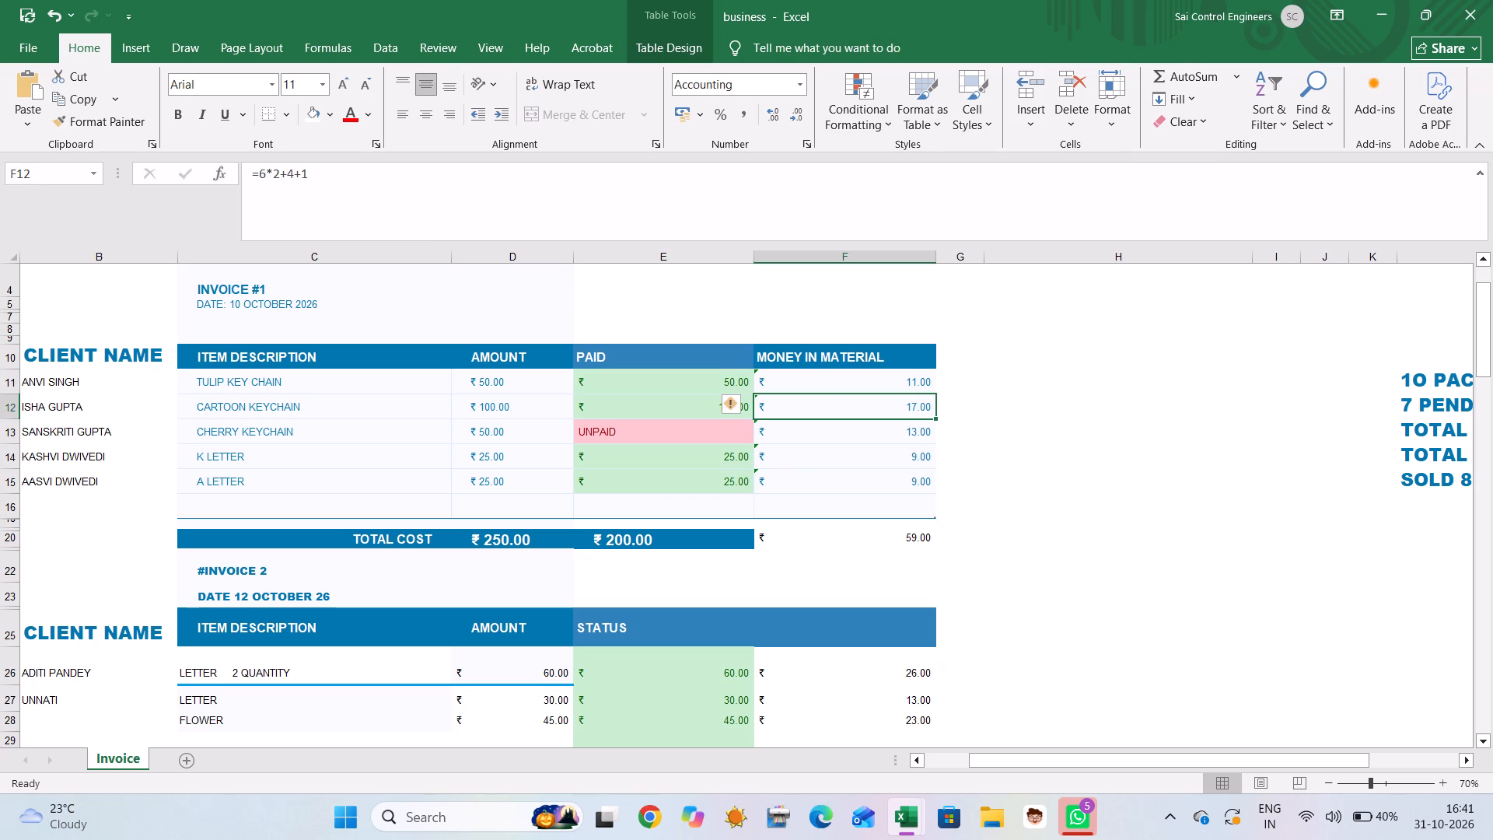
pyautogui.moveTo(785, 375); pyautogui.dragTo(819, 475)
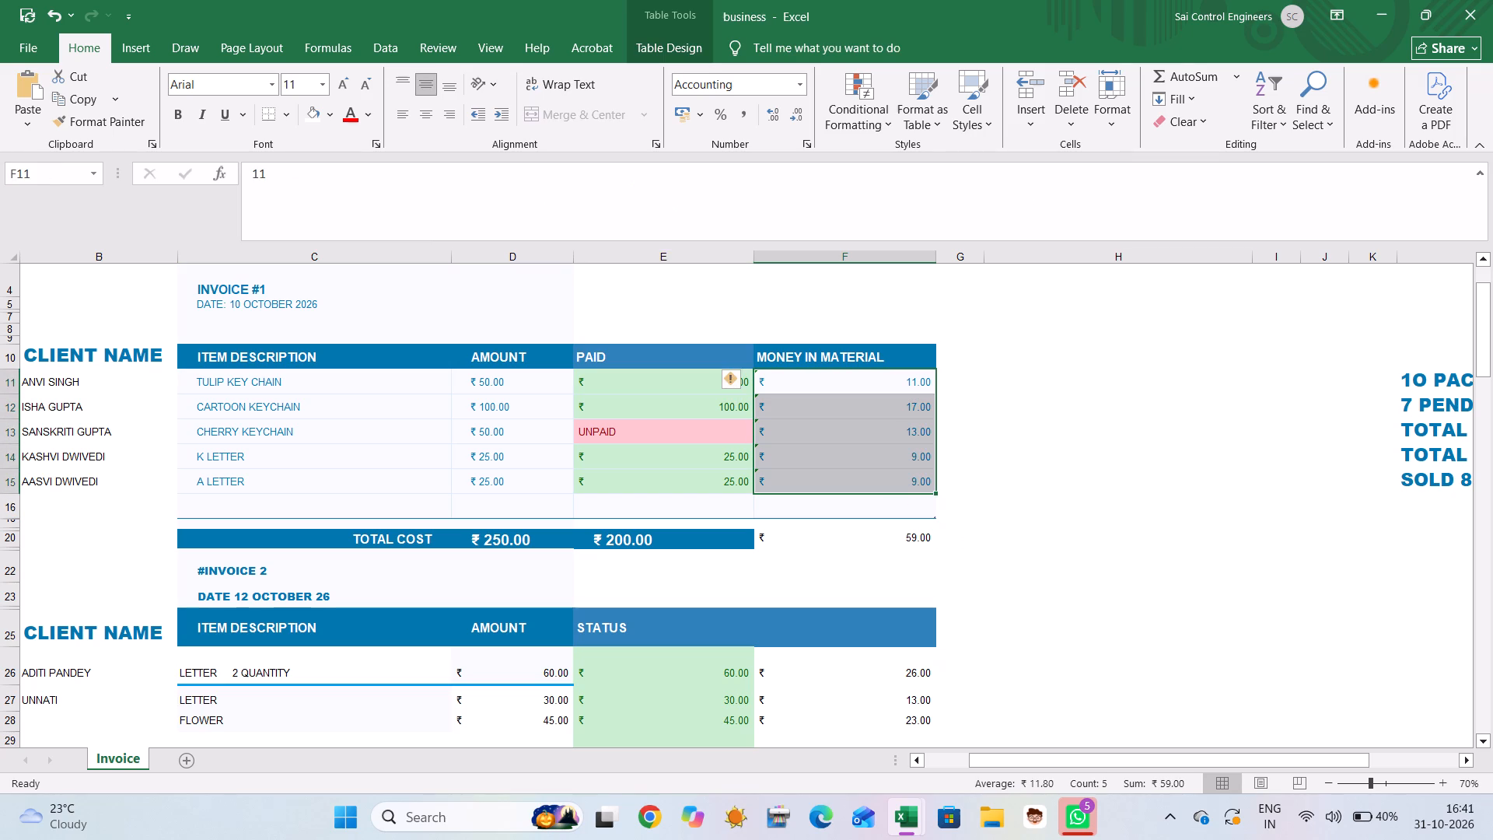
pyautogui.click(992, 117)
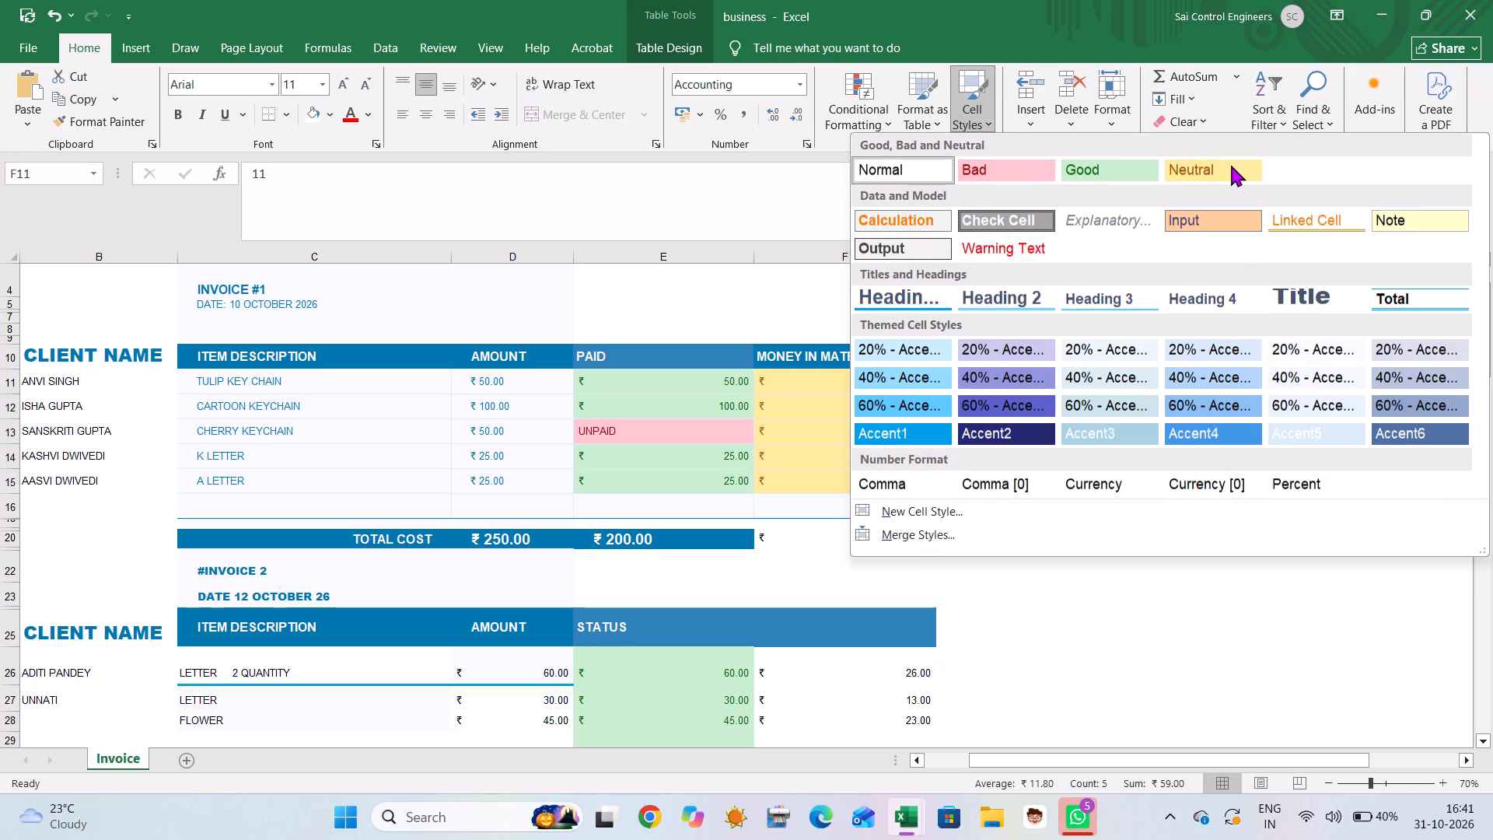
pyautogui.click(1229, 160)
# Apply the Neutral cell style to the material cost cells F26:F29 of invoice 2, down to the row above the total.
pyautogui.scroll(-1, 781, 611)
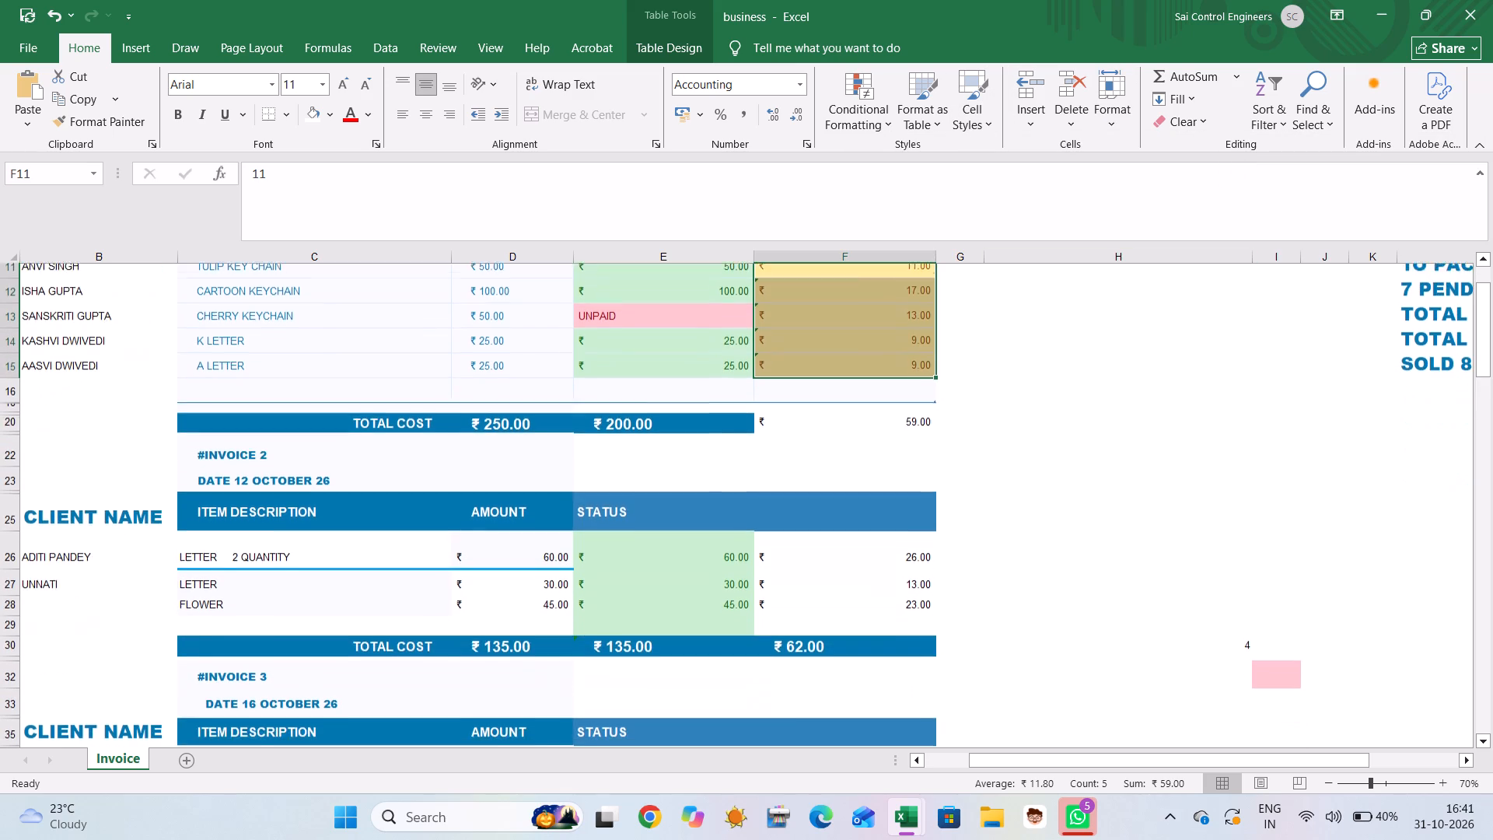
pyautogui.scroll(-1, 781, 611)
pyautogui.moveTo(773, 535); pyautogui.dragTo(786, 585)
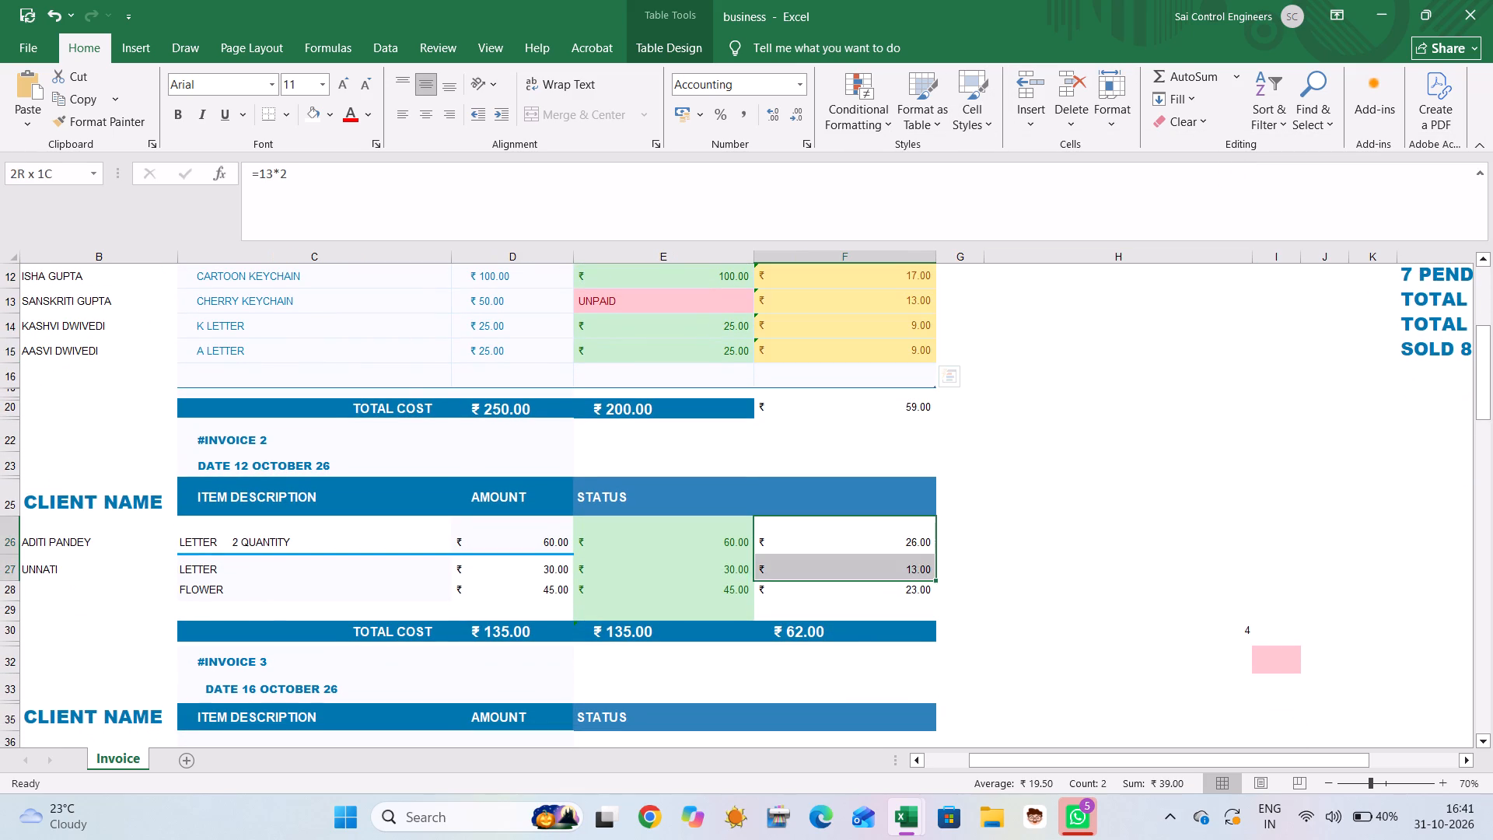
pyautogui.moveTo(786, 585); pyautogui.dragTo(793, 607)
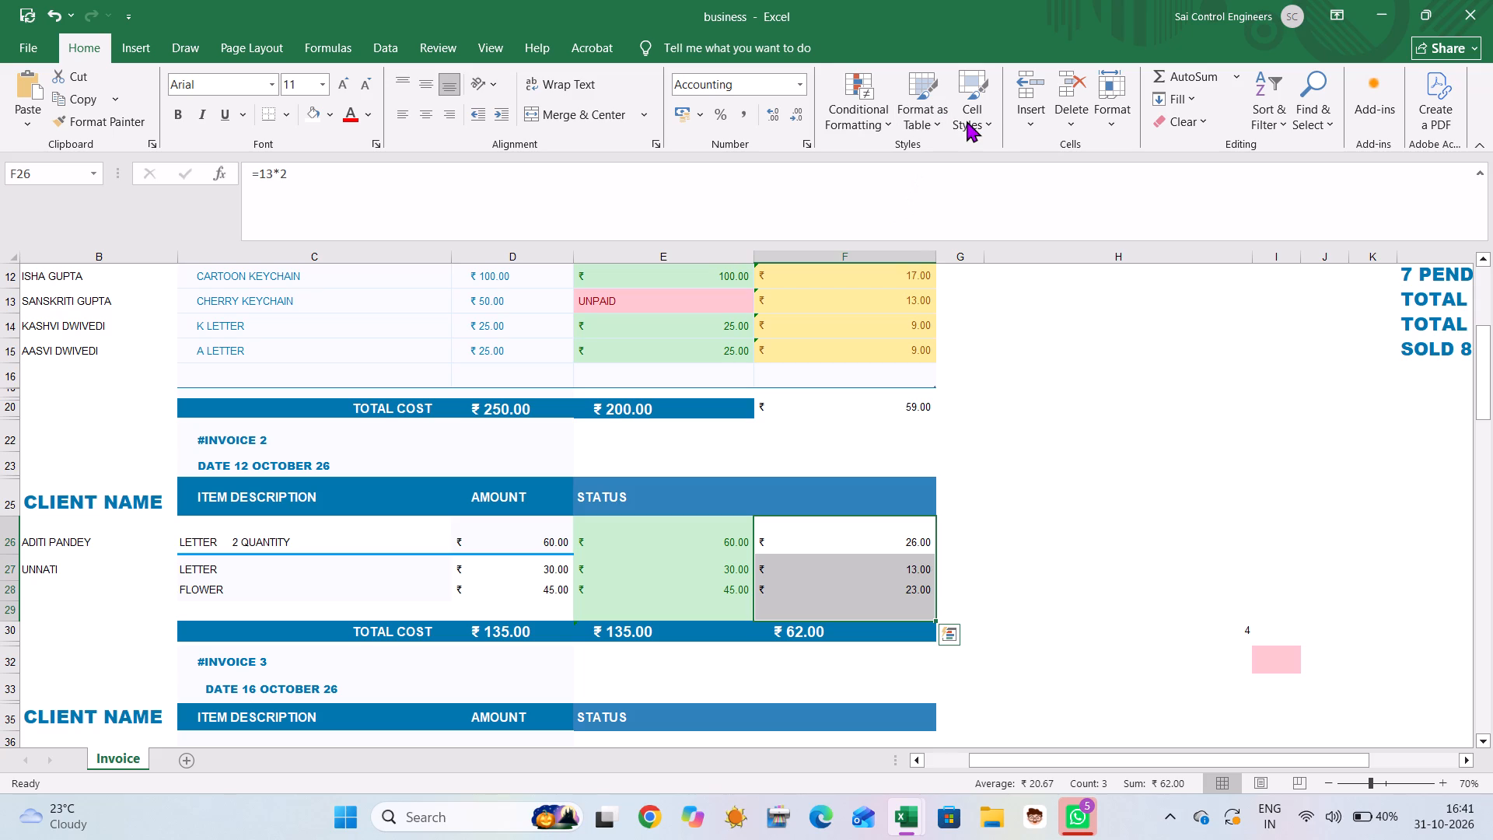
pyautogui.click(967, 121)
pyautogui.click(1187, 158)
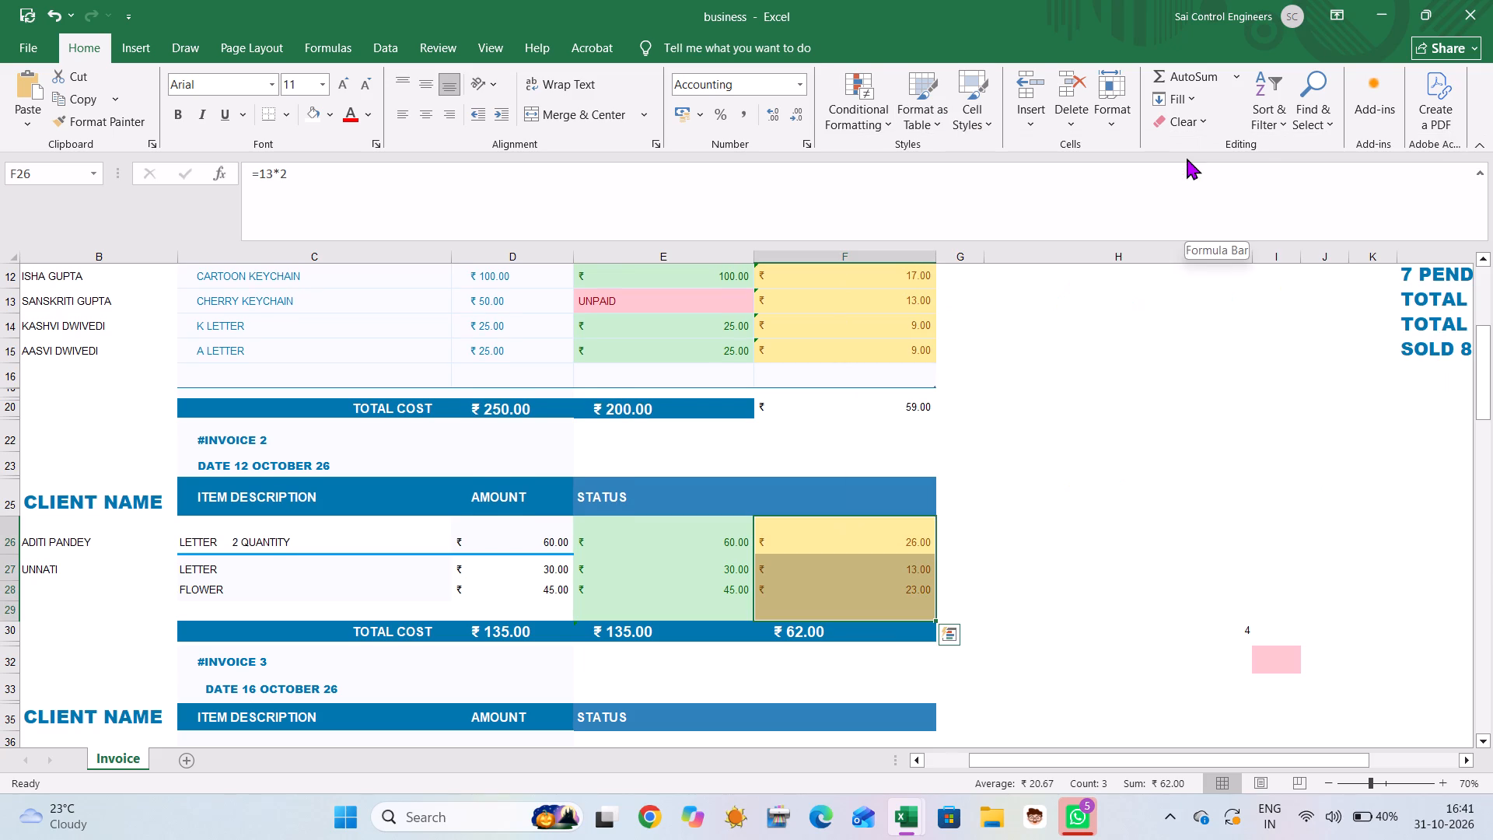
# Apply the Neutral cell style to the five material cost amounts of invoice 3 in F37:F41.
pyautogui.click(1030, 310)
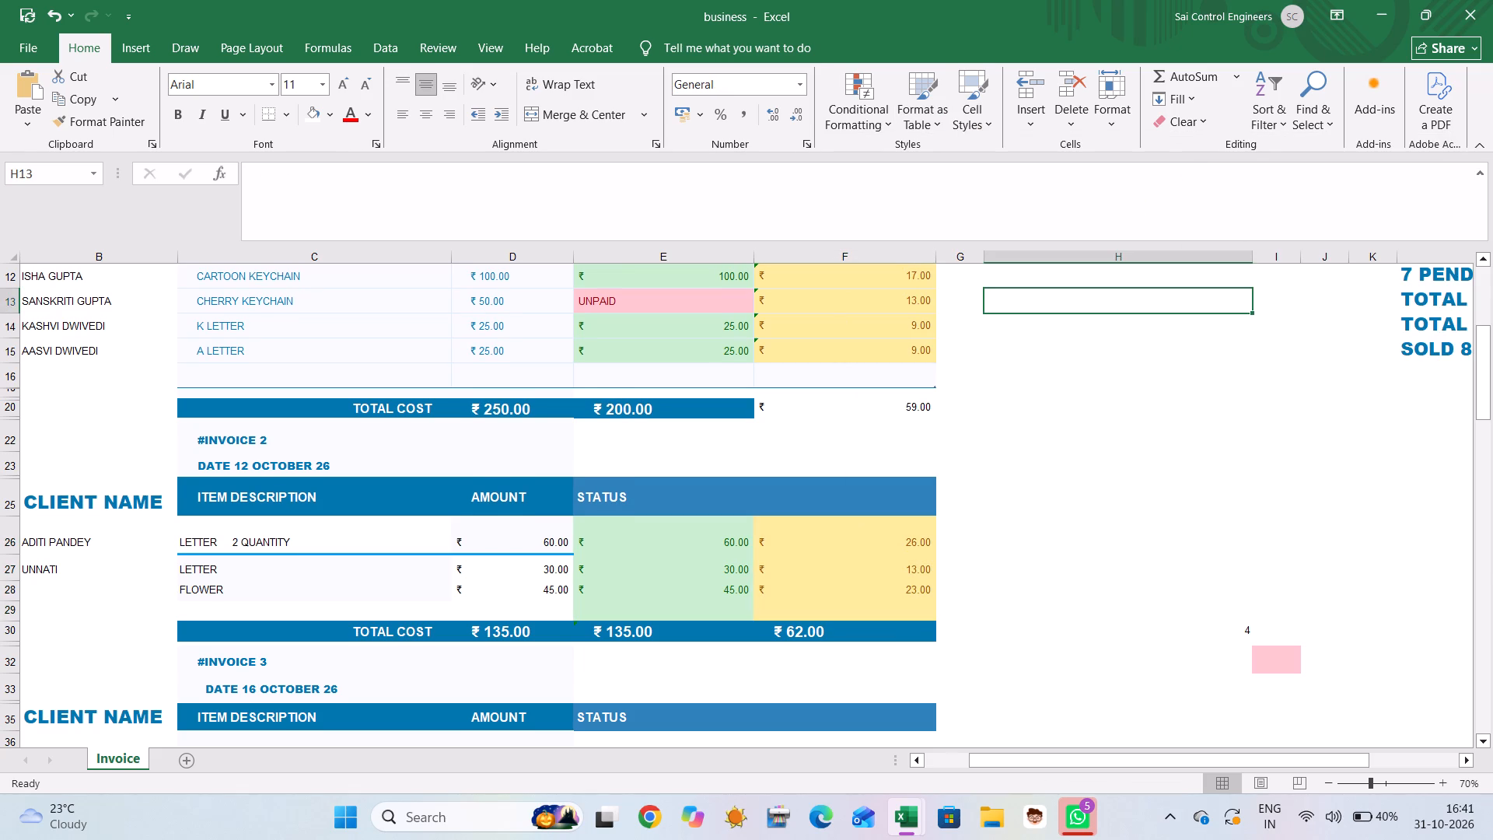
pyautogui.scroll(-3, 1030, 310)
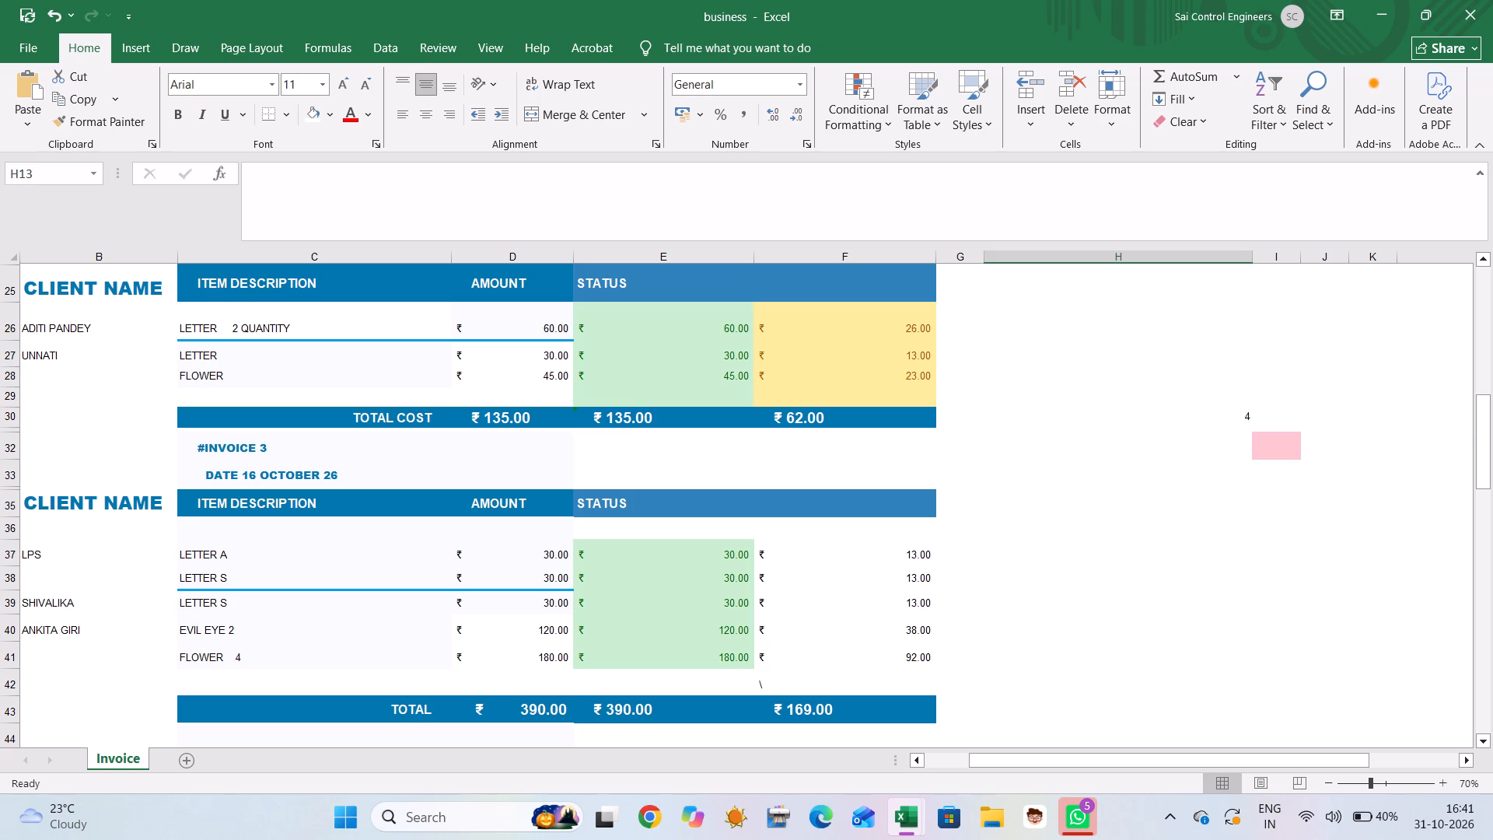
pyautogui.moveTo(791, 546); pyautogui.dragTo(810, 644)
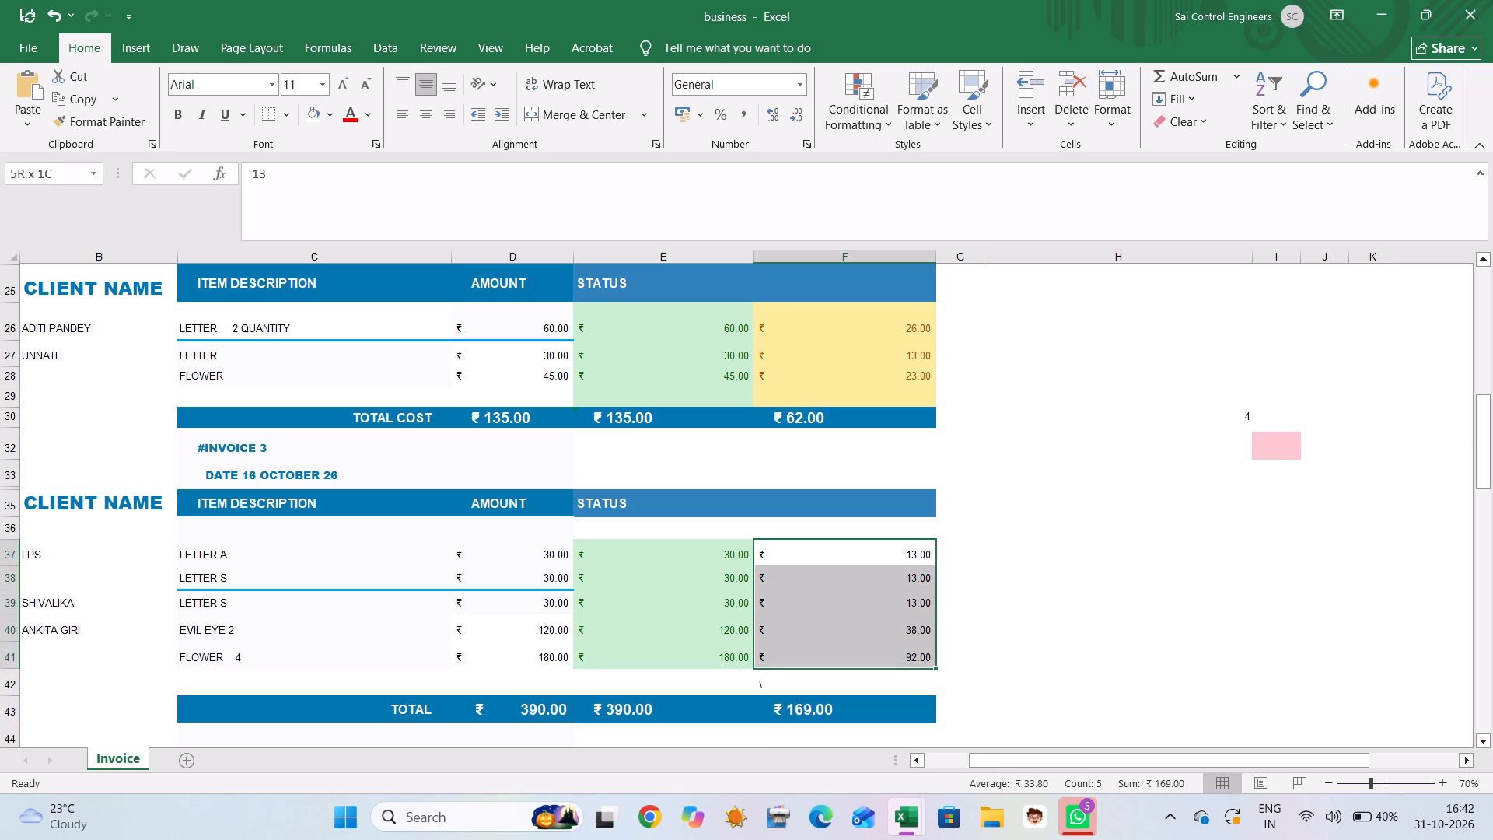
pyautogui.moveTo(810, 644); pyautogui.dragTo(810, 653)
pyautogui.click(976, 128)
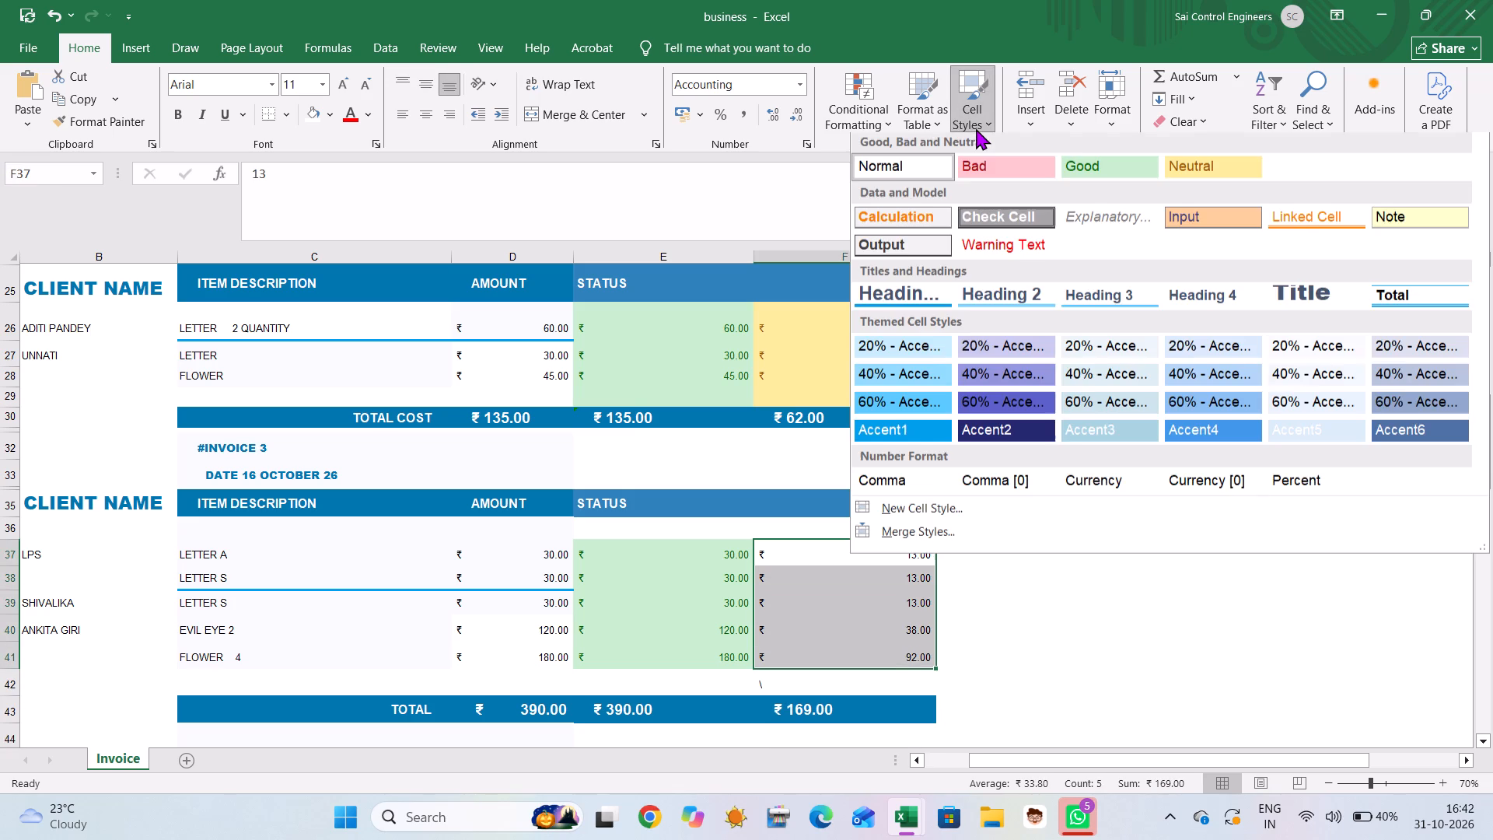
pyautogui.click(1195, 170)
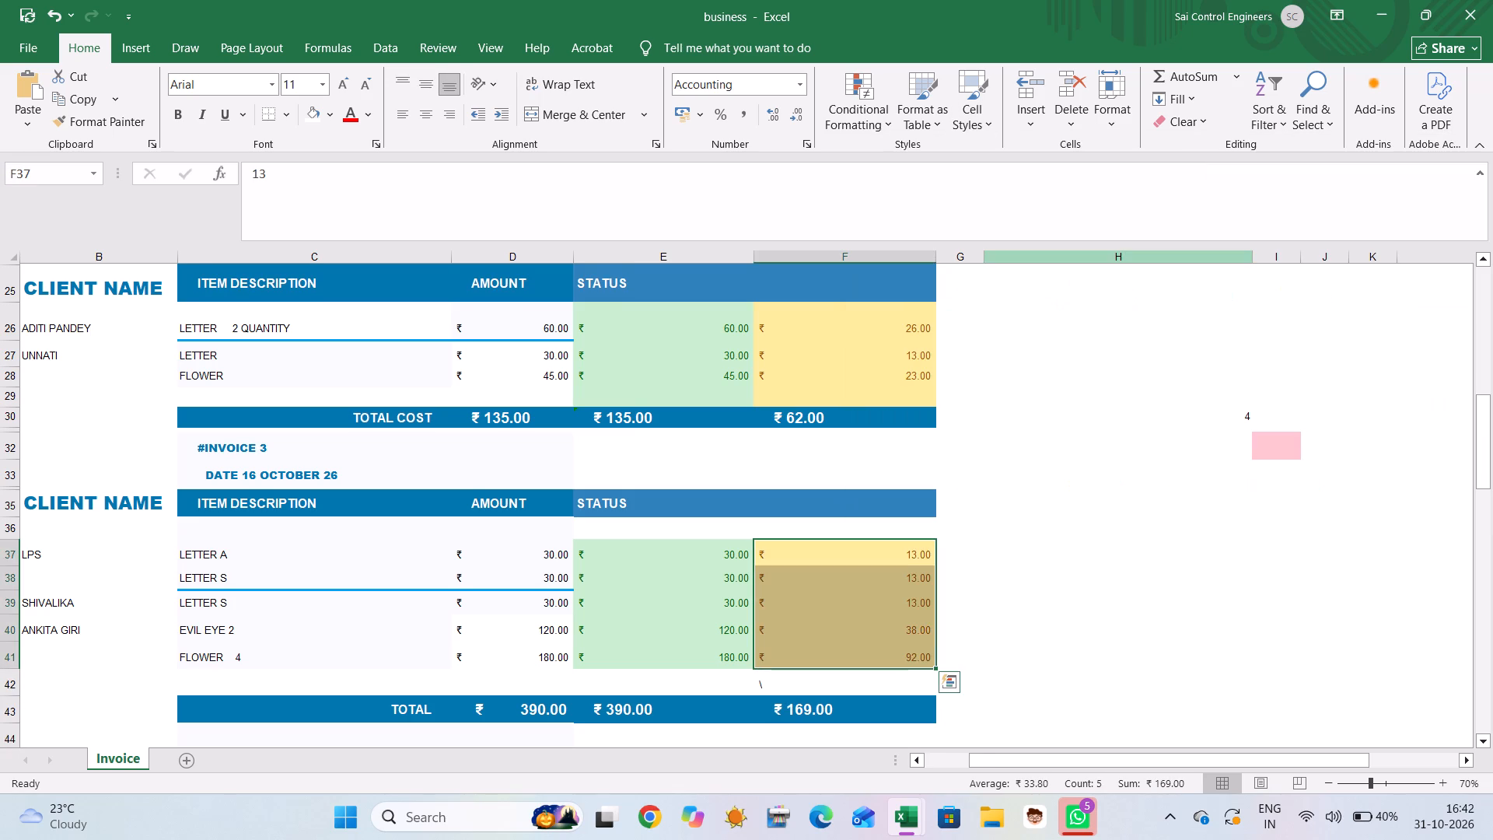
# Apply the Neutral cell style to the four material cost amounts in F49:F52 of the block below invoice 3.
pyautogui.scroll(-4, 906, 575)
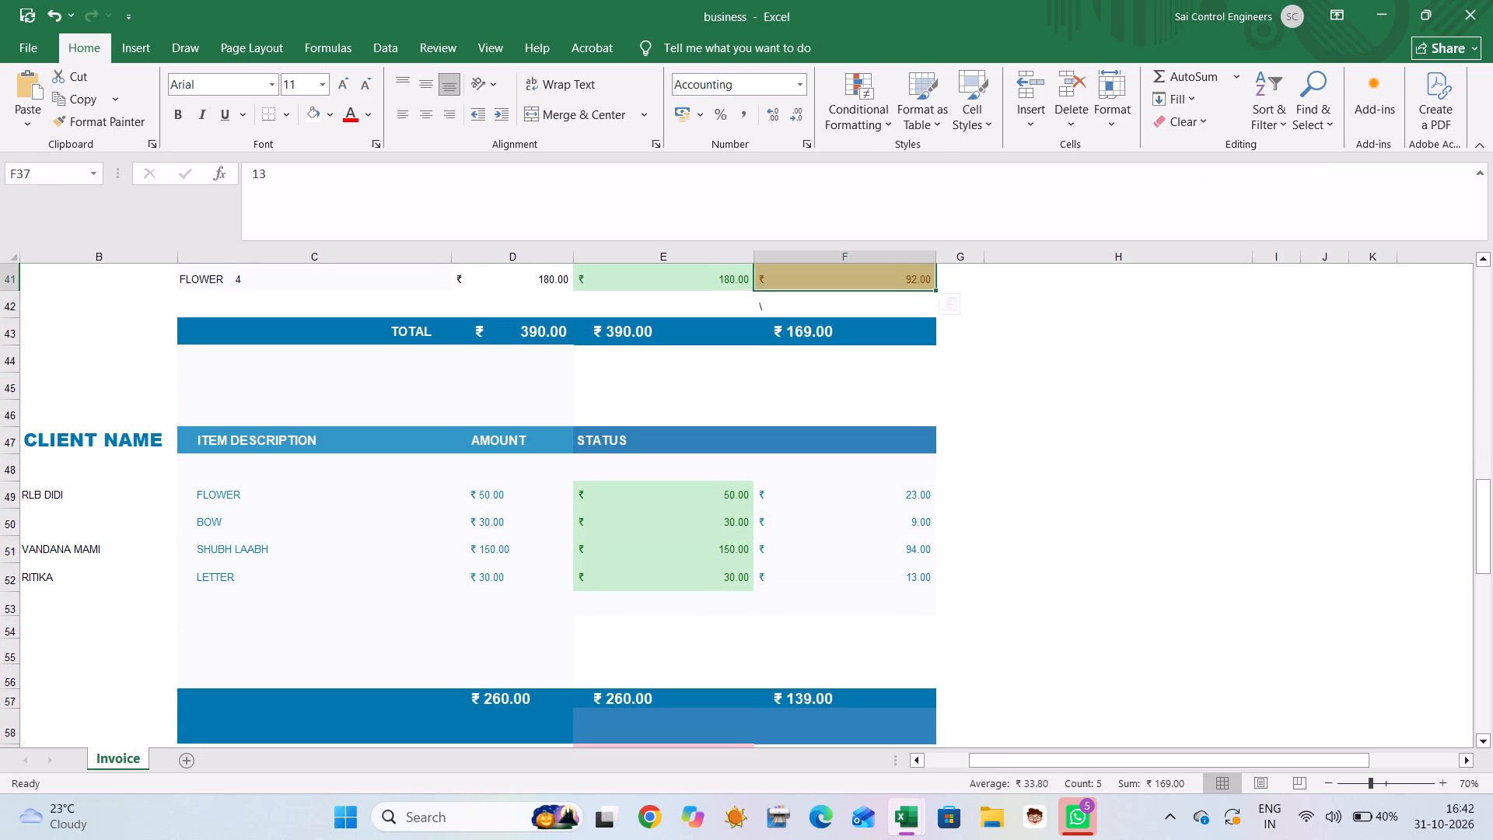
pyautogui.moveTo(785, 496); pyautogui.dragTo(827, 586)
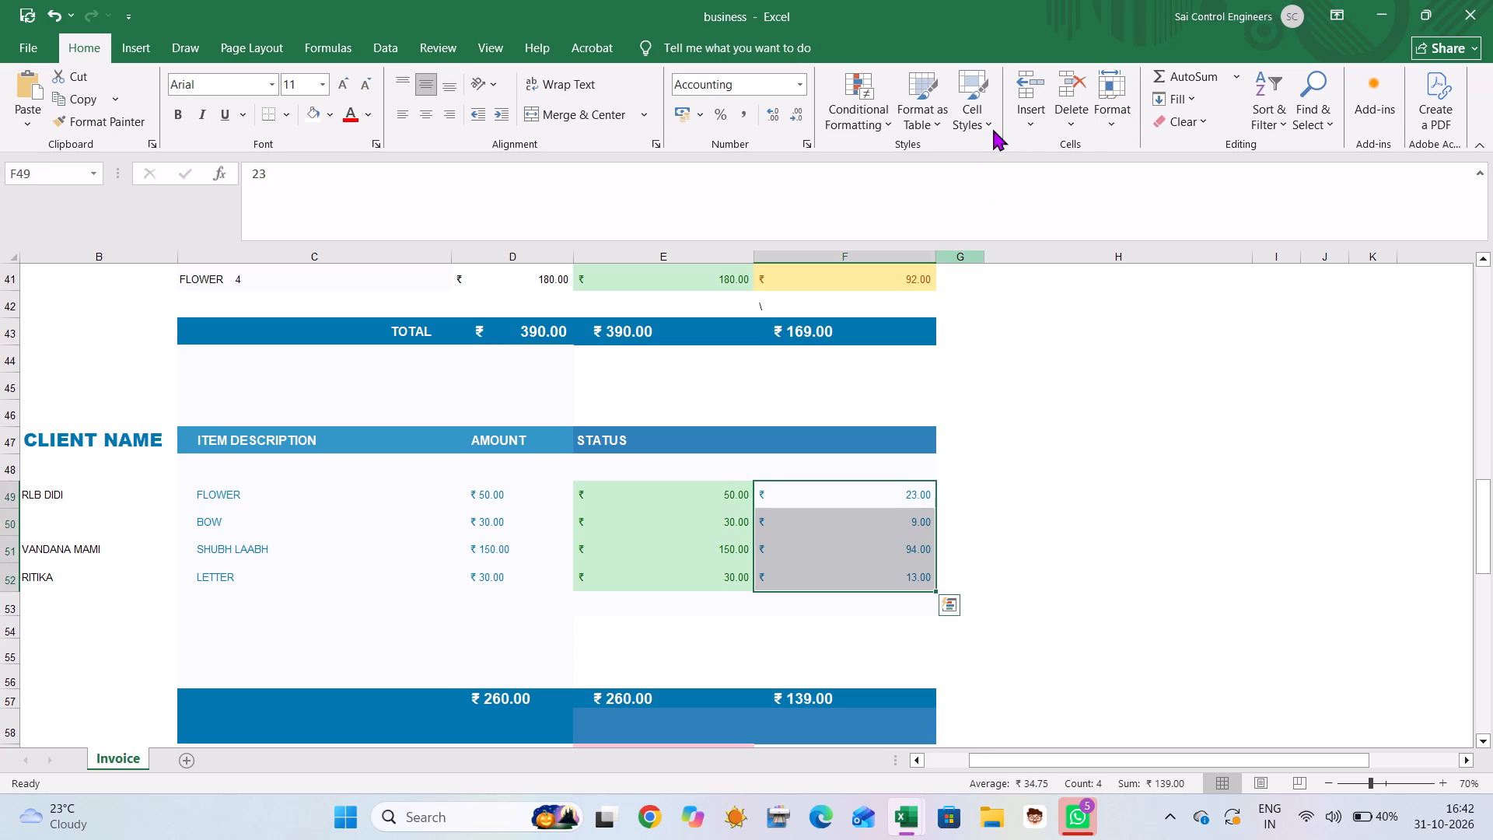
pyautogui.click(988, 112)
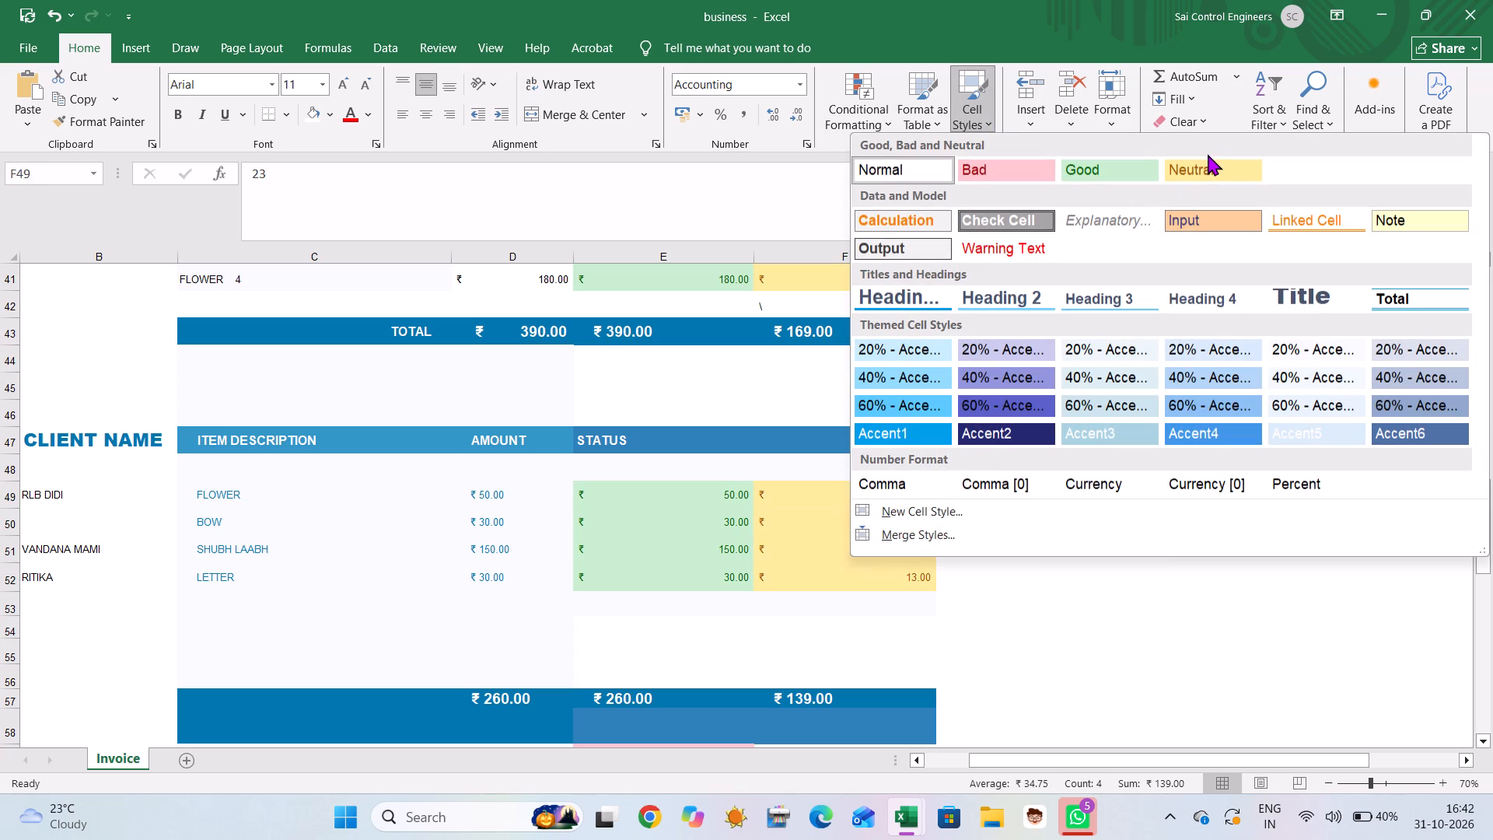
pyautogui.click(1208, 154)
pyautogui.click(1212, 168)
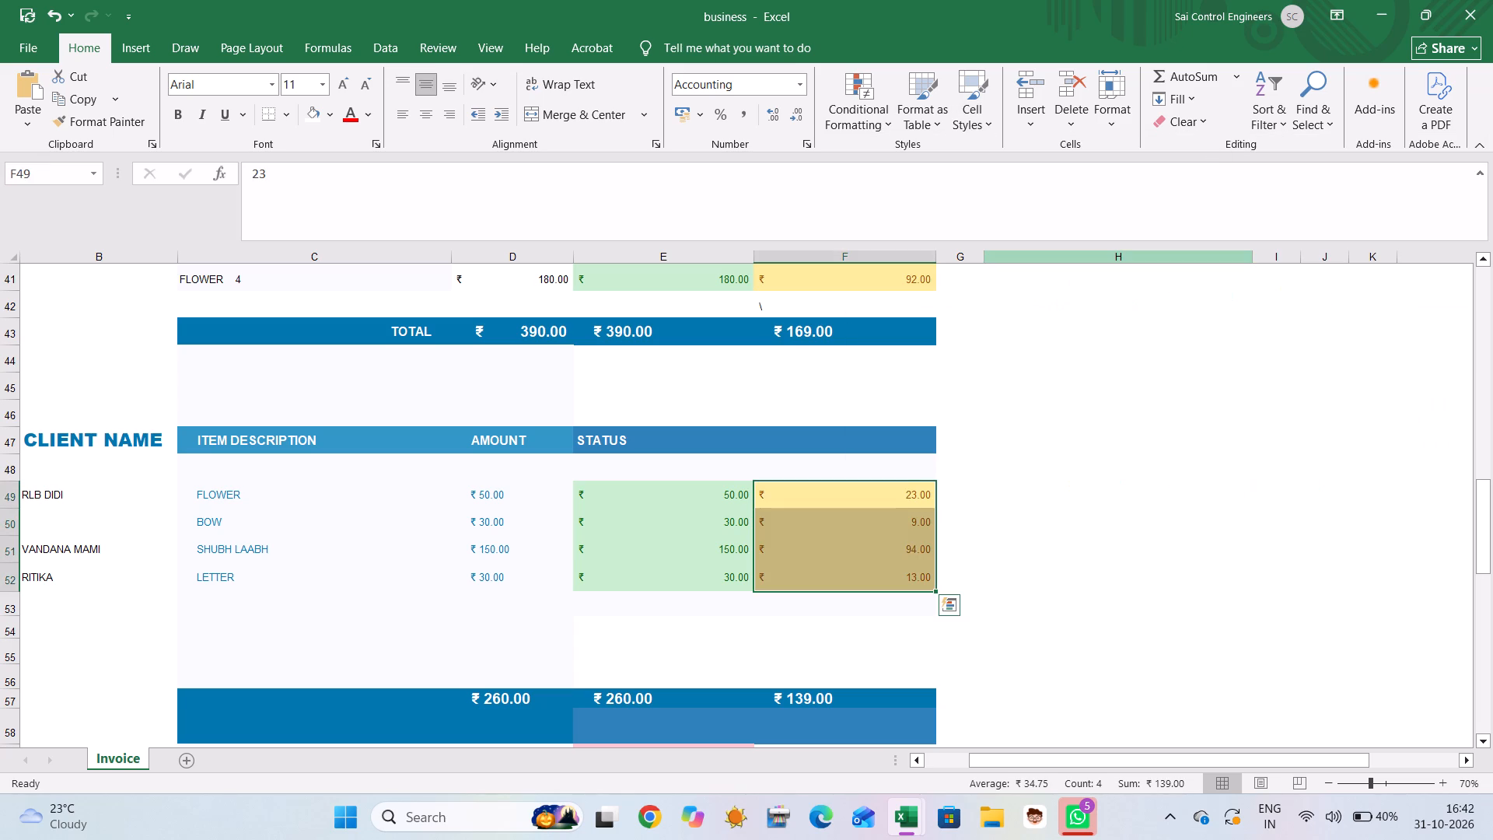
# Apply the Neutral cell style to the material costs in F59:F61, covering the latkans, flower and Hanuman gada orders.
pyautogui.scroll(-4, 1017, 327)
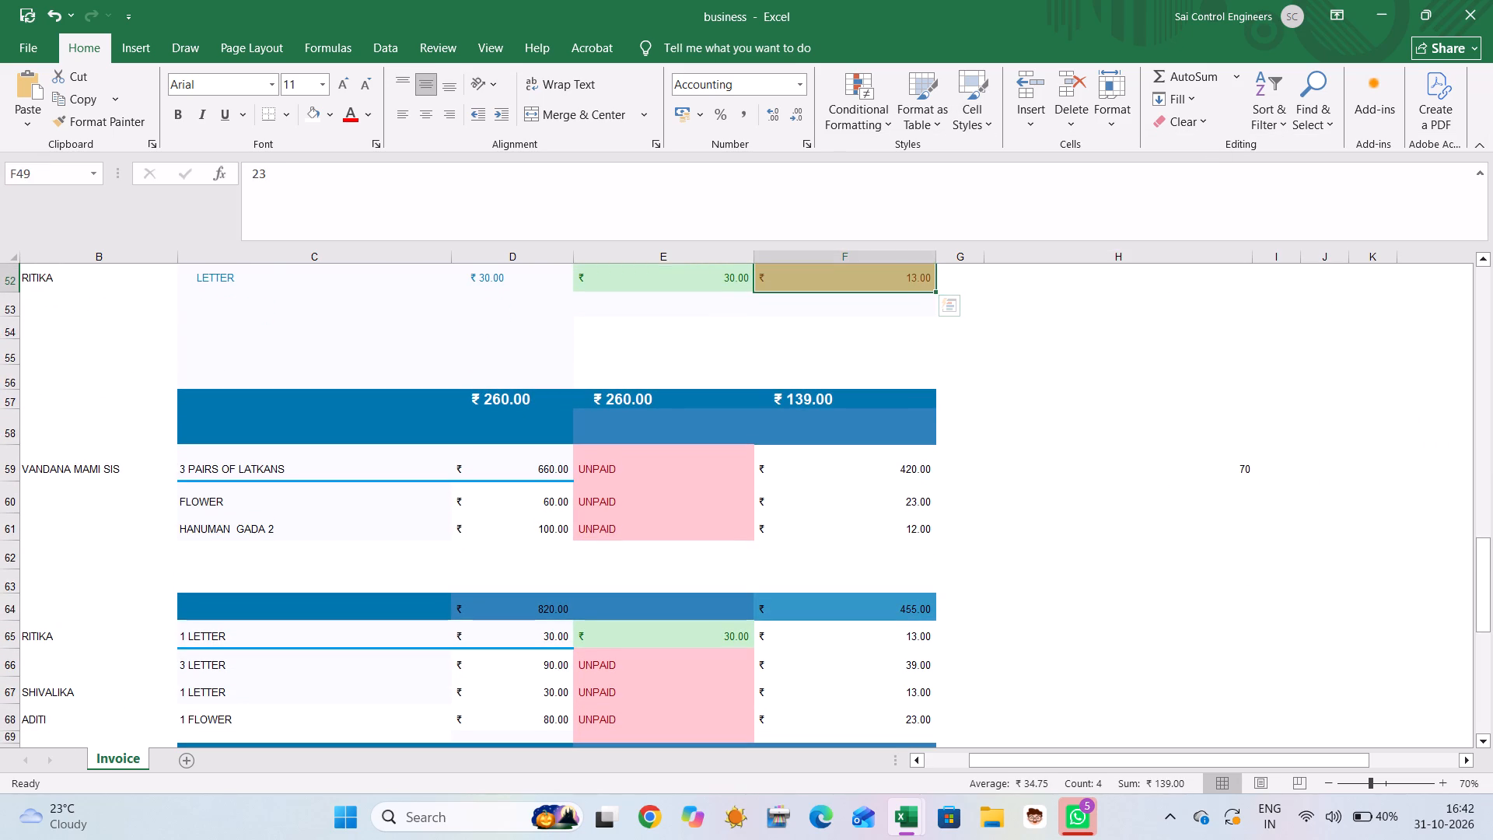
pyautogui.moveTo(781, 460); pyautogui.dragTo(806, 538)
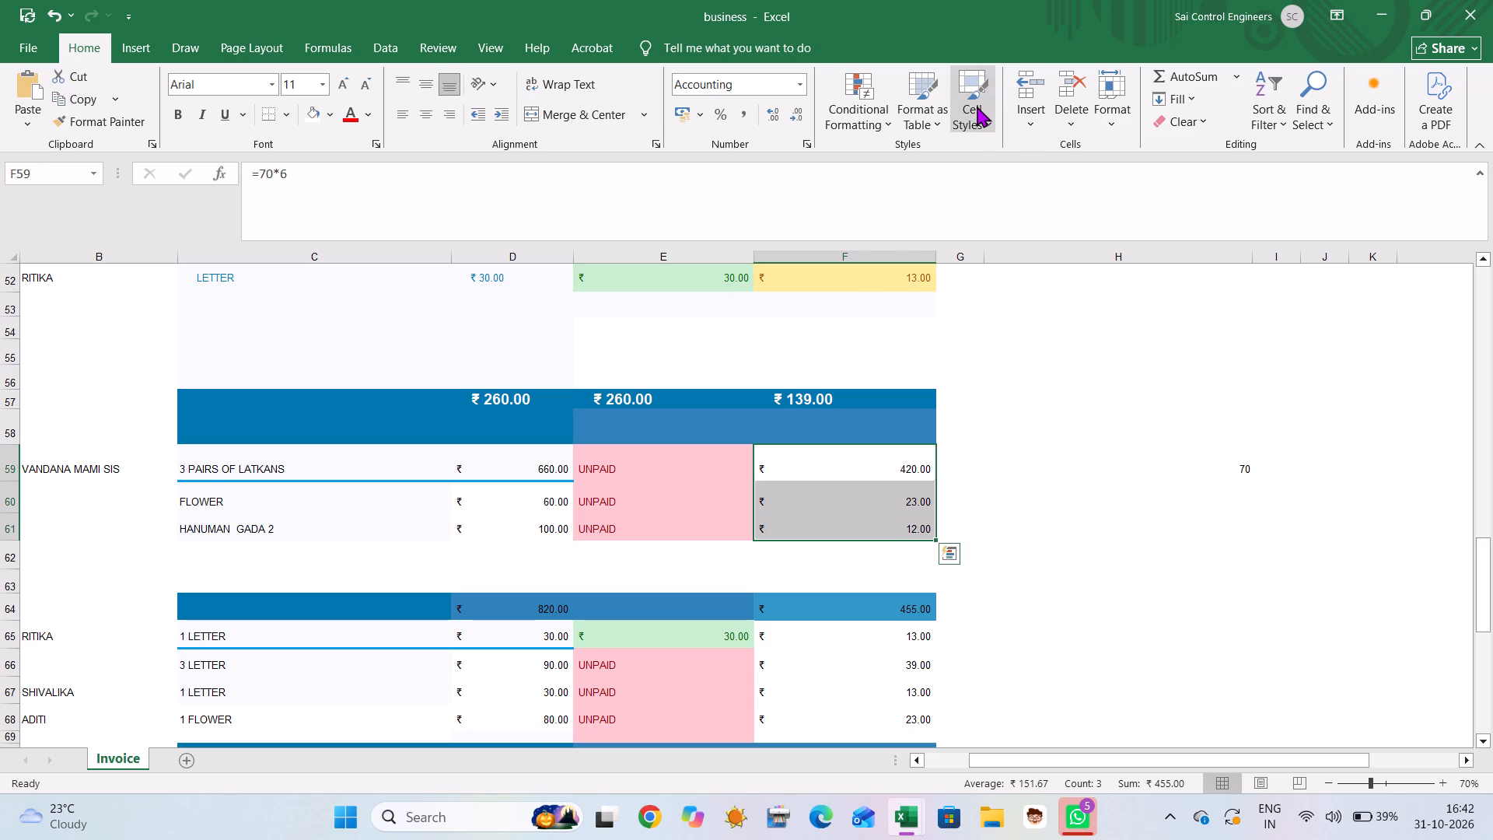
pyautogui.click(977, 106)
pyautogui.click(1222, 166)
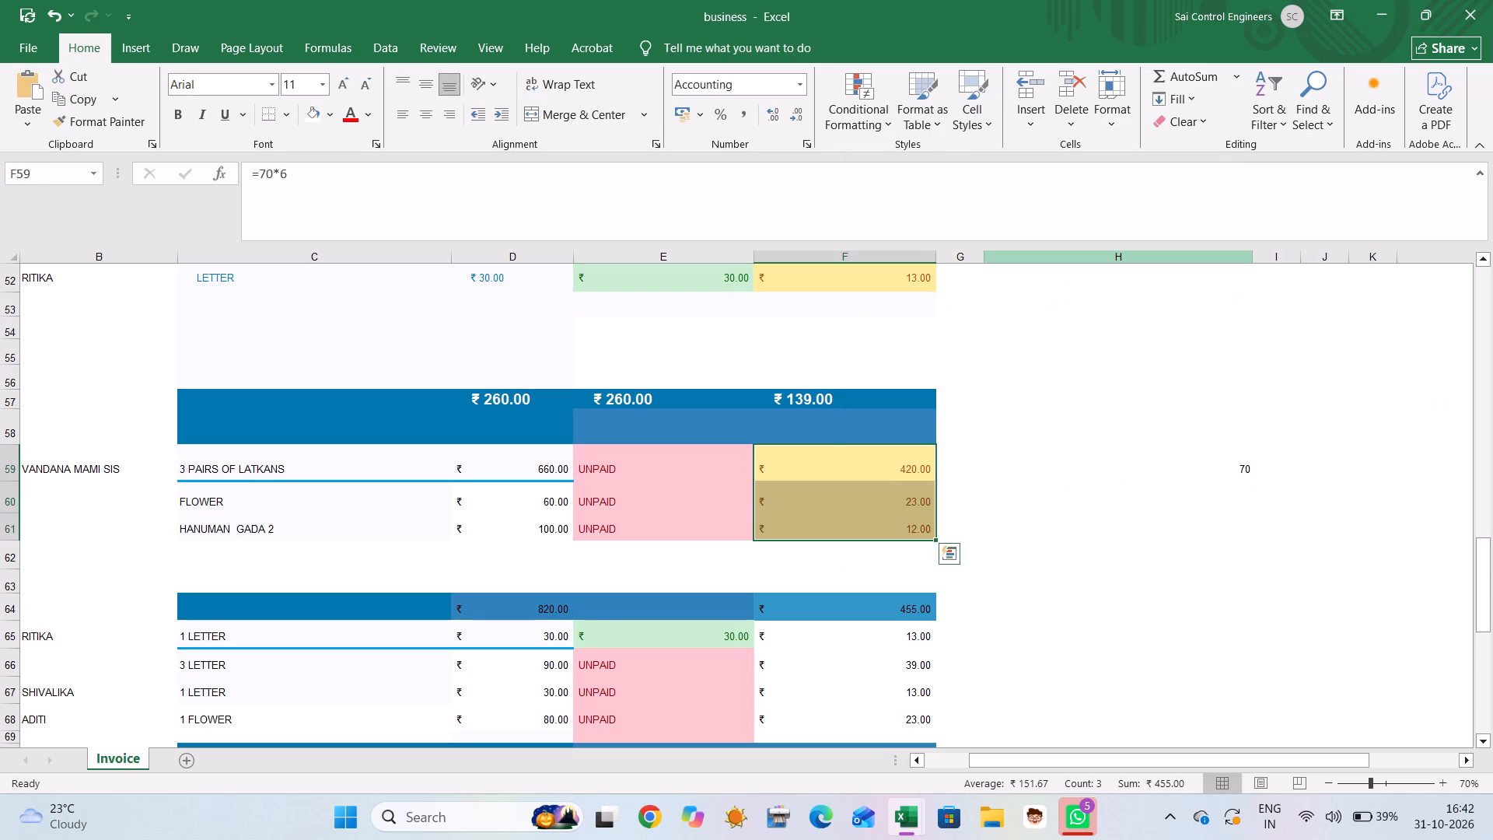
# Apply the Neutral cell style to the material costs of the letter and flower orders in F65:F68.
pyautogui.scroll(-4, 1005, 402)
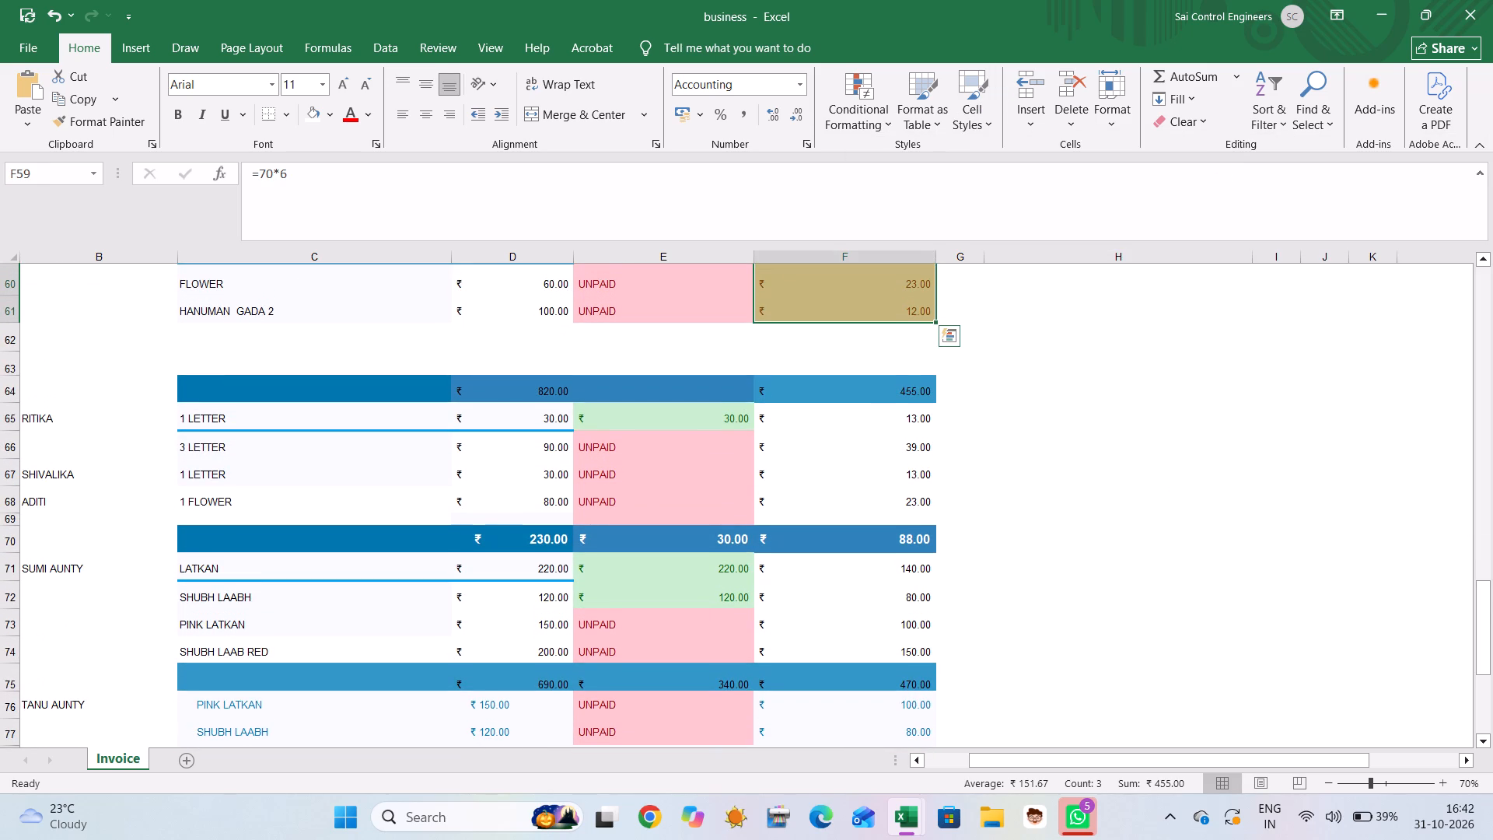
pyautogui.moveTo(845, 417); pyautogui.dragTo(876, 496)
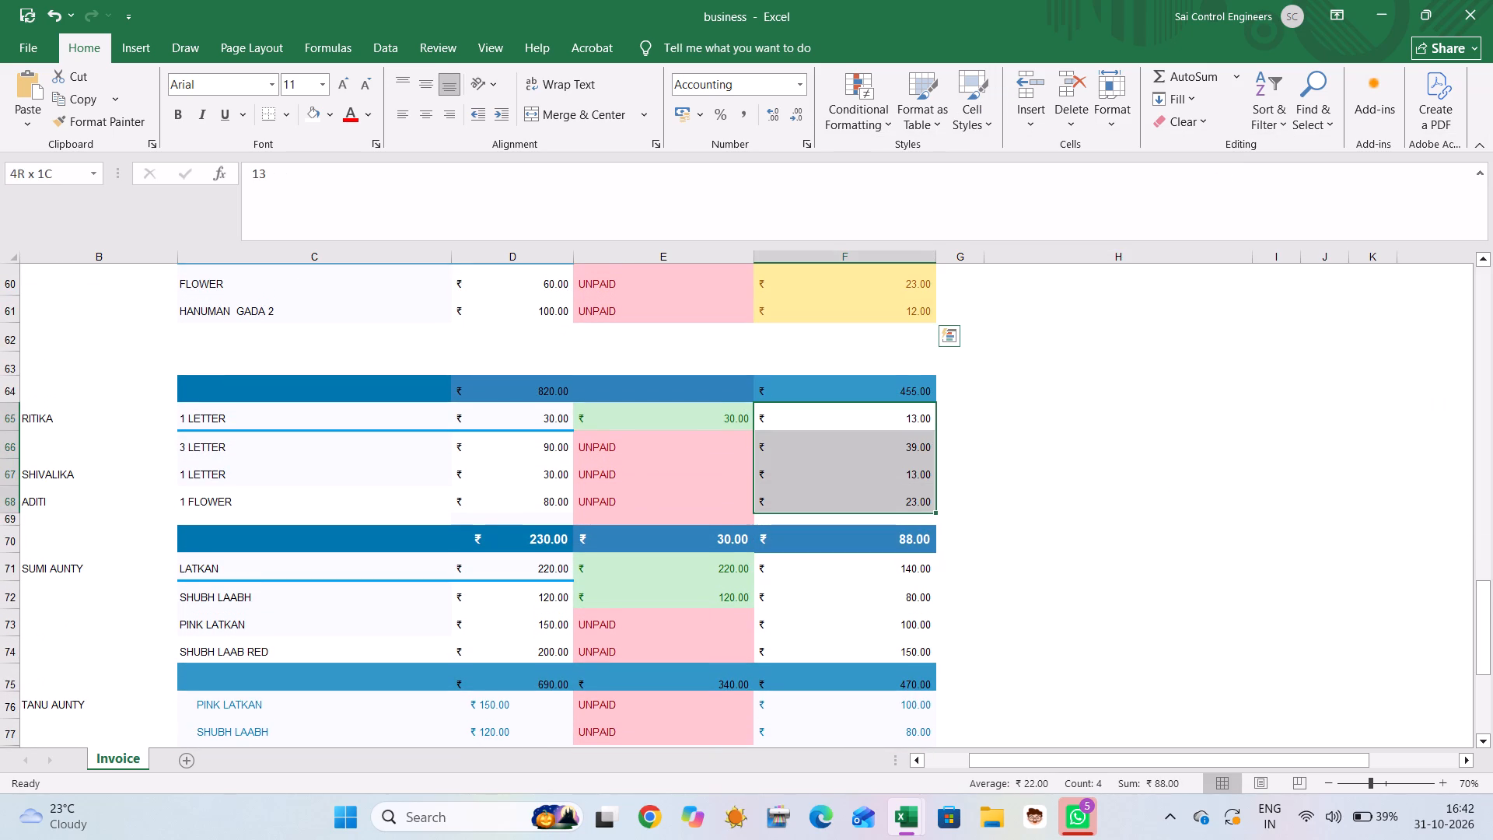
pyautogui.moveTo(876, 496); pyautogui.dragTo(877, 510)
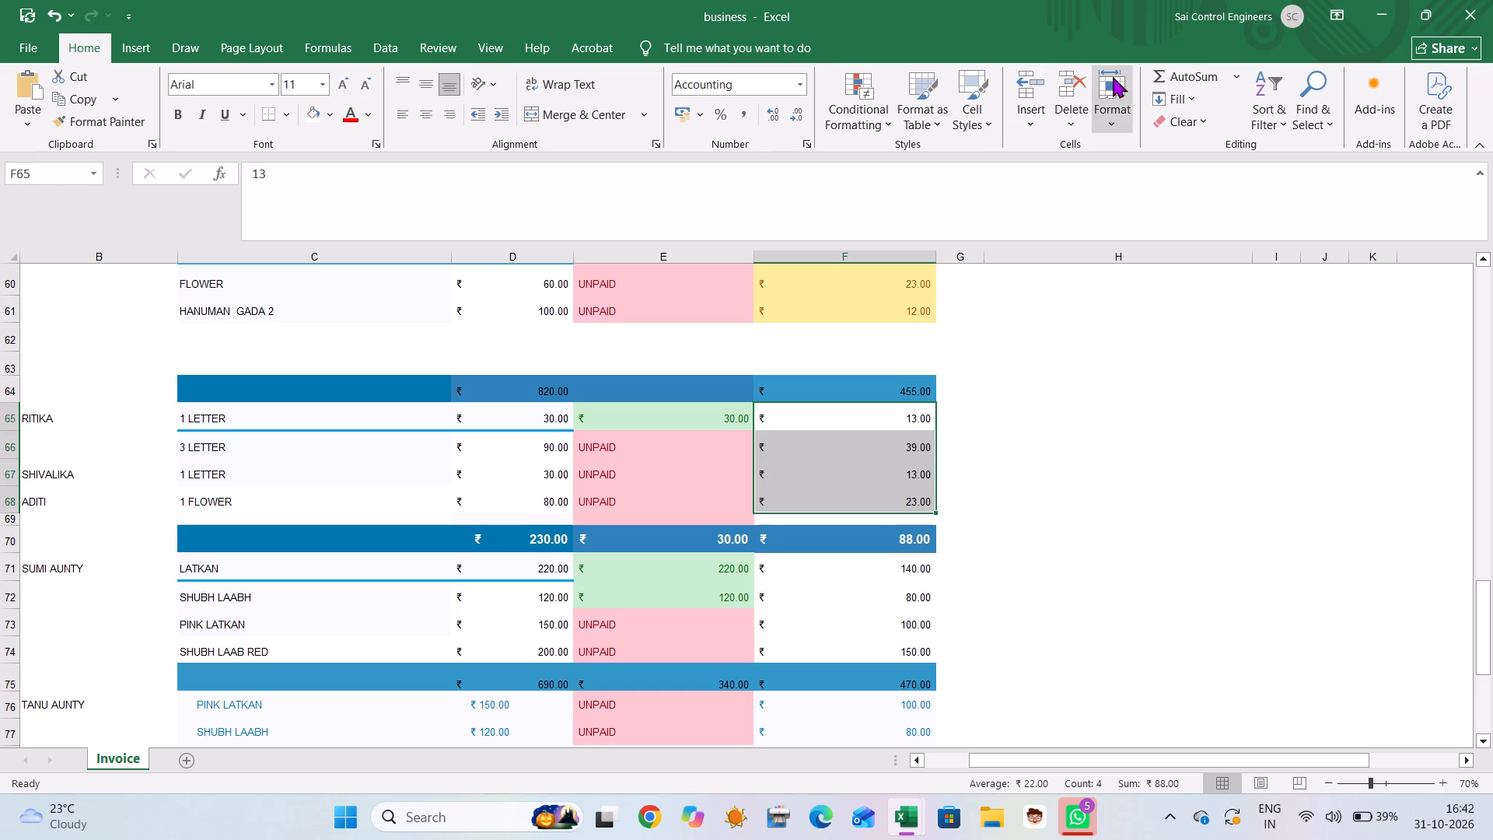
pyautogui.click(976, 121)
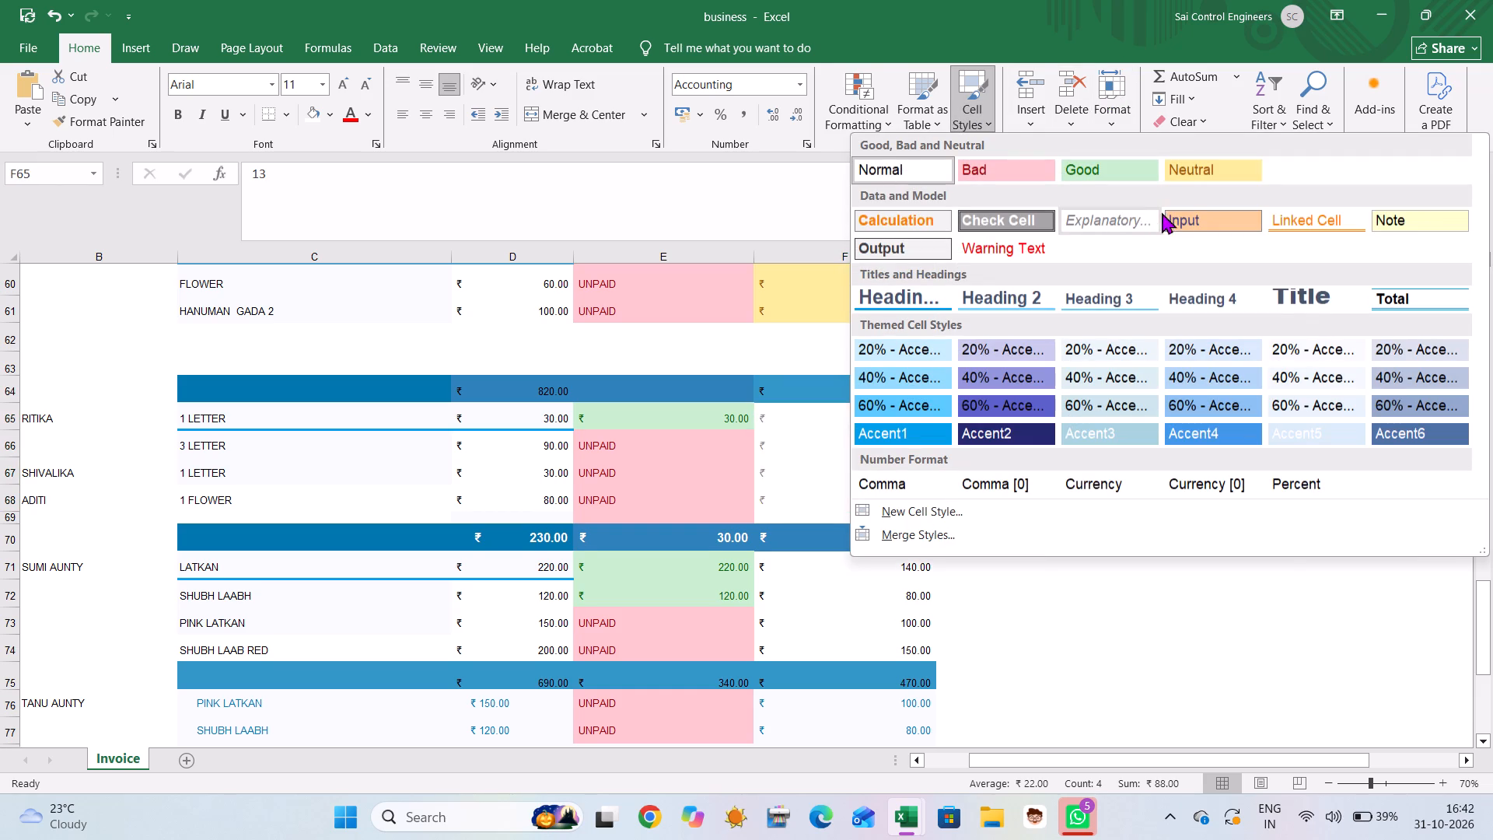
pyautogui.click(1209, 159)
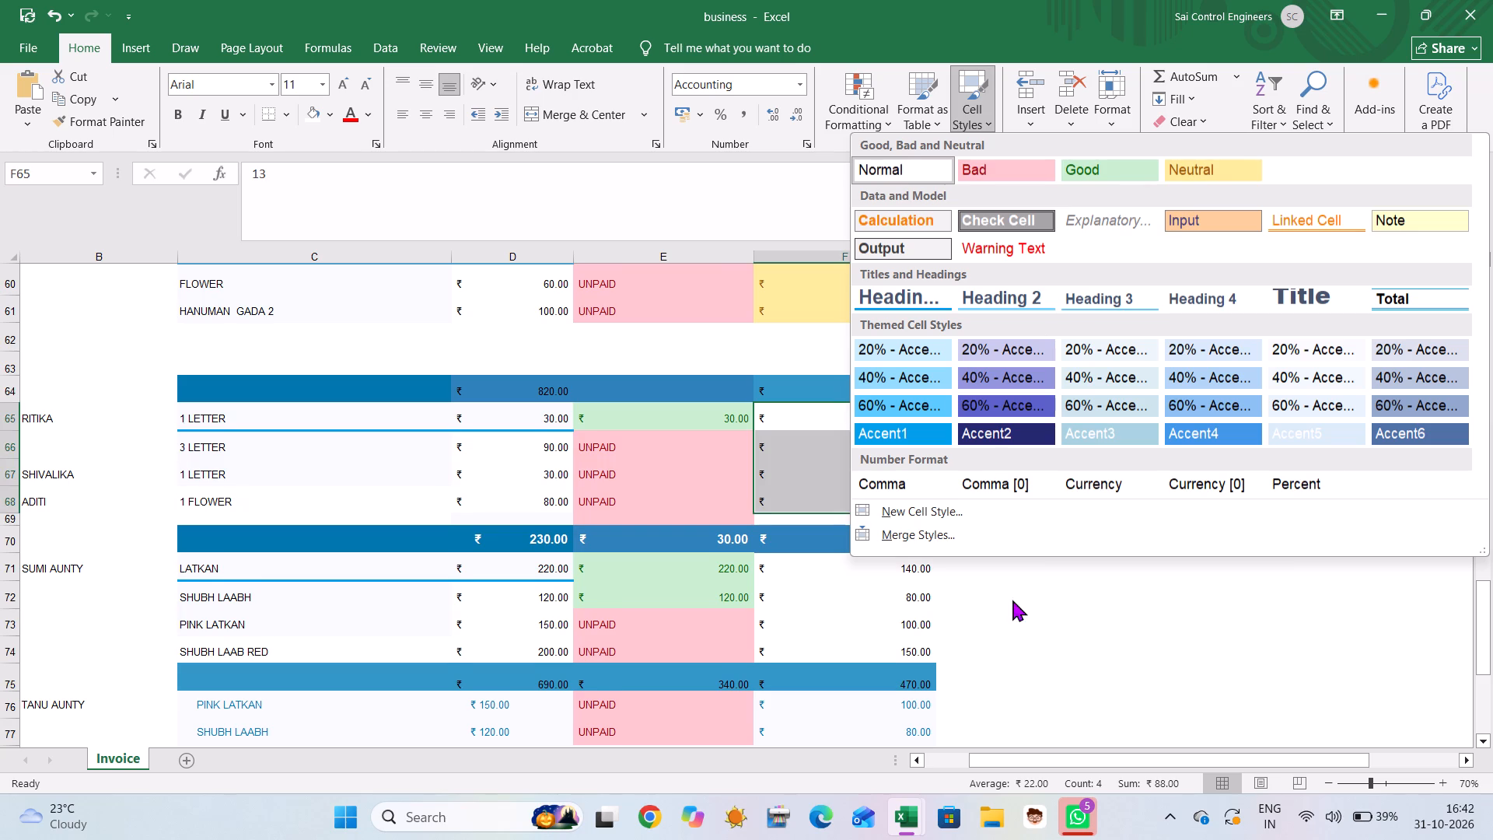
pyautogui.click(1189, 175)
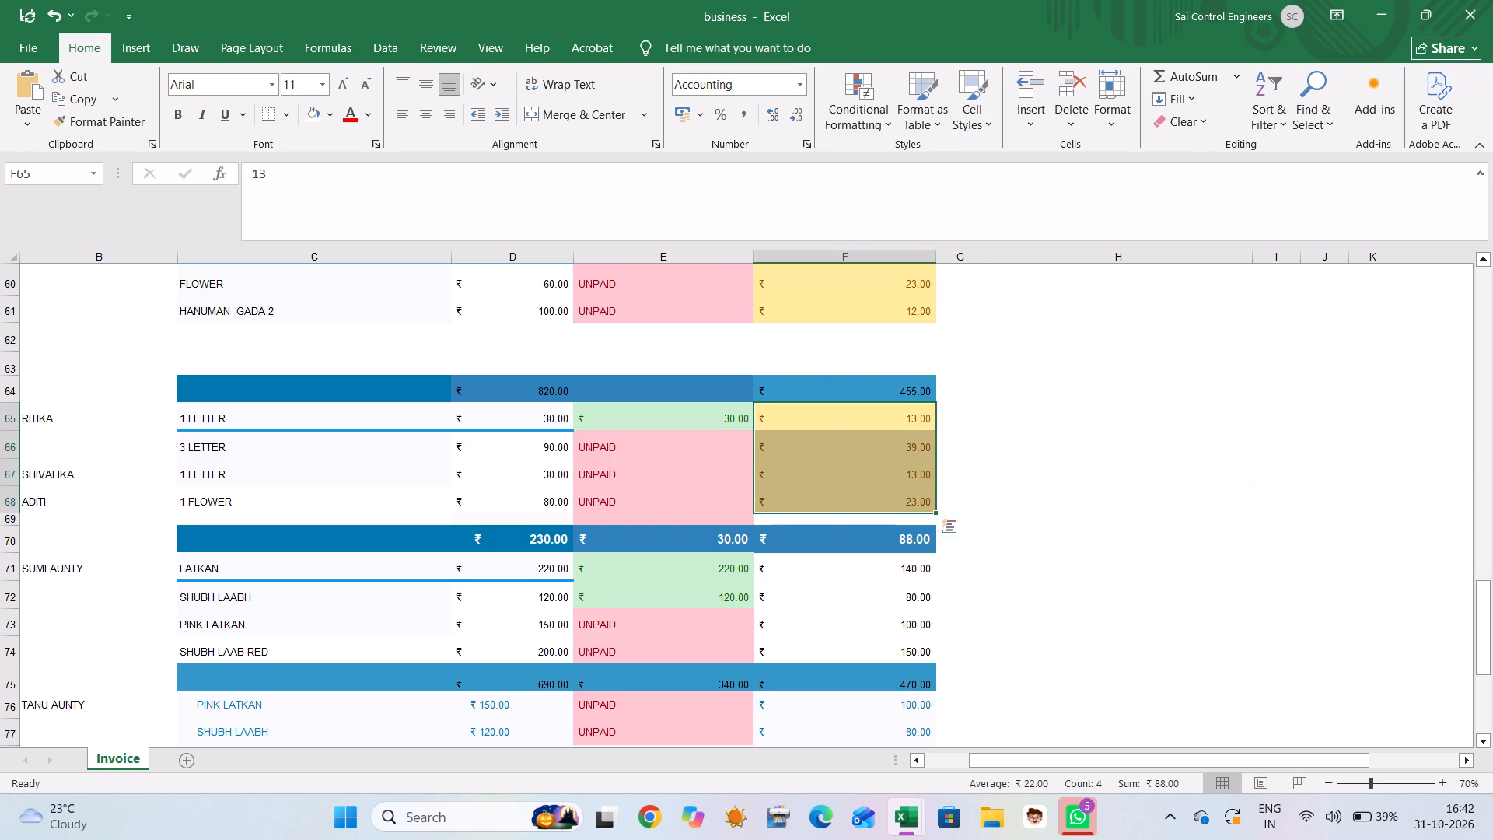
# Apply the Neutral cell style to the material costs of the latkan and shubh laabh orders in F71:F74.
pyautogui.scroll(-4, 905, 433)
pyautogui.moveTo(802, 277); pyautogui.dragTo(835, 366)
pyautogui.click(967, 89)
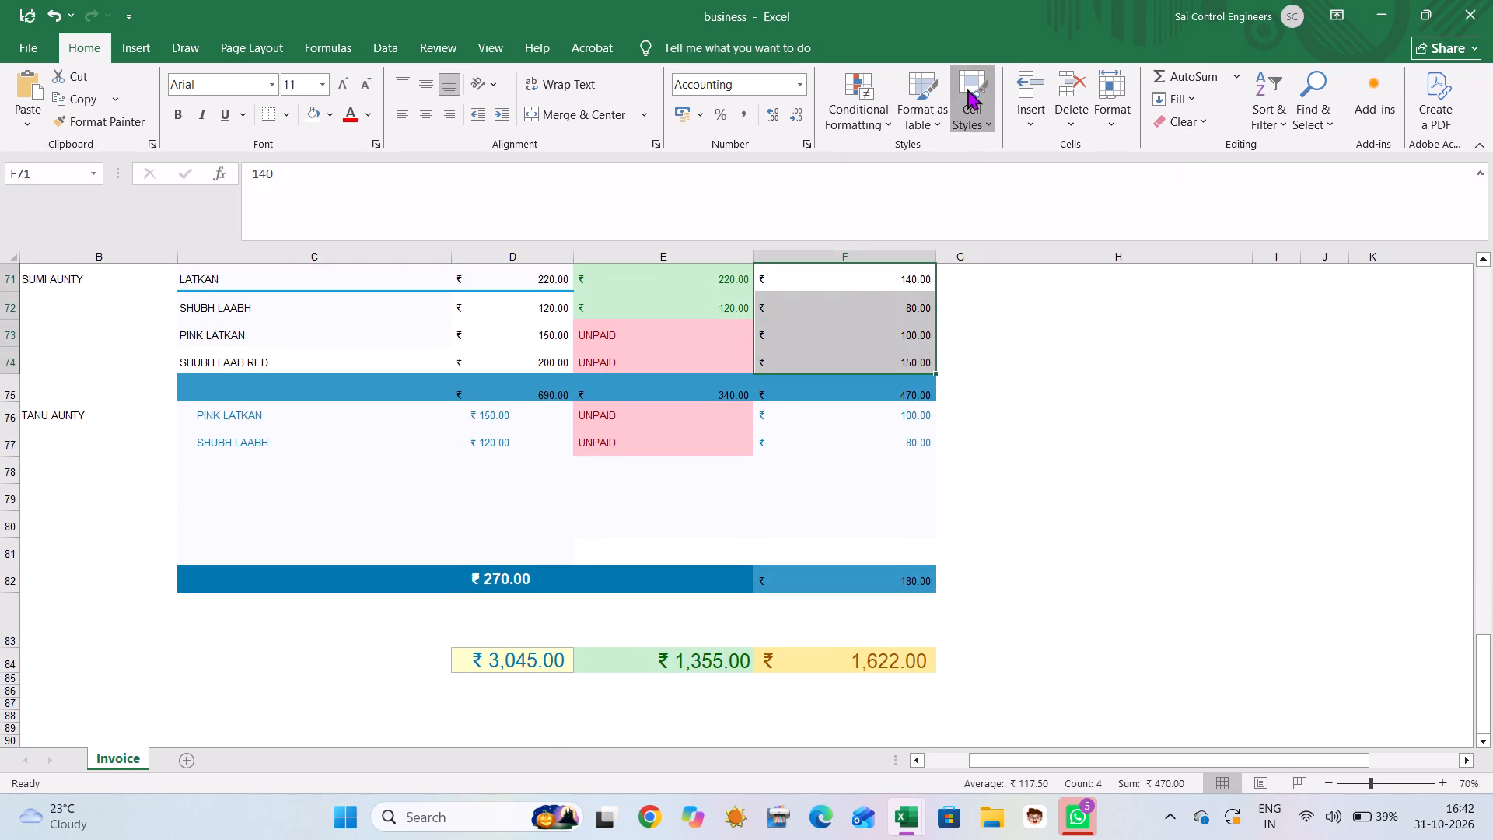
pyautogui.click(1220, 165)
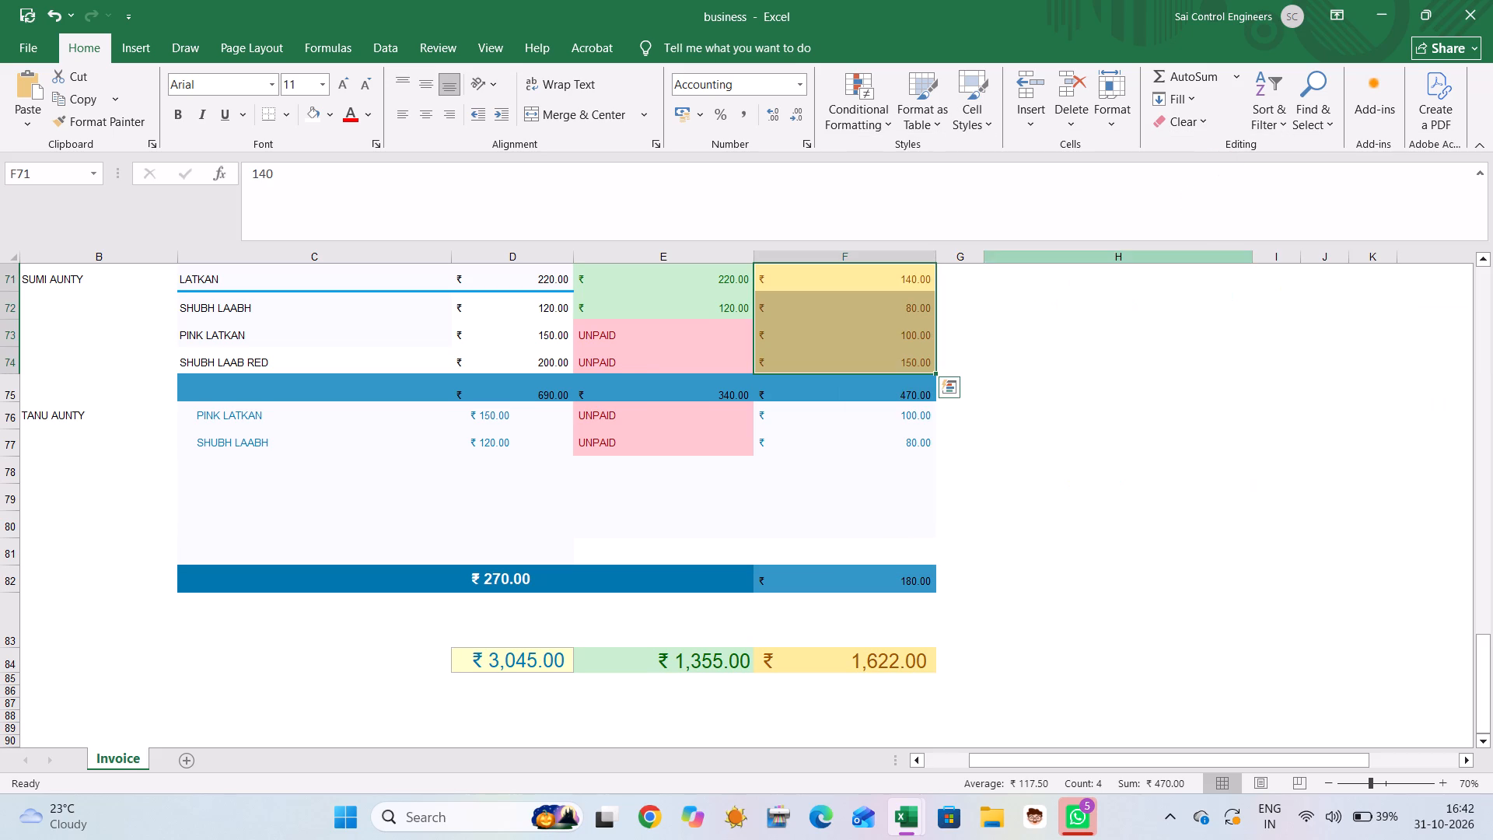
# Apply the Neutral cell style to the last two material costs, in F76:F77.
pyautogui.moveTo(802, 408); pyautogui.dragTo(812, 443)
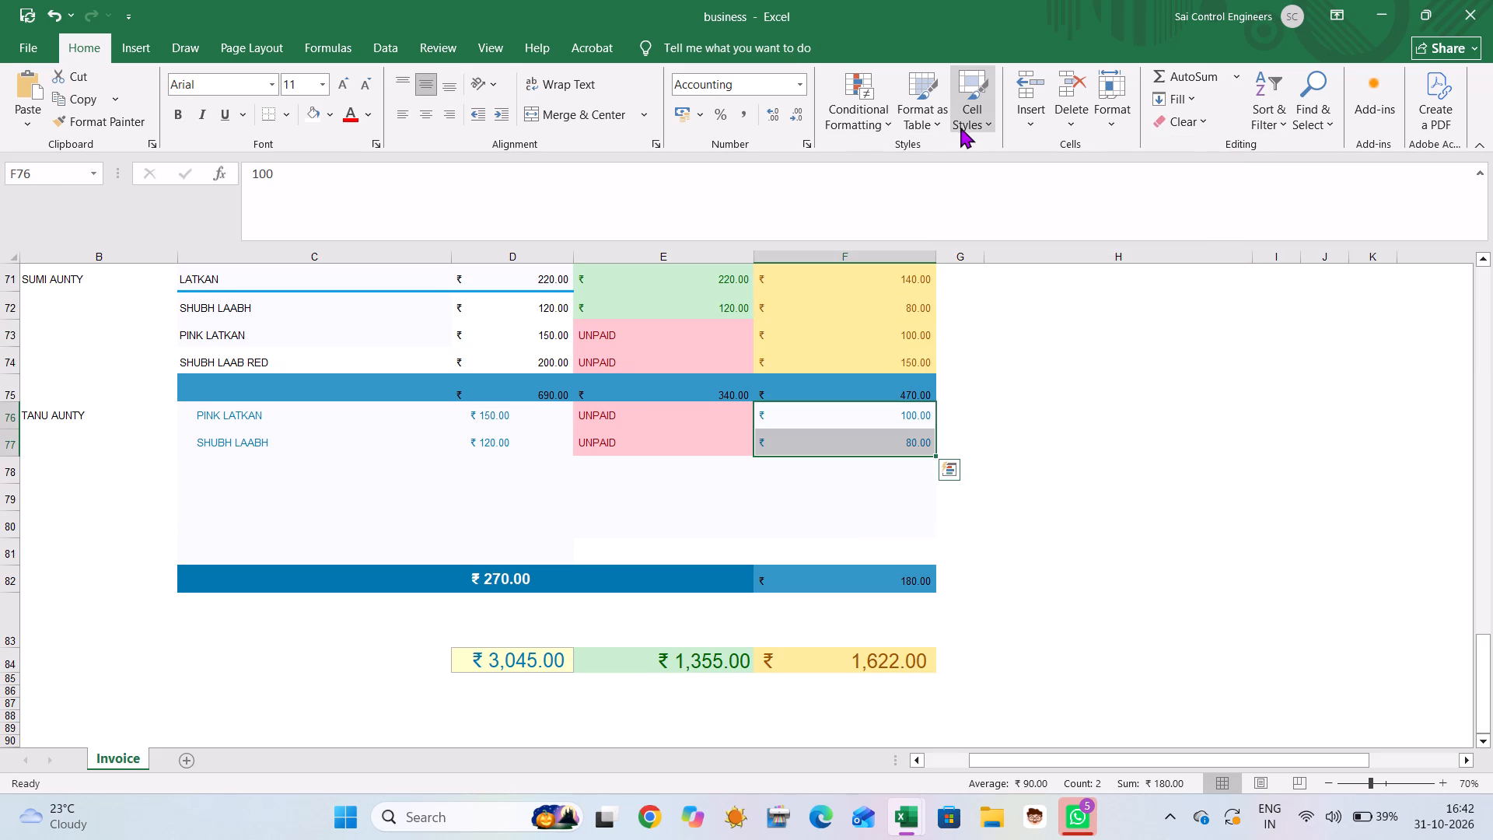
pyautogui.click(964, 122)
pyautogui.click(1182, 168)
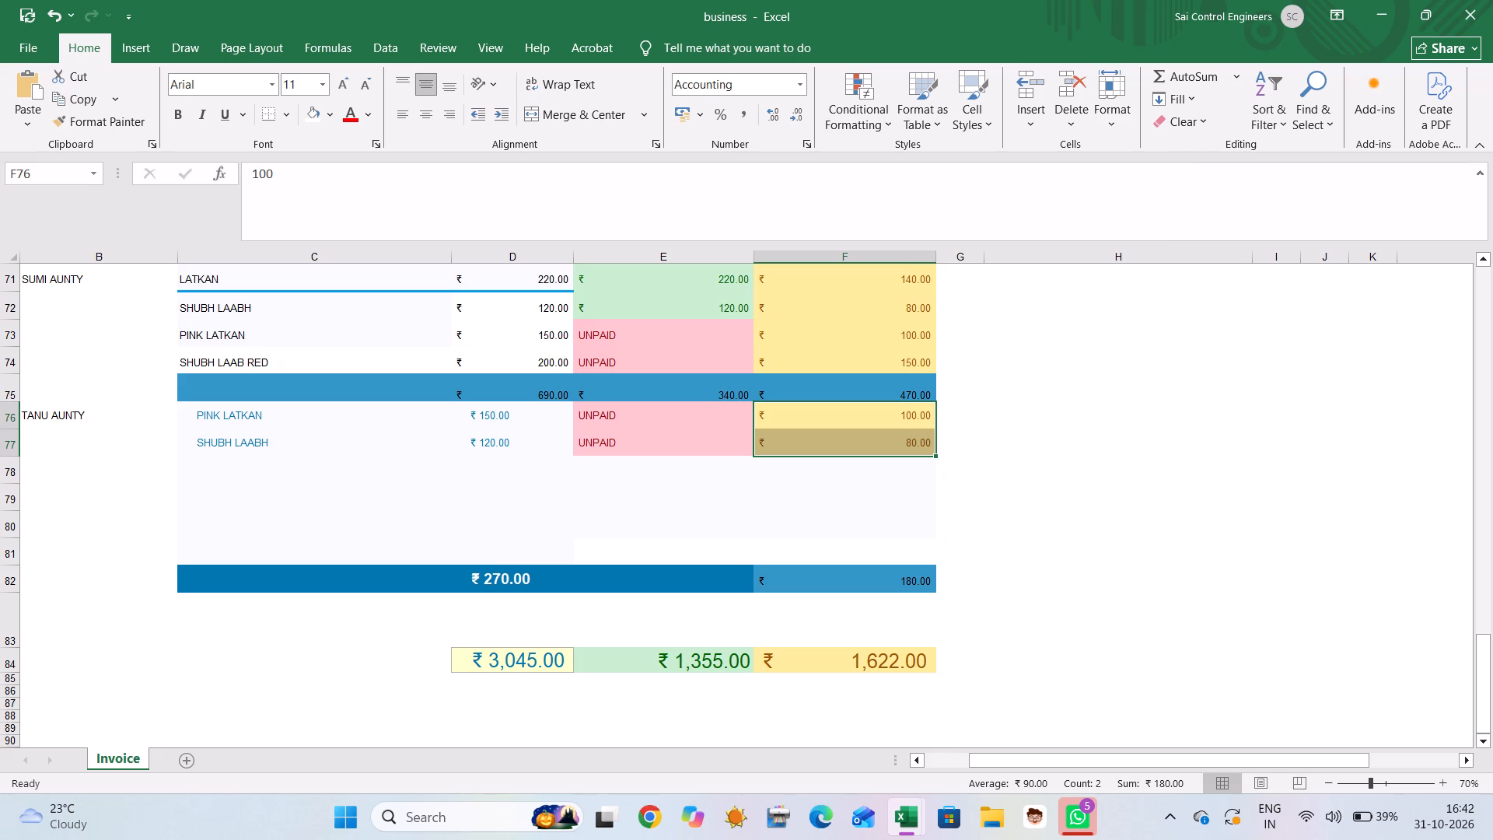
# Review the colour-coding of the paid, unpaid and material cost cells across all invoice blocks, from invoice 1 to the grand totals.
pyautogui.scroll(3, 489, 660)
pyautogui.scroll(-9, 489, 660)
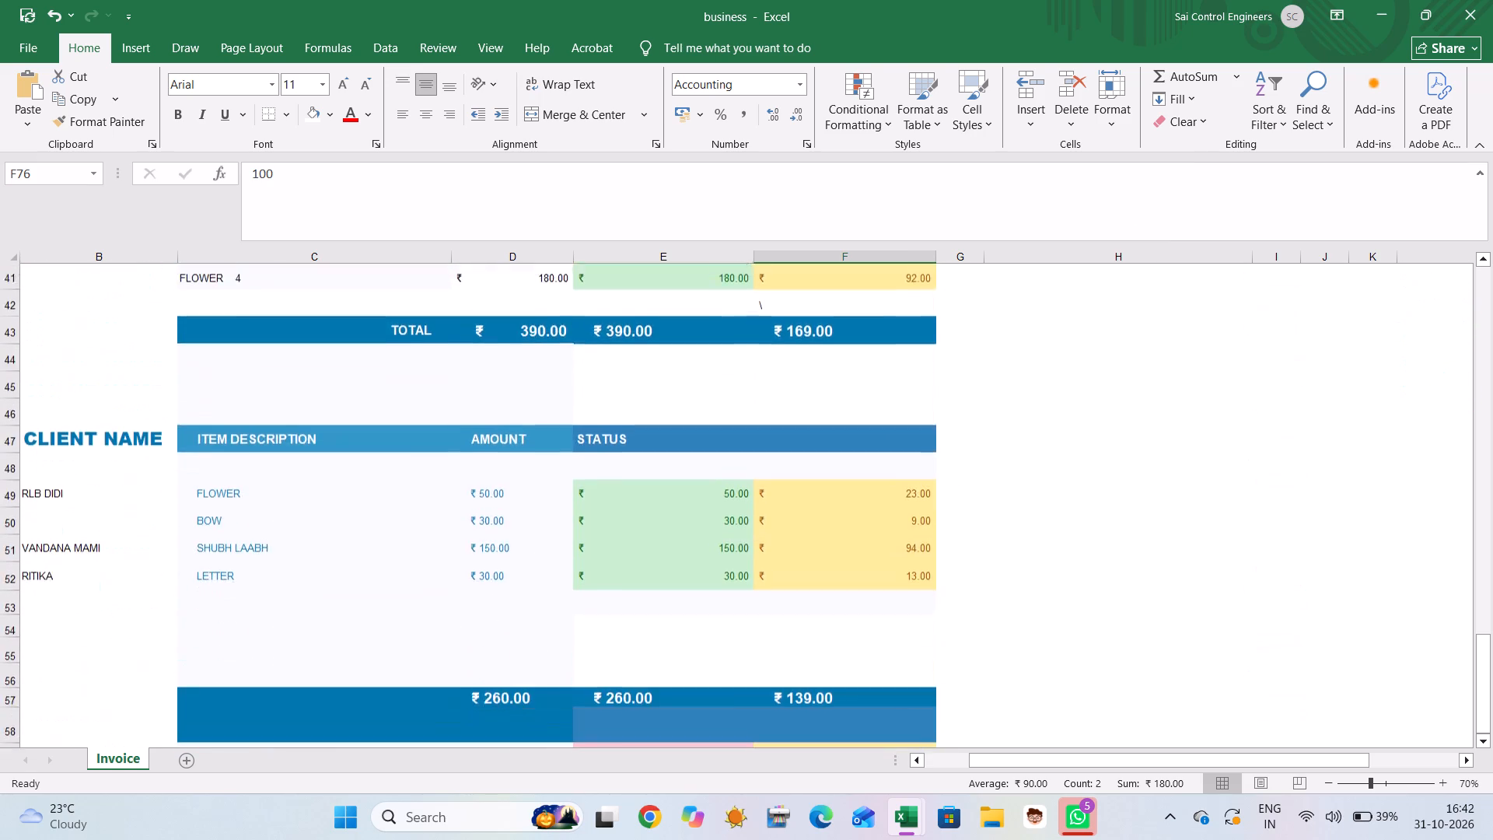
pyautogui.scroll(-12, 489, 660)
pyautogui.scroll(1, 489, 660)
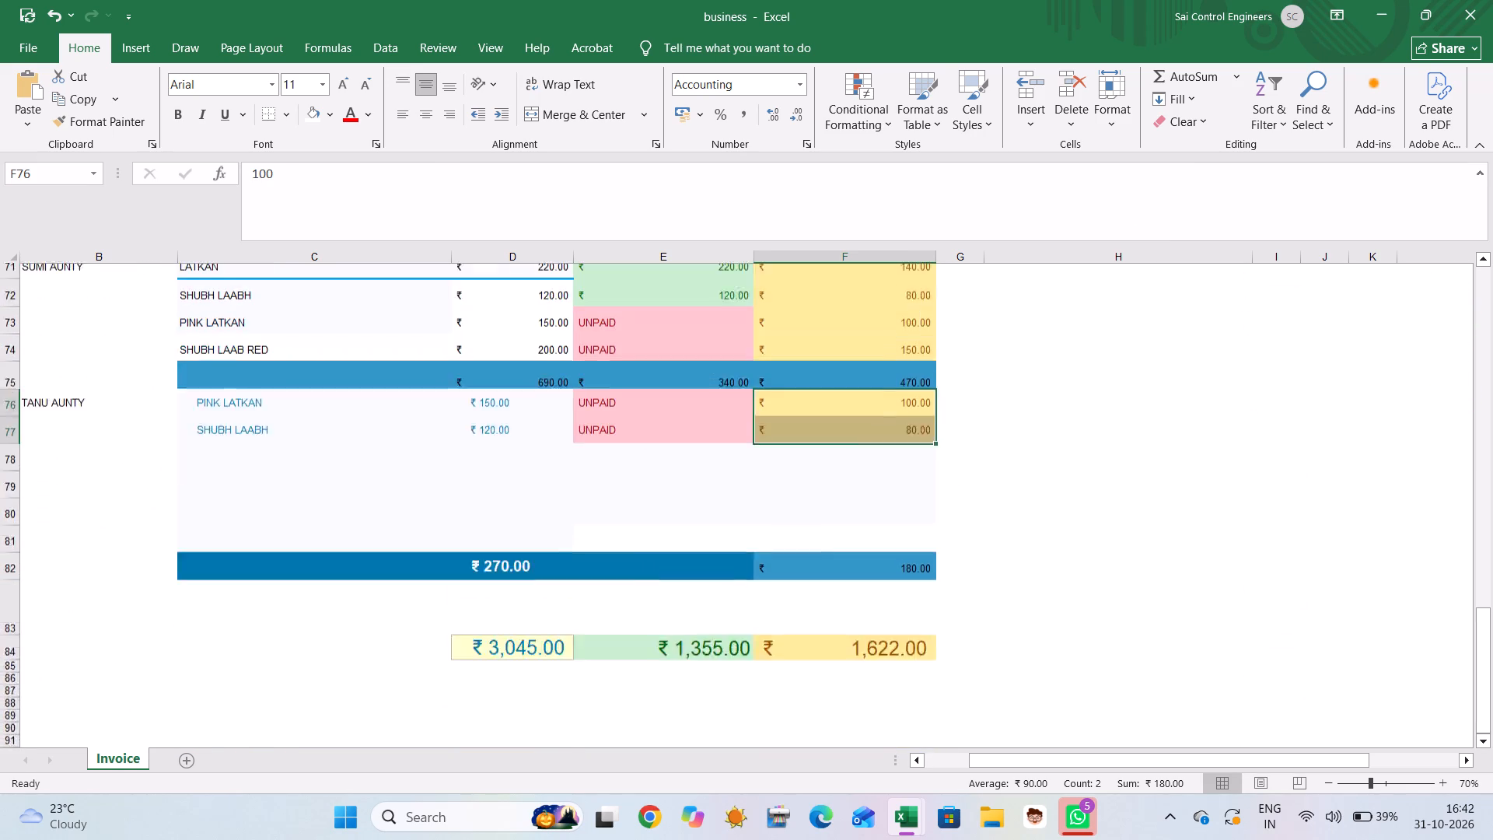
pyautogui.scroll(4, 489, 660)
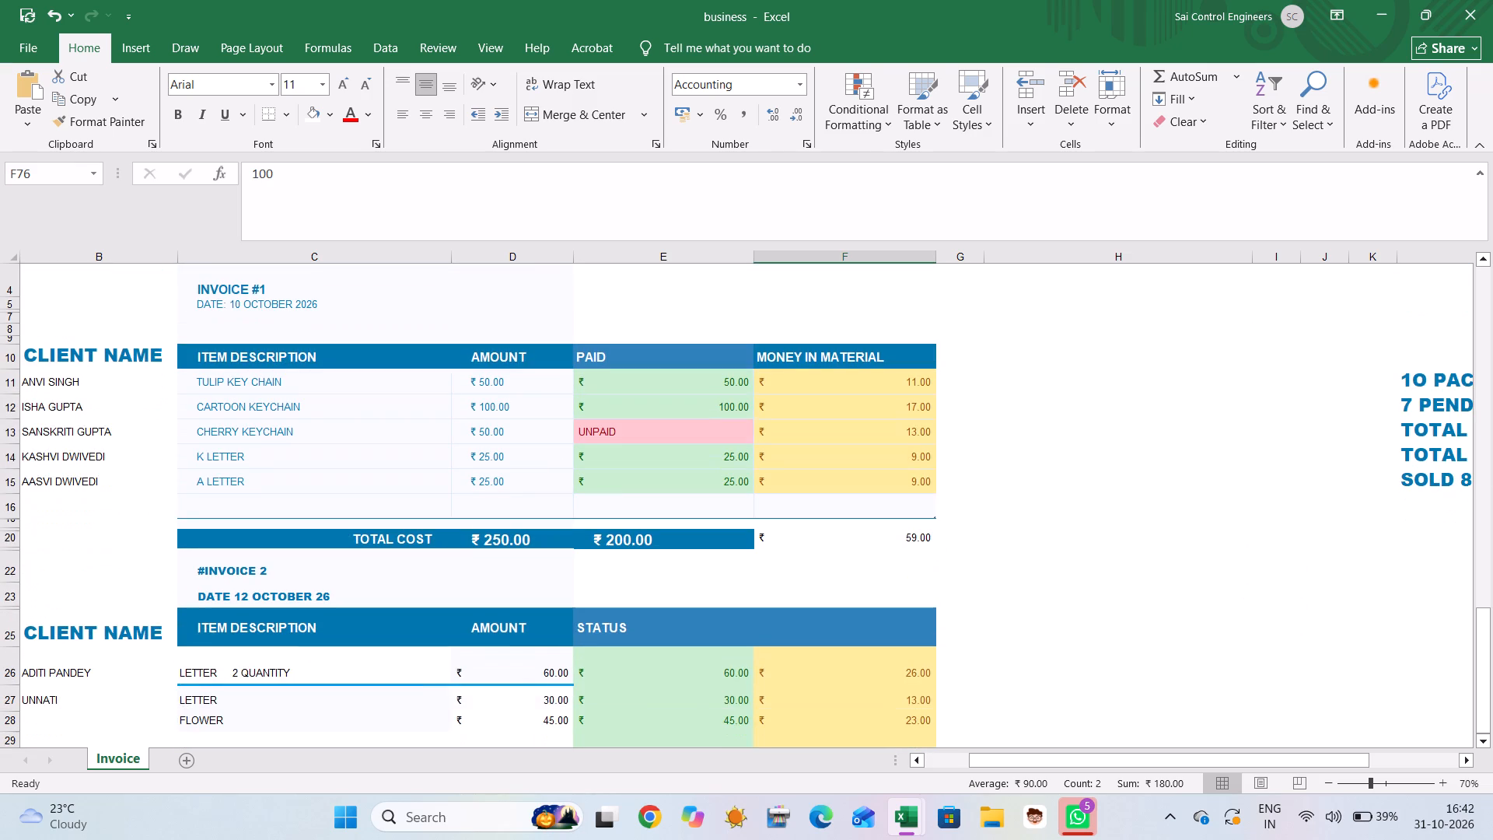
pyautogui.scroll(-1, 489, 660)
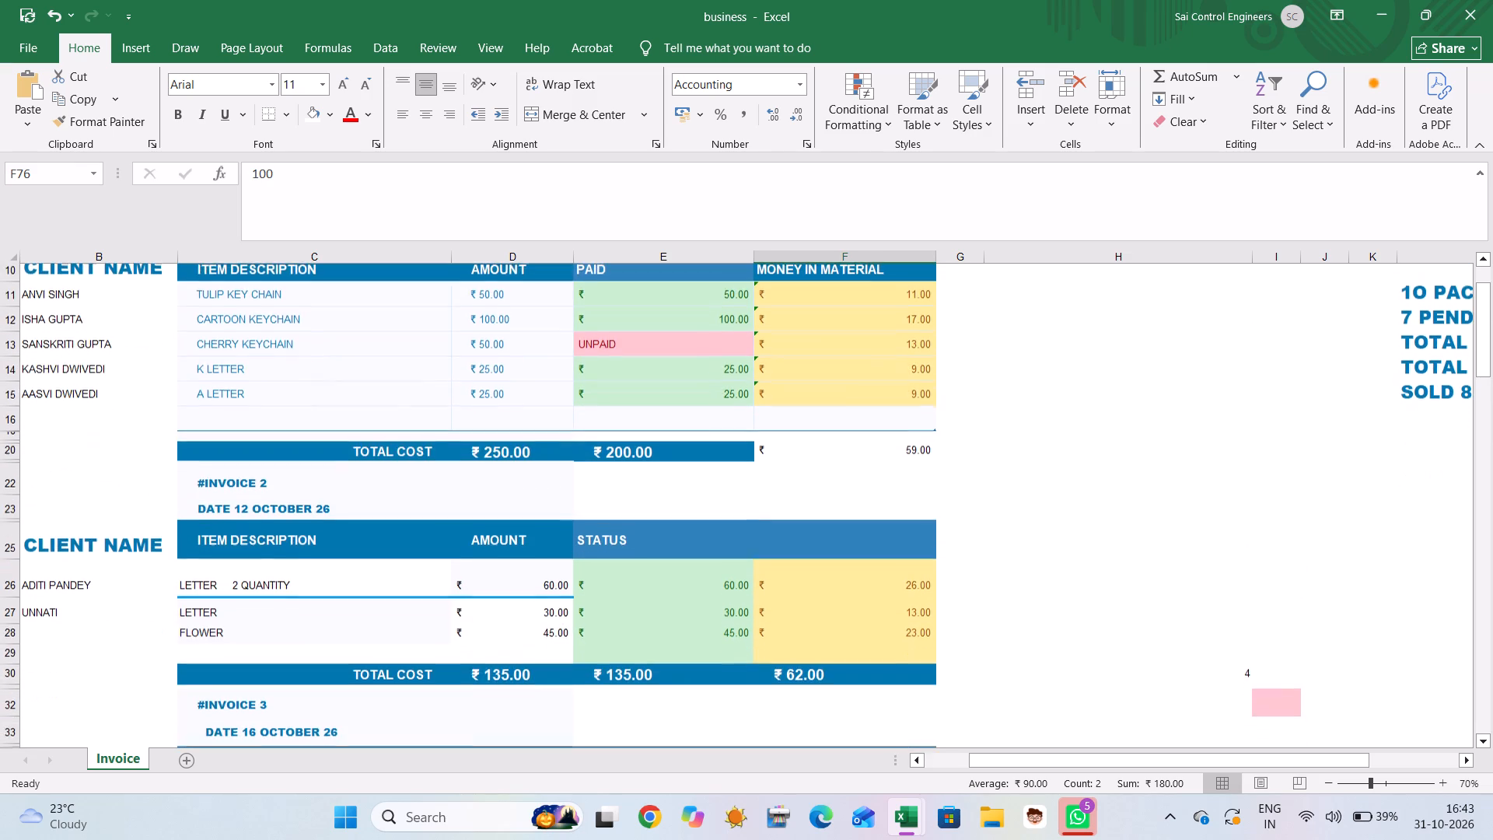
pyautogui.scroll(-3, 489, 660)
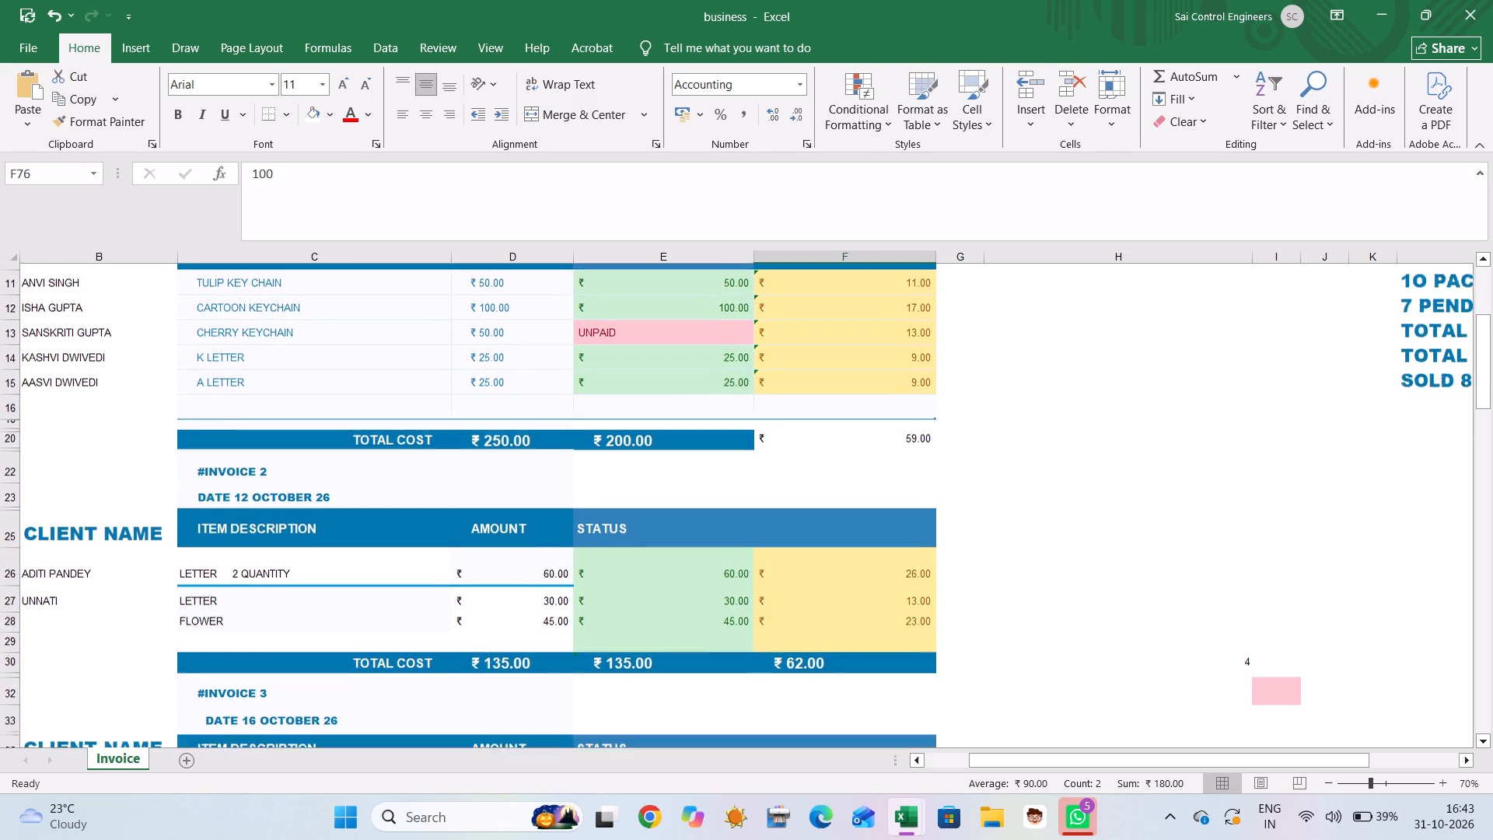
pyautogui.scroll(-8, 489, 660)
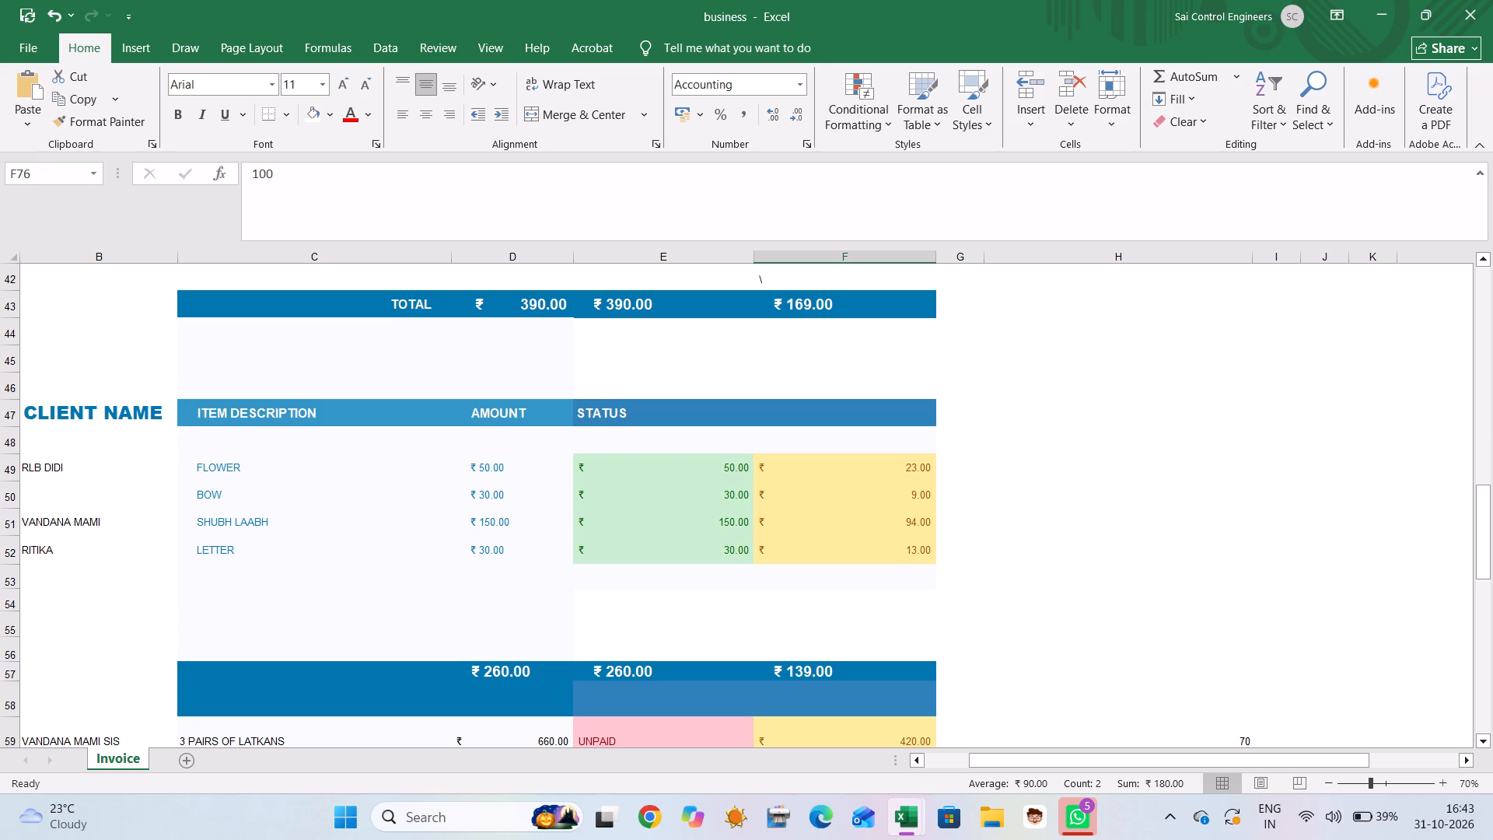
pyautogui.scroll(-1, 390, 576)
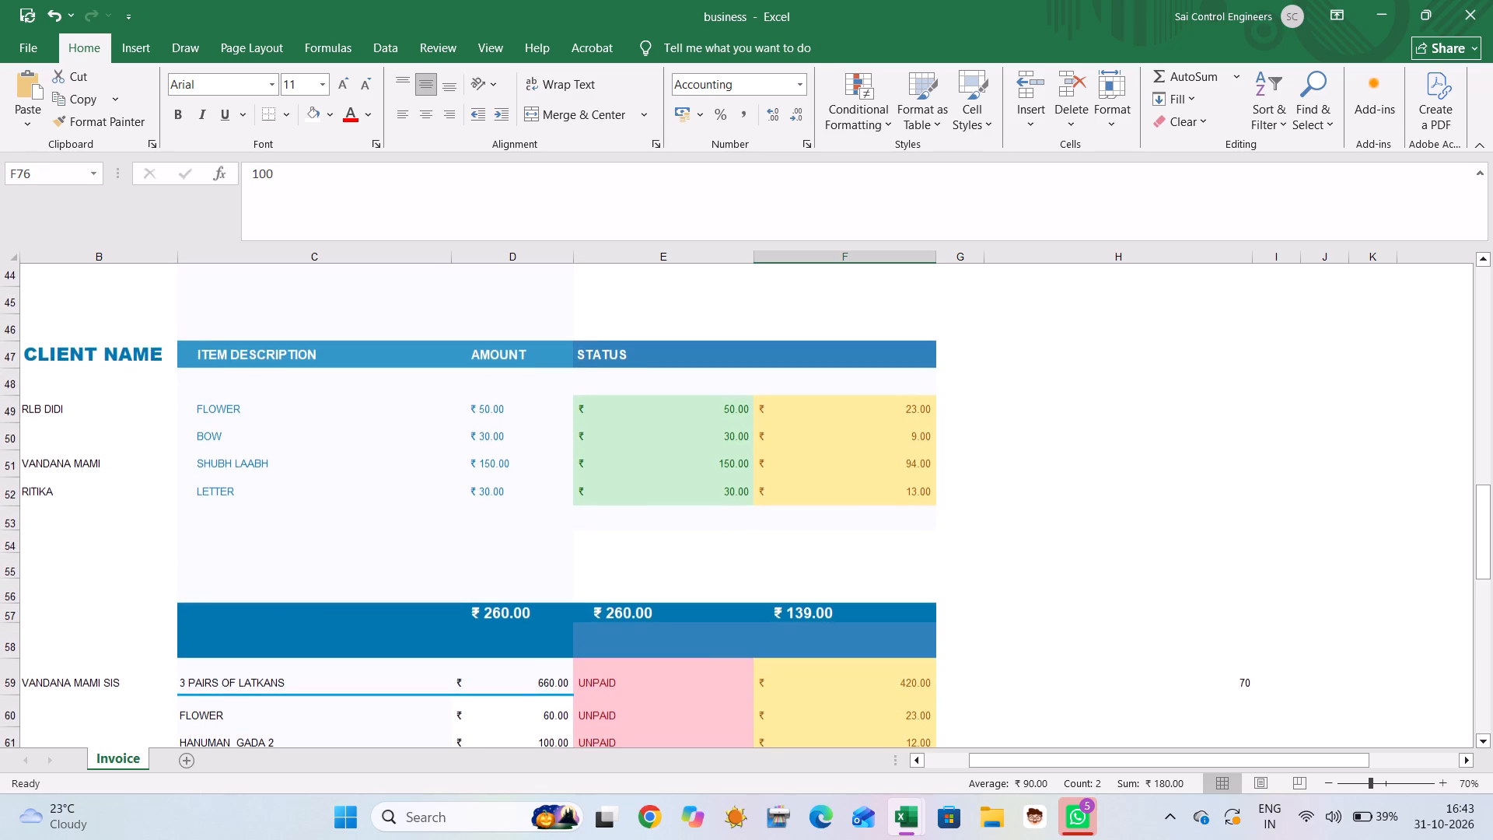
pyautogui.scroll(-1, 390, 576)
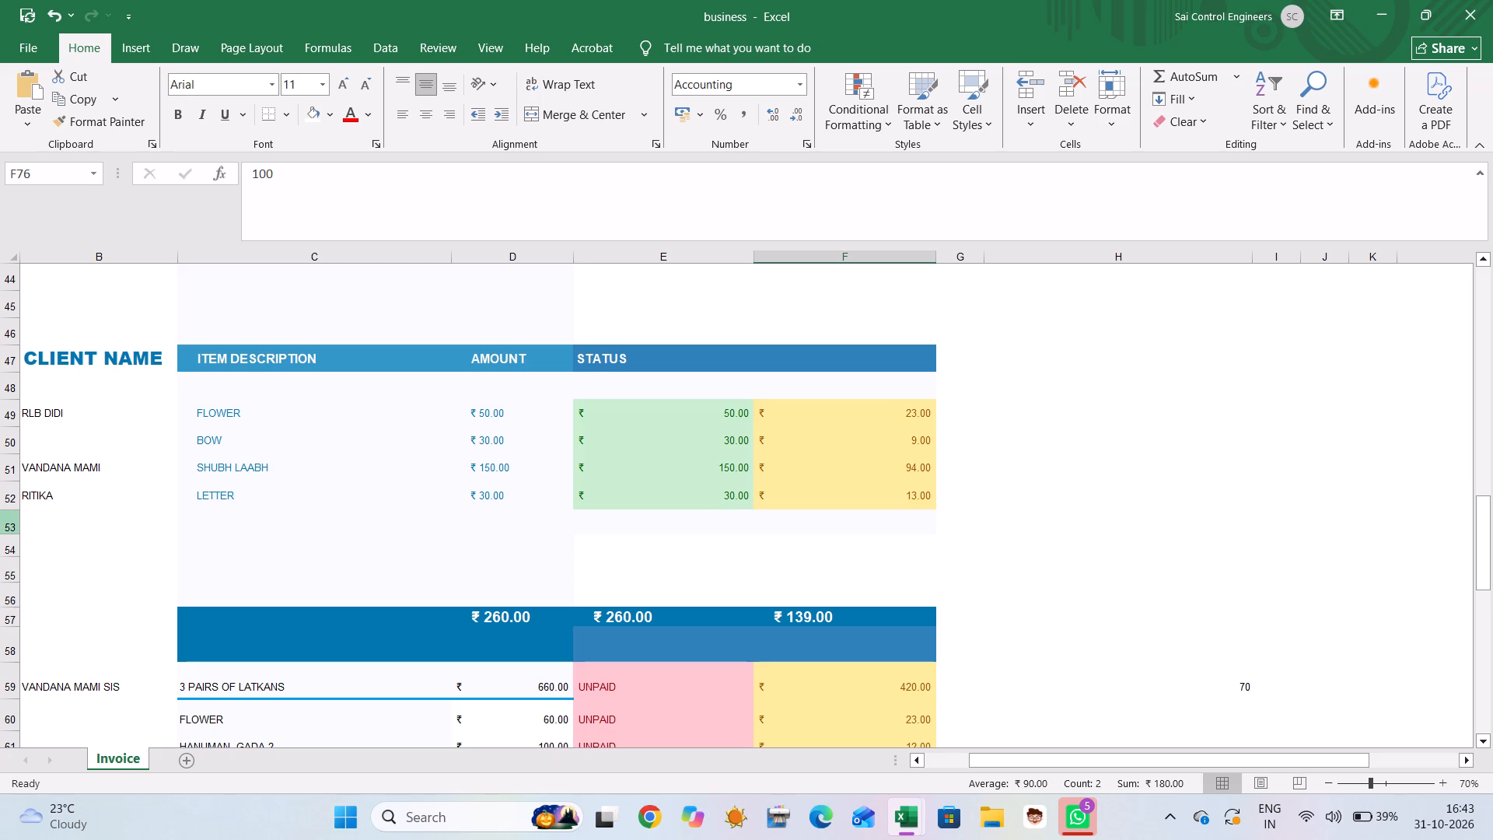
# Delete the empty rows 53 to 56 between the last LETTER order and the ₹ 260.00 total row.
pyautogui.keyDown('shift'); pyautogui.click(11, 523); pyautogui.keyUp('shift')
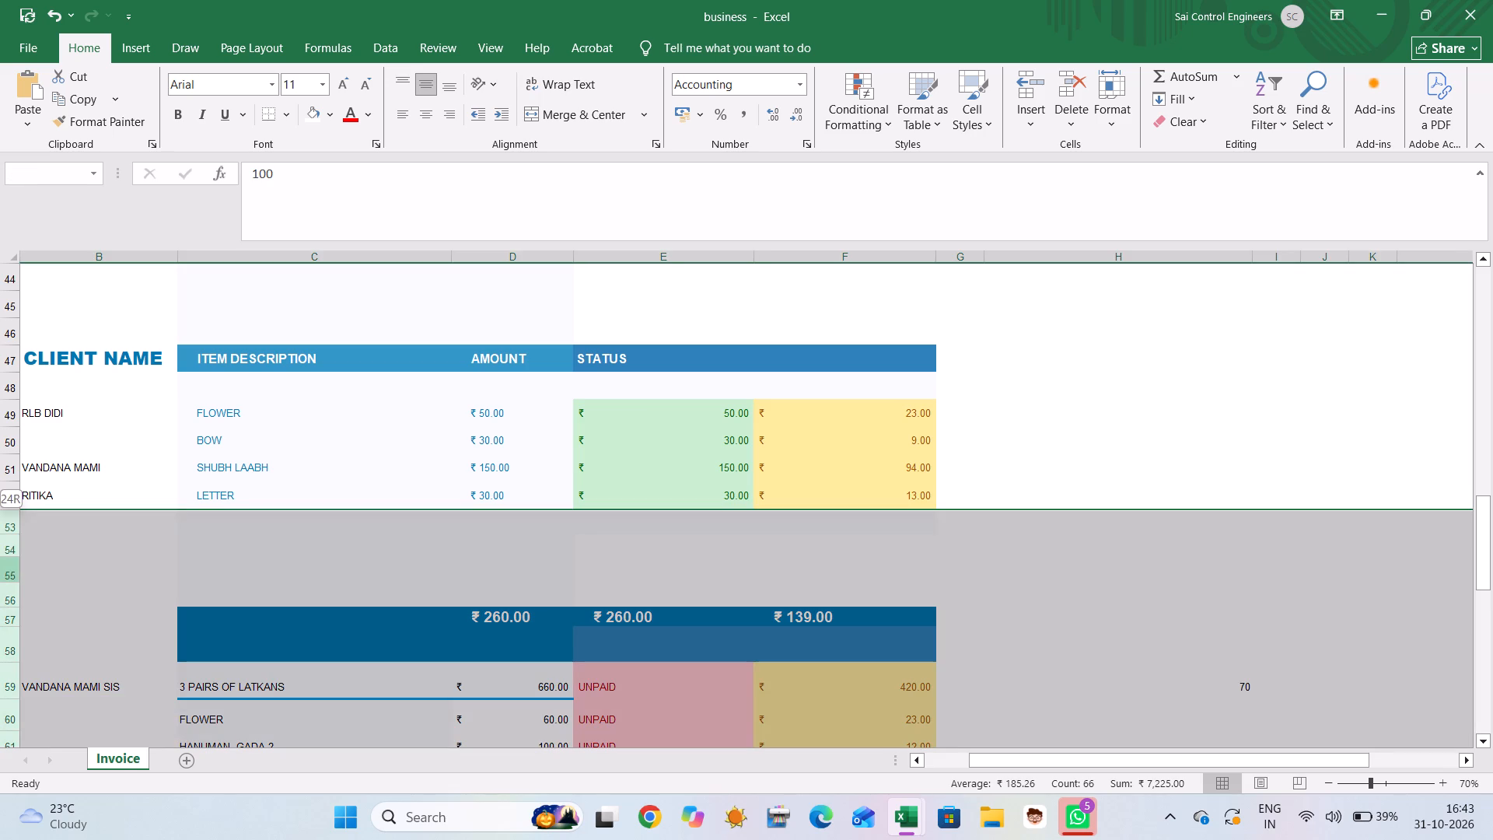
pyautogui.click(68, 526)
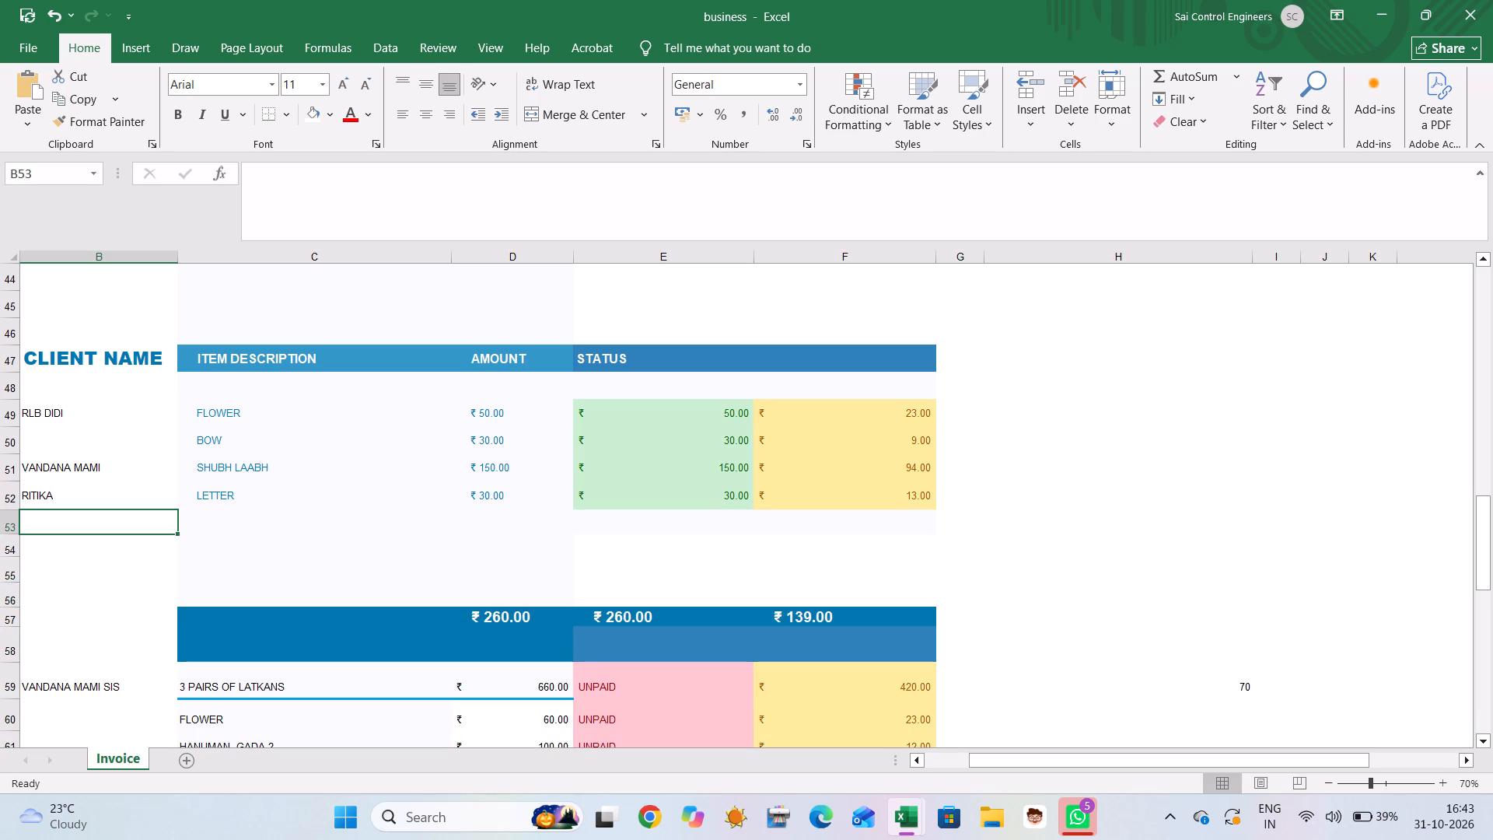
pyautogui.click(9, 520)
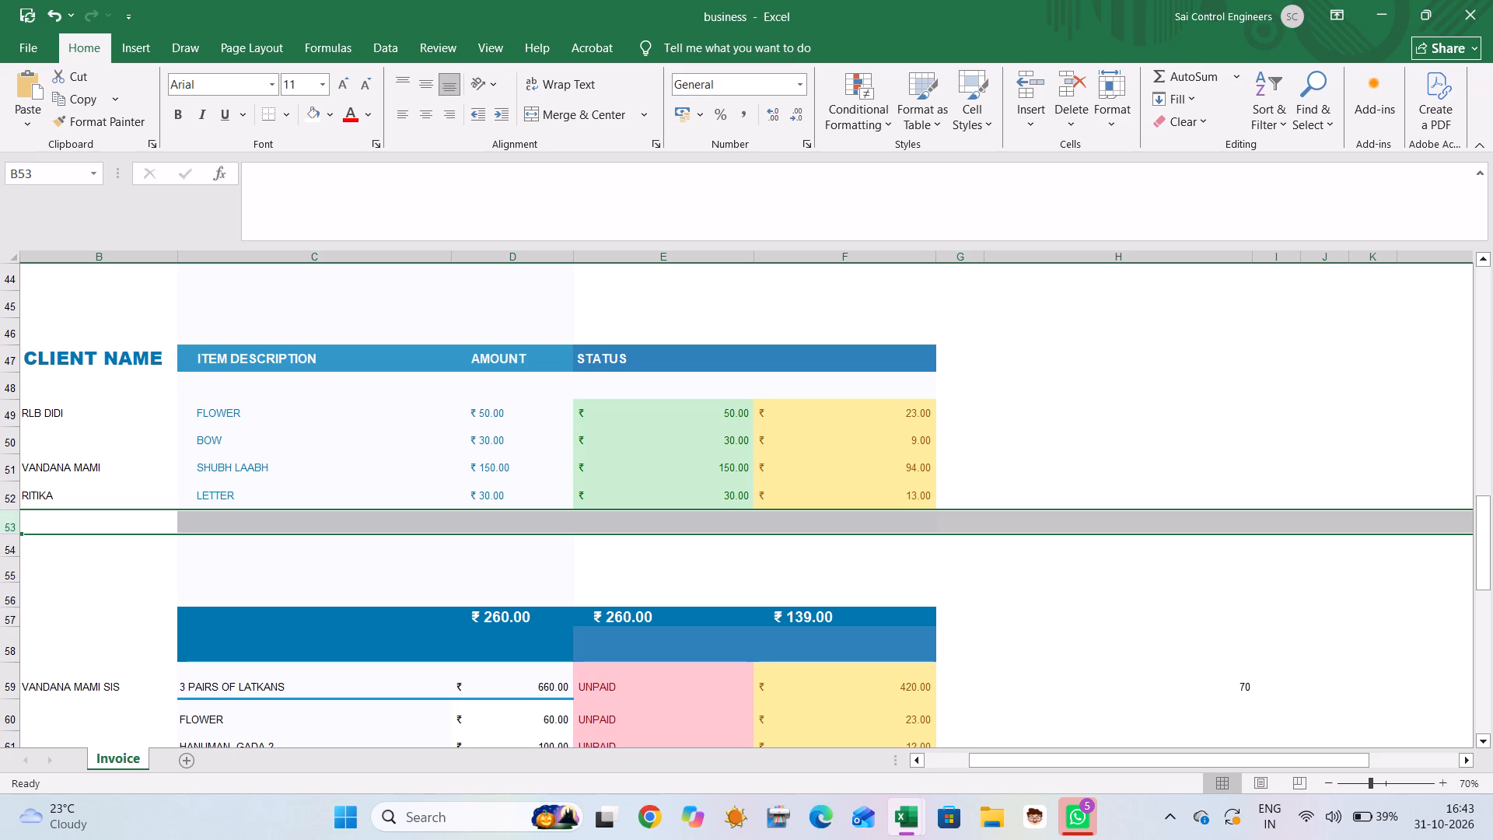
pyautogui.keyDown('shift'); pyautogui.click(12, 599); pyautogui.keyUp('shift')
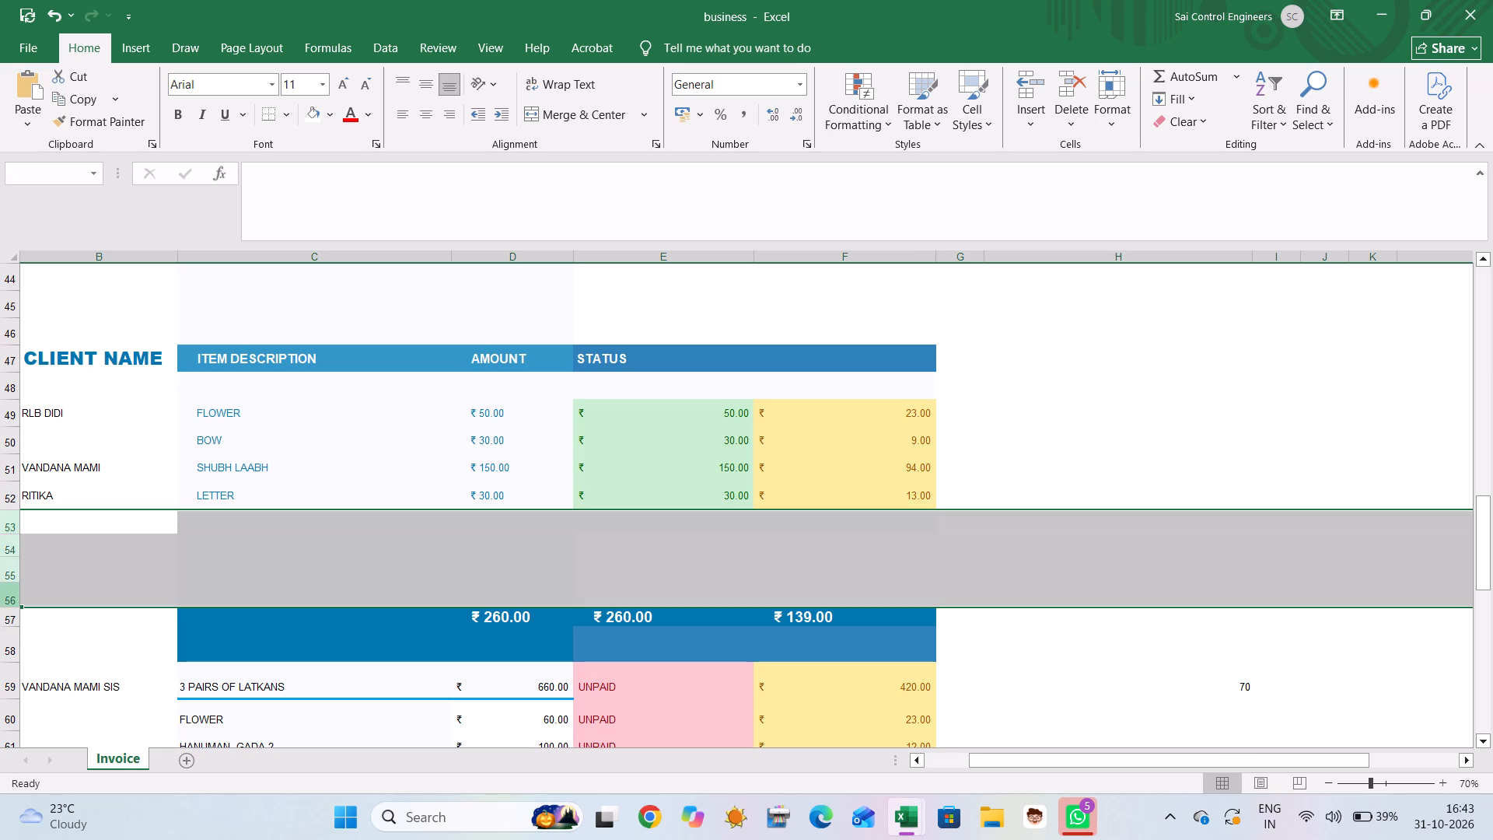
pyautogui.rightClick(12, 599)
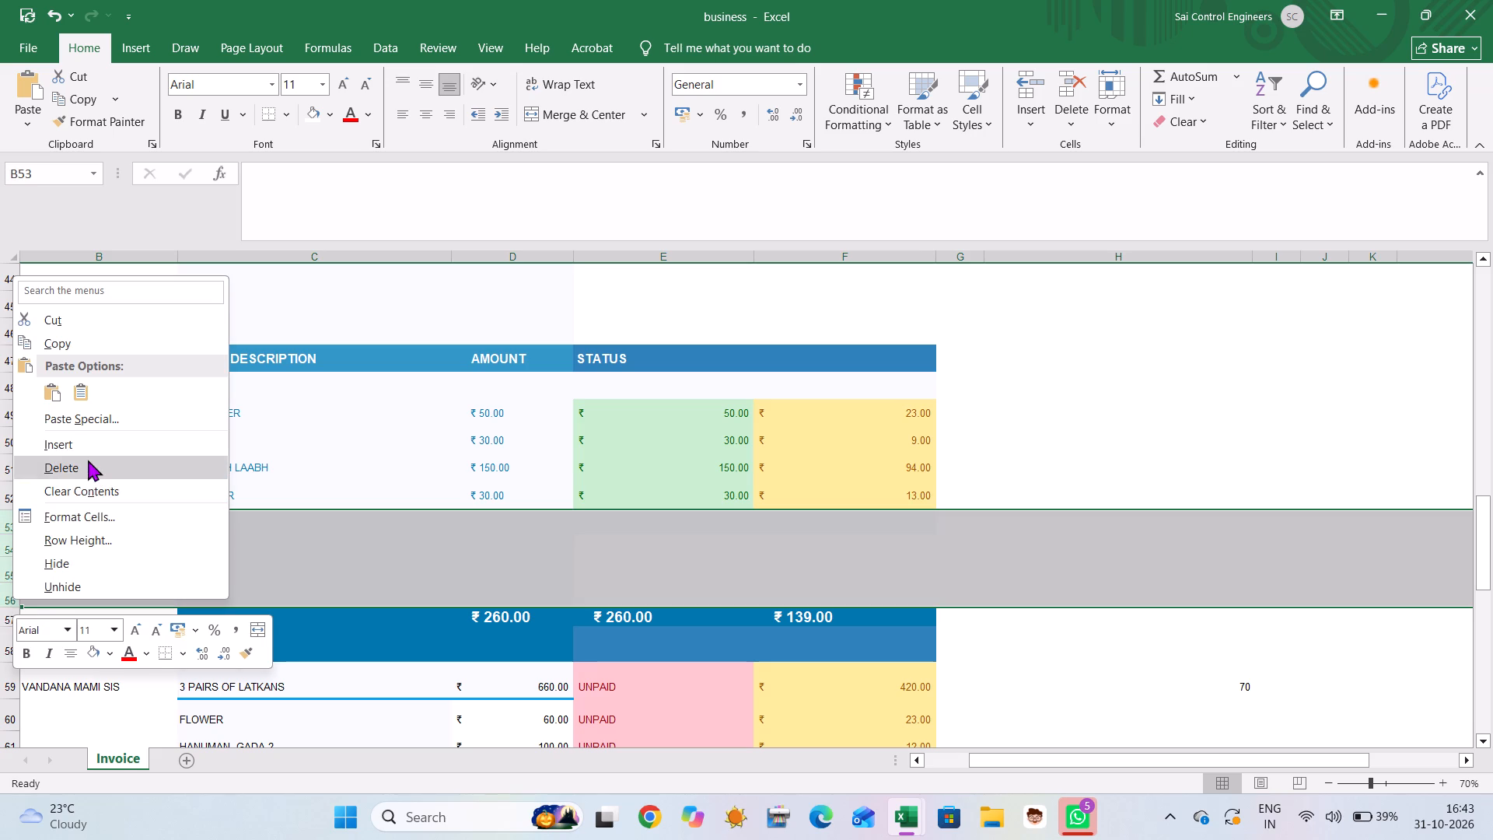
pyautogui.click(88, 460)
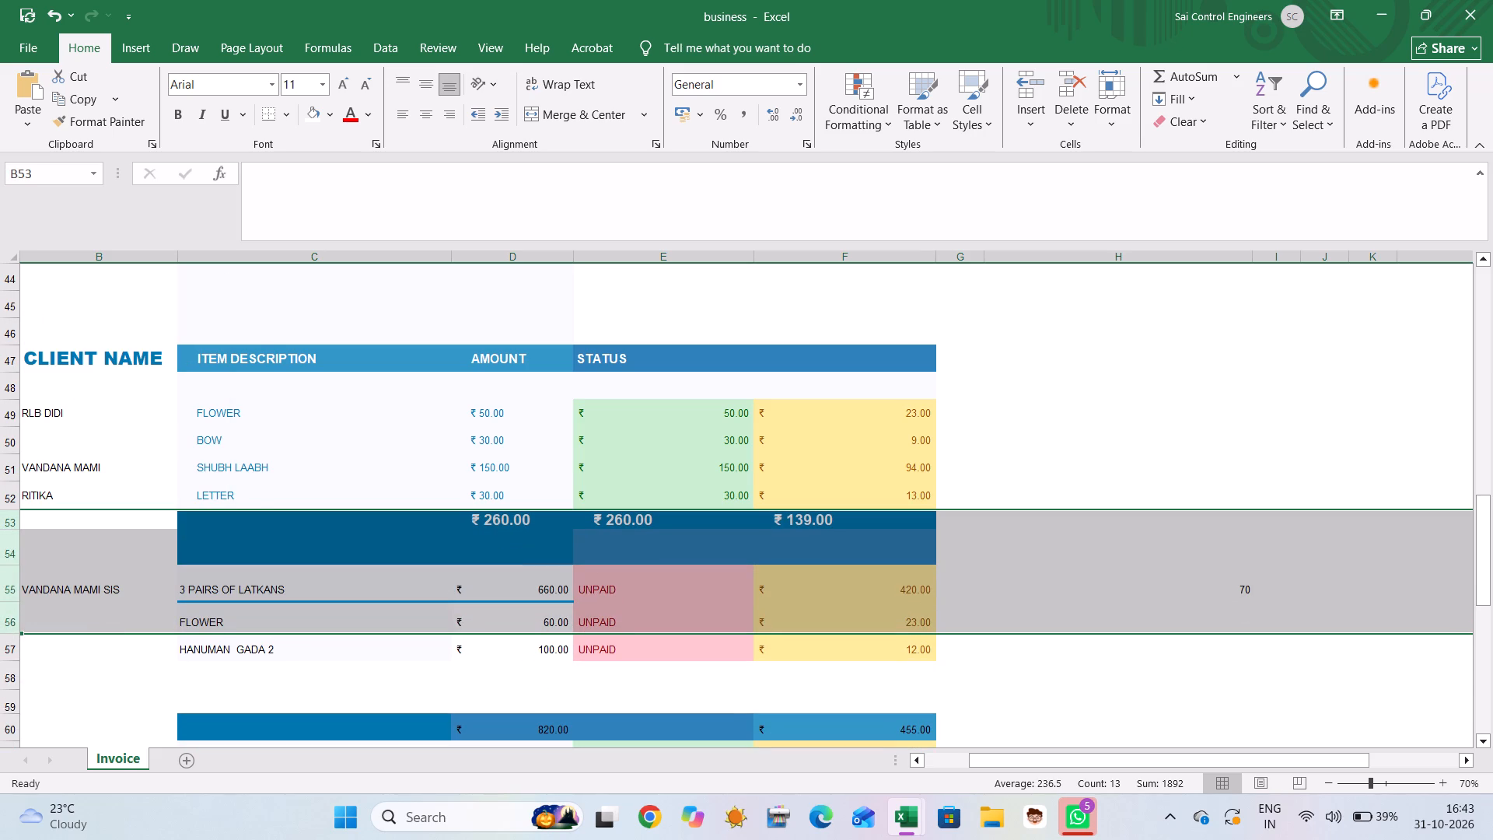
pyautogui.click(1135, 682)
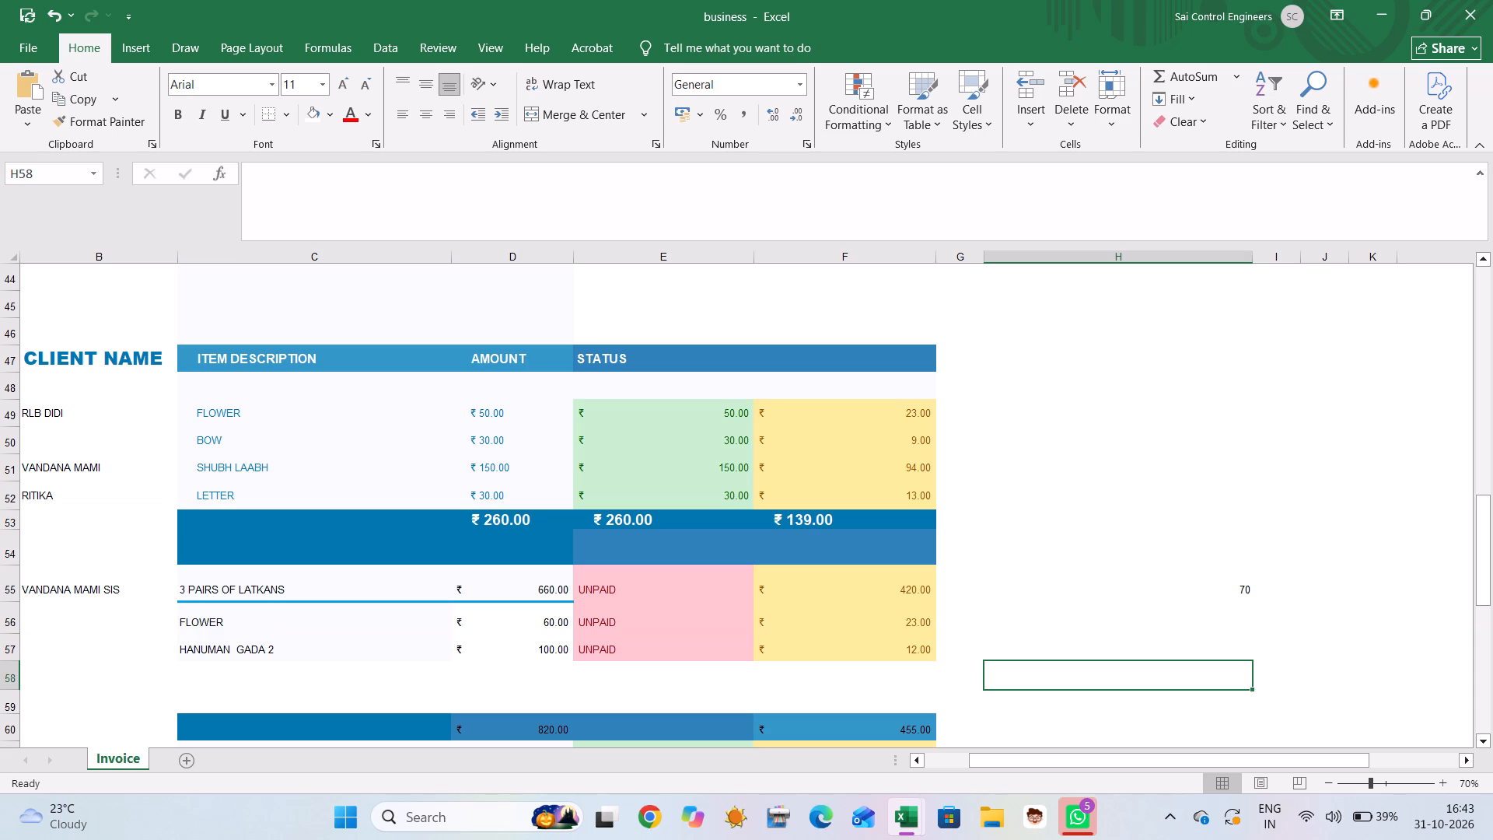
# Delete the empty rows 58 and 59 between the HANUMAN GADA 2 order and its total row.
pyautogui.scroll(-2, 271, 656)
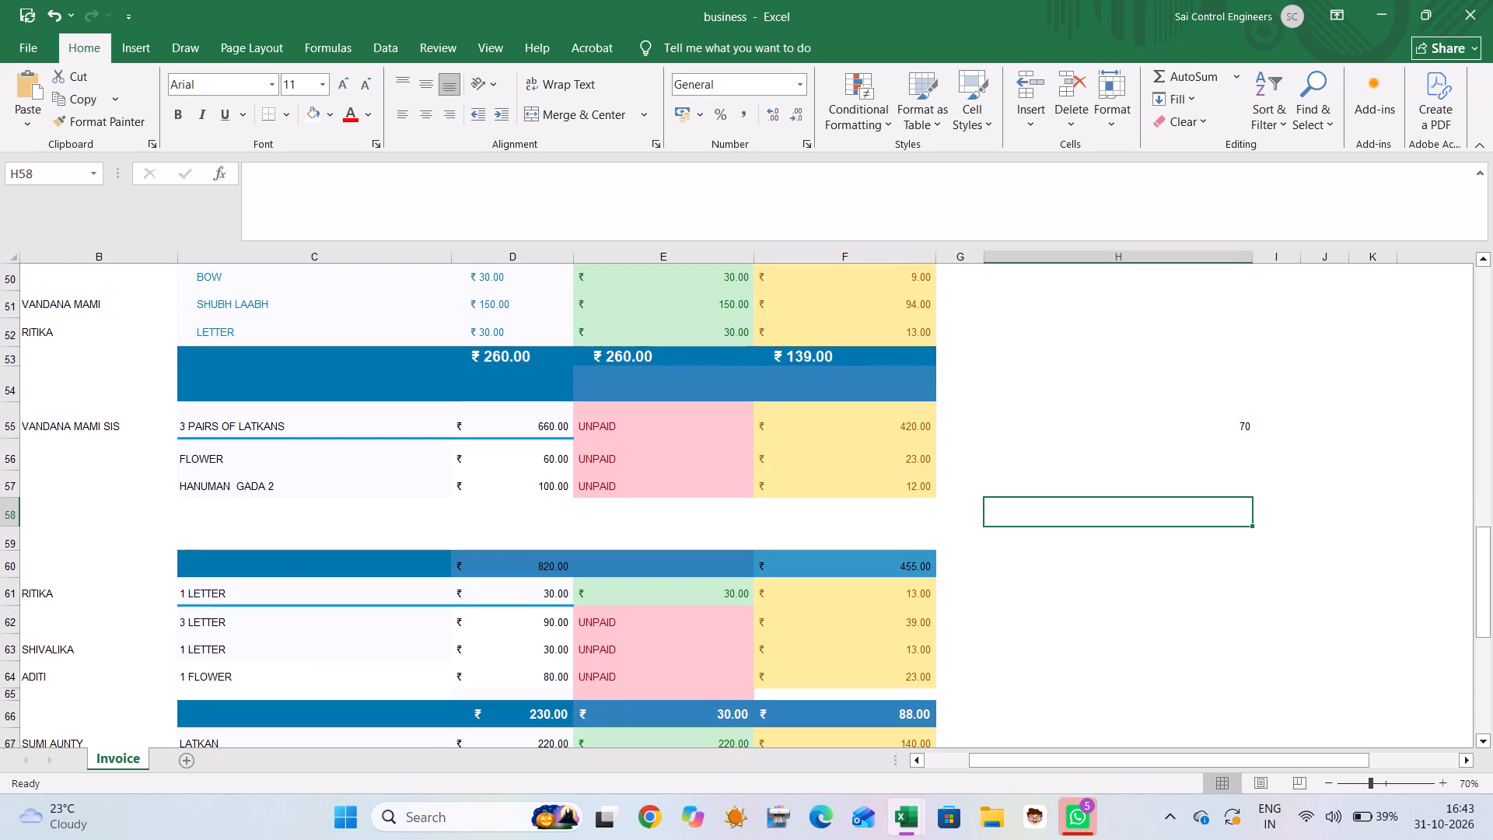
pyautogui.click(14, 512)
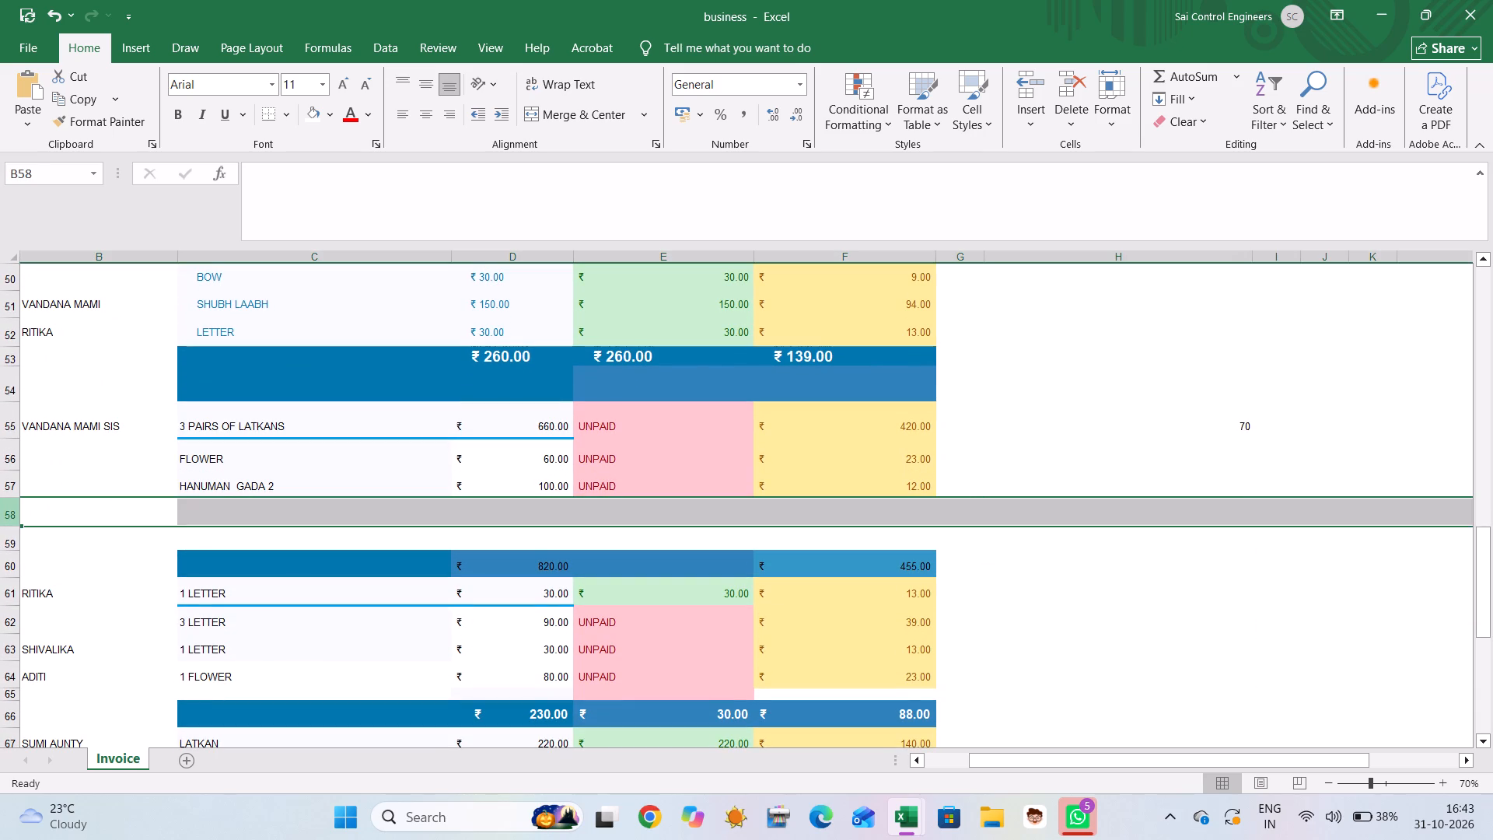
pyautogui.hotkey('shift', 'Down')
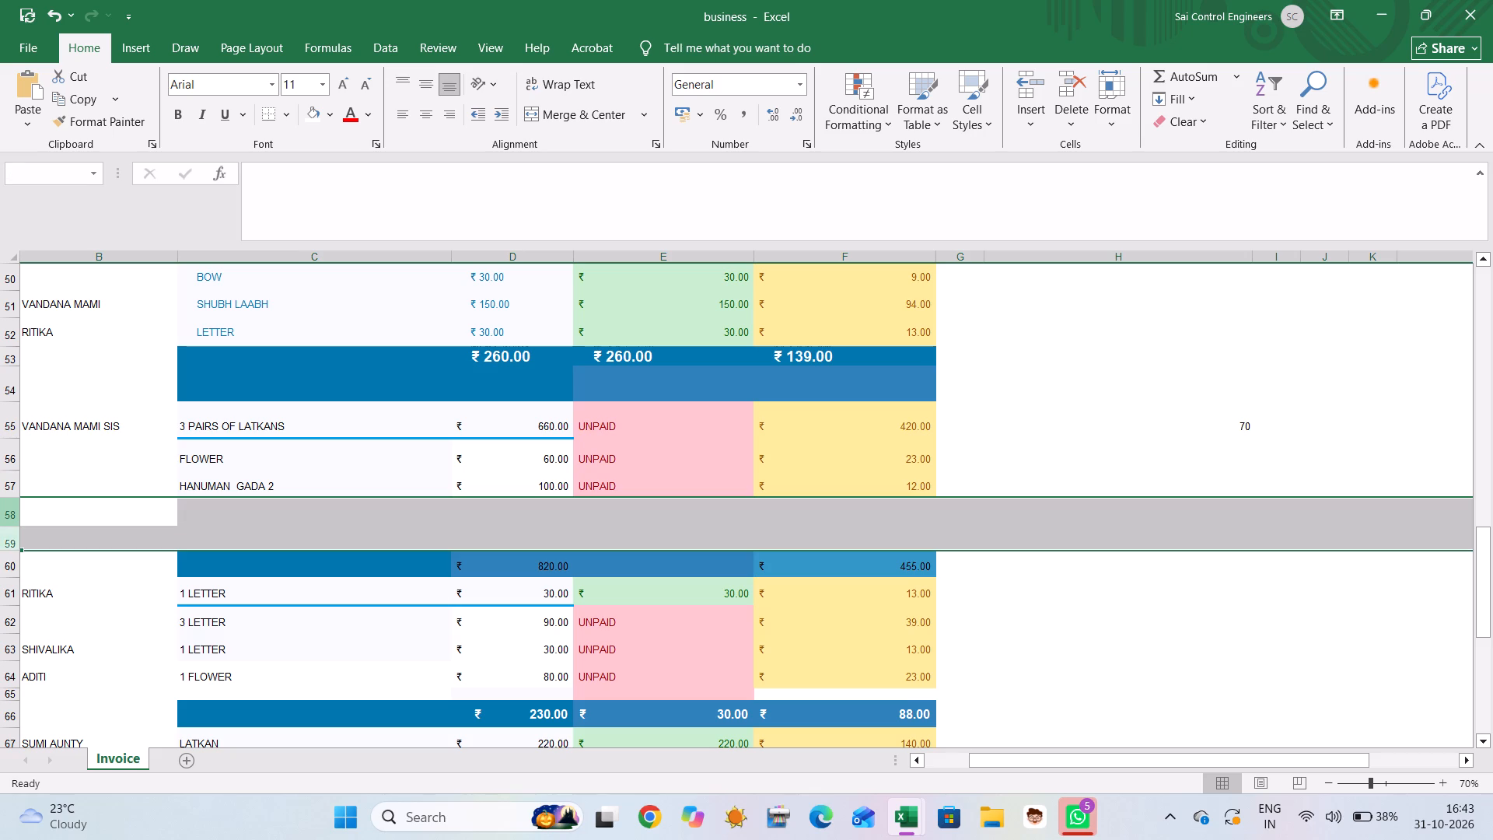
pyautogui.rightClick(58, 523)
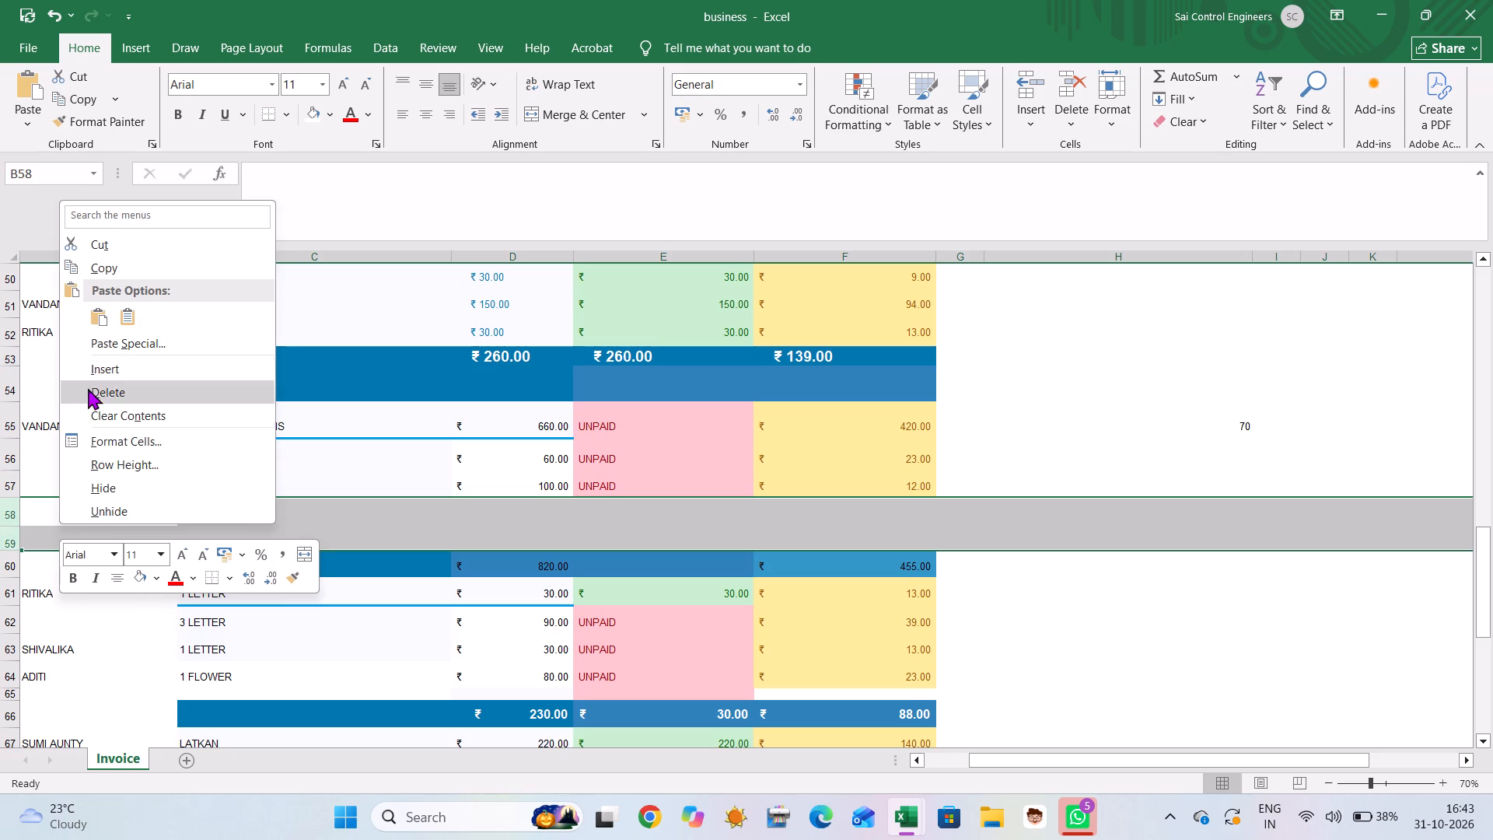
pyautogui.click(100, 390)
# Set the font colour of the amount total in D58 to white.
pyautogui.scroll(-3, 175, 545)
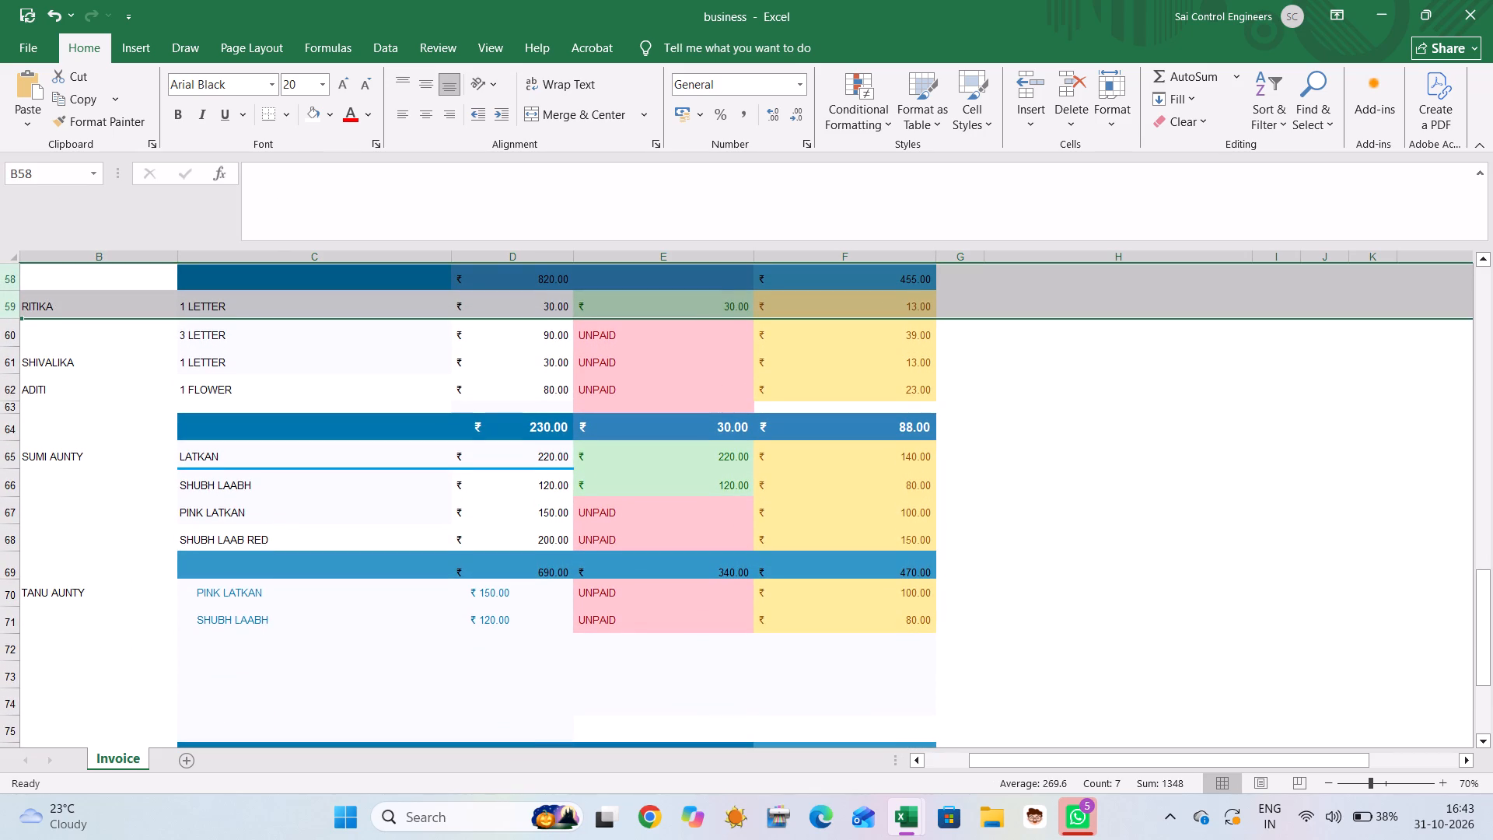
pyautogui.scroll(1, 175, 545)
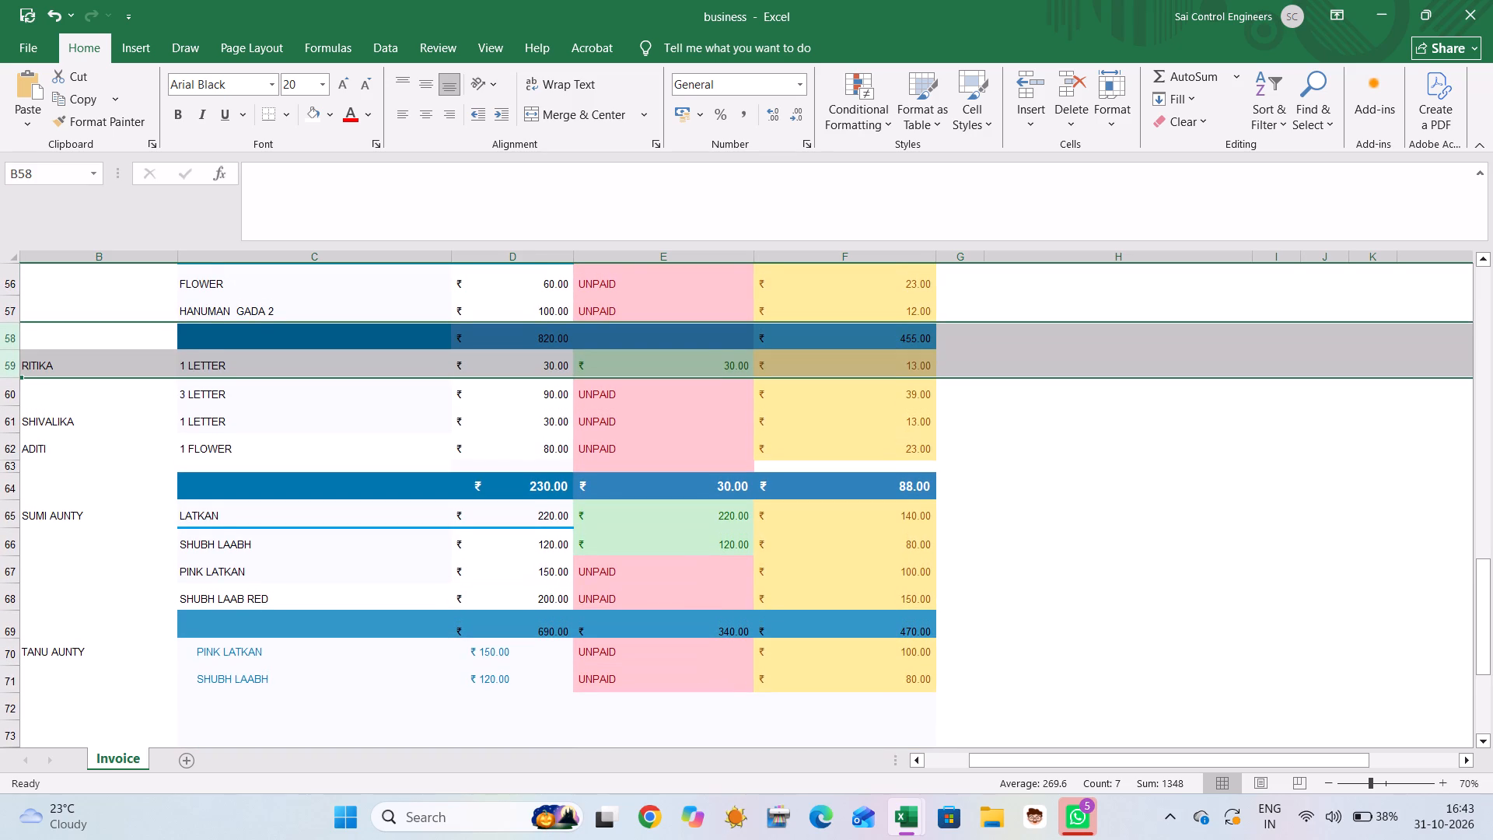
pyautogui.scroll(6, 374, 499)
pyautogui.scroll(-3, 374, 499)
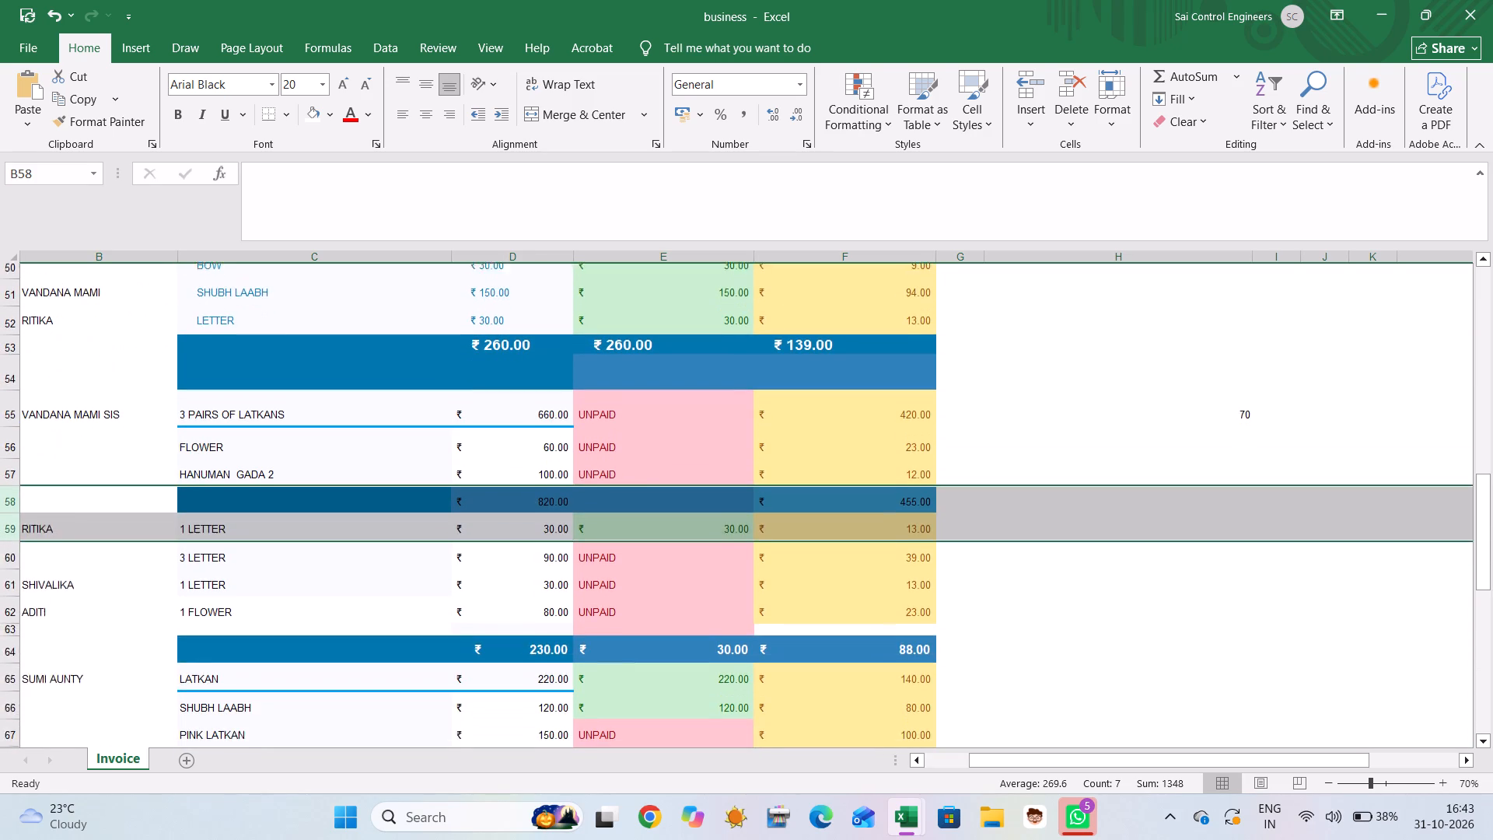
pyautogui.scroll(-1, 374, 499)
pyautogui.moveTo(686, 576); pyautogui.dragTo(523, 487)
pyautogui.click(523, 487)
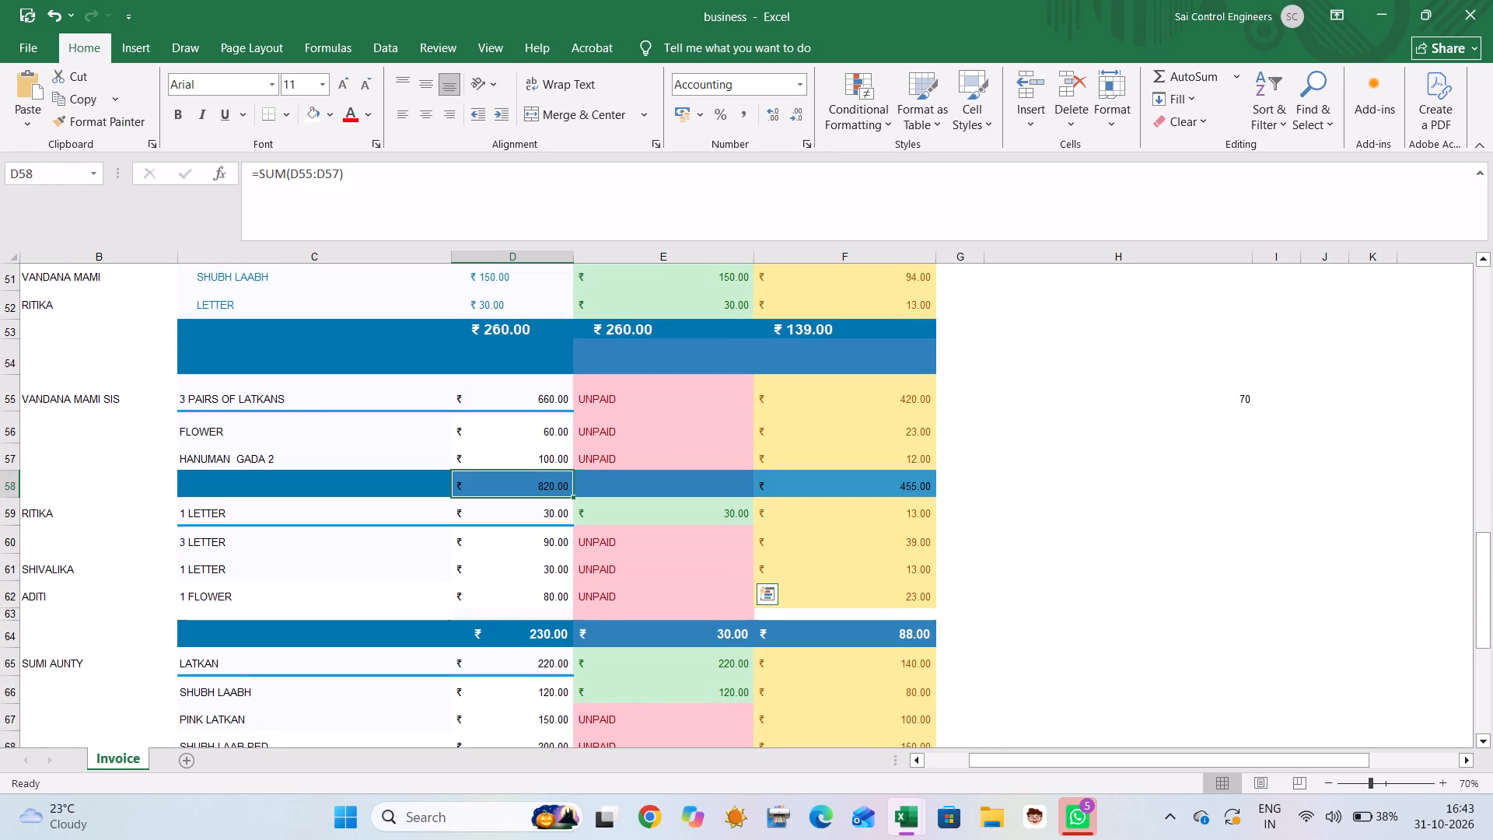
pyautogui.click(368, 112)
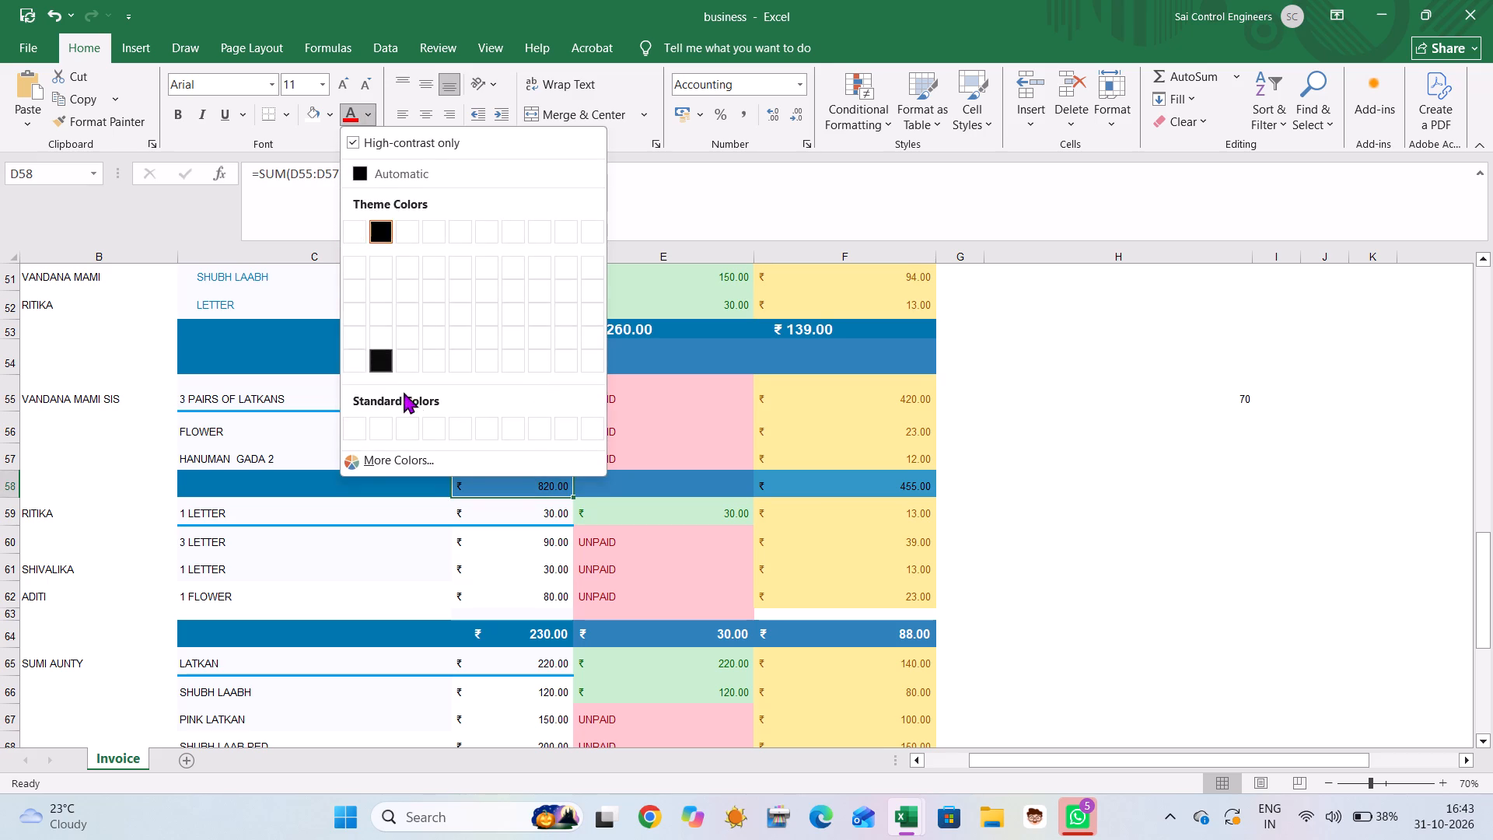
pyautogui.click(403, 457)
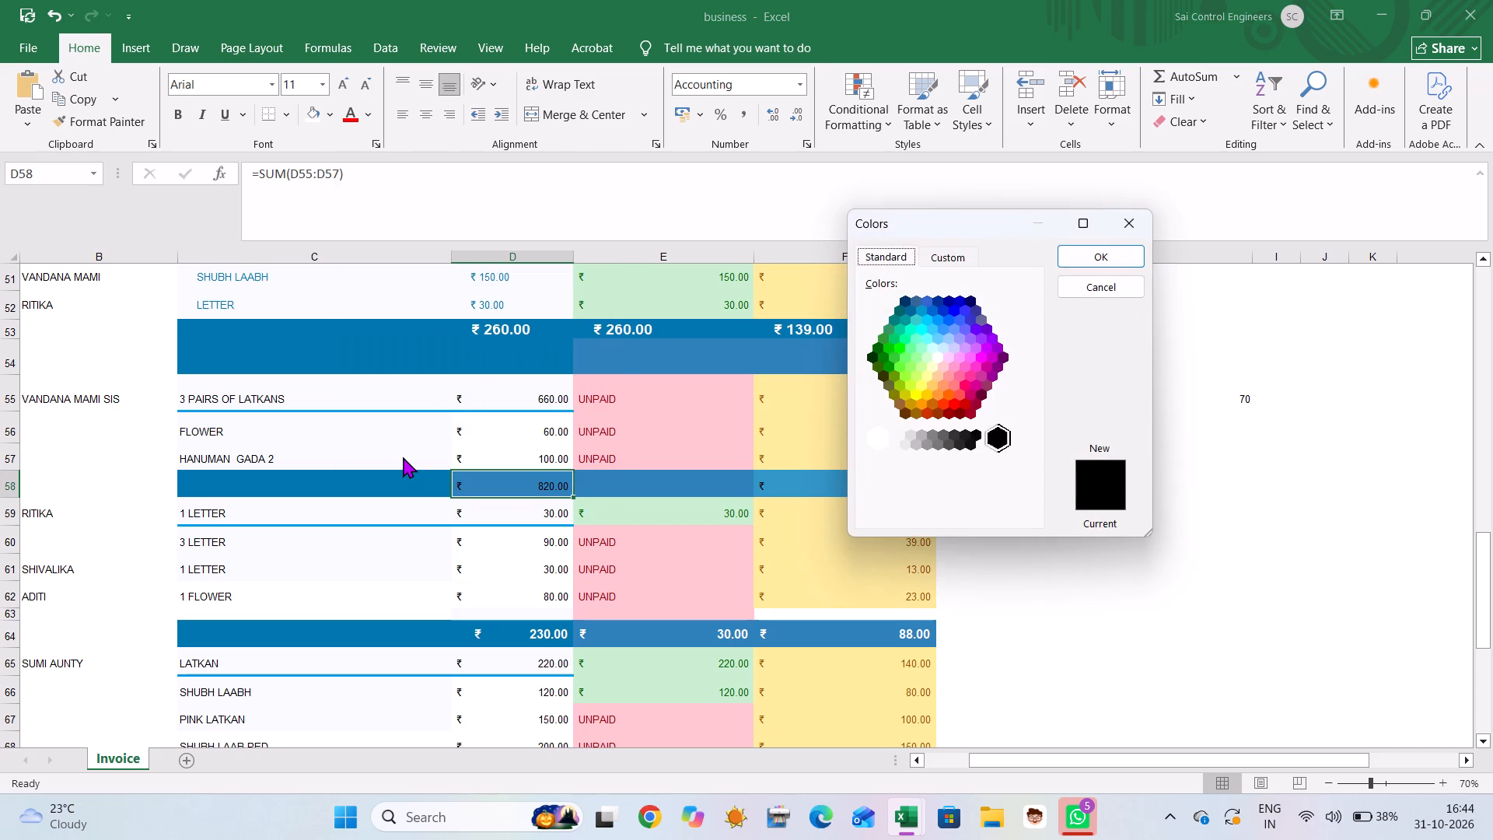
pyautogui.click(935, 353)
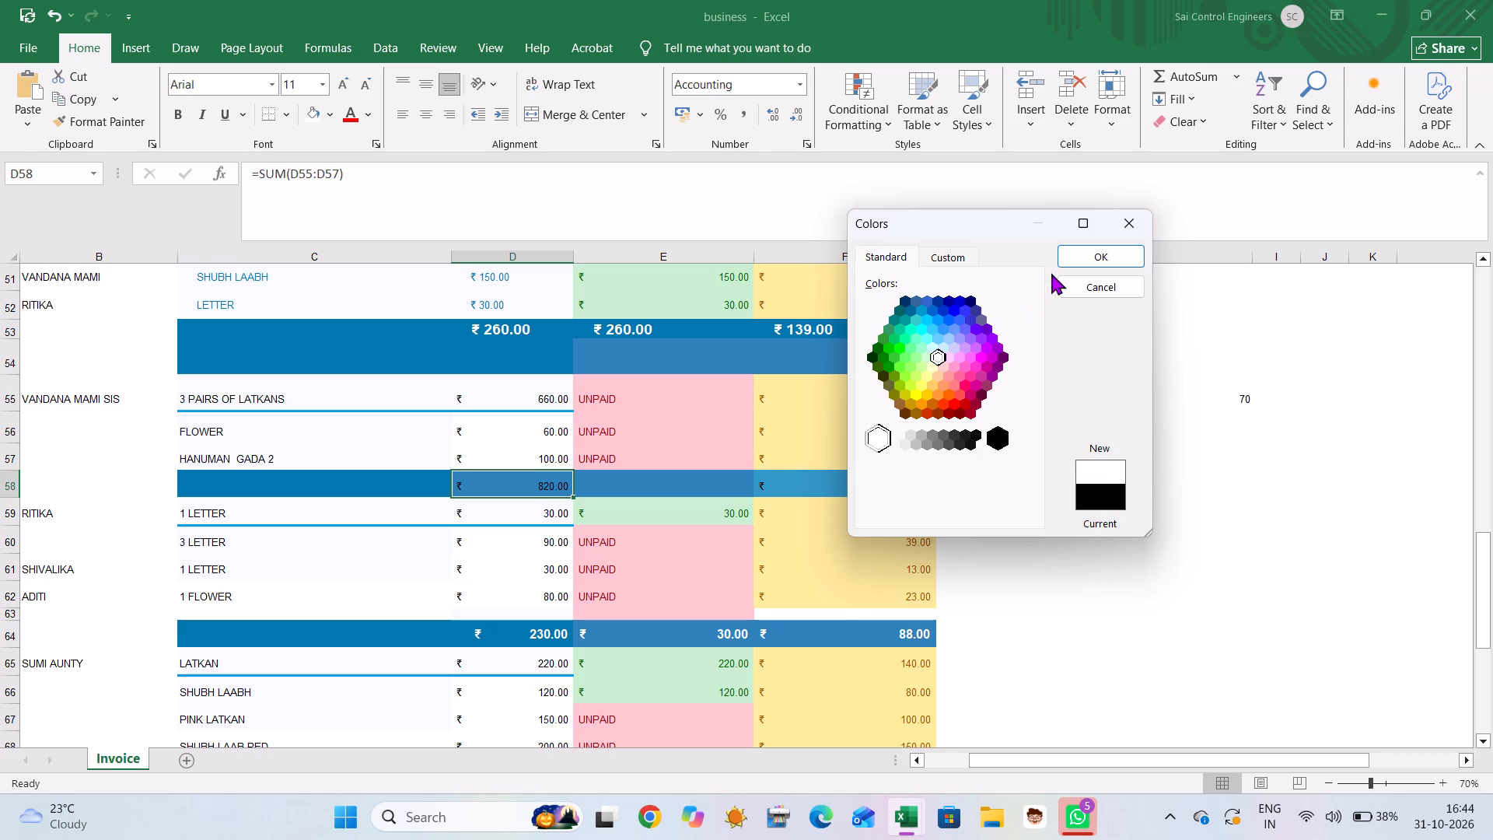
pyautogui.click(1066, 257)
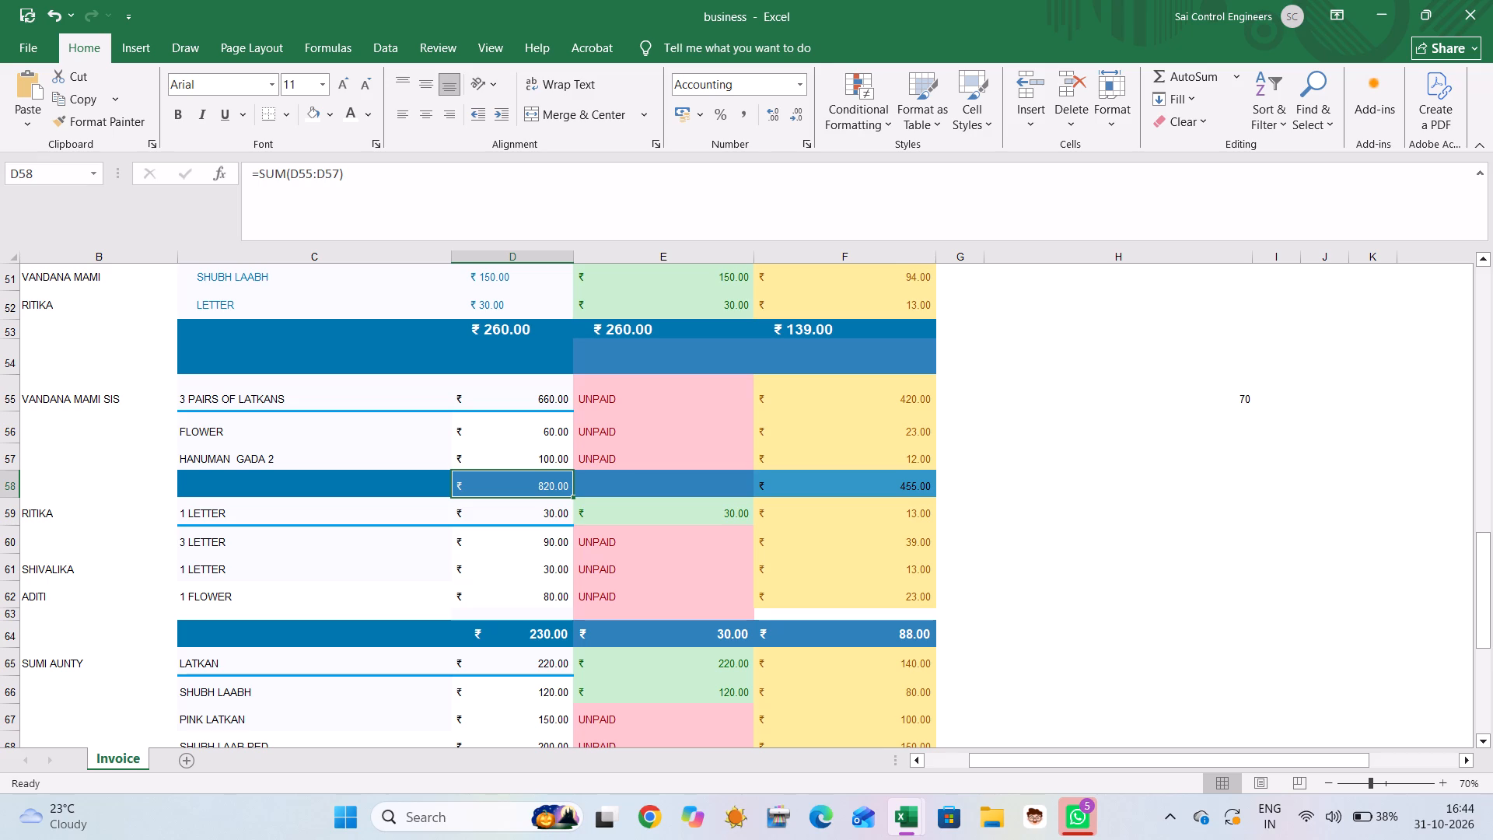
# Copy the amount total in D58 and paste only its formats onto the material cost total in F58.
pyautogui.rightClick(548, 481)
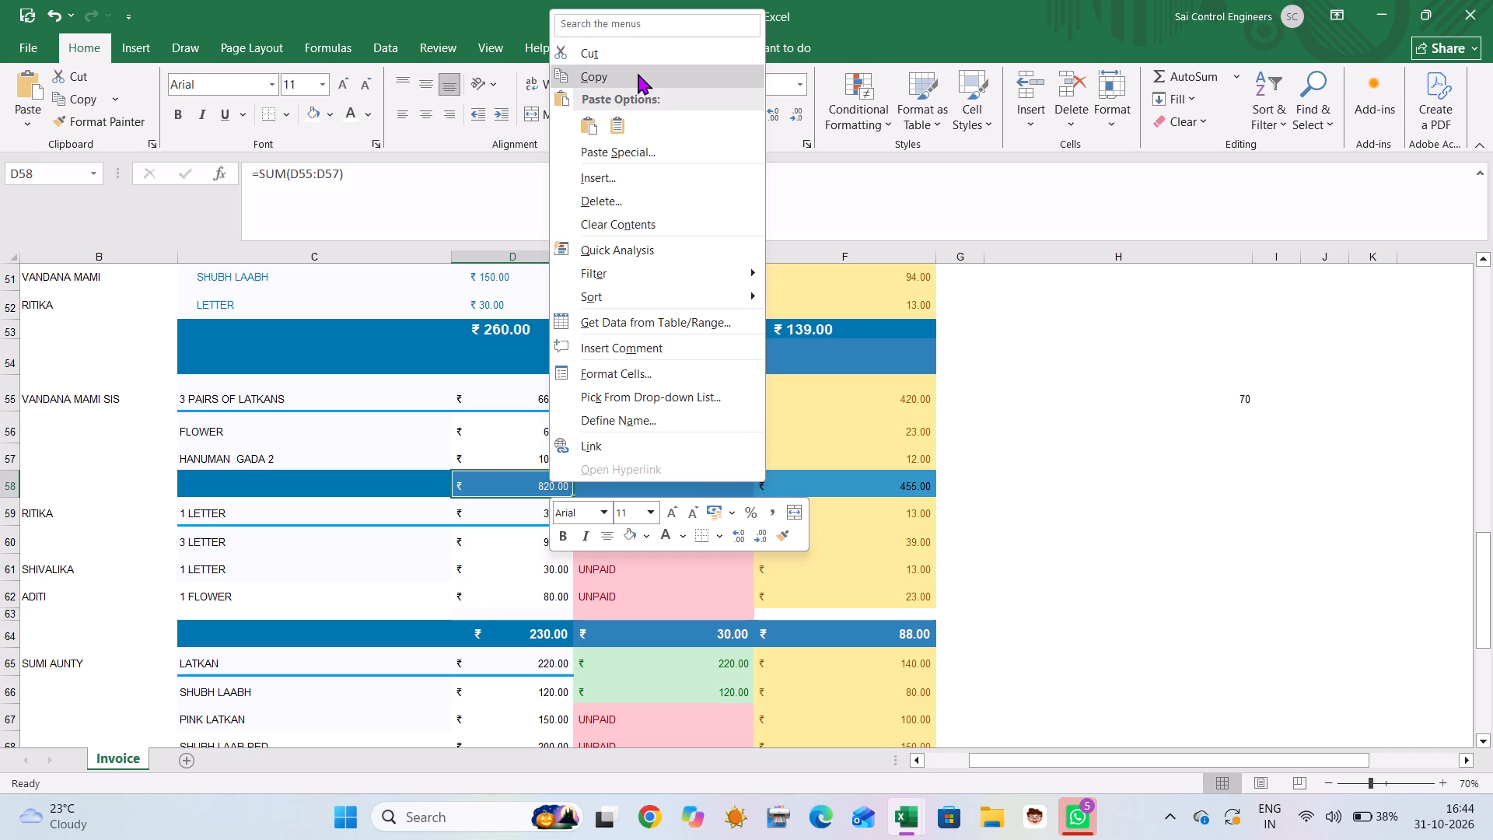
pyautogui.click(638, 73)
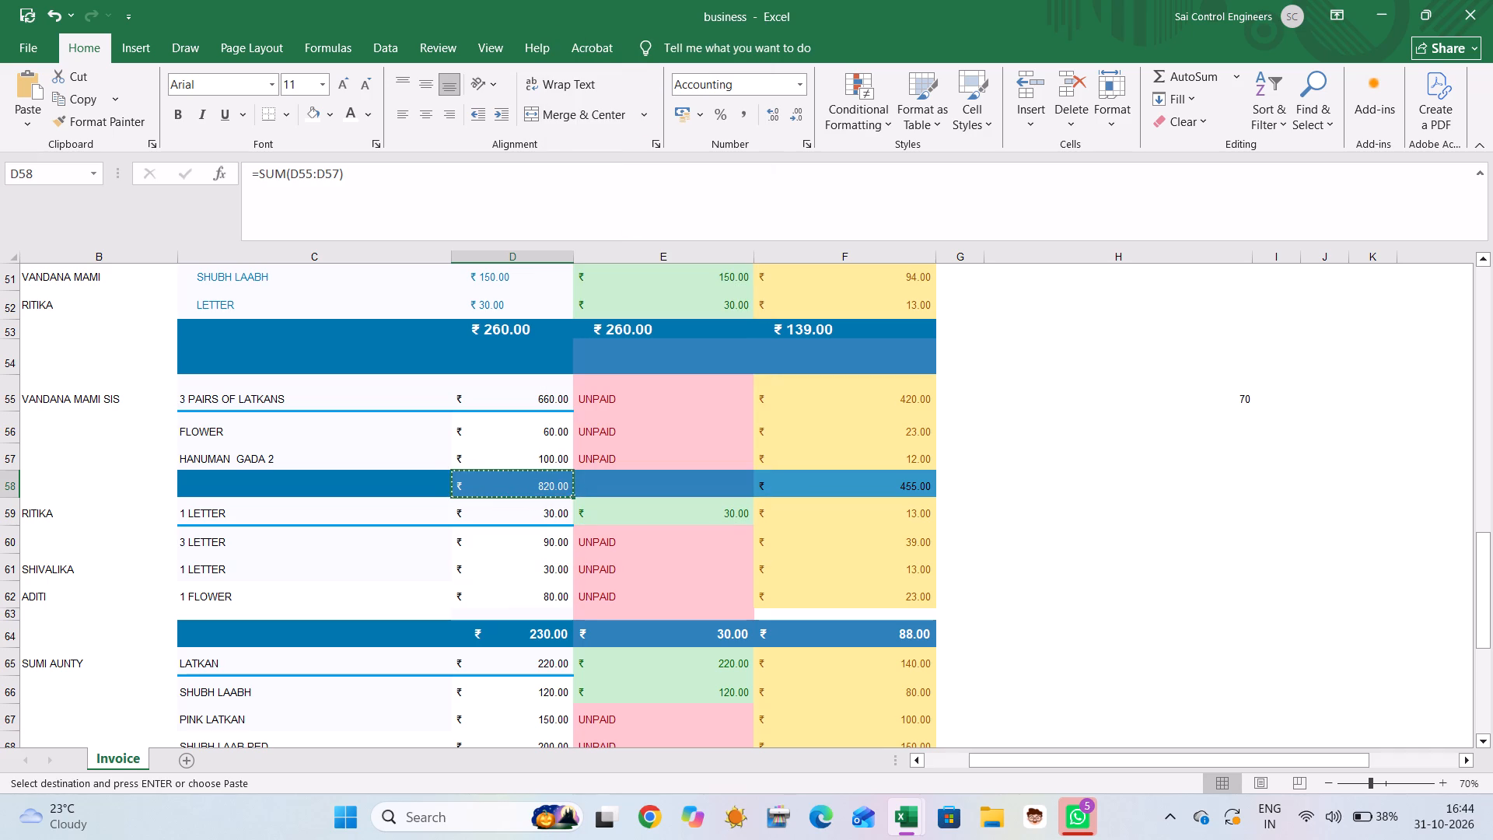
pyautogui.click(776, 495)
pyautogui.rightClick(776, 495)
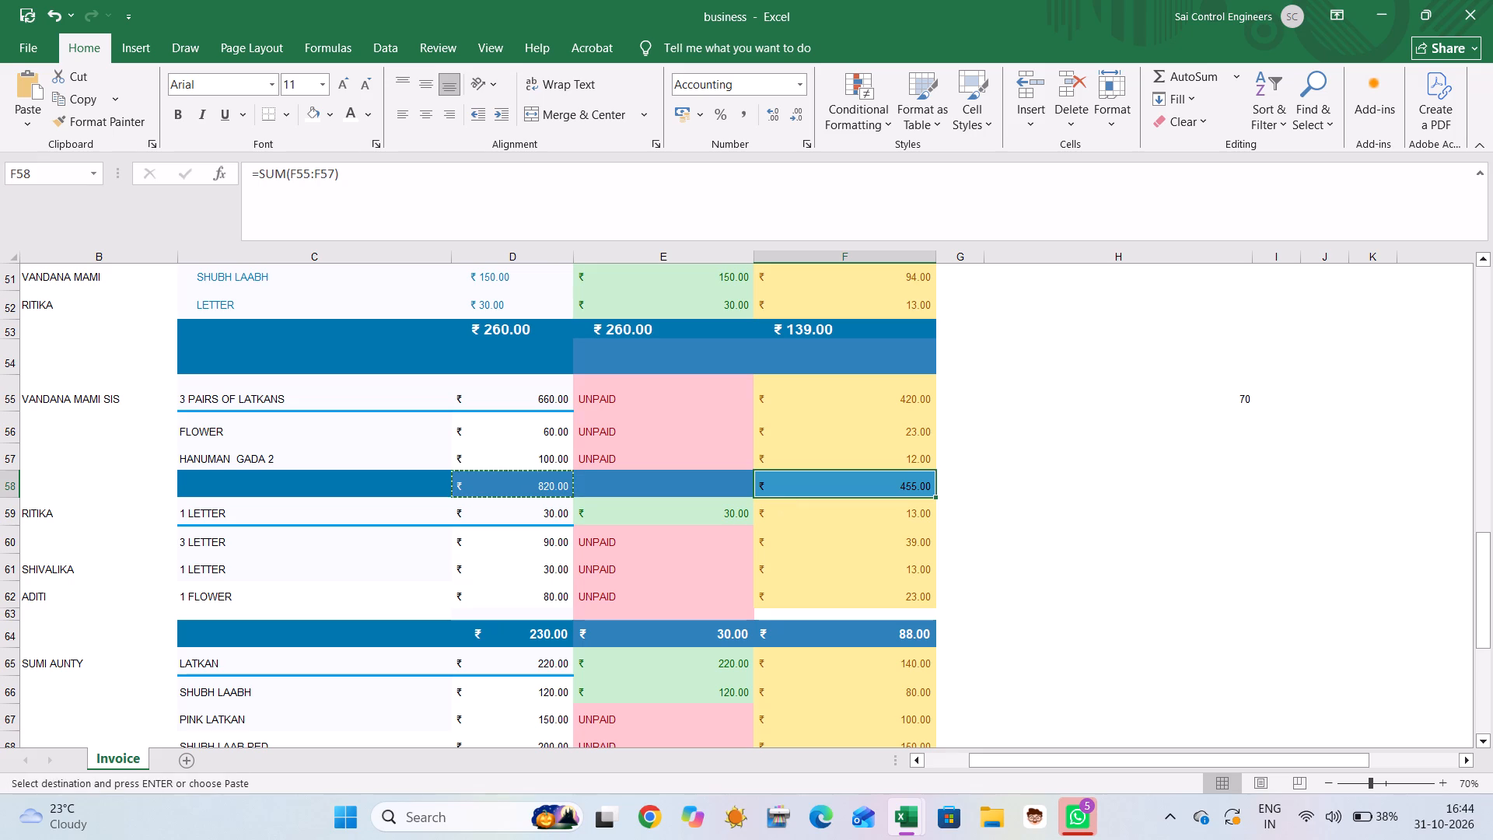
pyautogui.rightClick(808, 492)
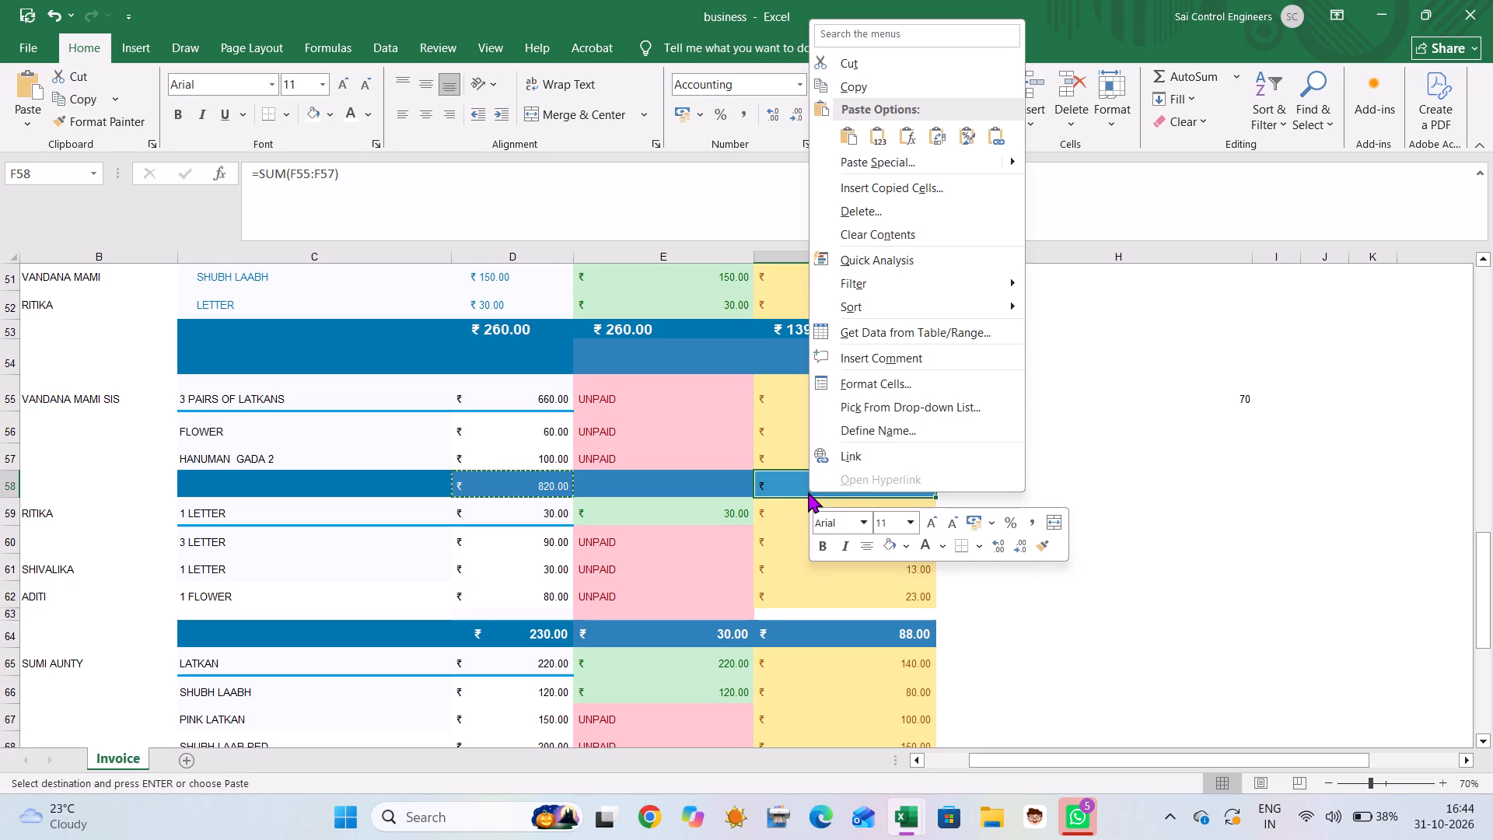
pyautogui.click(882, 160)
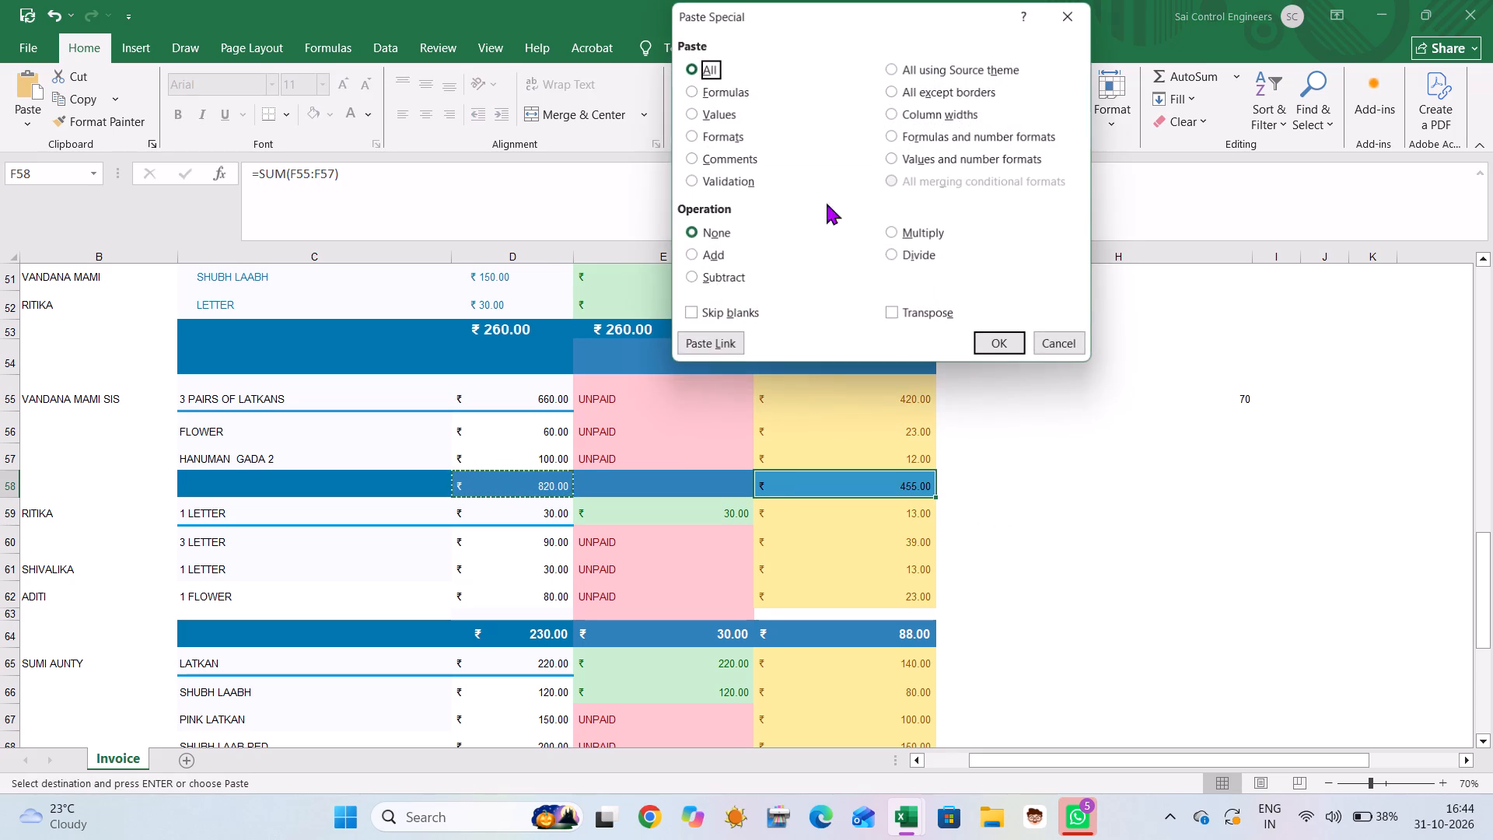
pyautogui.click(691, 133)
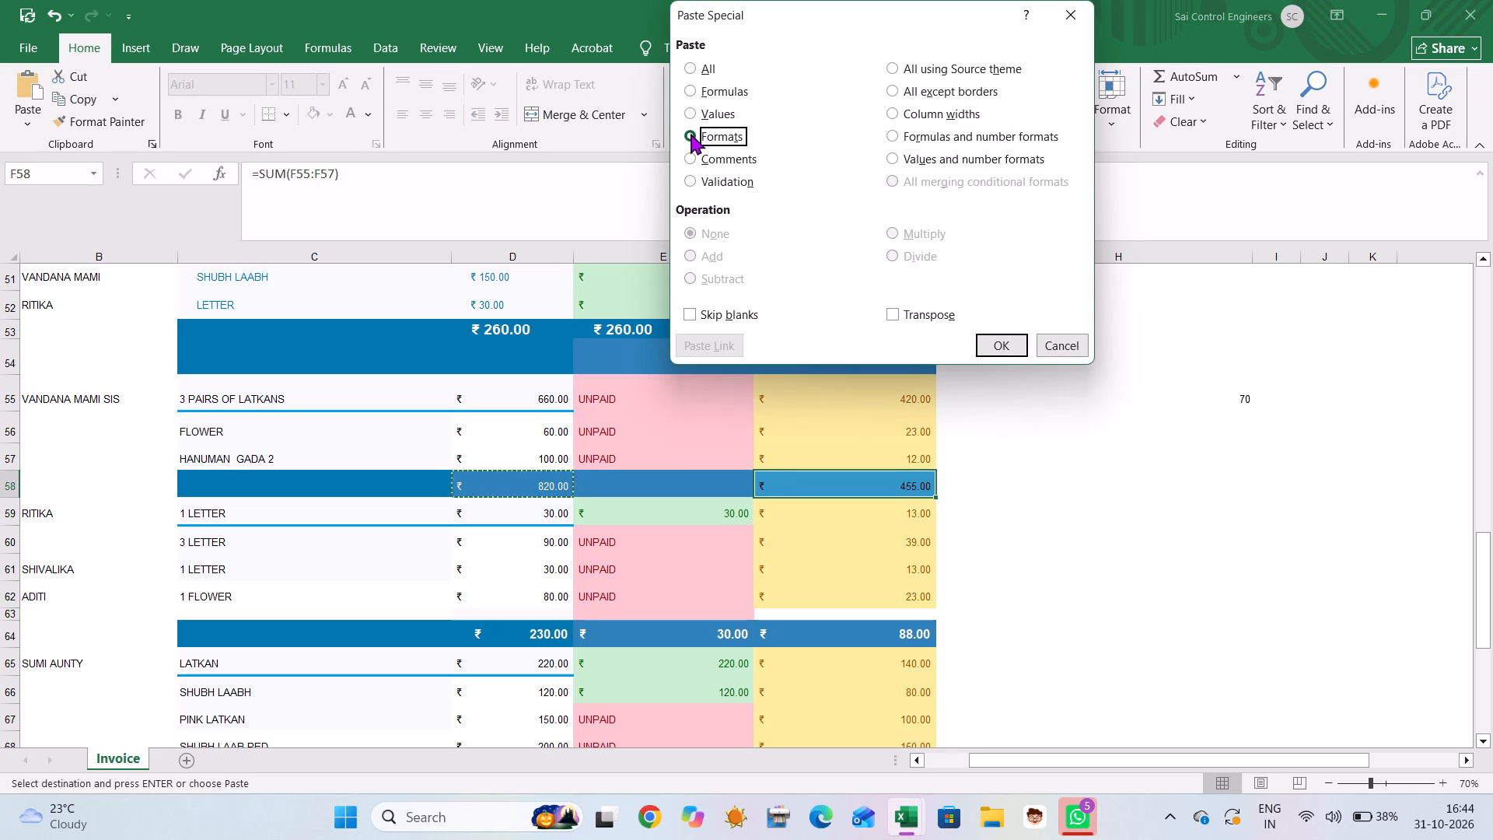
pyautogui.click(996, 345)
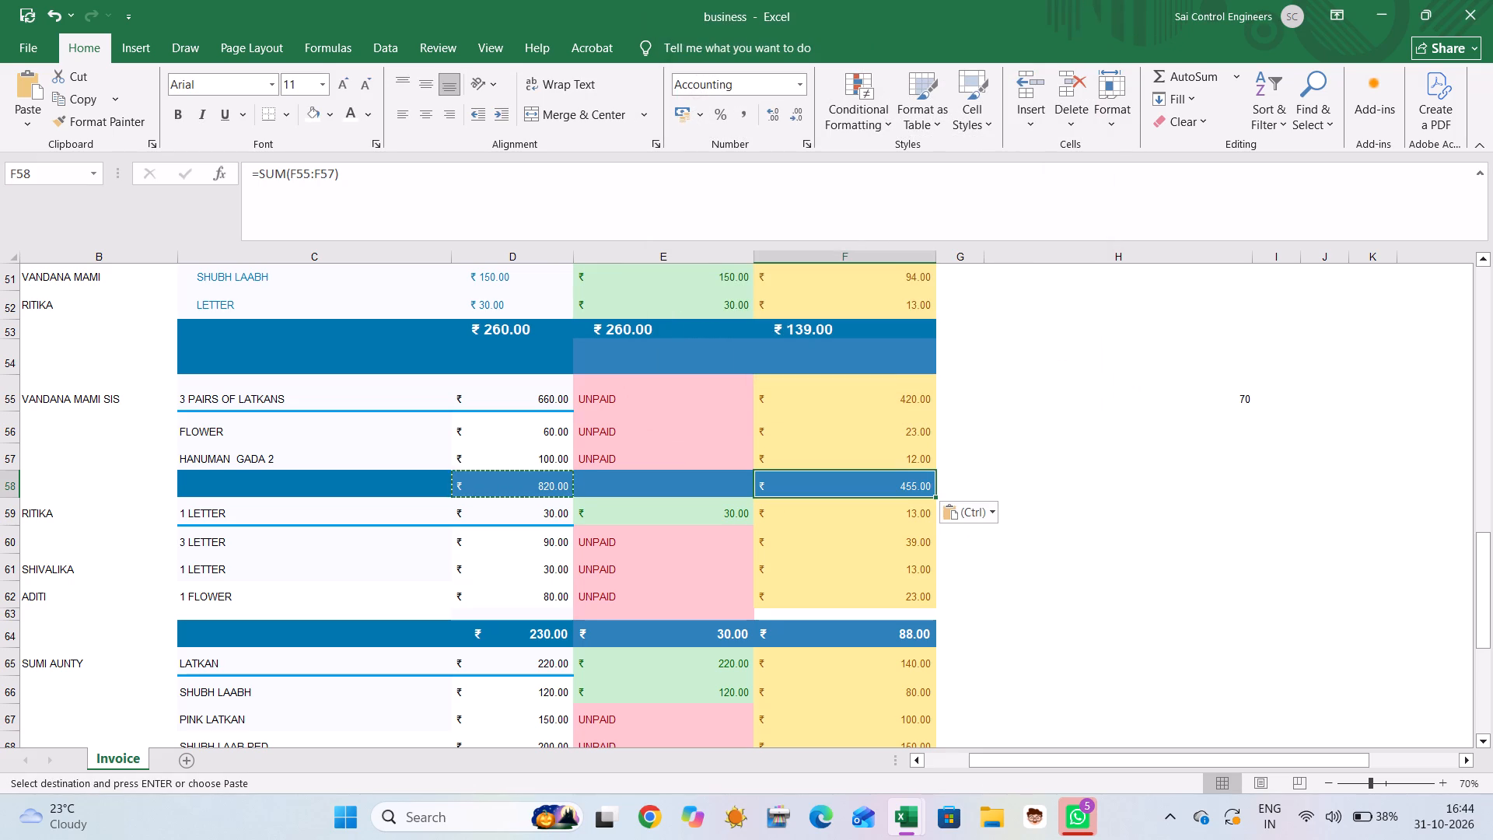
# Paste only the formats copied from D58 onto the totals in D69:F69, cells E76:F76 and the blank total cell E58.
pyautogui.scroll(-3, 838, 526)
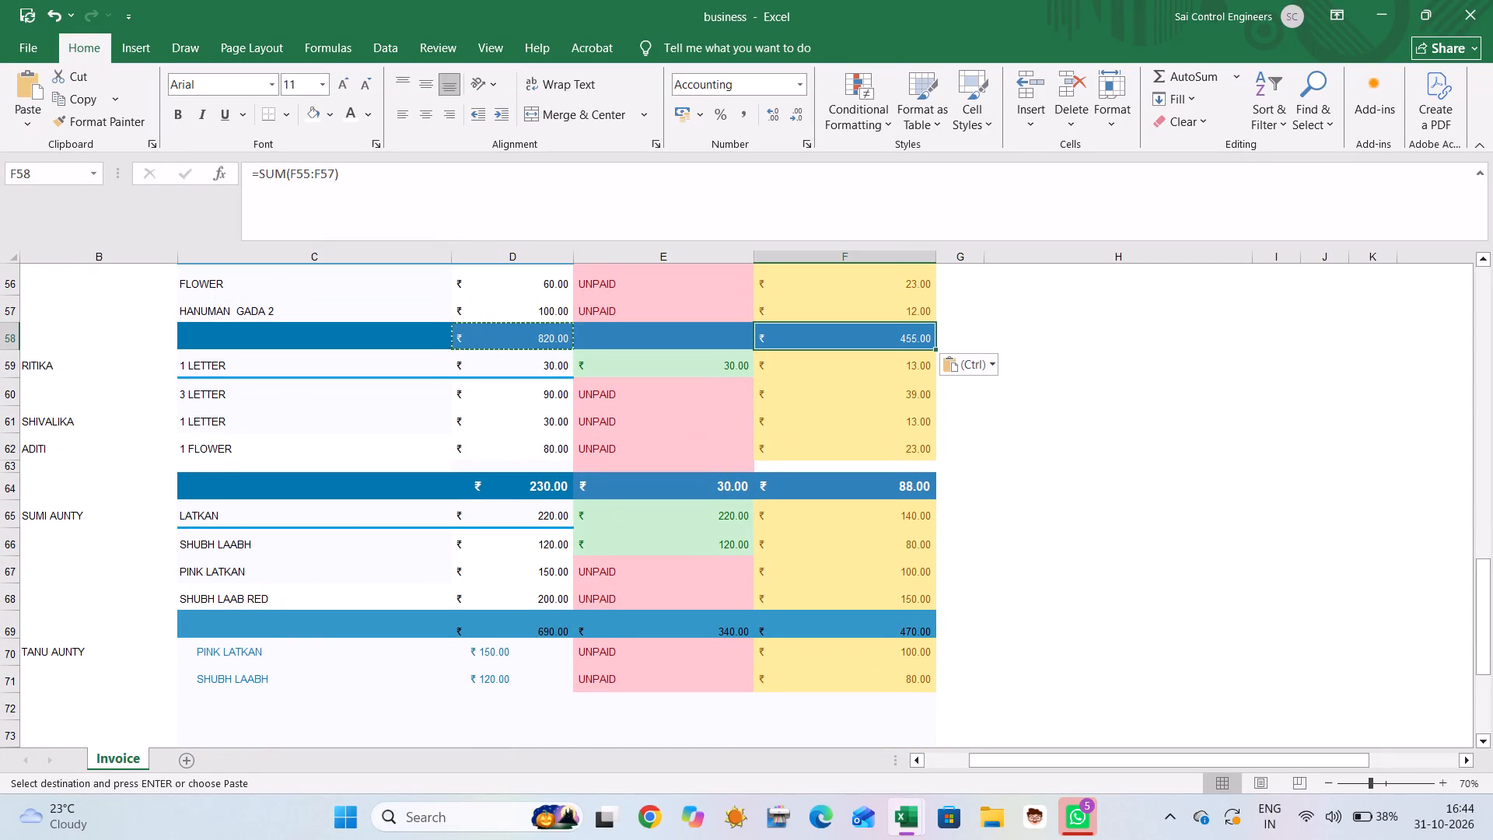
pyautogui.click(537, 484)
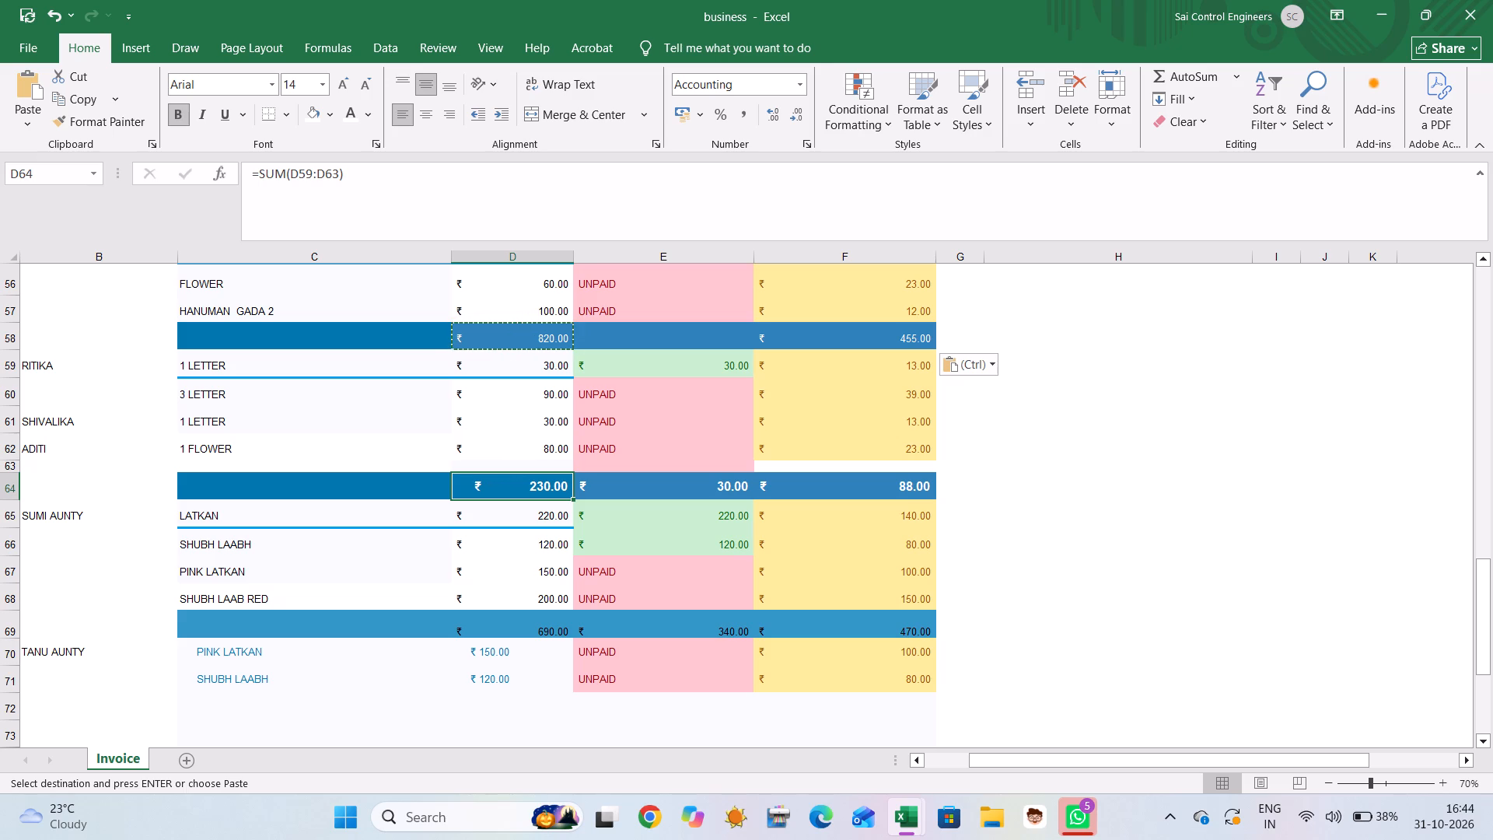
pyautogui.click(526, 620)
pyautogui.click(526, 618)
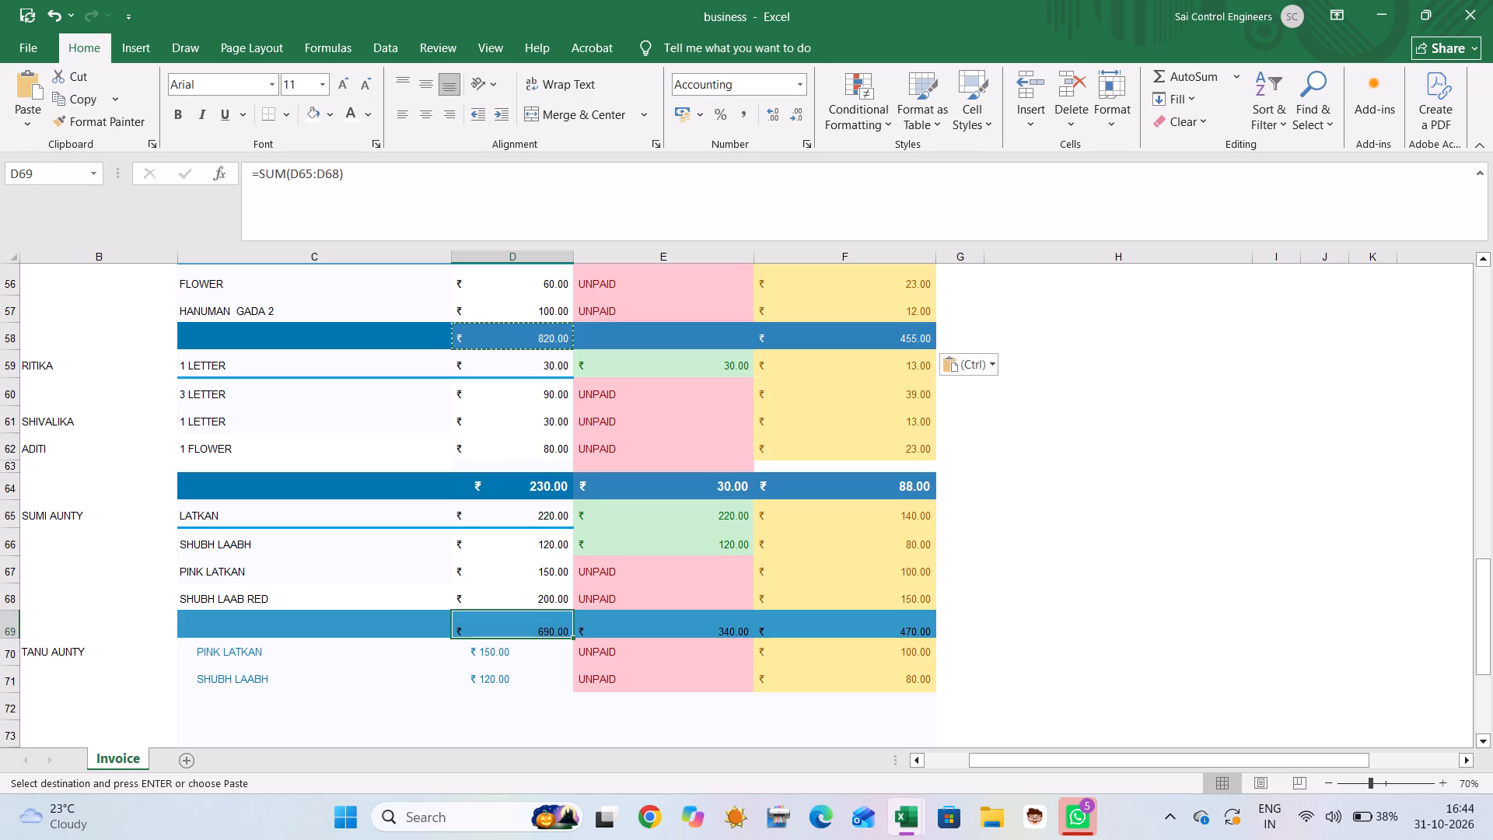
pyautogui.keyDown('ctrl'); pyautogui.click(685, 633); pyautogui.keyUp('ctrl')
pyautogui.keyDown('ctrl'); pyautogui.click(803, 618); pyautogui.keyUp('ctrl')
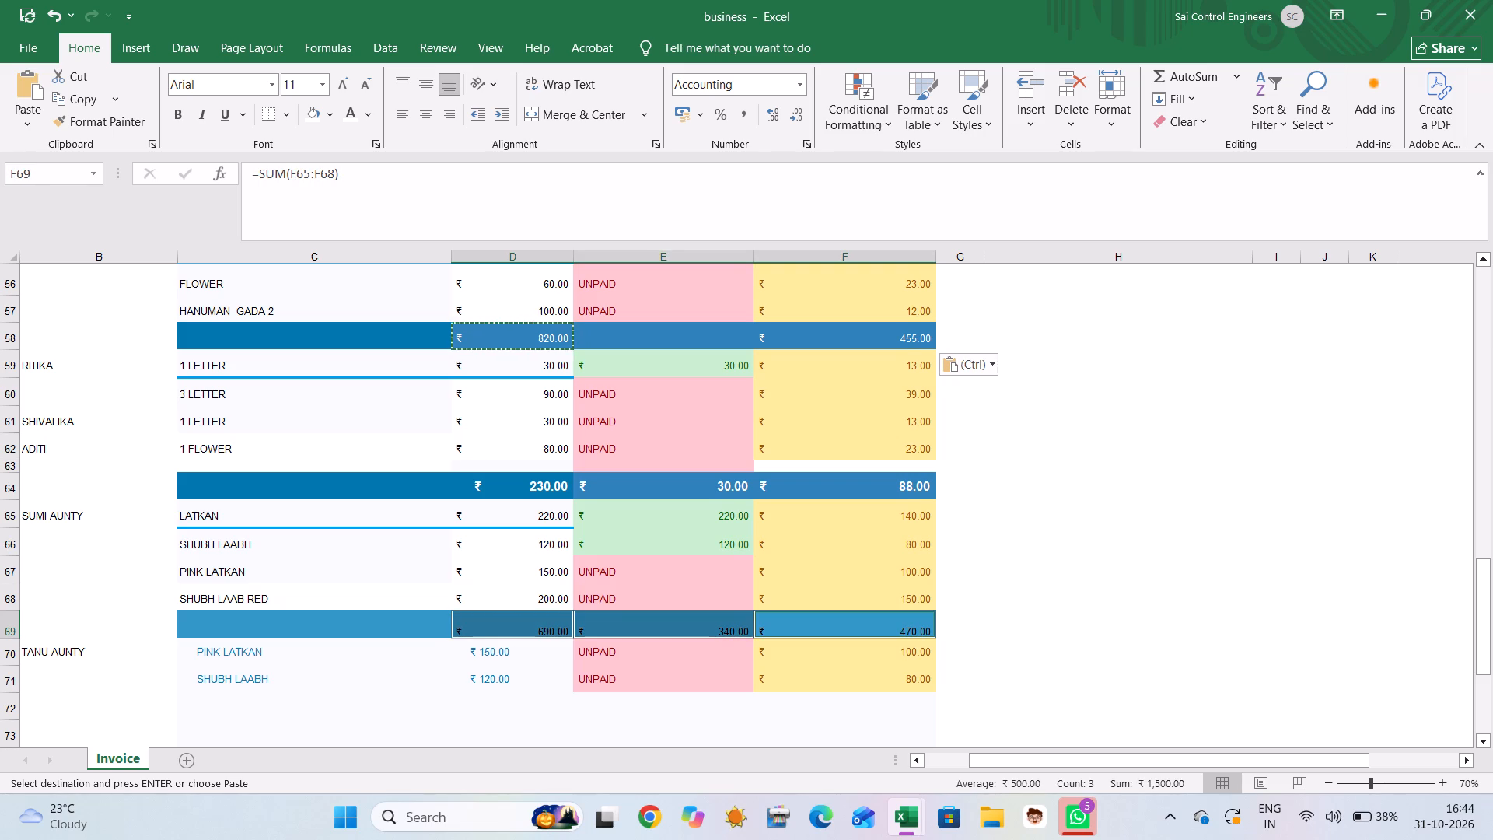
pyautogui.keyDown('ctrl'); pyautogui.scroll(-4, 803, 618); pyautogui.keyUp('ctrl')
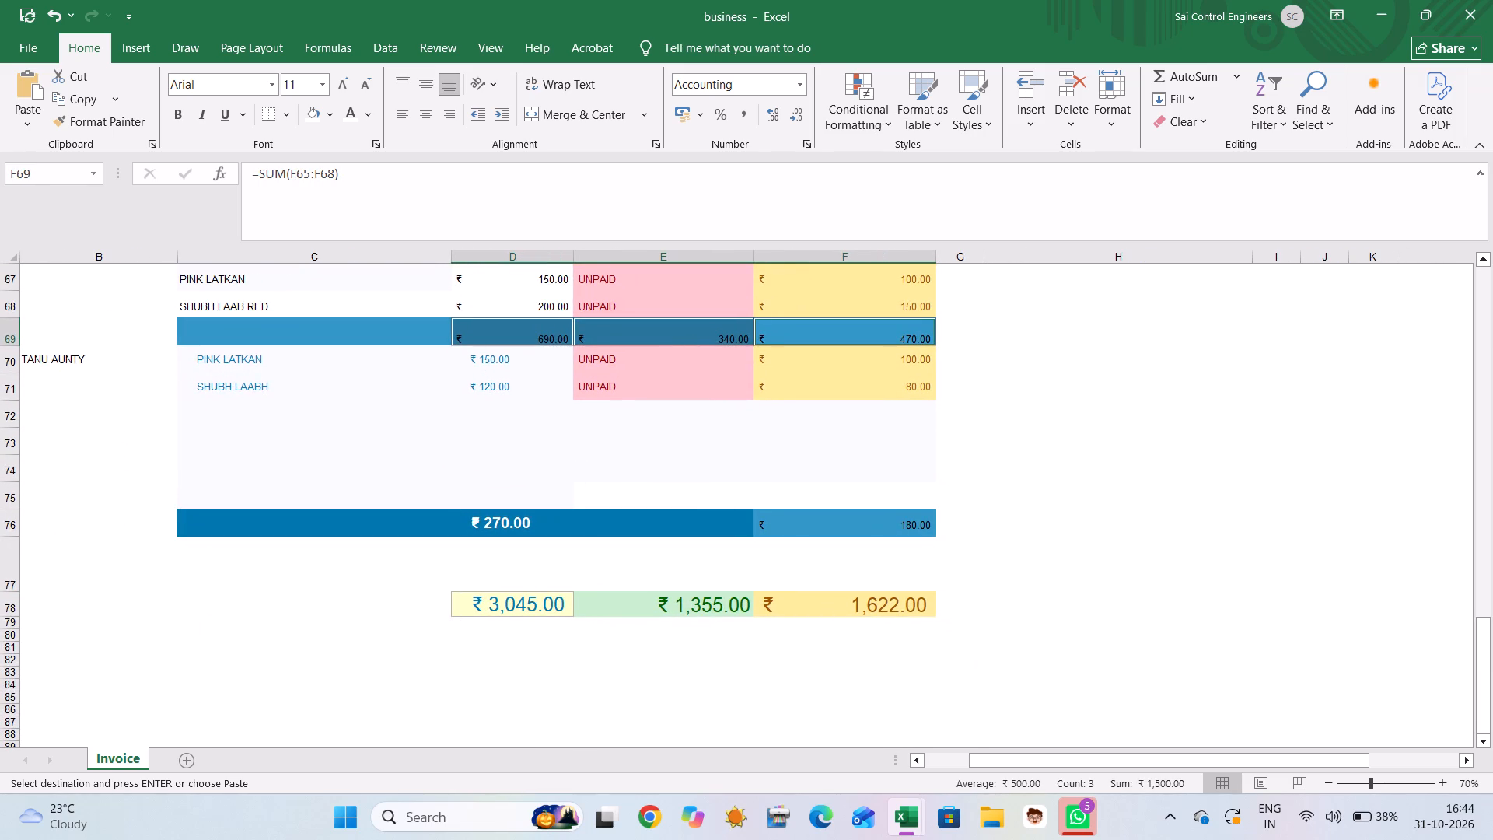
pyautogui.keyDown('ctrl'); pyautogui.click(803, 527); pyautogui.keyUp('ctrl')
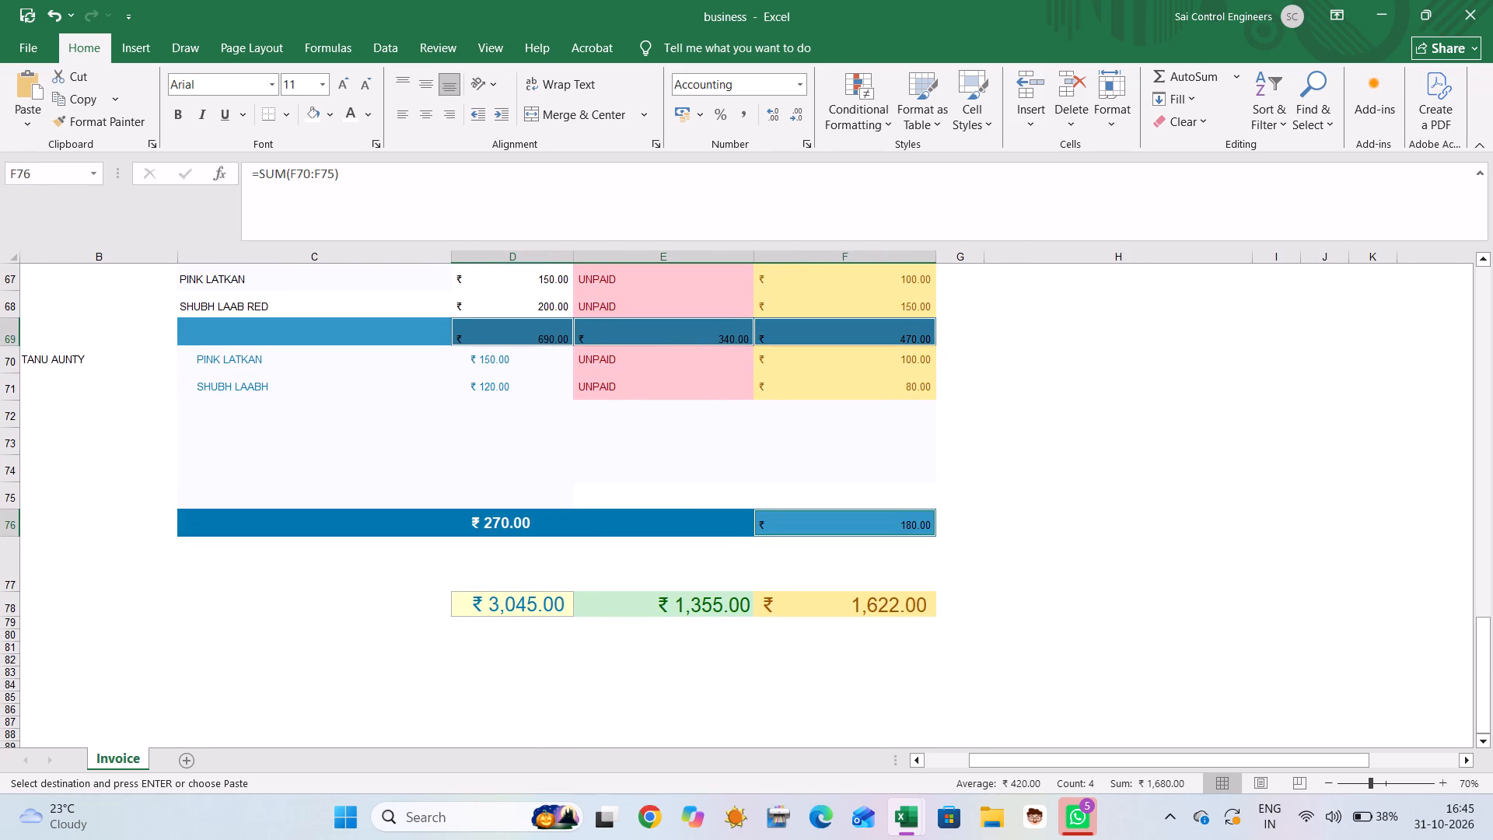
pyautogui.keyDown('ctrl'); pyautogui.click(723, 520); pyautogui.keyUp('ctrl')
pyautogui.keyDown('ctrl'); pyautogui.scroll(4, 723, 520); pyautogui.keyUp('ctrl')
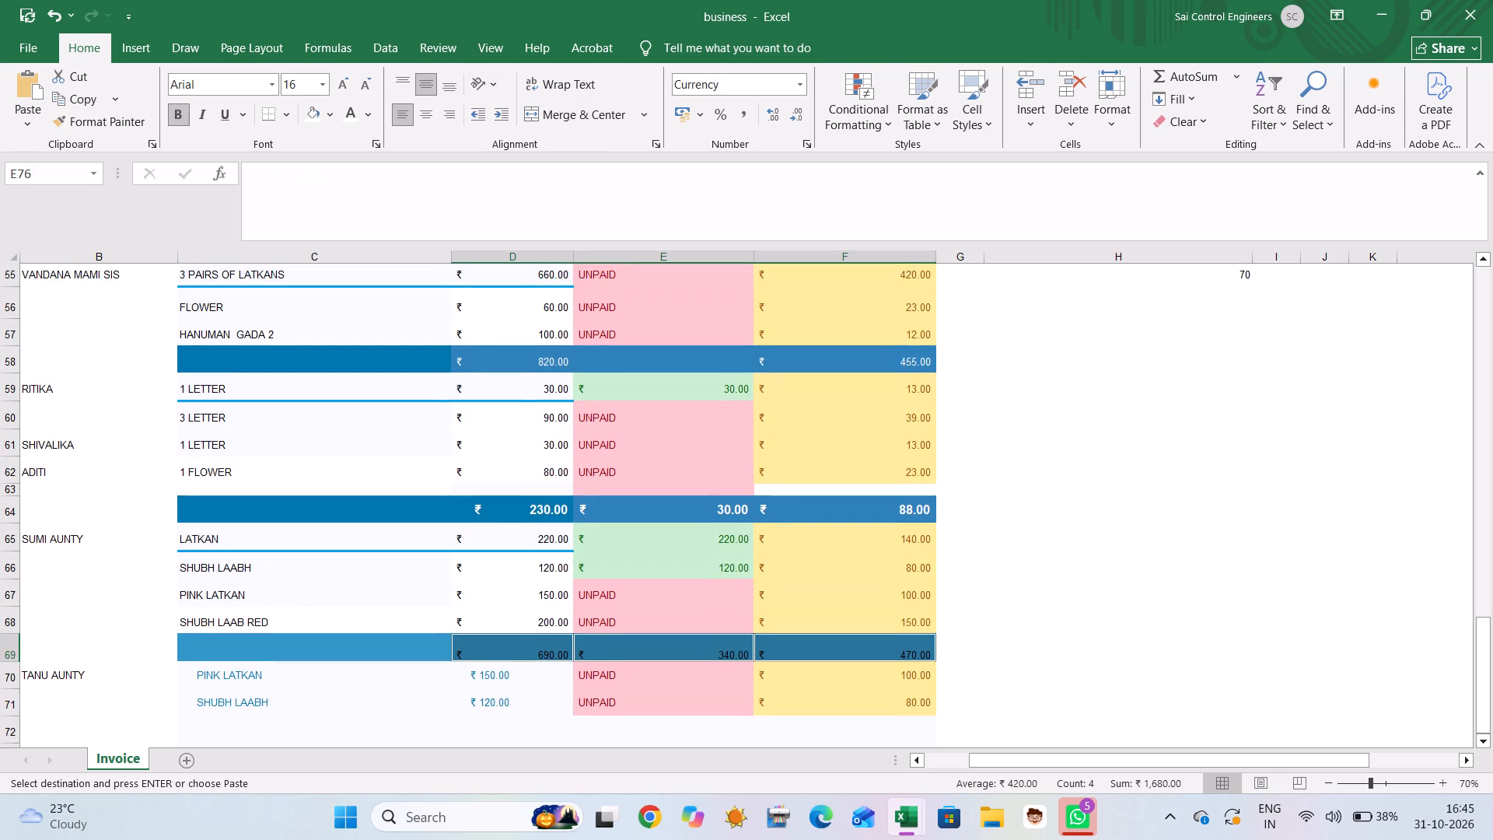
pyautogui.keyDown('ctrl'); pyautogui.click(707, 369); pyautogui.keyUp('ctrl')
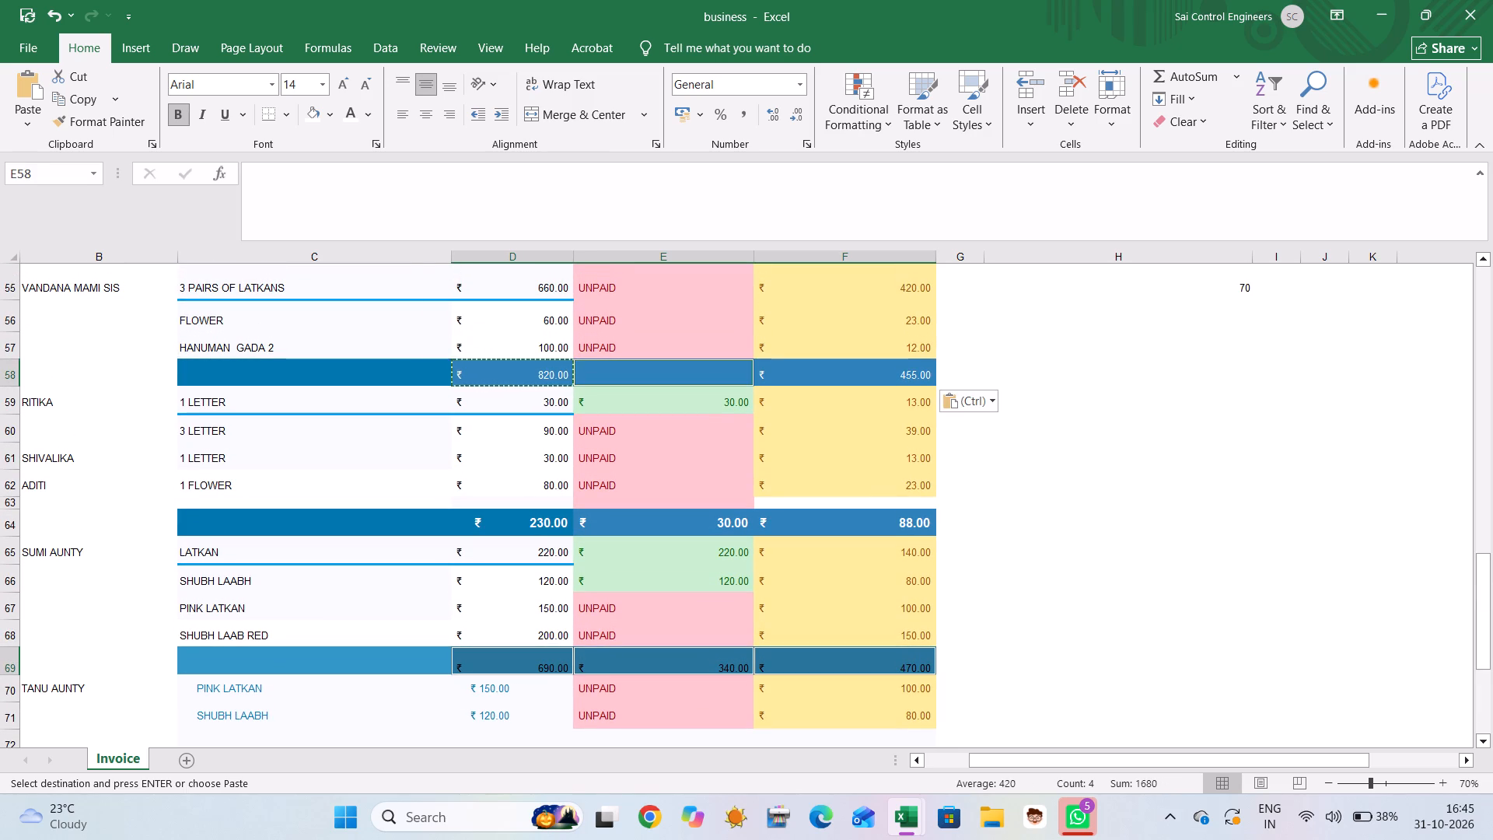
pyautogui.rightClick(707, 369)
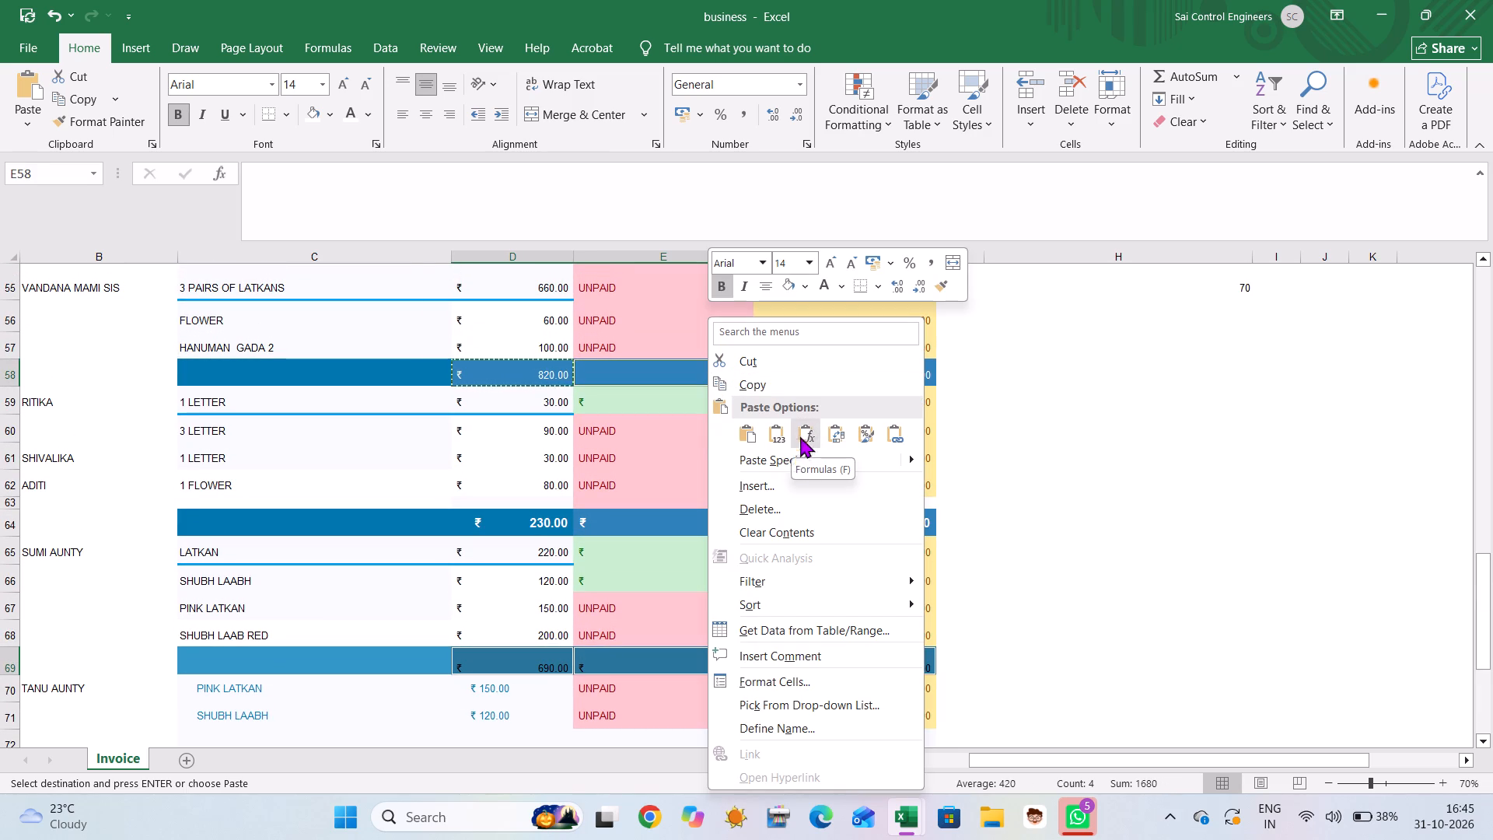
pyautogui.click(788, 460)
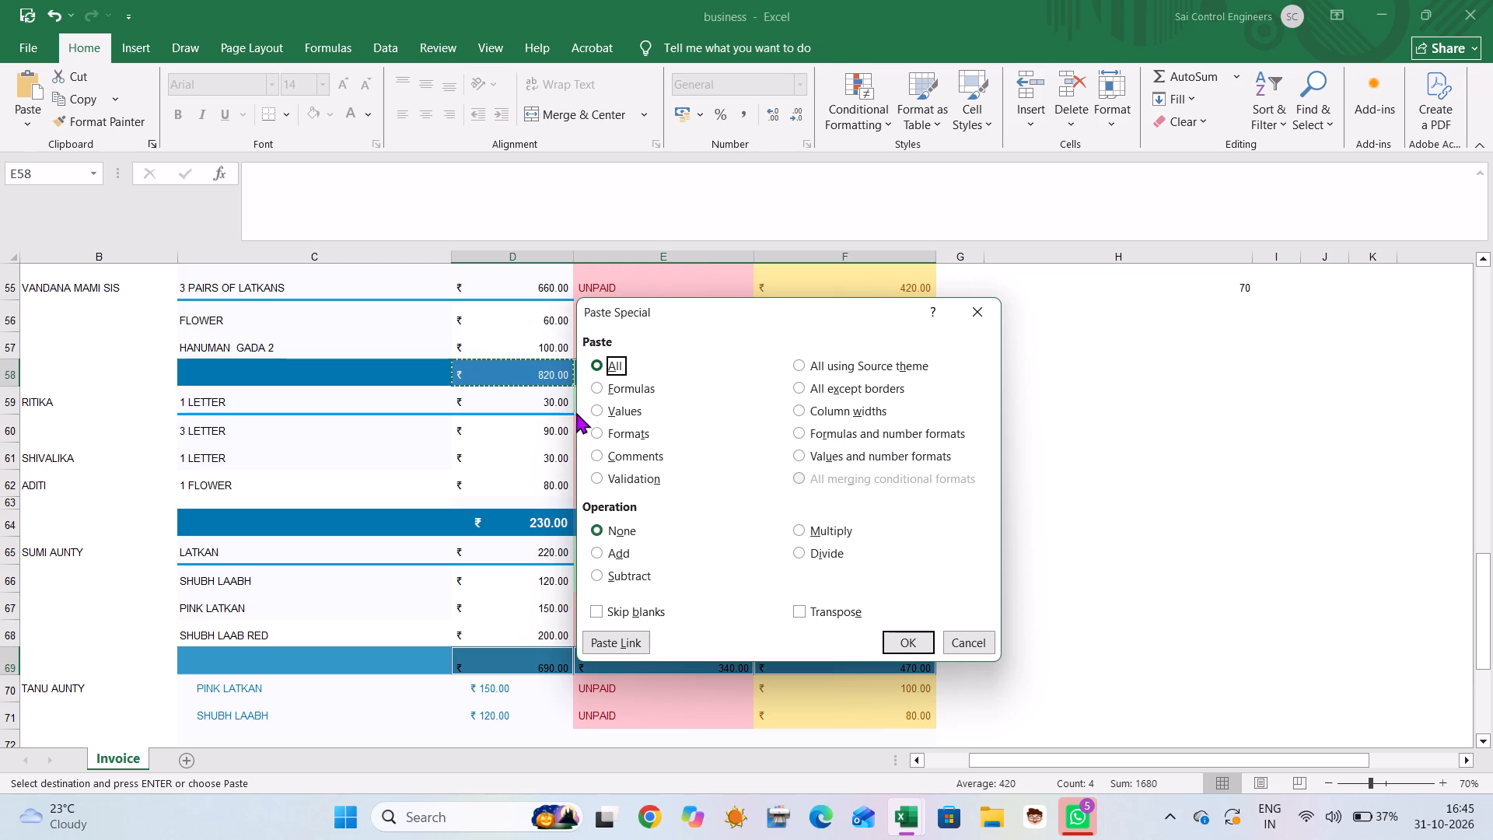
pyautogui.click(599, 429)
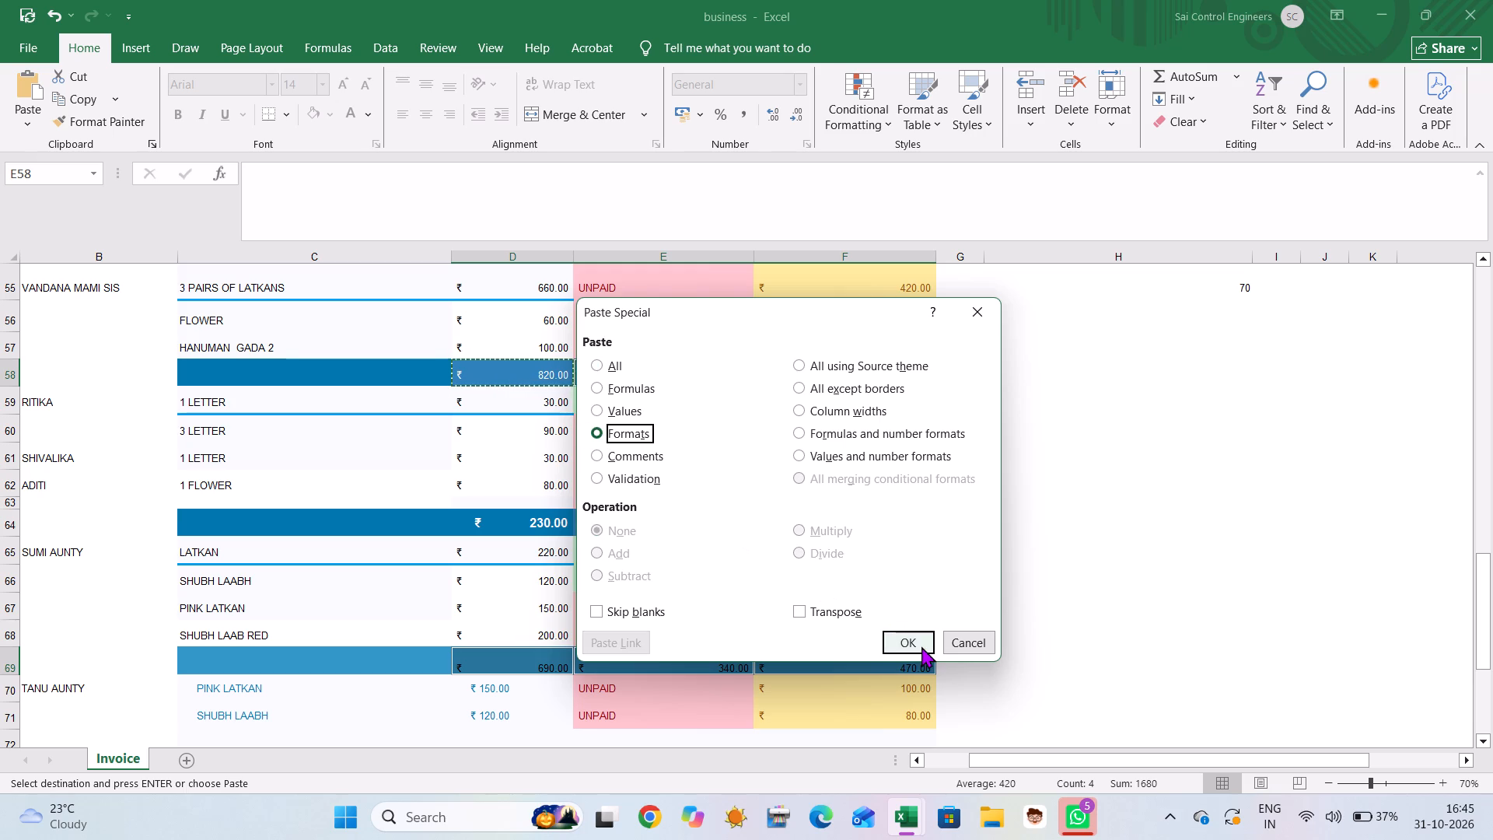
pyautogui.click(921, 646)
# Set the font size of the total row cells D58:F58 to 16, matching the amount total in D30.
pyautogui.scroll(1, 1029, 615)
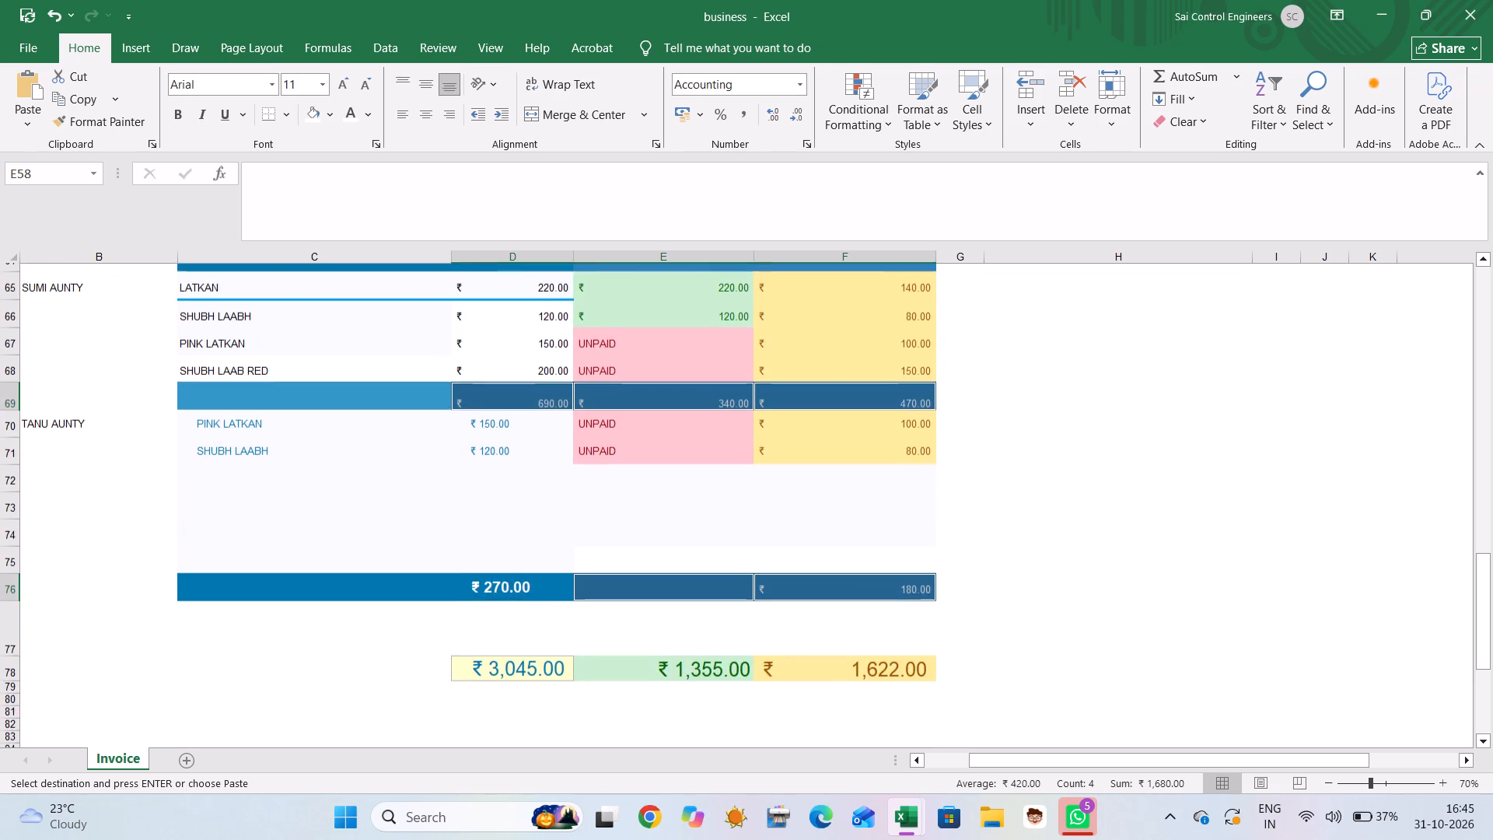
pyautogui.scroll(2, 1029, 615)
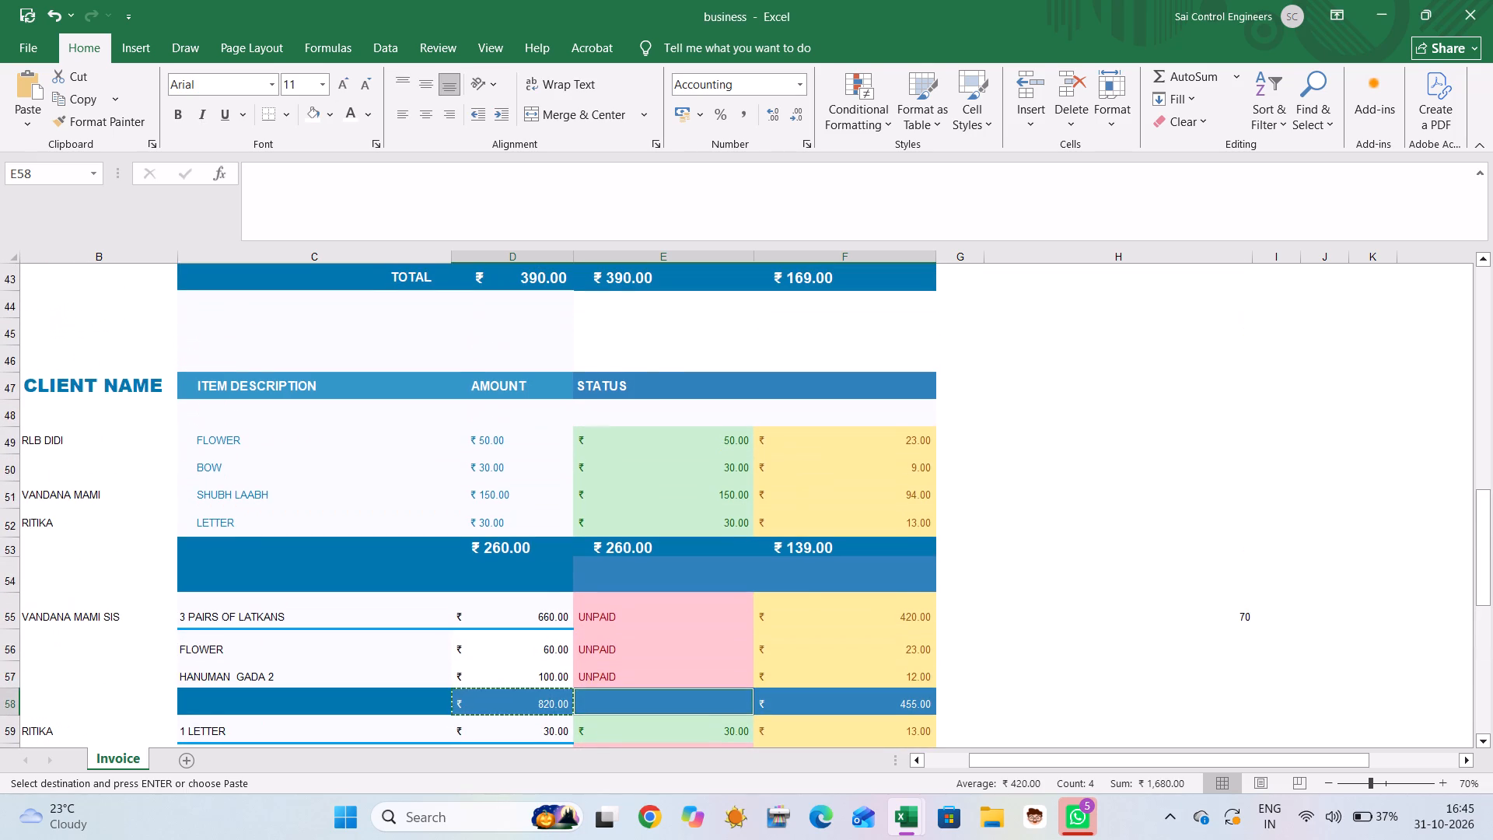
pyautogui.scroll(7, 1029, 615)
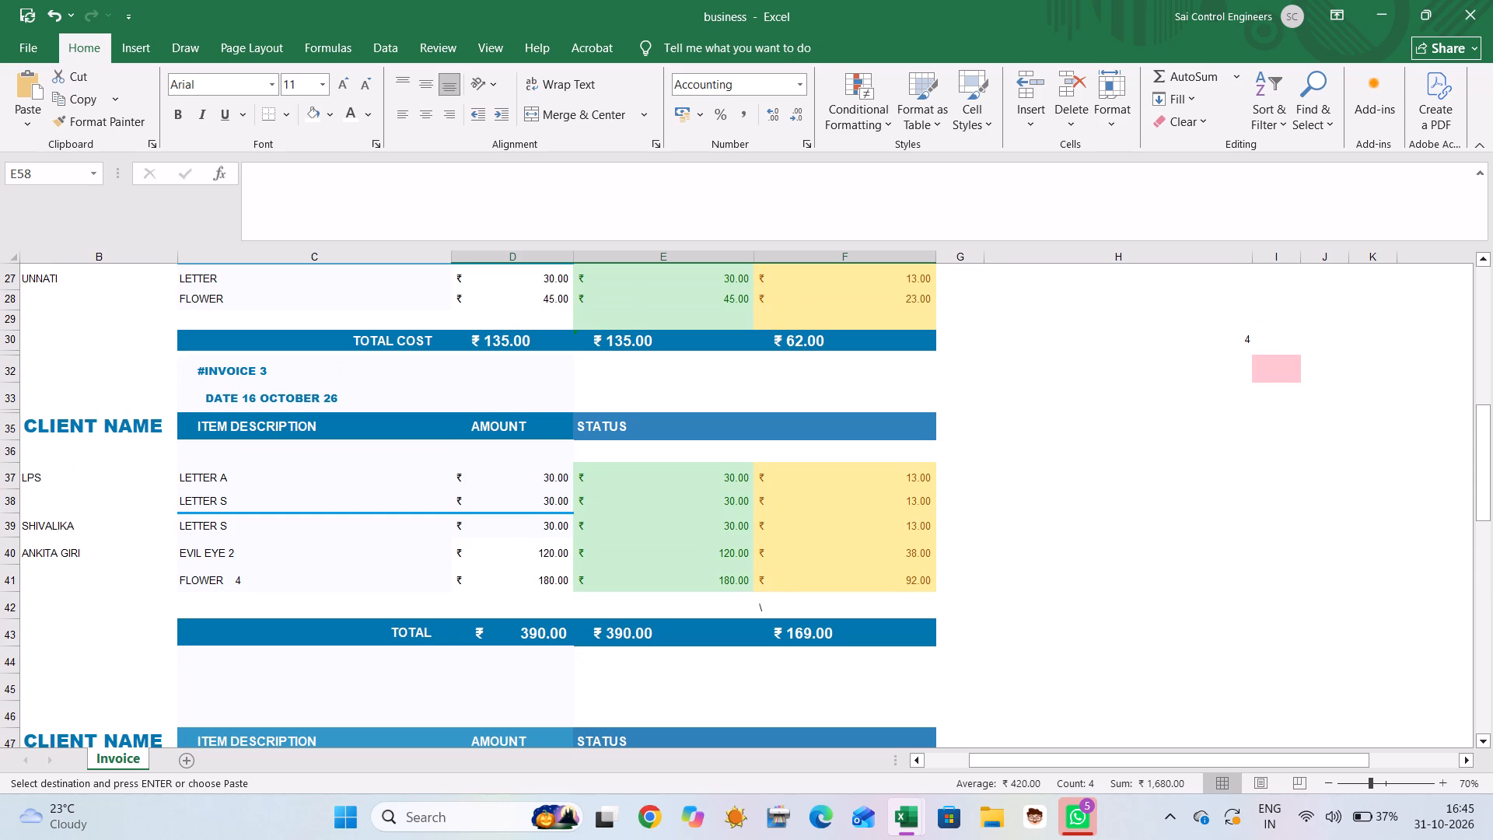
pyautogui.click(511, 343)
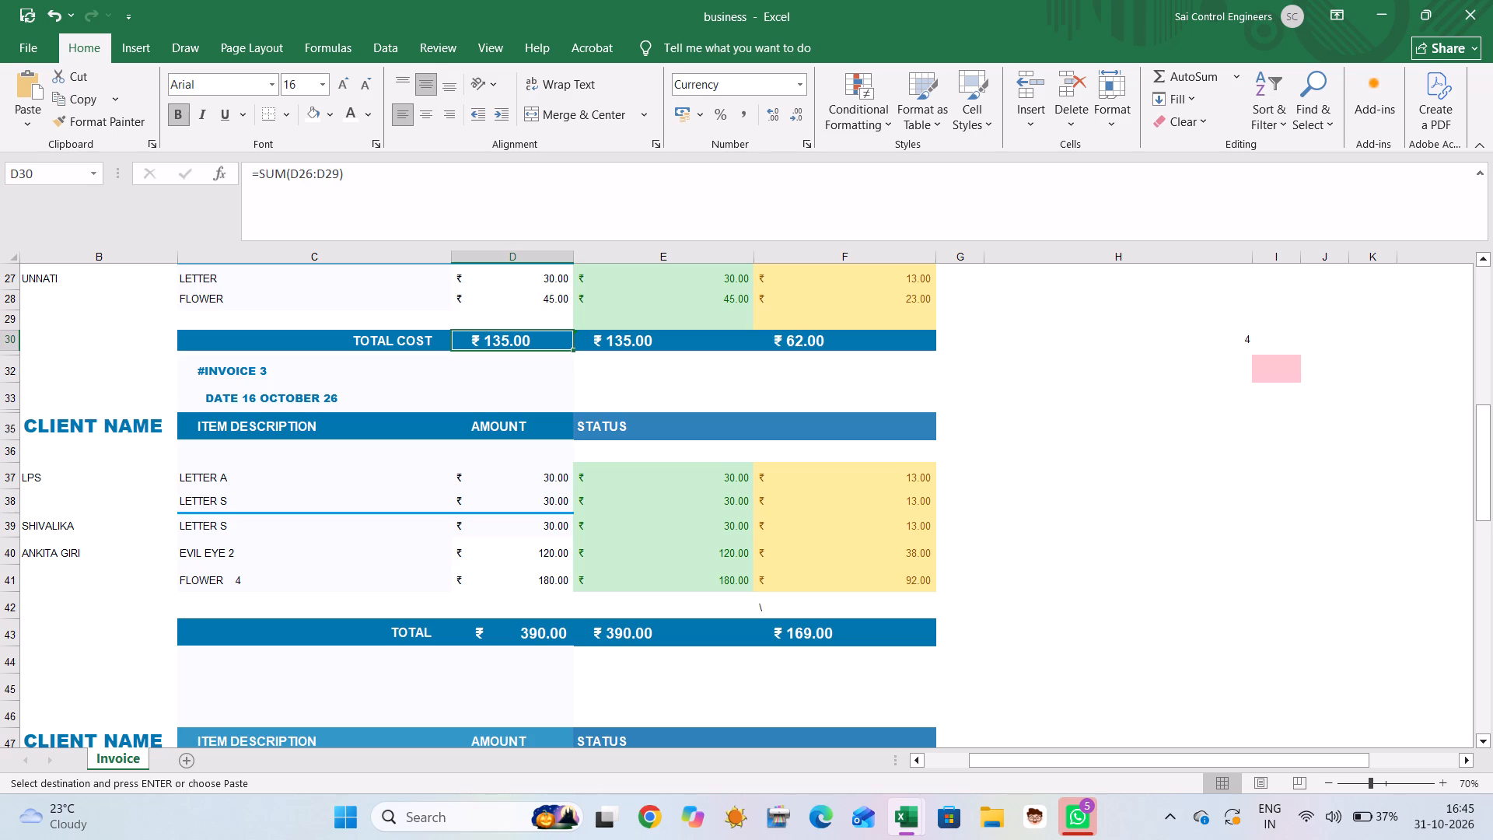
pyautogui.scroll(-5, 539, 637)
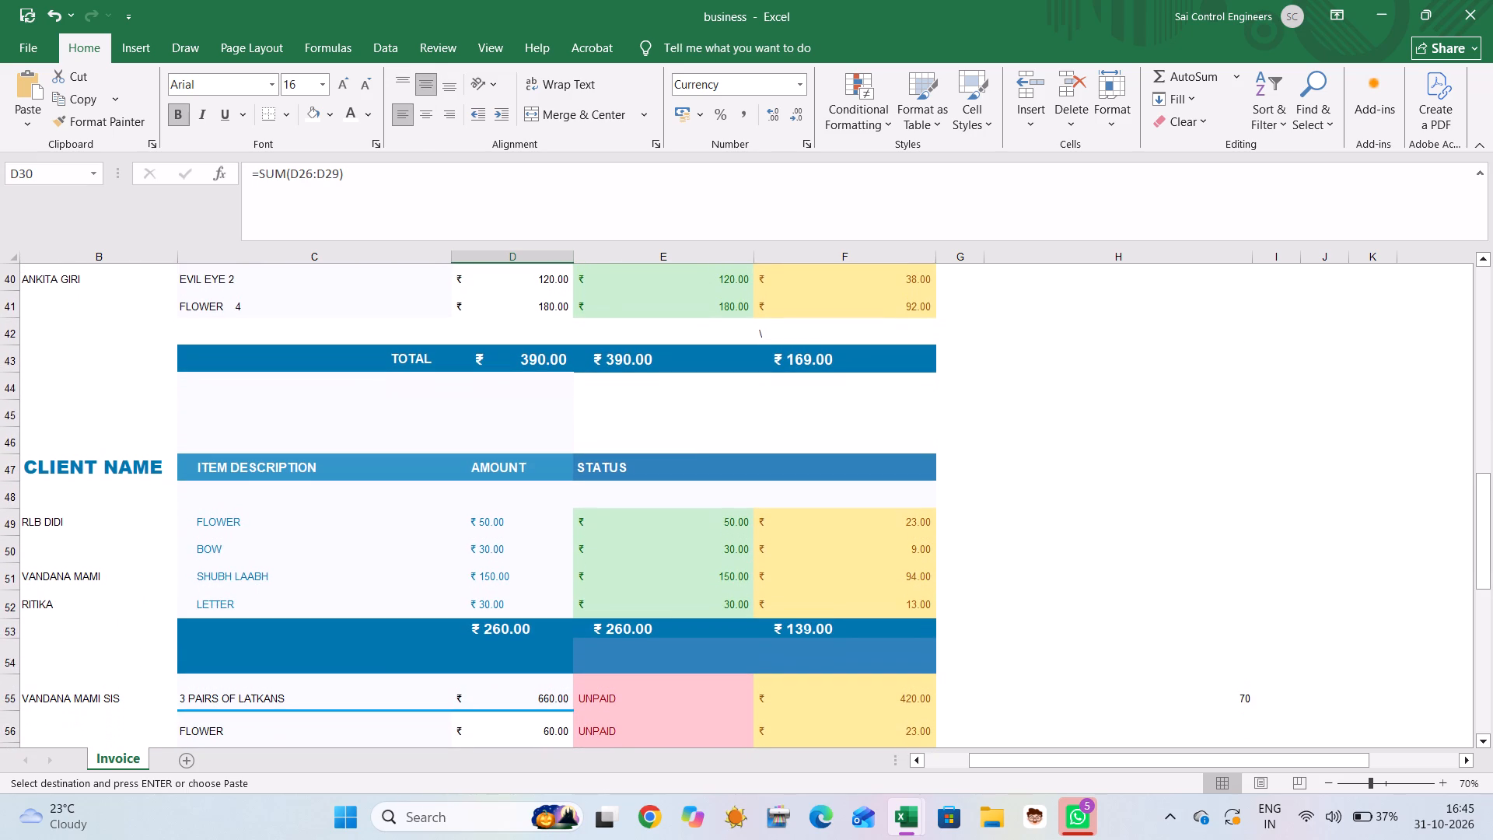
pyautogui.scroll(-4, 519, 632)
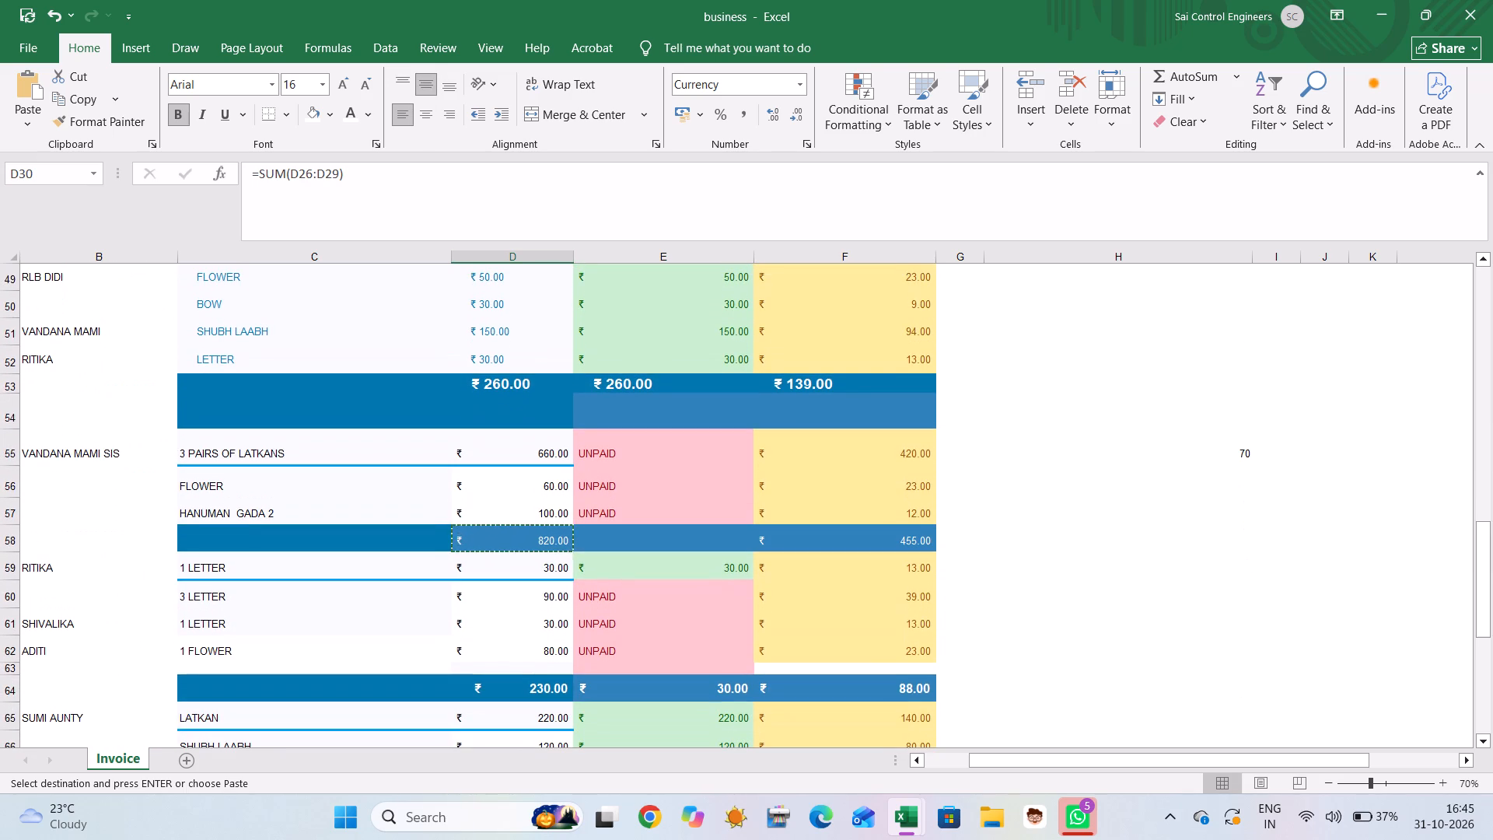
pyautogui.moveTo(520, 531); pyautogui.dragTo(706, 540)
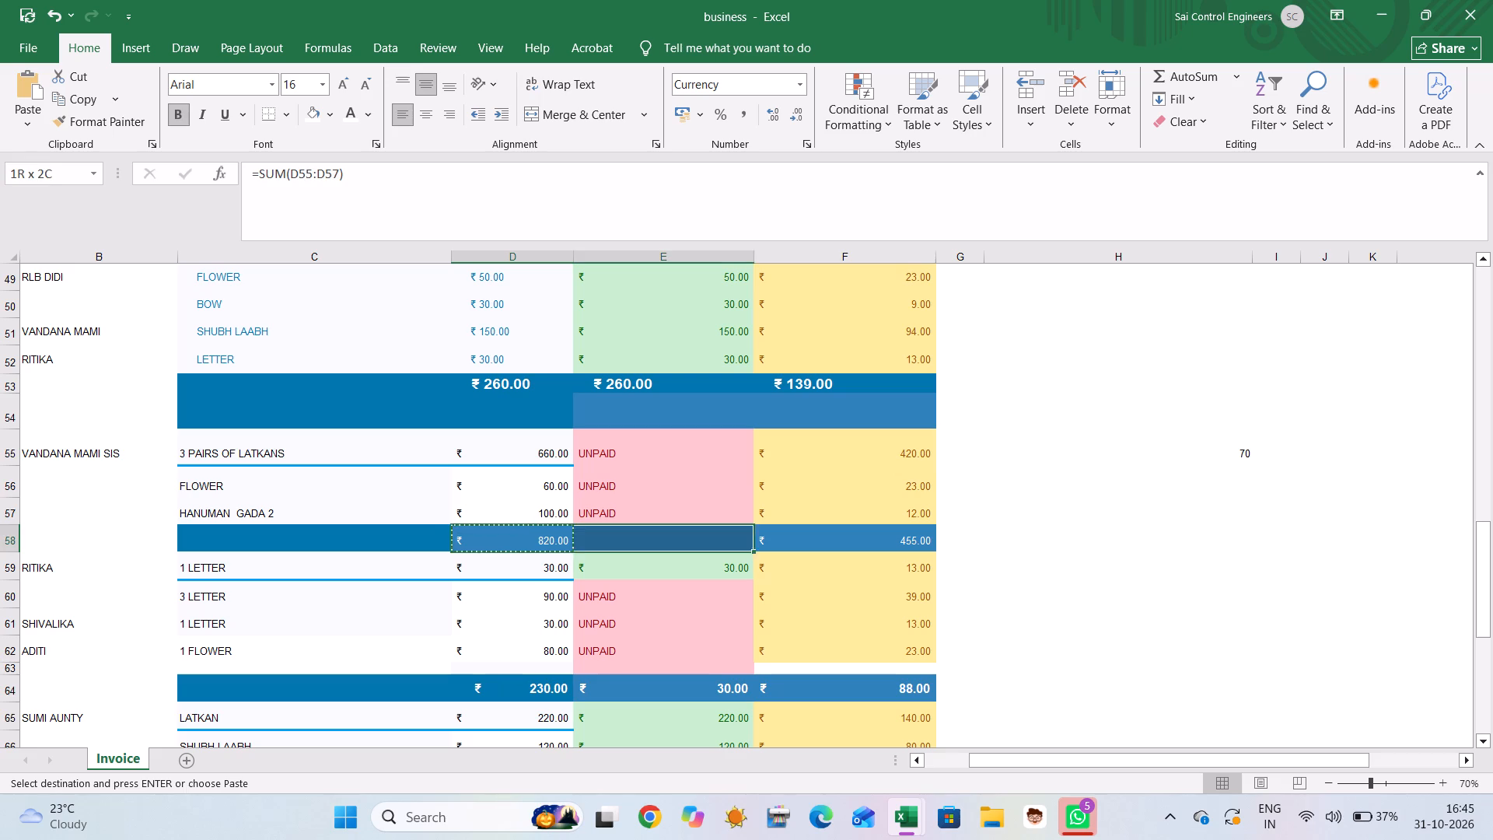
pyautogui.moveTo(706, 540); pyautogui.dragTo(851, 533)
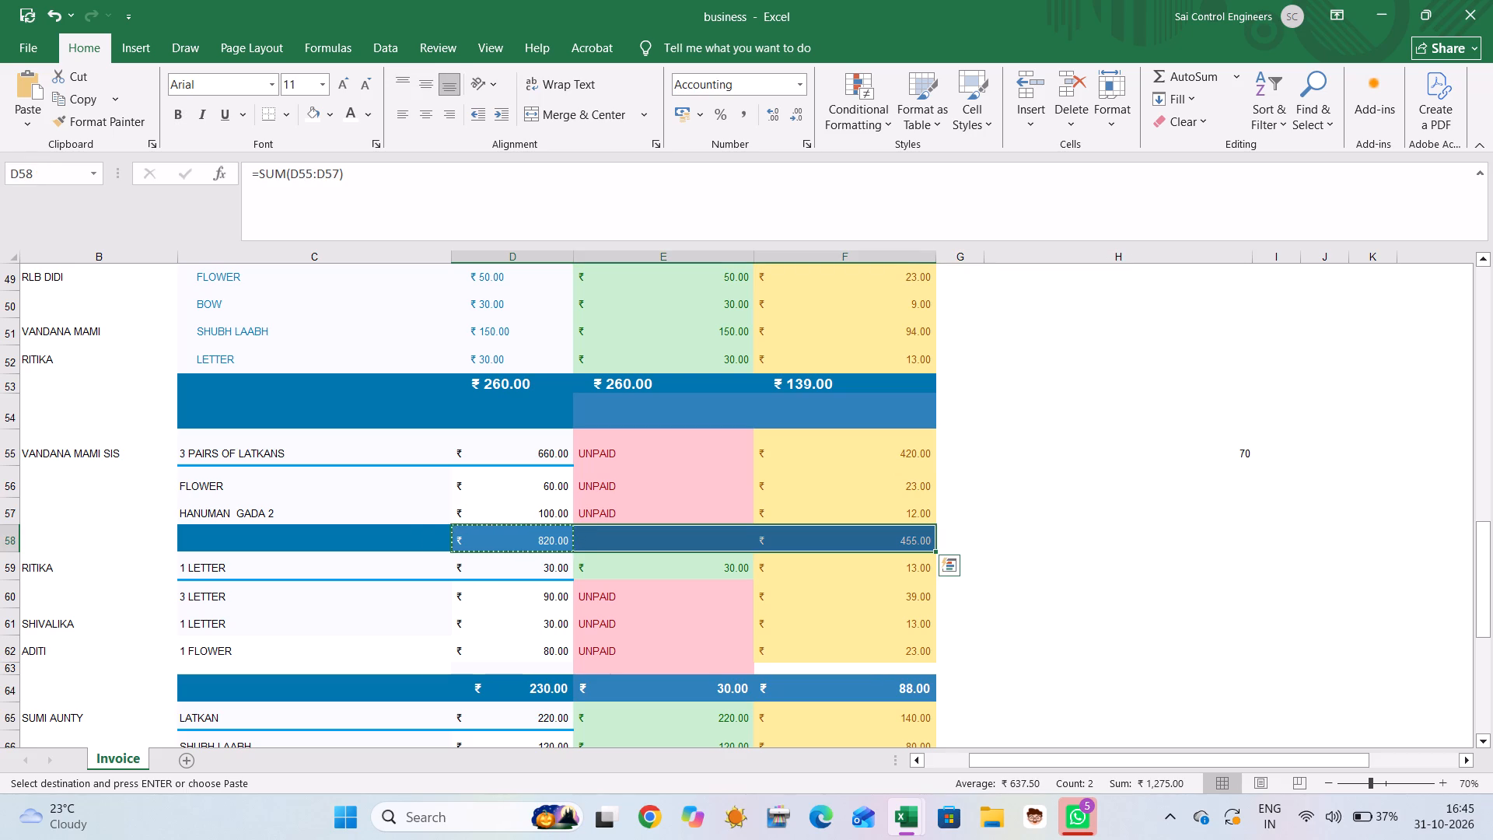
pyautogui.press('Escape')
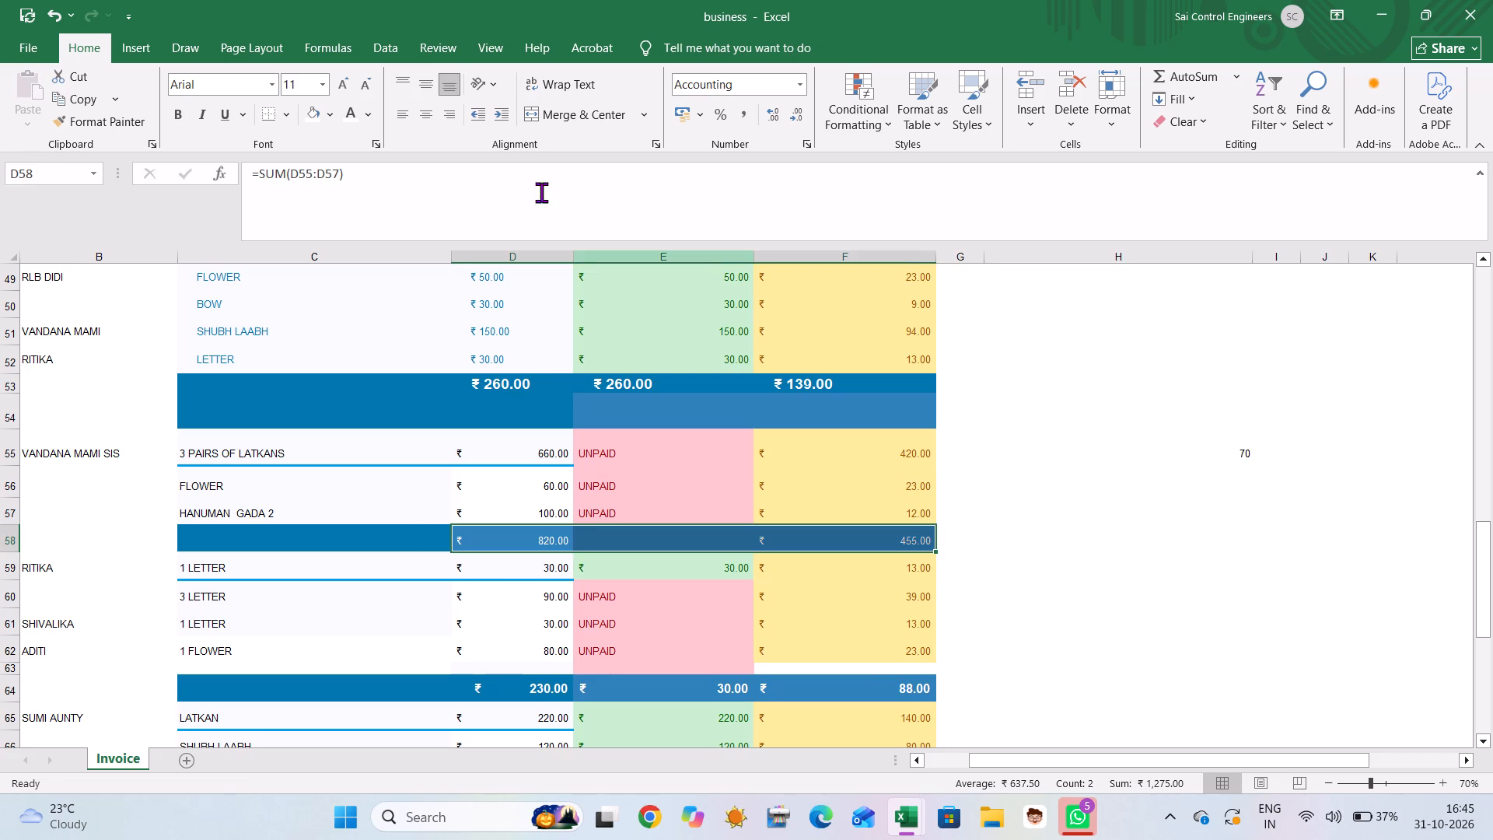
pyautogui.click(318, 73)
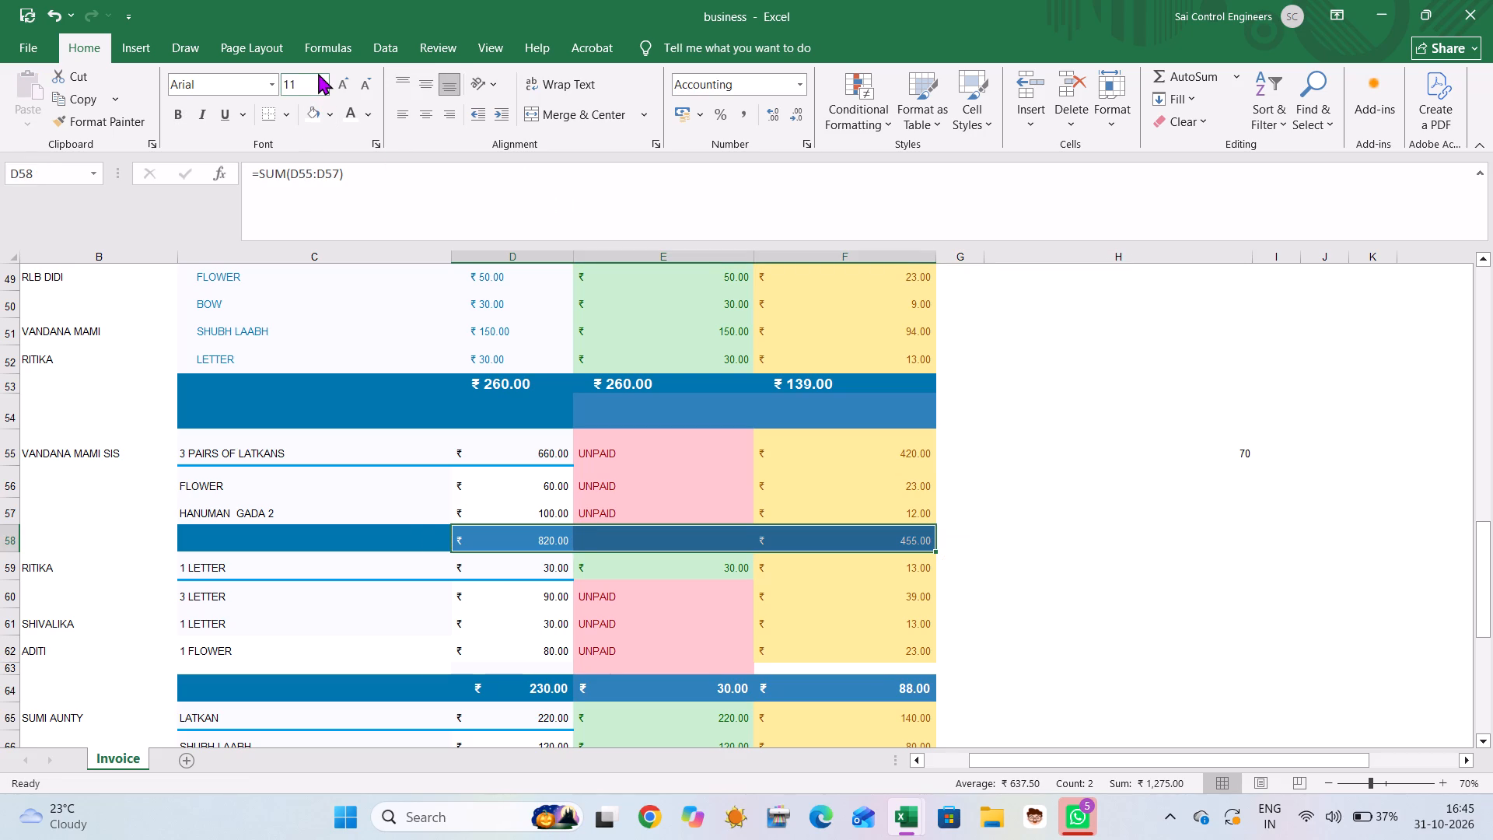
pyautogui.click(320, 81)
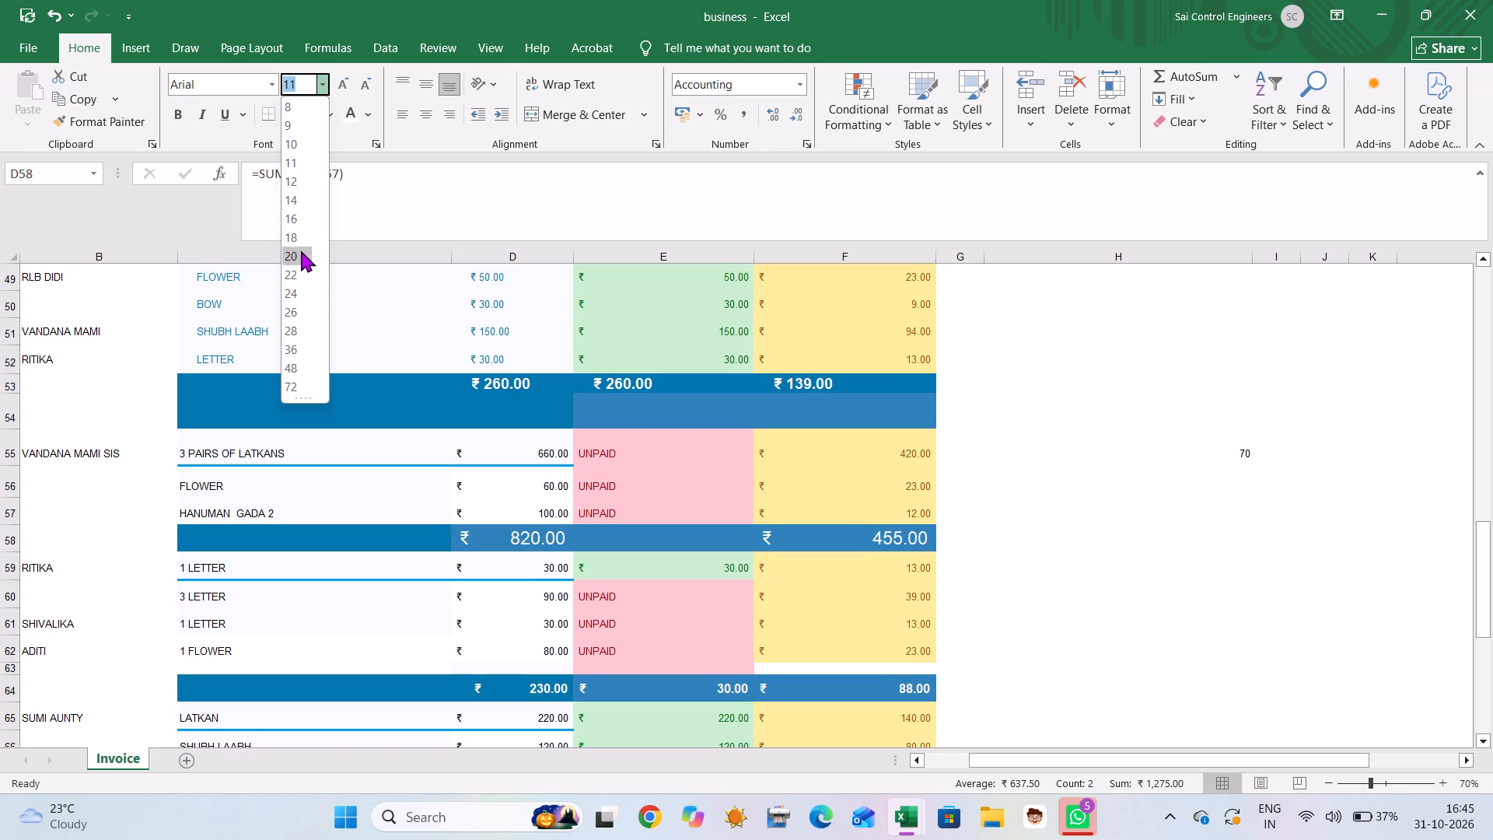
pyautogui.click(301, 215)
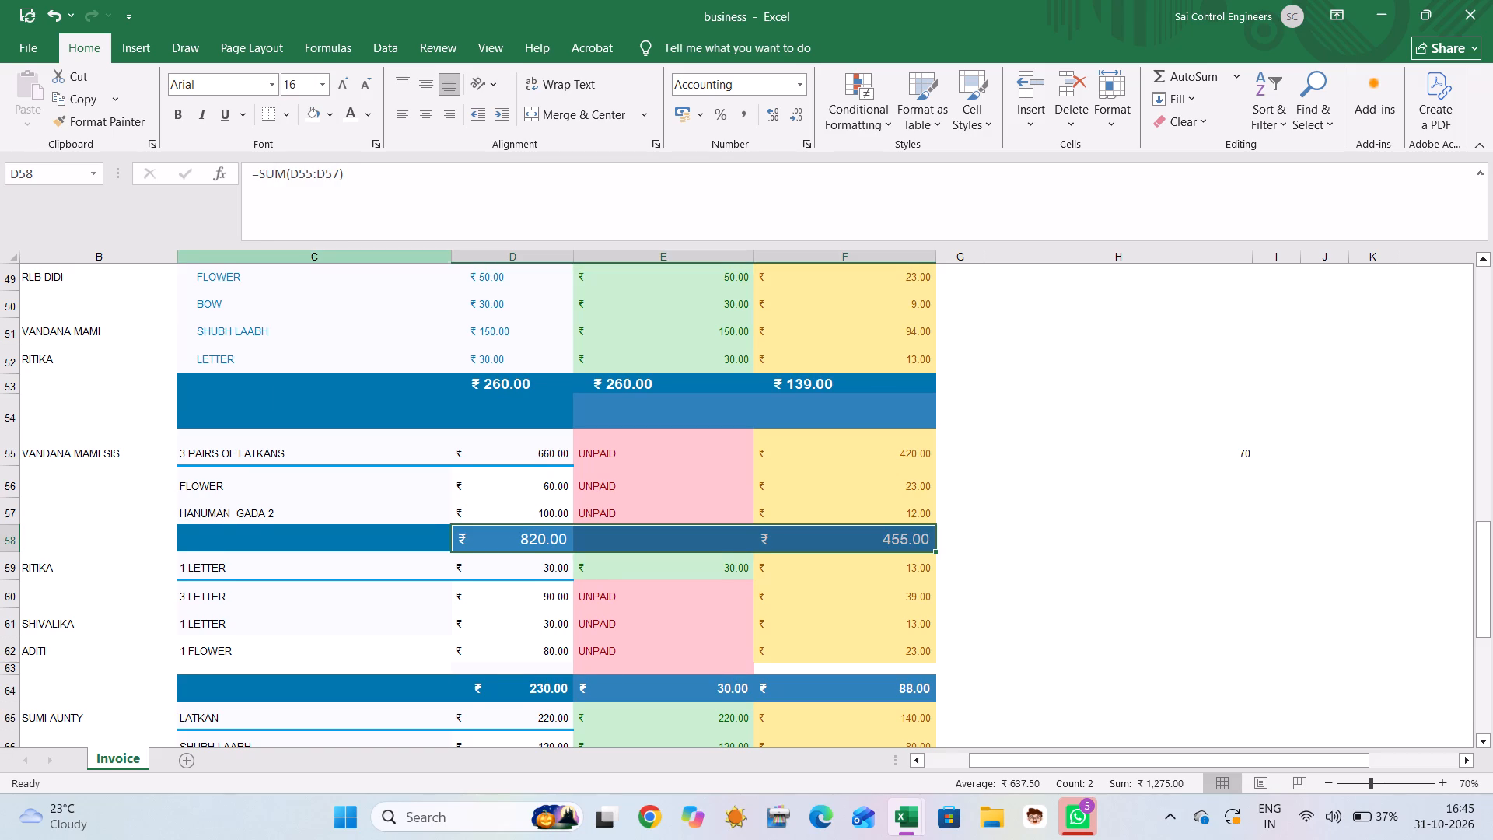
# Set the font size of the total row cells D64:F64, D69:F69 and D76:F76 to 16.
pyautogui.scroll(-2, 520, 564)
pyautogui.moveTo(488, 558); pyautogui.dragTo(961, 555)
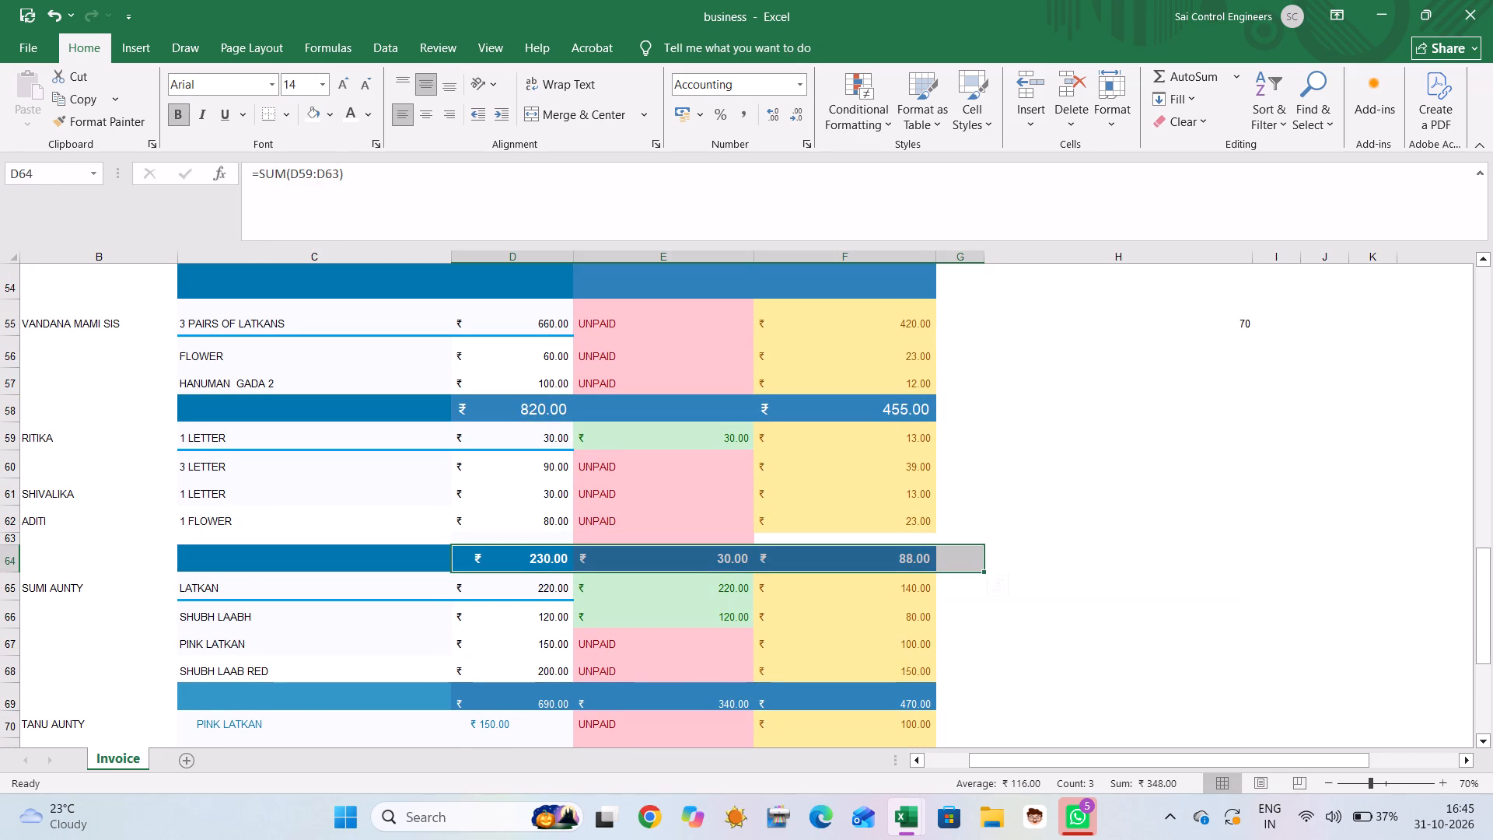
pyautogui.click(1173, 625)
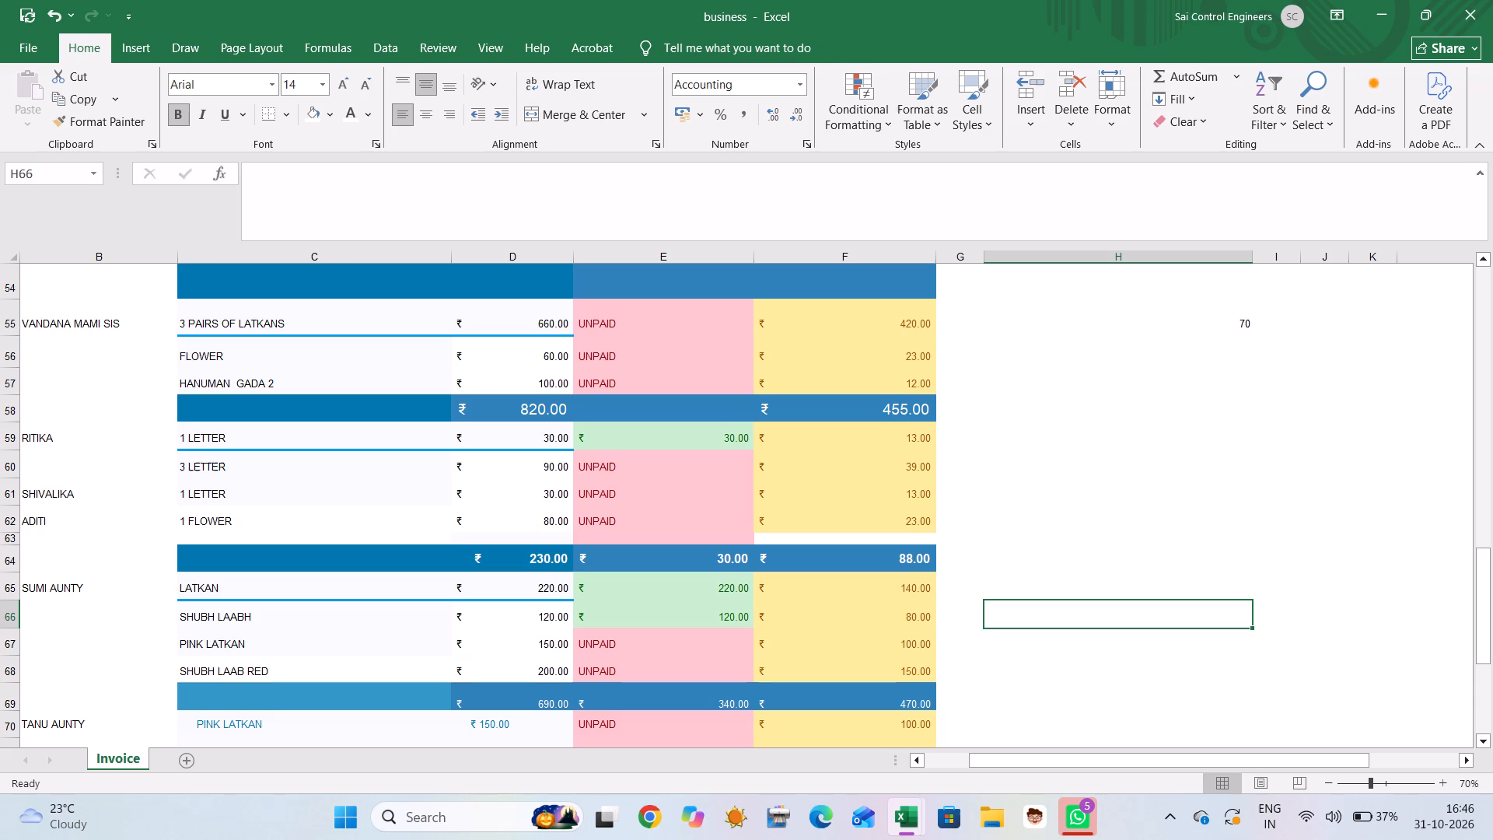
pyautogui.click(530, 560)
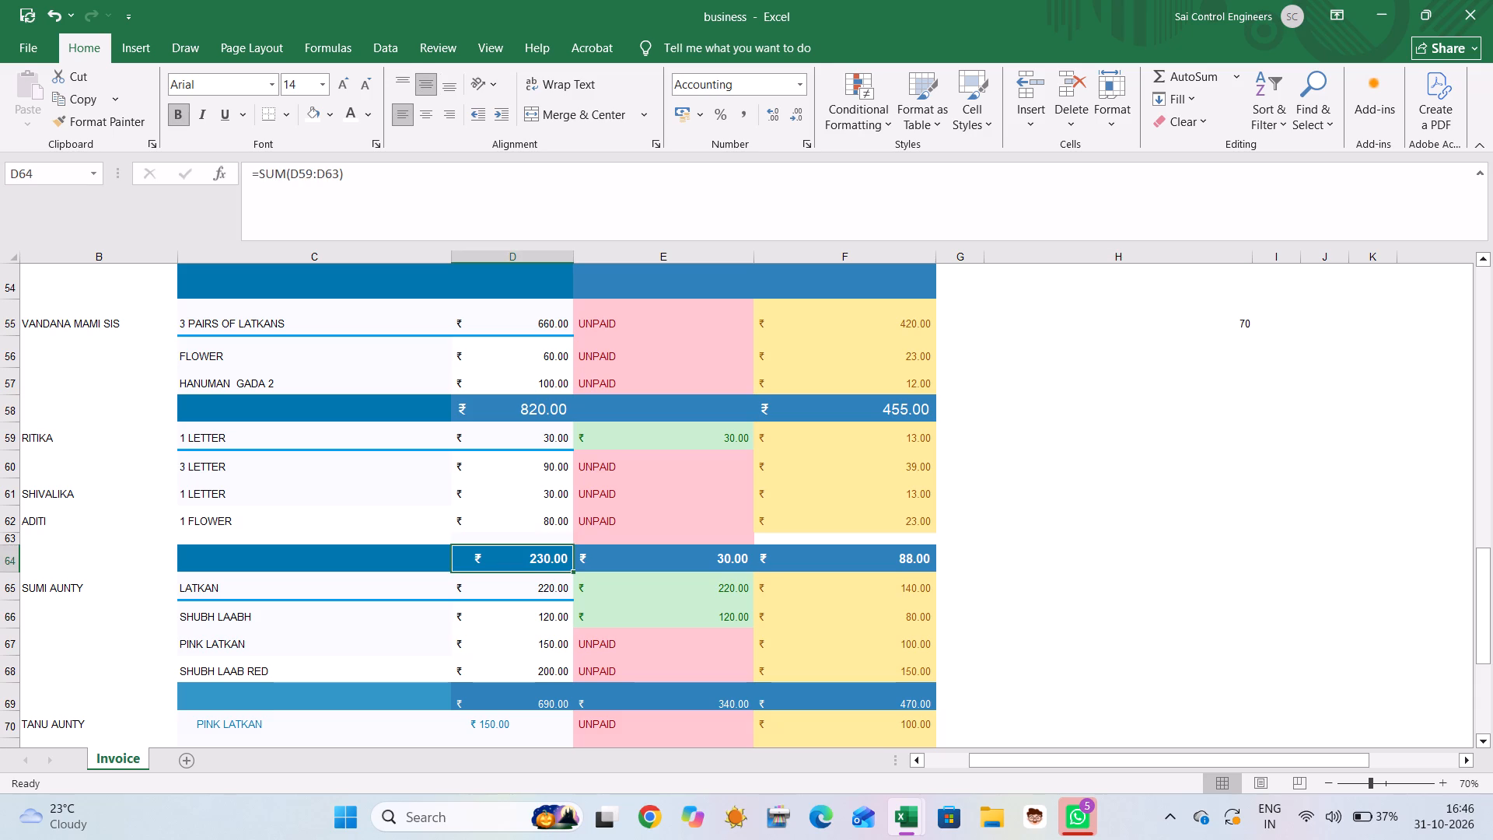
pyautogui.keyDown('ctrl'); pyautogui.click(621, 568); pyautogui.keyUp('ctrl')
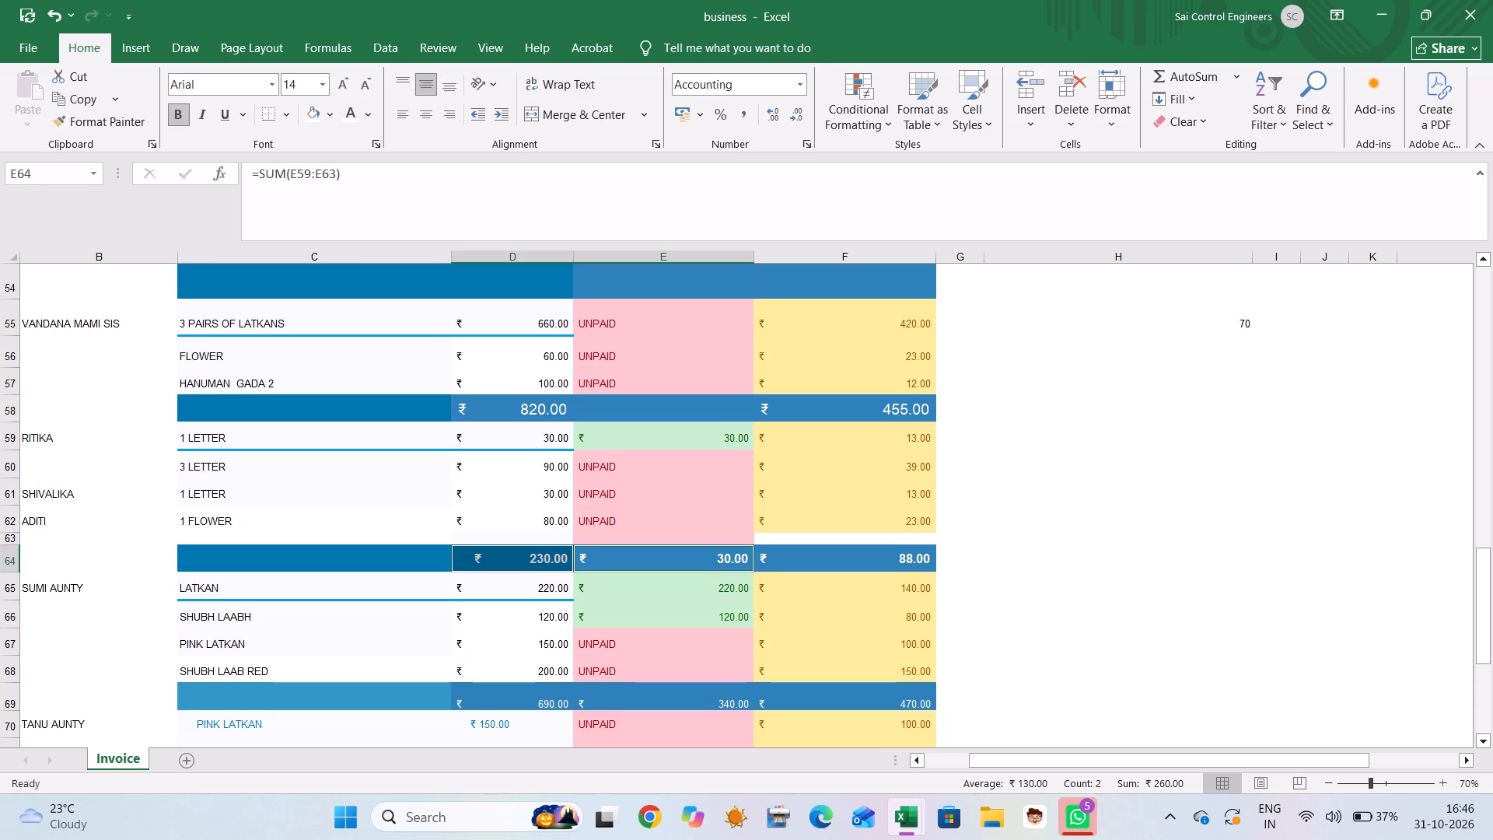
pyautogui.keyDown('ctrl'); pyautogui.click(821, 562); pyautogui.keyUp('ctrl')
pyautogui.keyDown('ctrl'); pyautogui.scroll(-3, 821, 562); pyautogui.keyUp('ctrl')
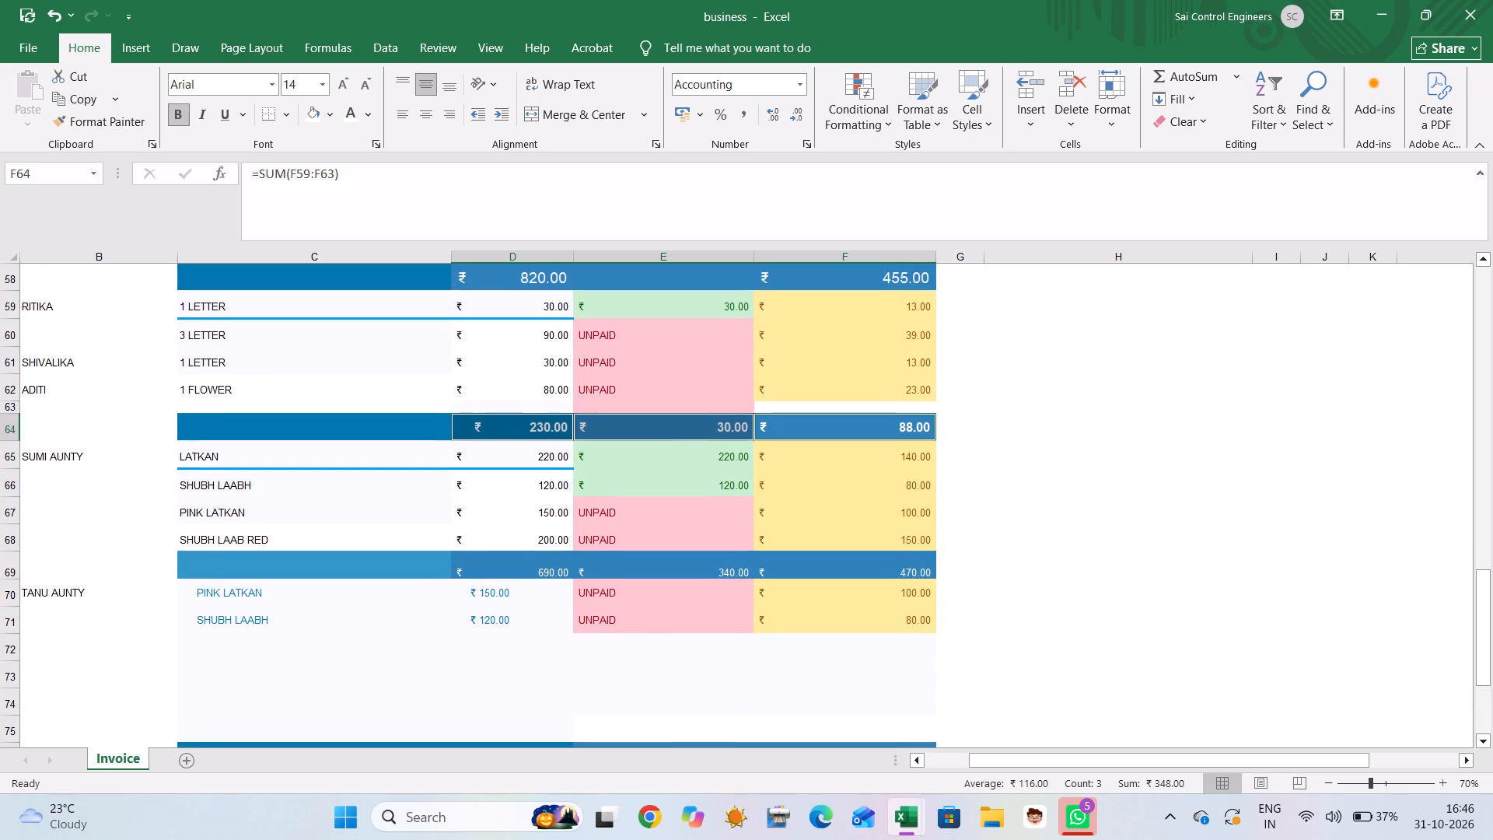
pyautogui.keyDown('ctrl'); pyautogui.click(559, 573); pyautogui.keyUp('ctrl')
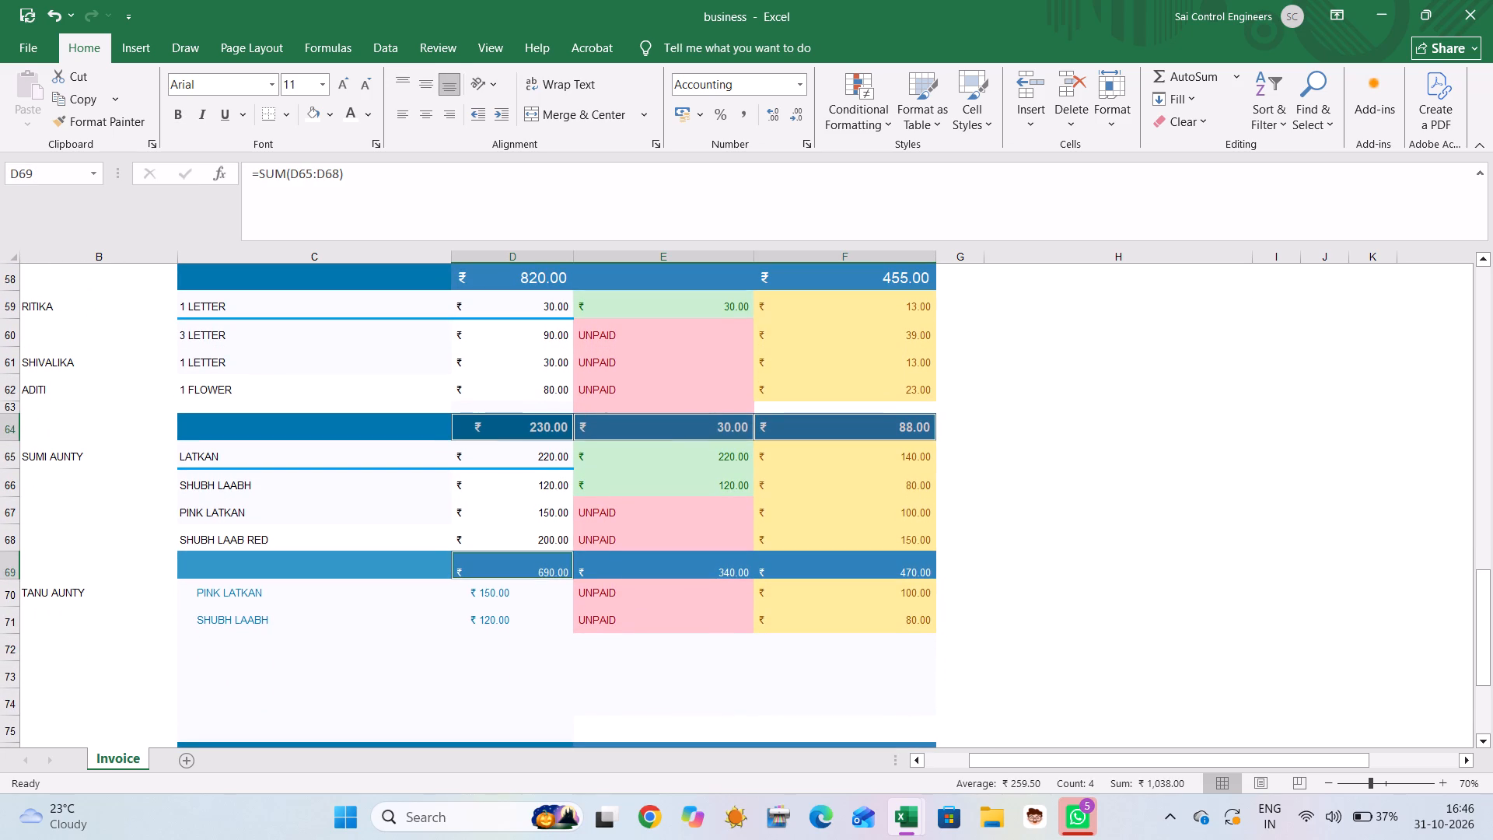
pyautogui.keyDown('ctrl'); pyautogui.click(666, 565); pyautogui.keyUp('ctrl')
pyautogui.keyDown('ctrl'); pyautogui.click(814, 572); pyautogui.keyUp('ctrl')
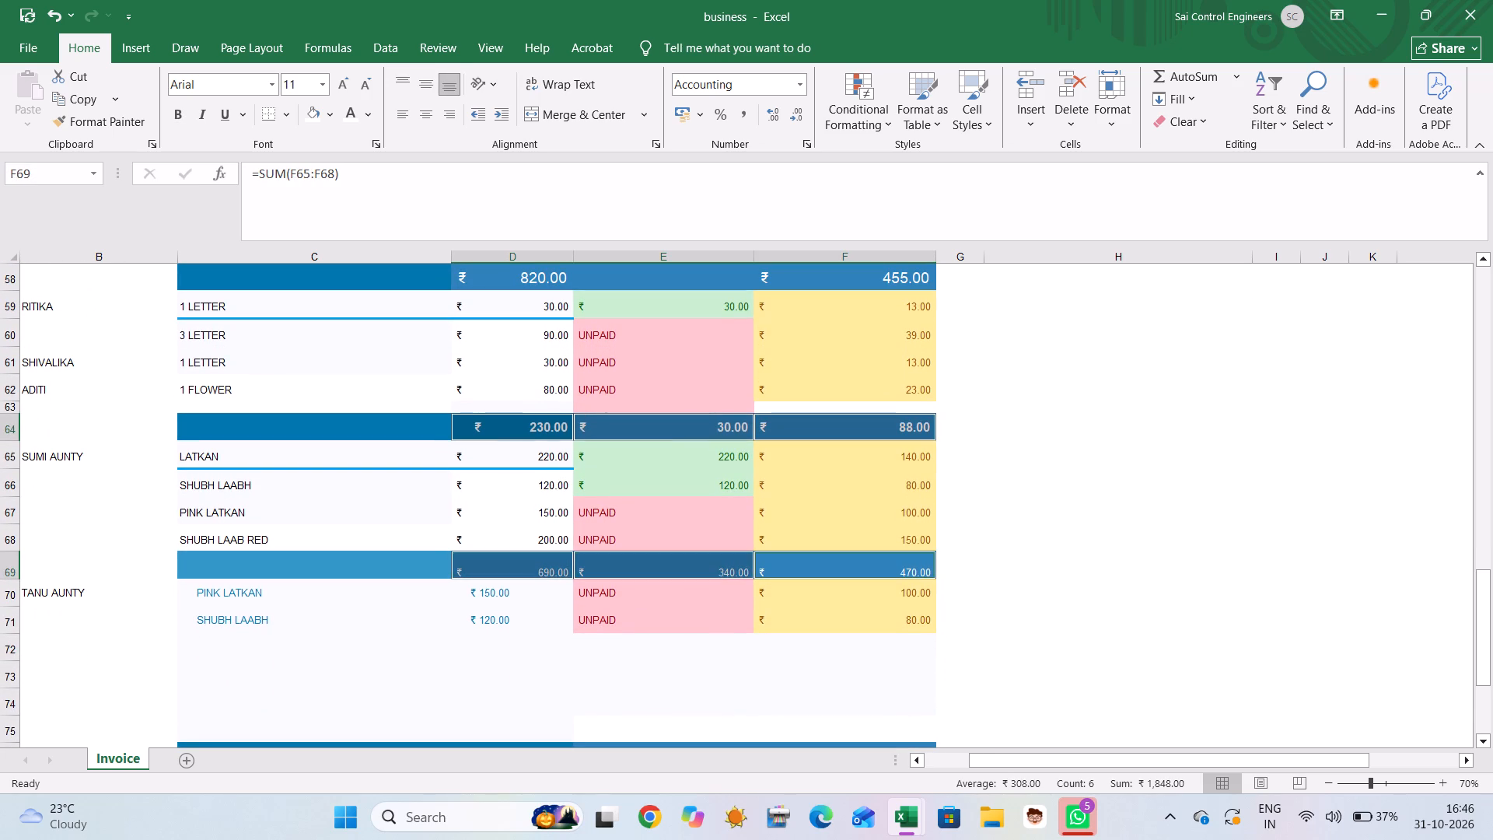
pyautogui.keyDown('ctrl'); pyautogui.scroll(-3, 814, 572); pyautogui.keyUp('ctrl')
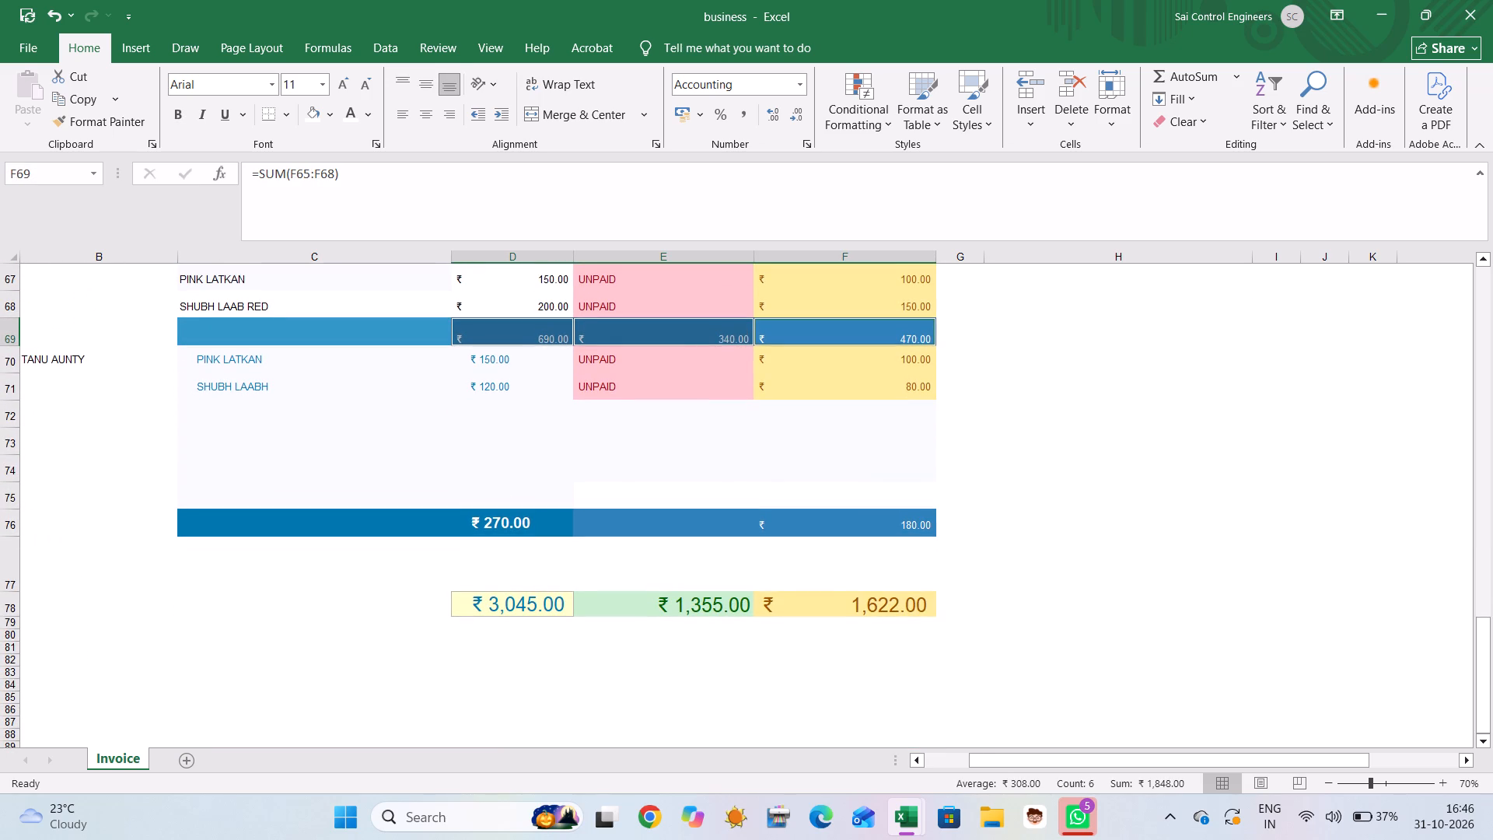
pyautogui.keyDown('ctrl'); pyautogui.moveTo(551, 522); pyautogui.dragTo(726, 540); pyautogui.keyUp('ctrl')
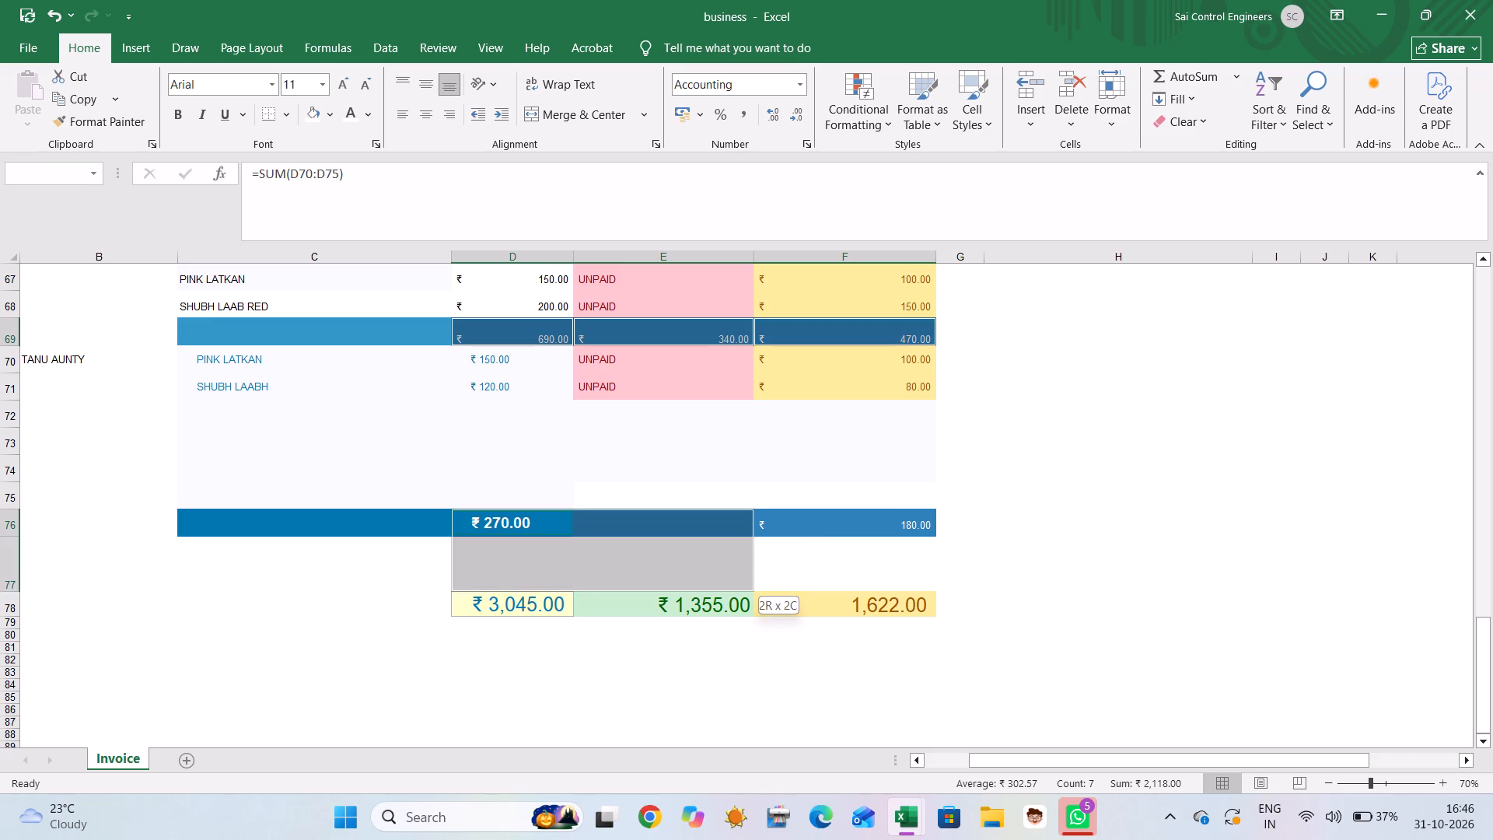
pyautogui.keyDown('ctrl'); pyautogui.moveTo(726, 540); pyautogui.dragTo(724, 523); pyautogui.keyUp('ctrl')
pyautogui.keyDown('ctrl'); pyautogui.click(794, 520); pyautogui.keyUp('ctrl')
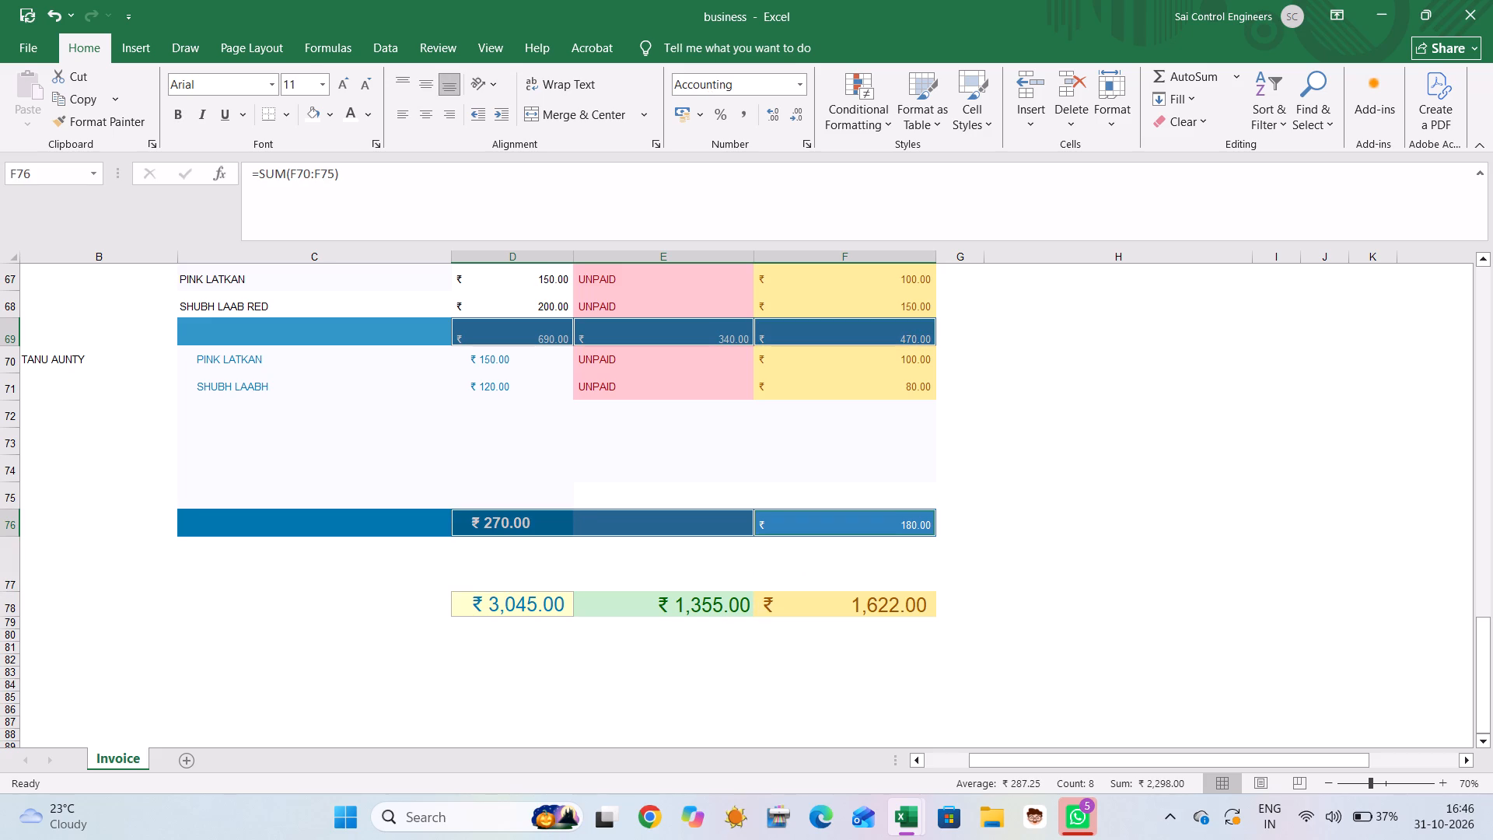
pyautogui.click(316, 82)
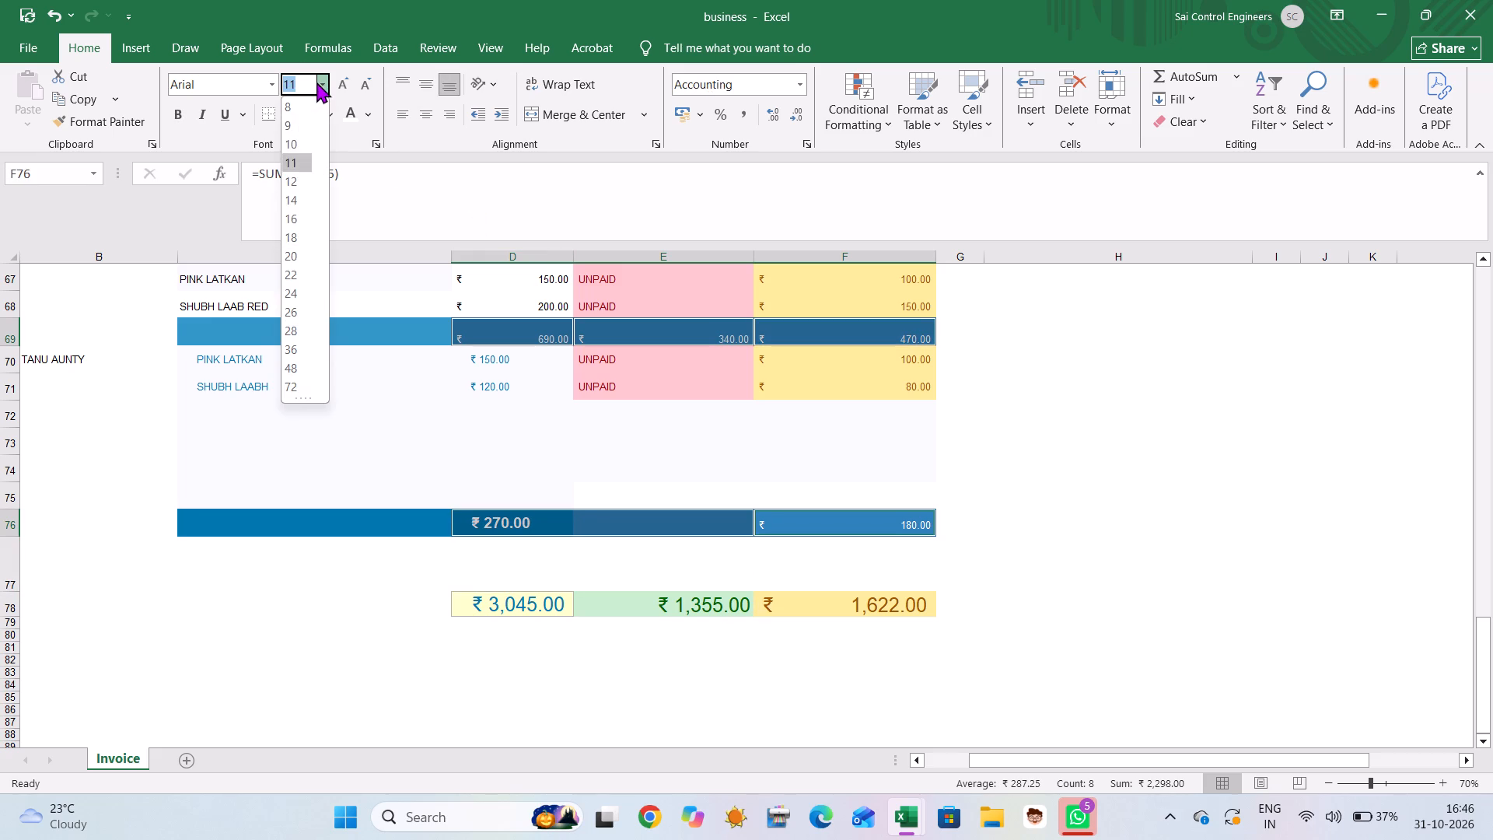
pyautogui.click(304, 209)
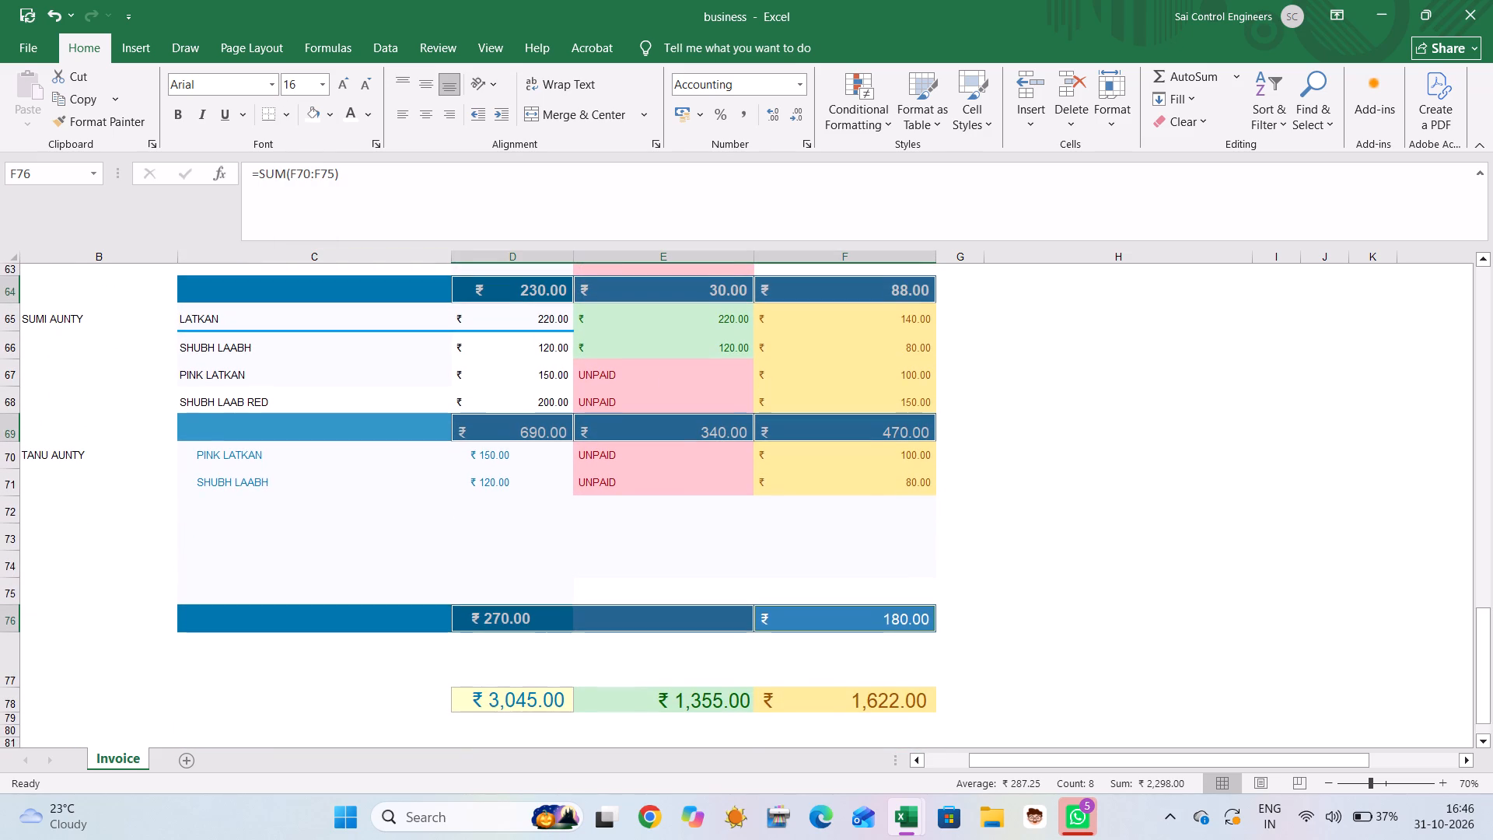
# Delete the empty rows 72 to 75 above the last client block's total row.
pyautogui.click(3, 516)
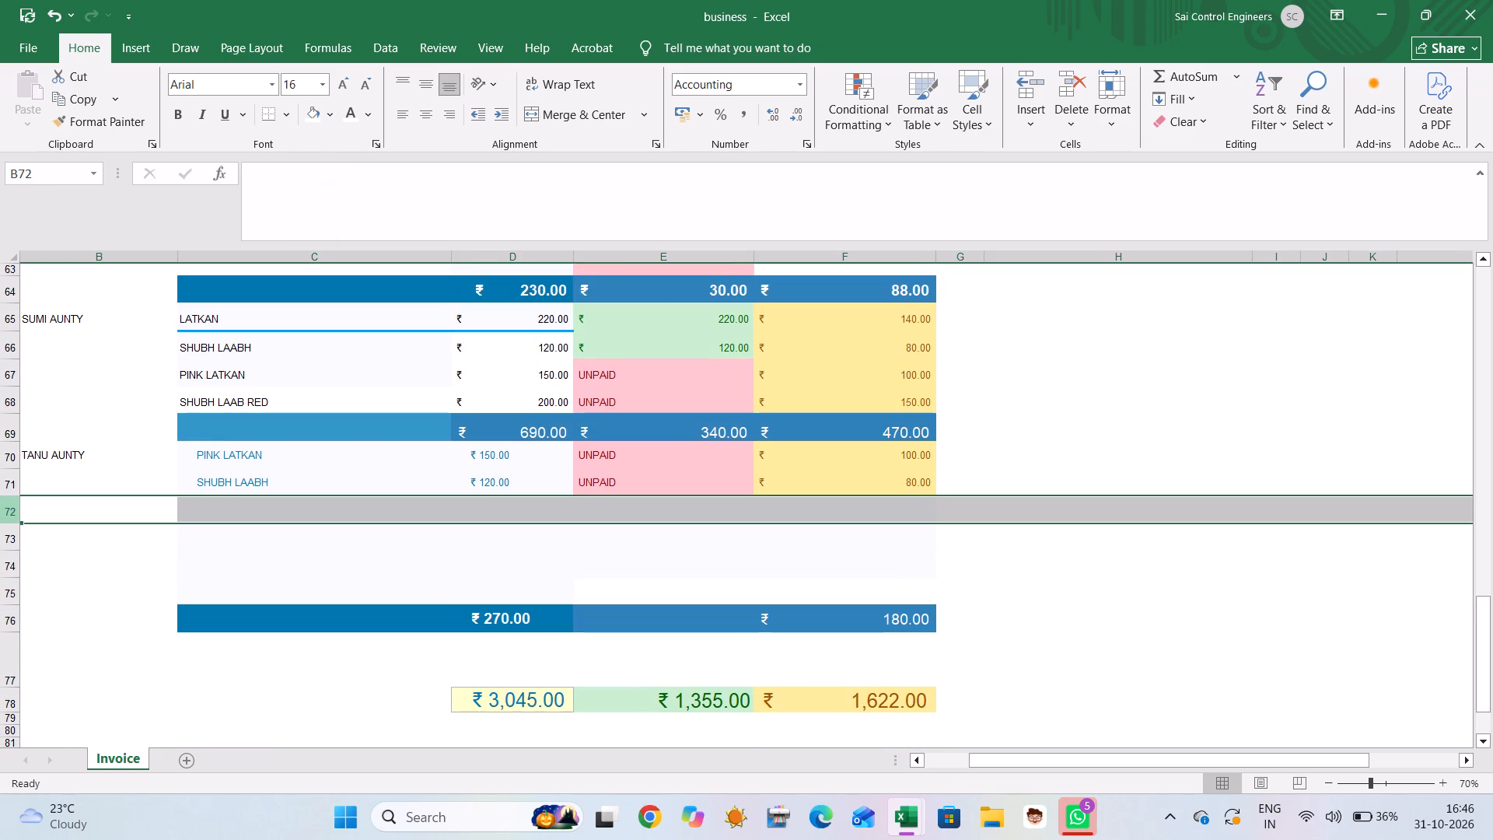
pyautogui.keyDown('shift'); pyautogui.click(4, 598); pyautogui.keyUp('shift')
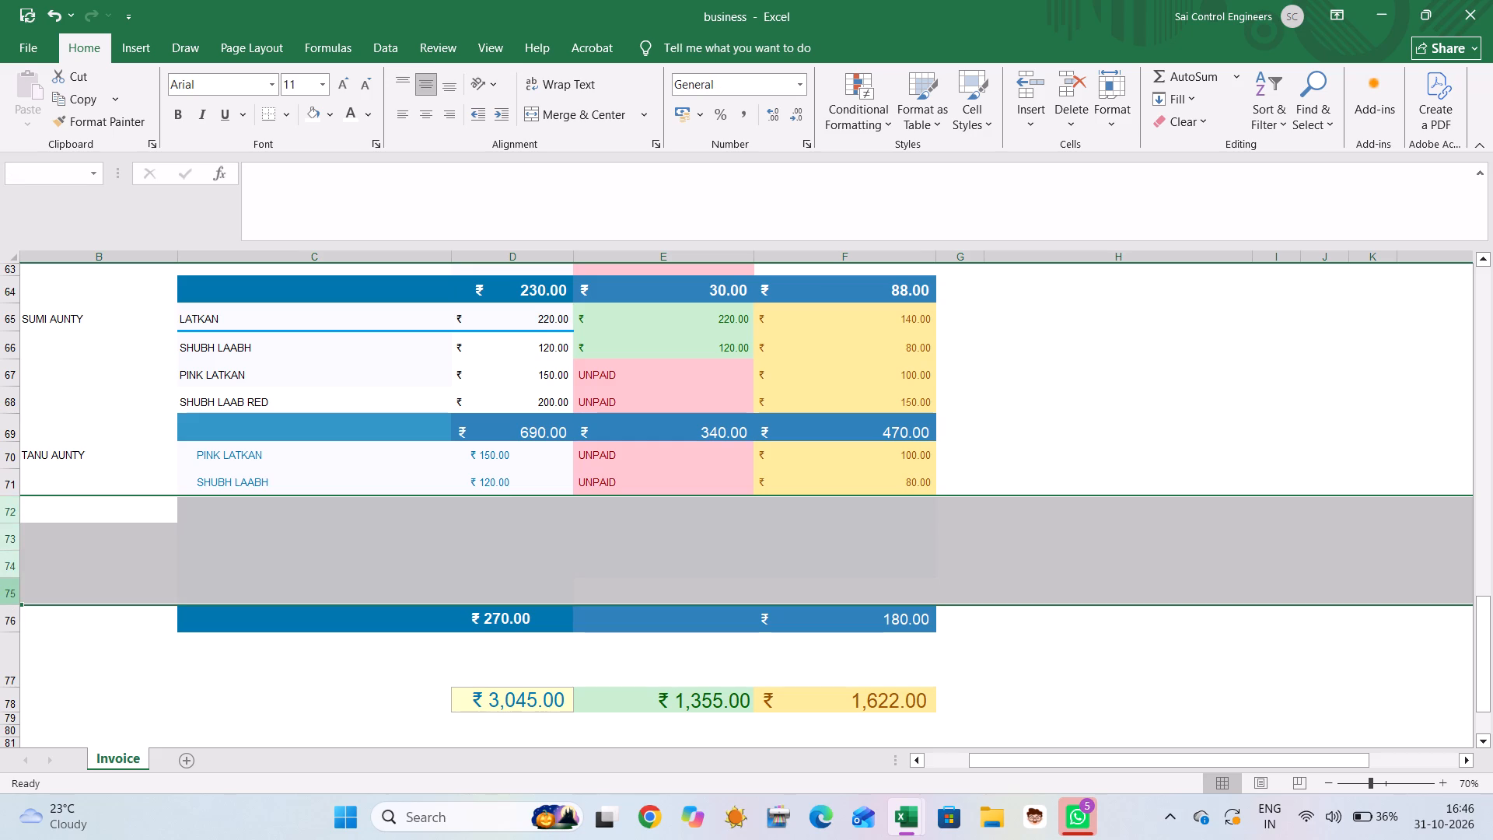
pyautogui.rightClick(76, 578)
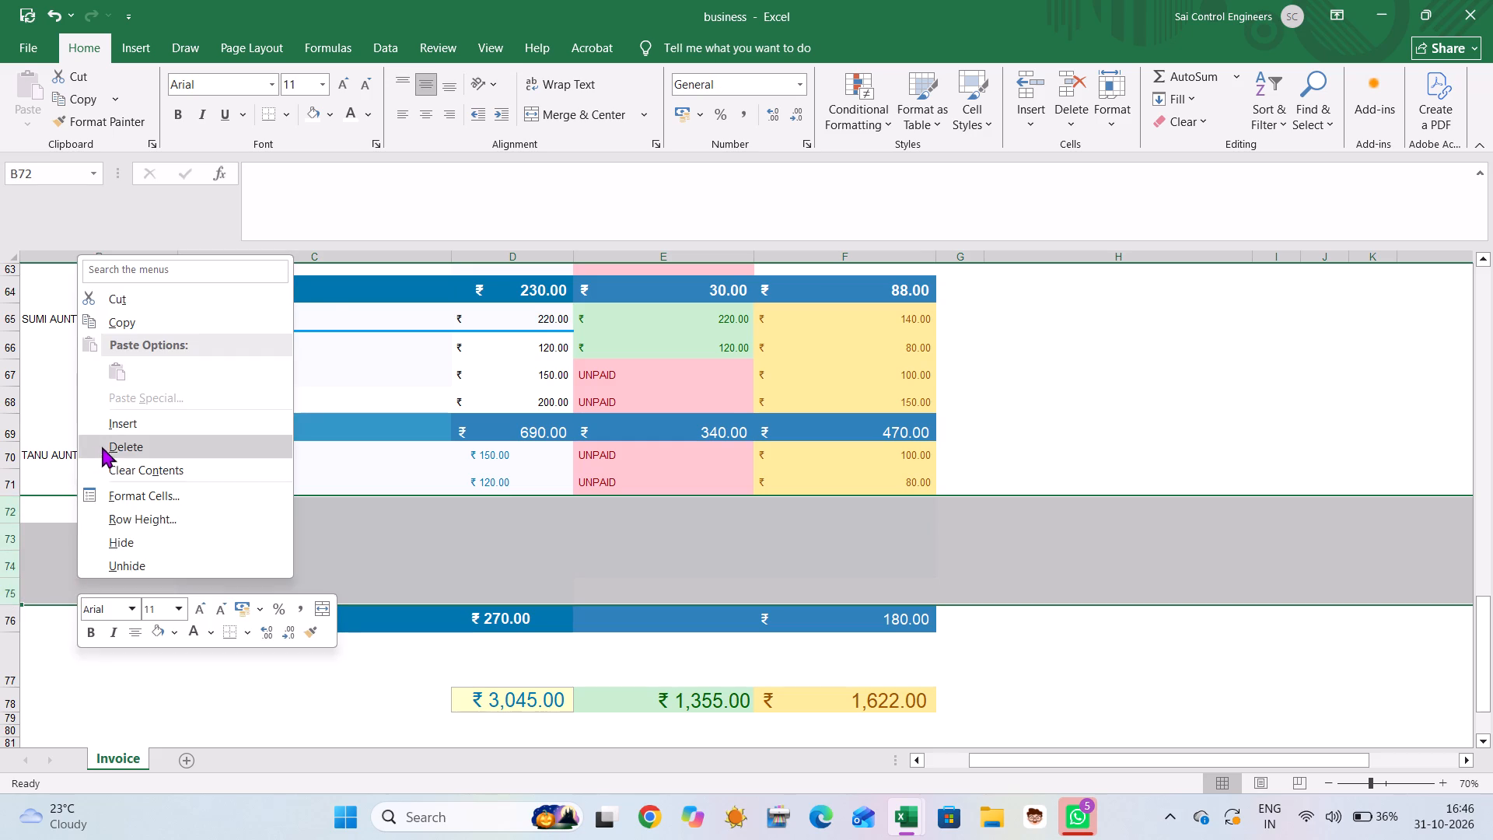
pyautogui.click(102, 446)
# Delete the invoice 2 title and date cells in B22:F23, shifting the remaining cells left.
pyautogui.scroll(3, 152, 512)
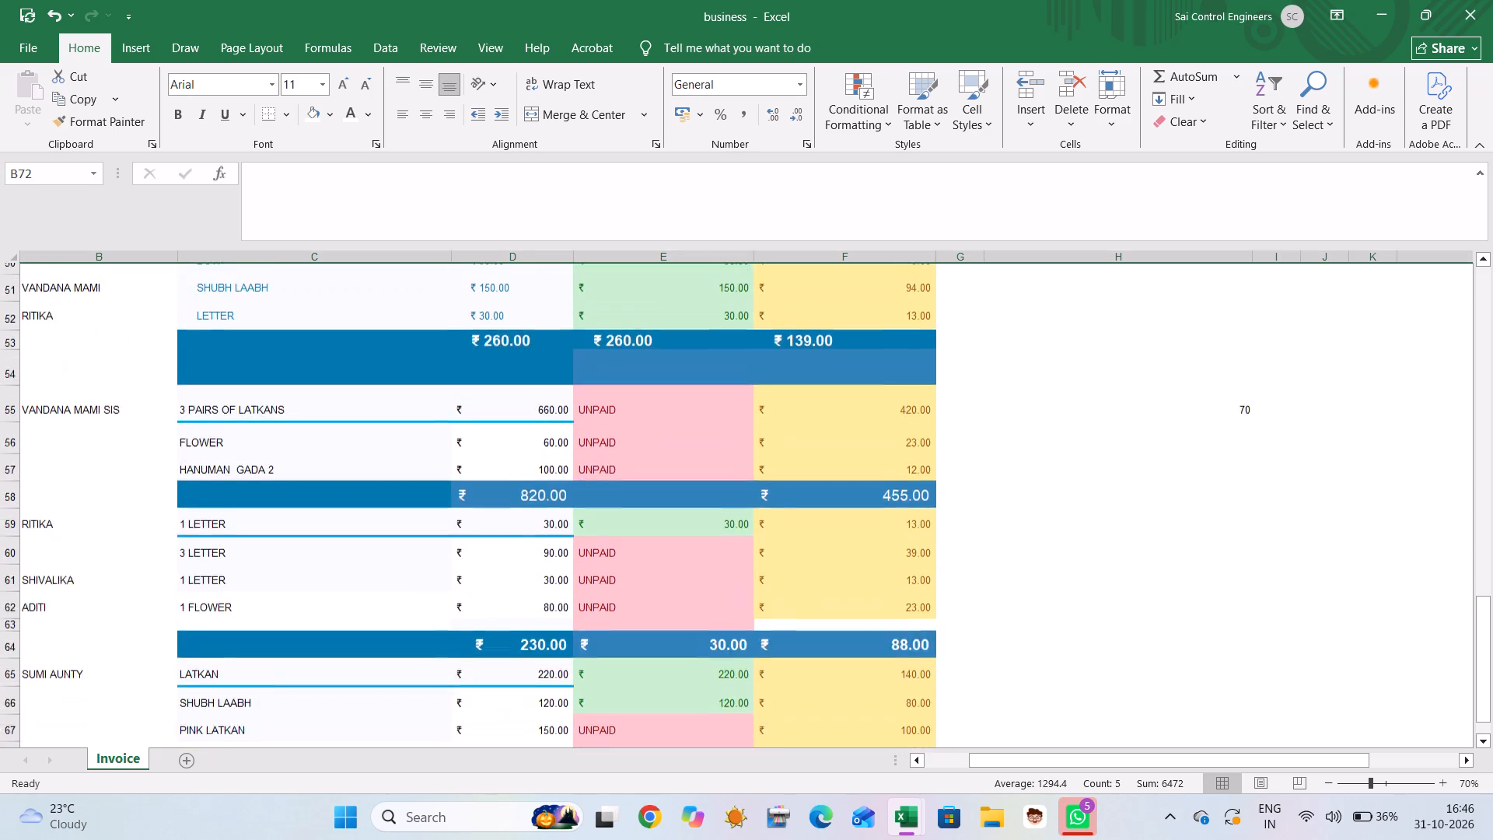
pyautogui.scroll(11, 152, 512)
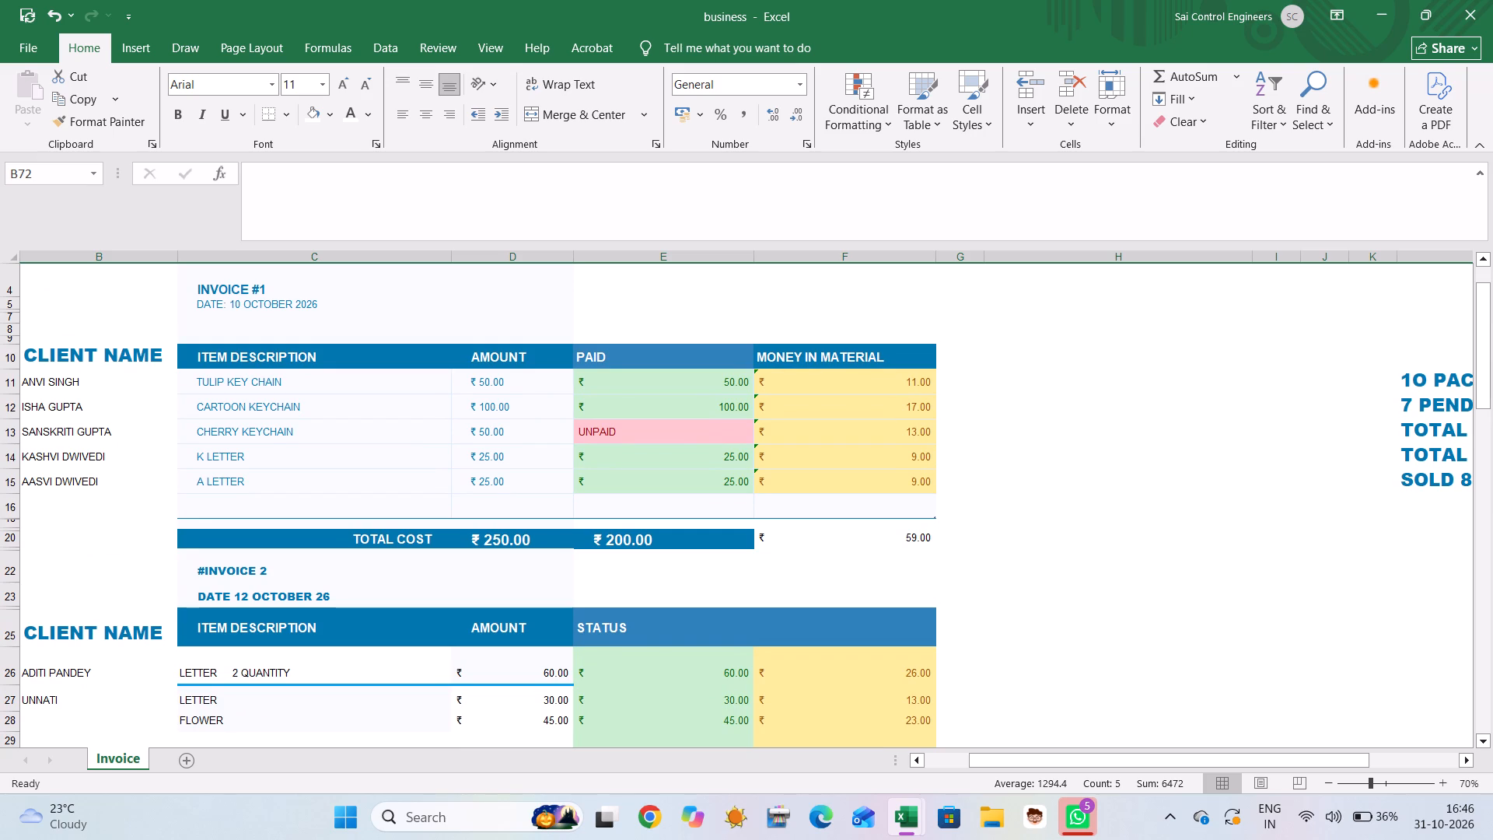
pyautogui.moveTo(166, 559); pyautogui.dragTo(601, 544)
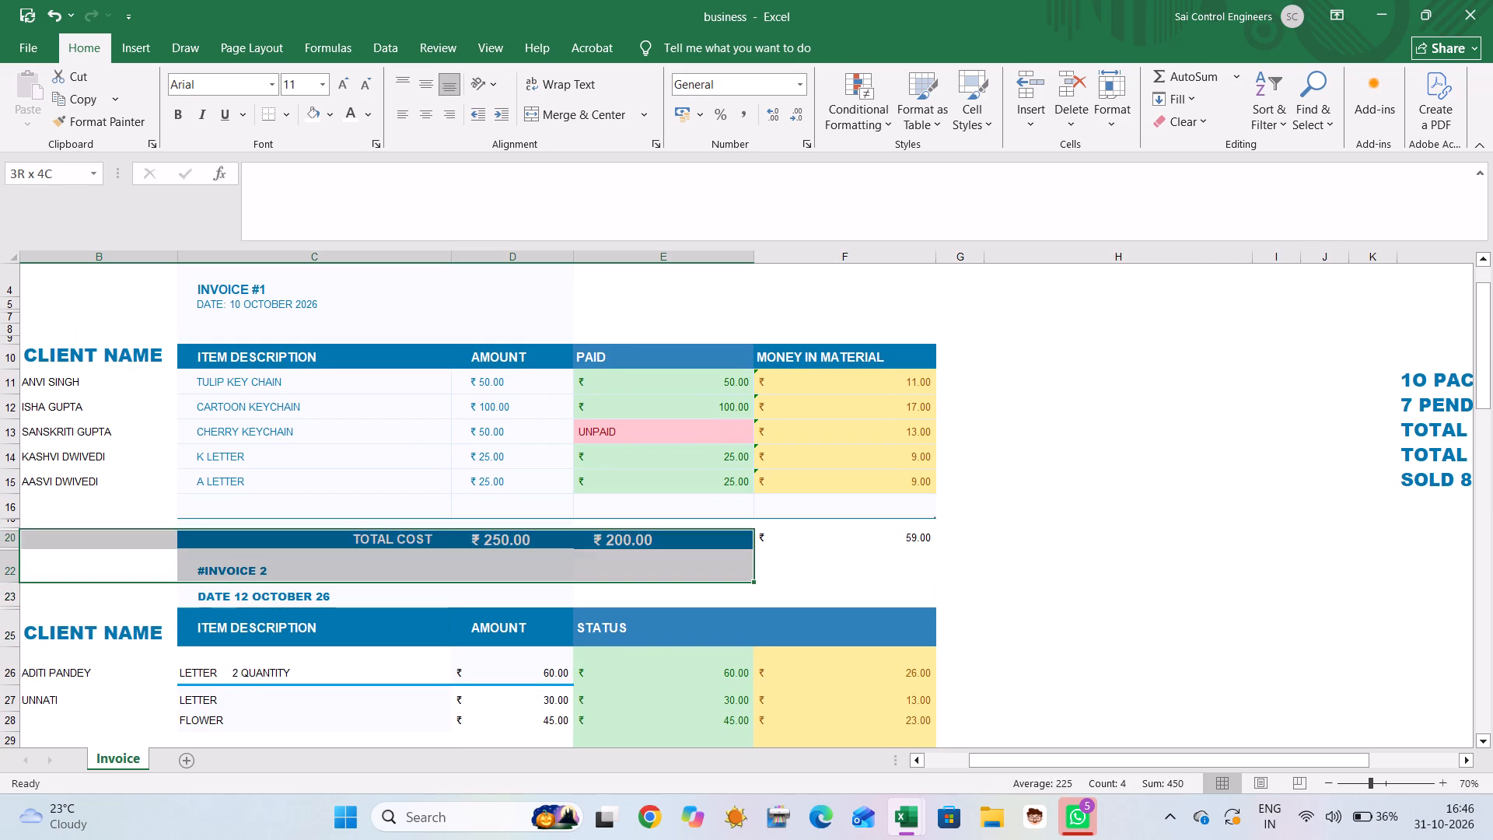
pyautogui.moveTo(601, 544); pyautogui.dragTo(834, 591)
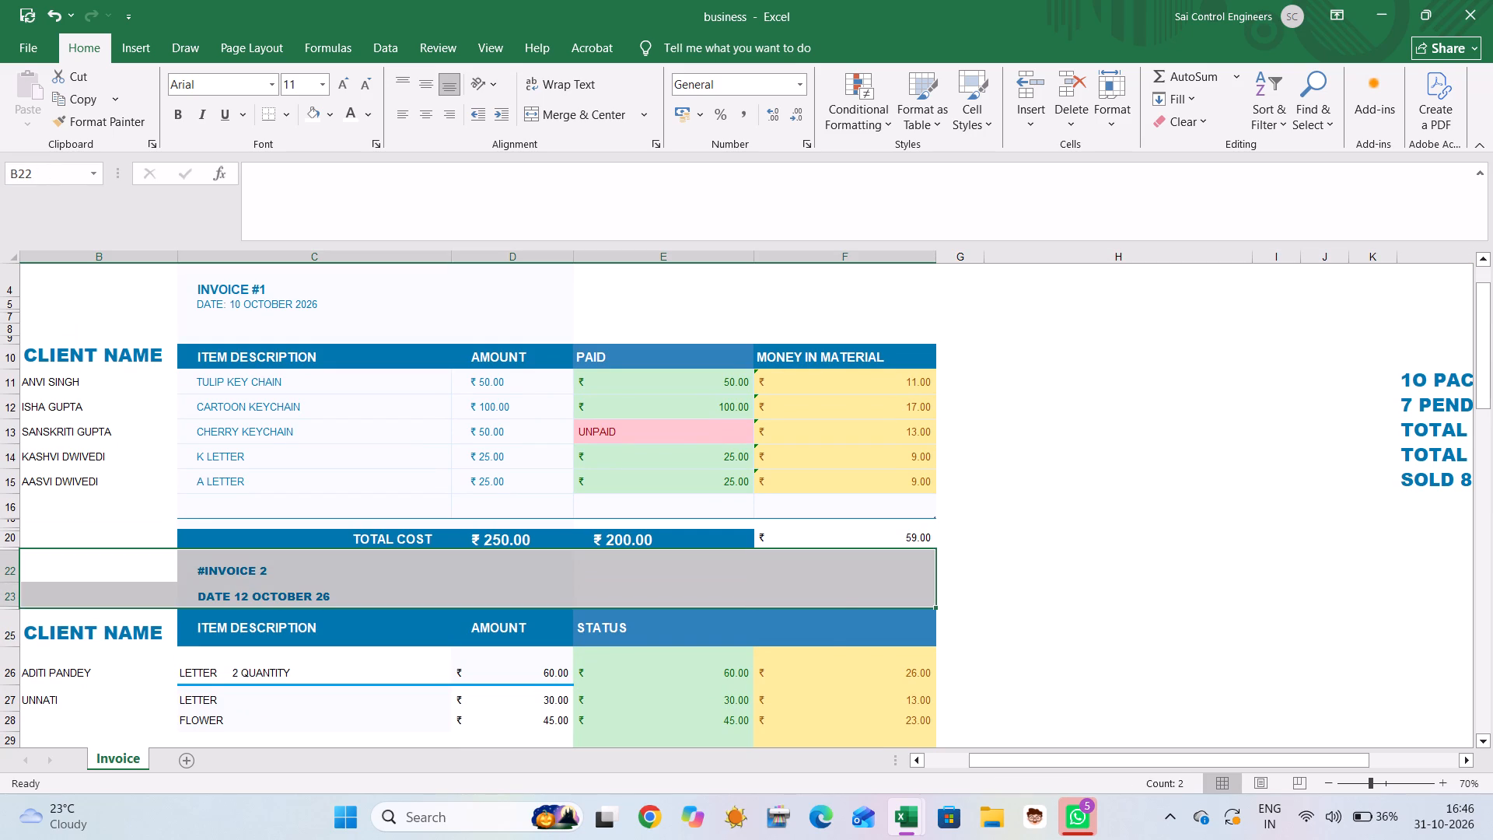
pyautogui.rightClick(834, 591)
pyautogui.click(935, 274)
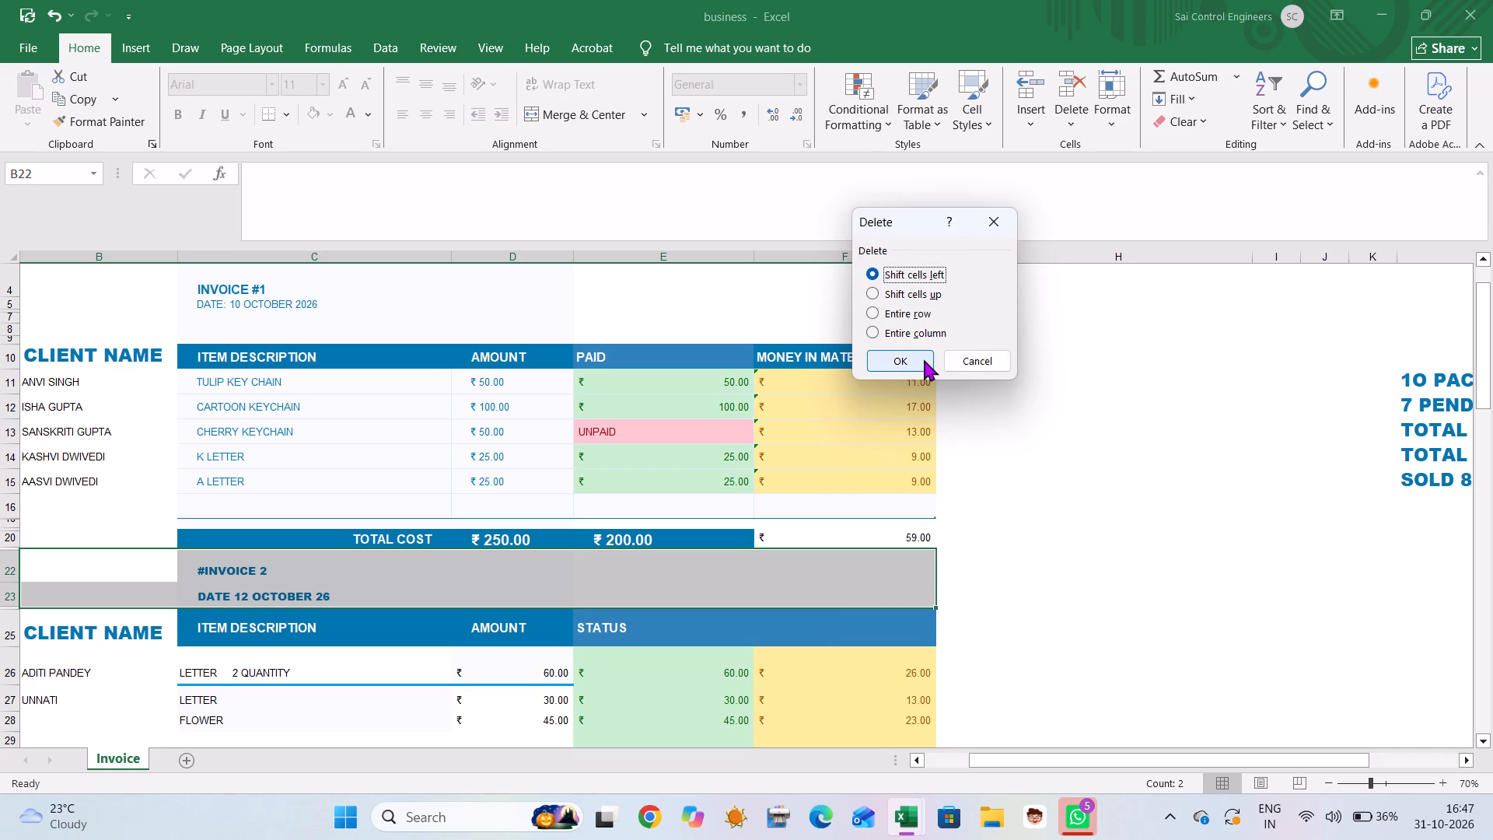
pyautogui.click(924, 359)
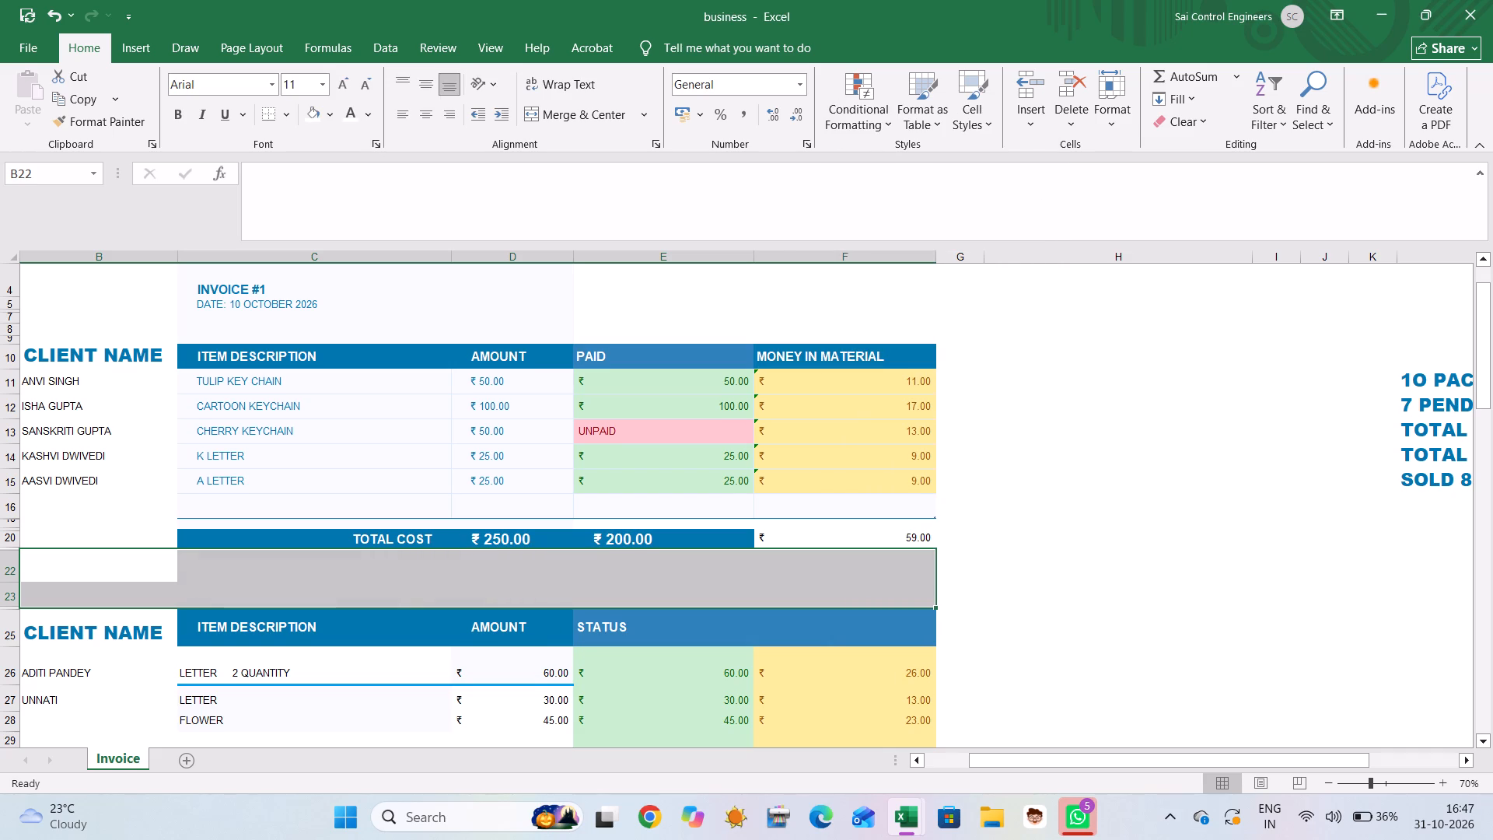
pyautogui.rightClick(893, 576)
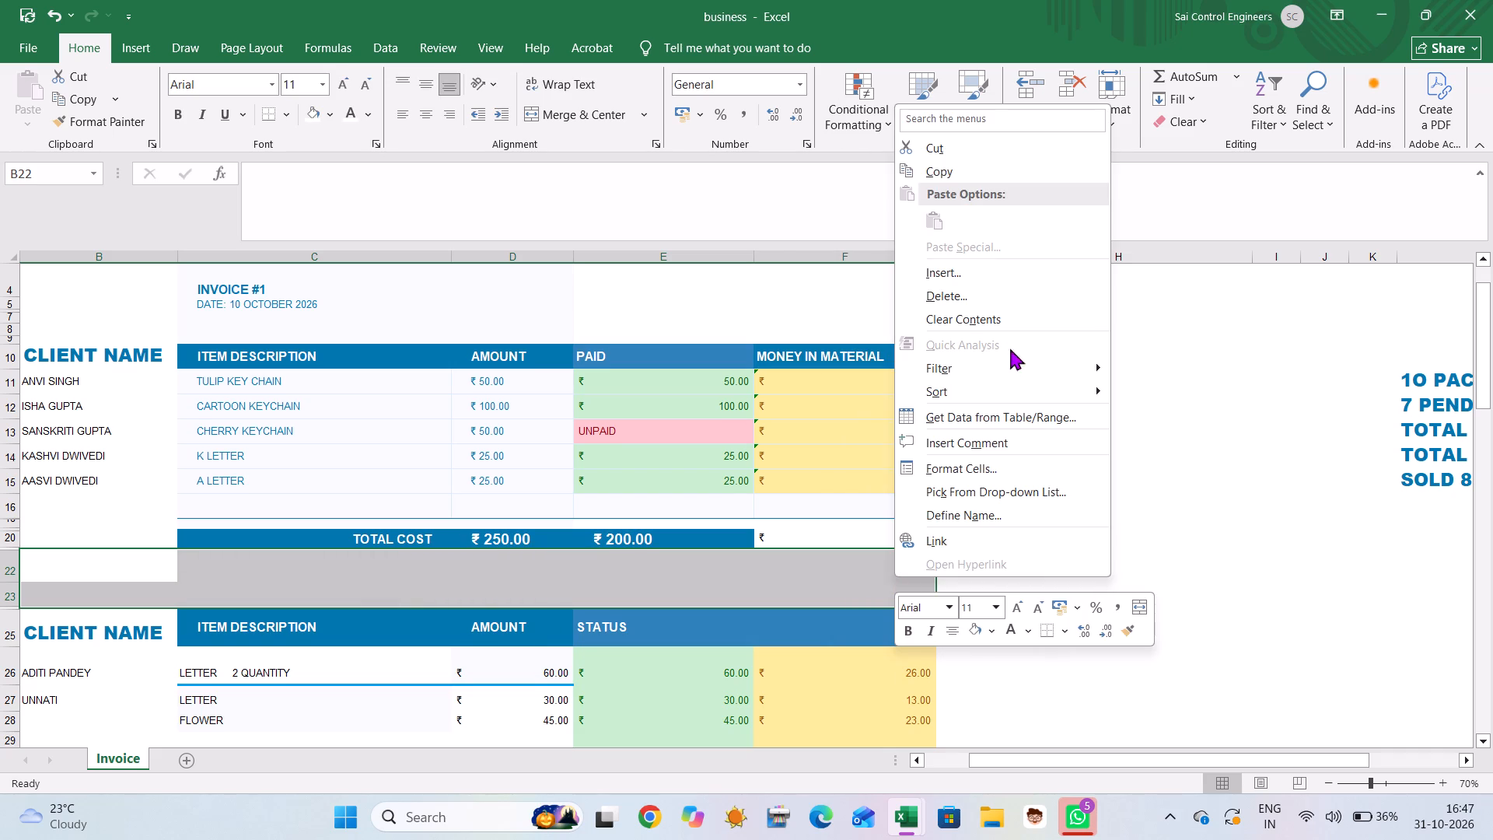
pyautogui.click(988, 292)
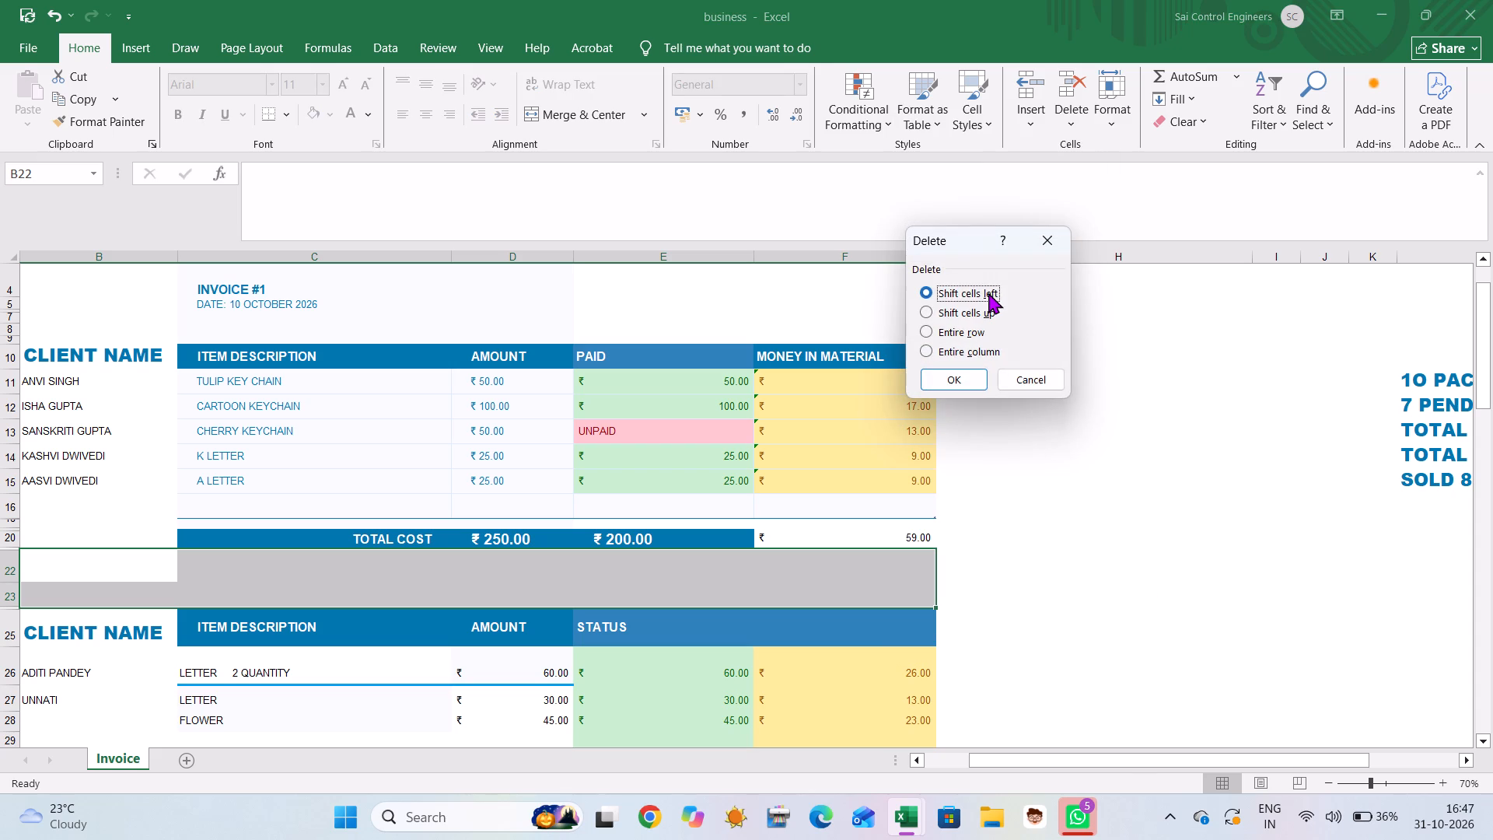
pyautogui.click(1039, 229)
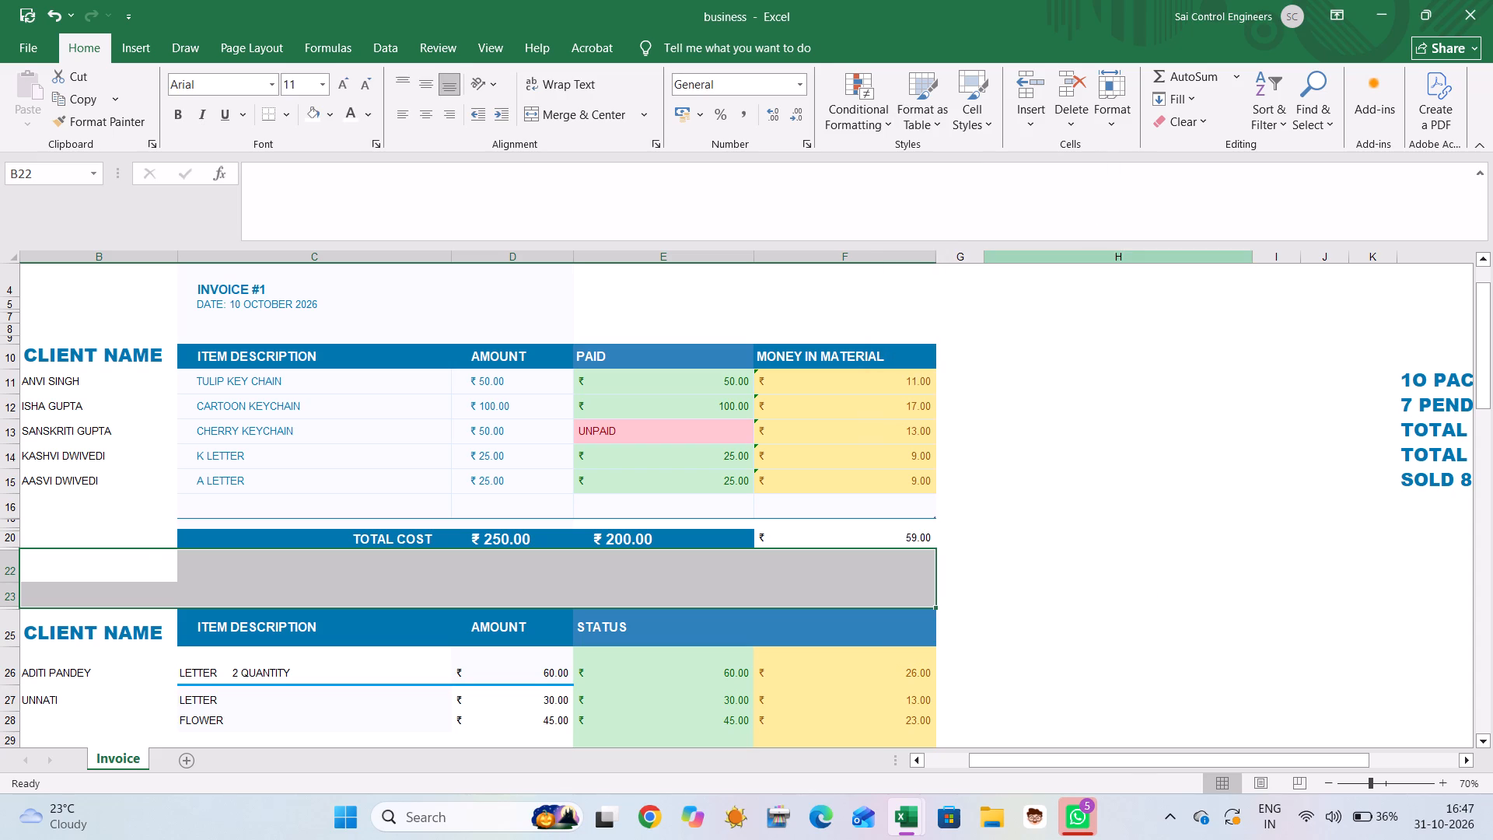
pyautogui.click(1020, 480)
# Delete the entire rows 22 and 23 between the first block's total row and the second block's header.
pyautogui.click(5, 564)
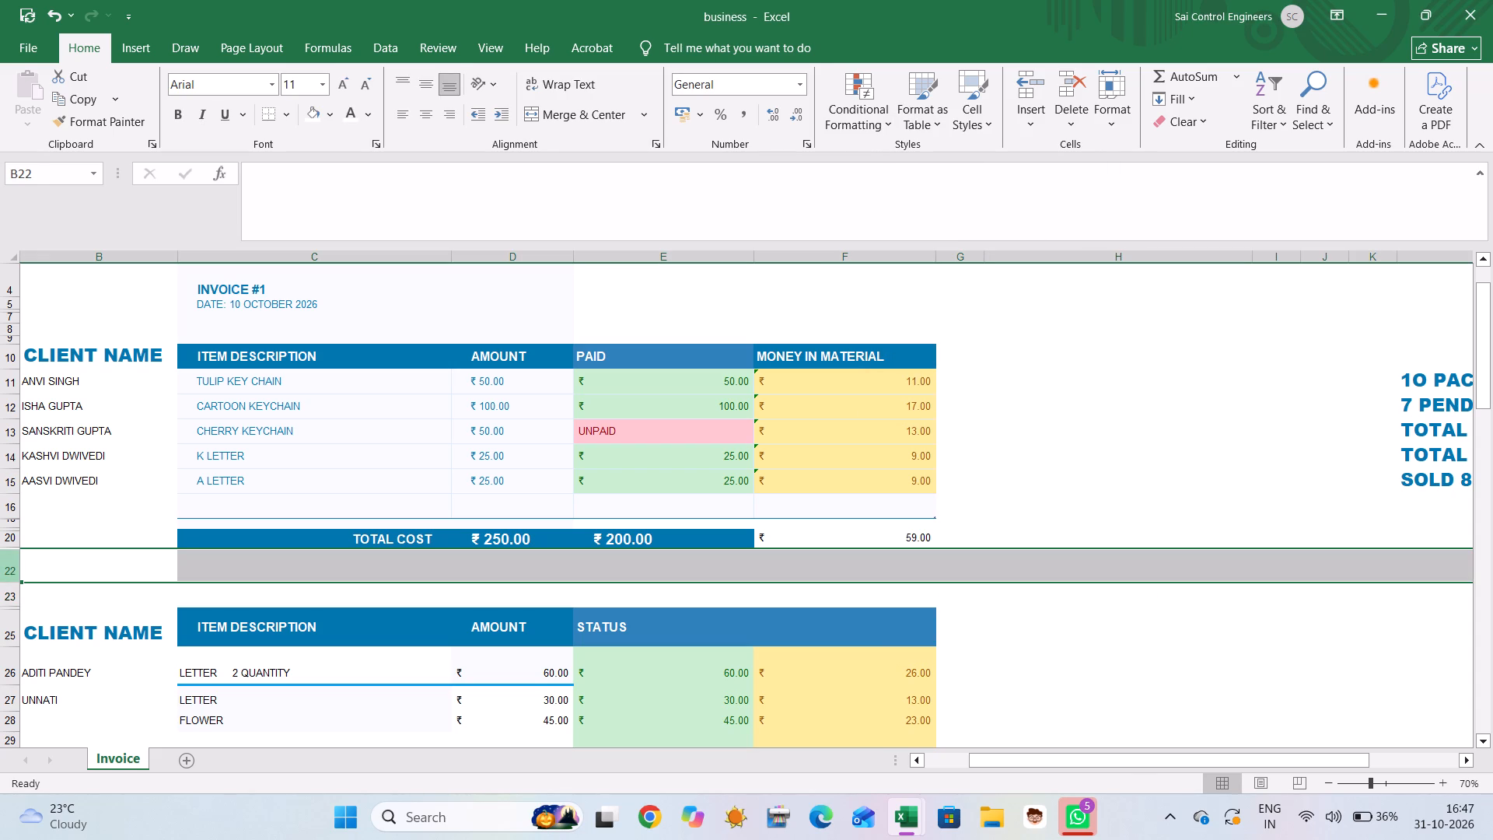
pyautogui.hotkey('shift', 'Down')
pyautogui.rightClick(64, 592)
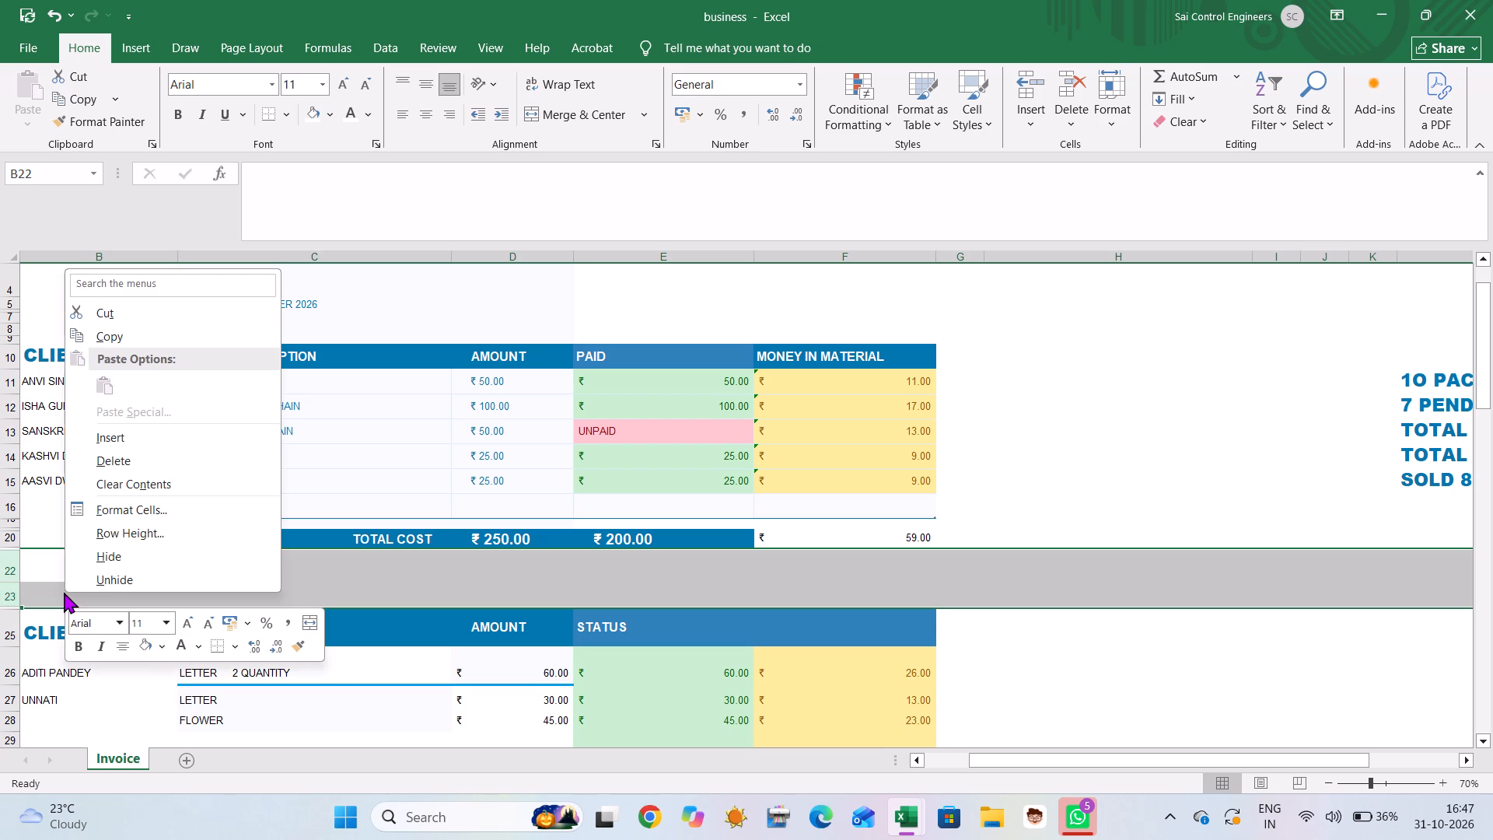
pyautogui.click(87, 463)
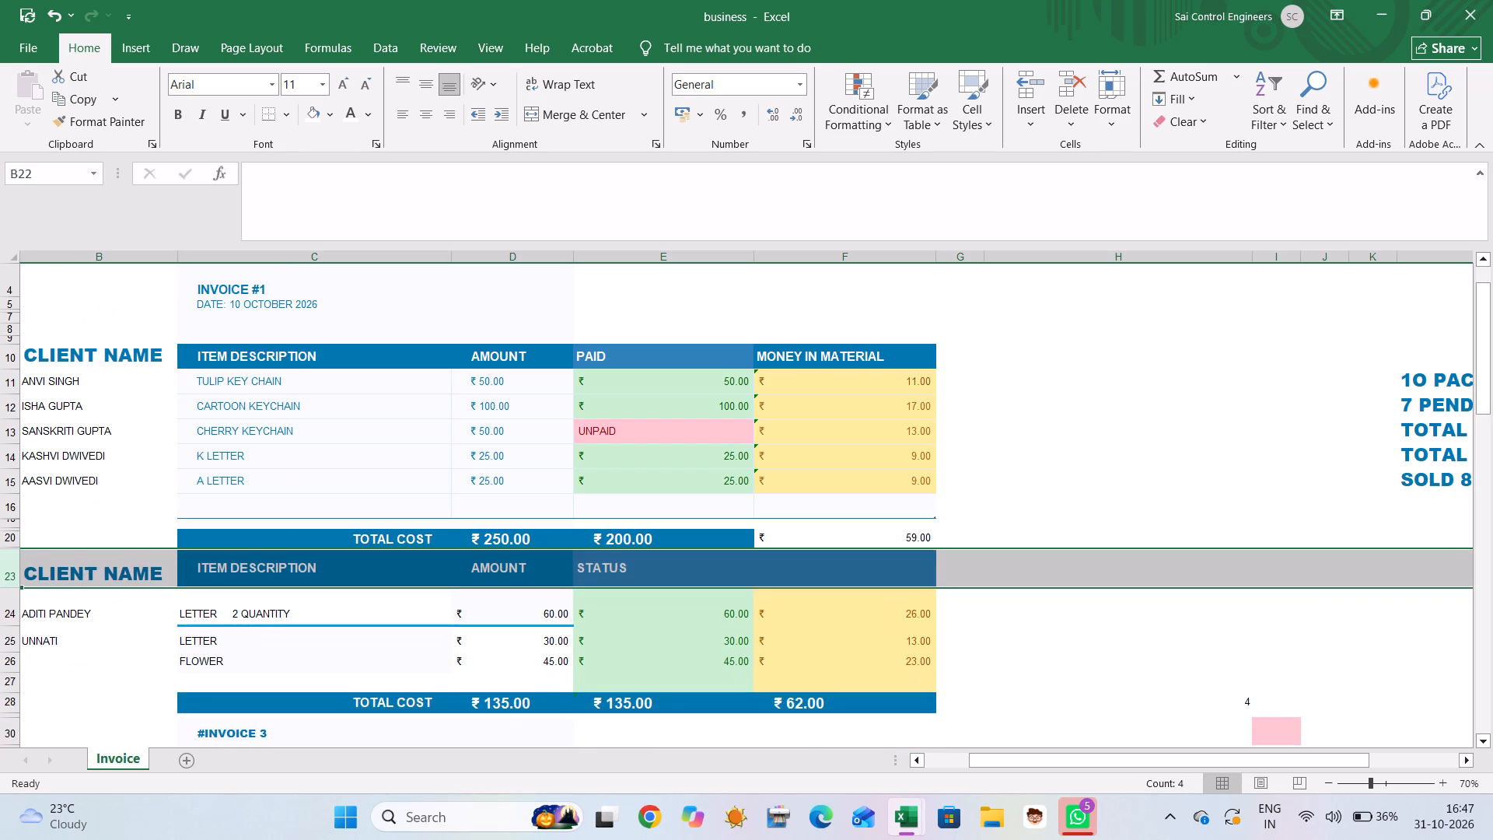
# Delete rows 30 and 31 holding the invoice 3 title and its date.
pyautogui.scroll(-3, 276, 583)
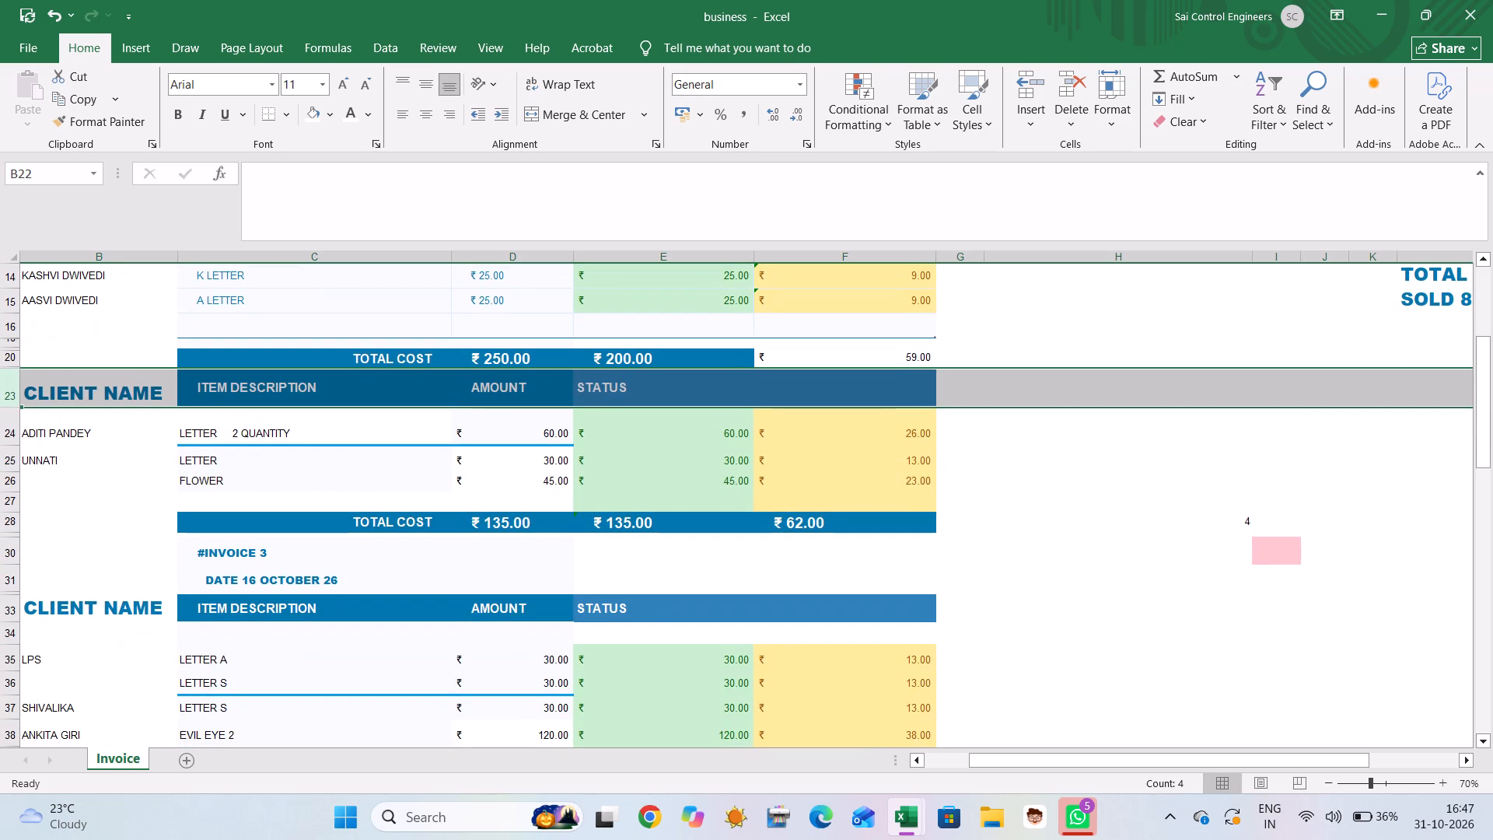
pyautogui.click(11, 554)
pyautogui.hotkey('shift', 'Down')
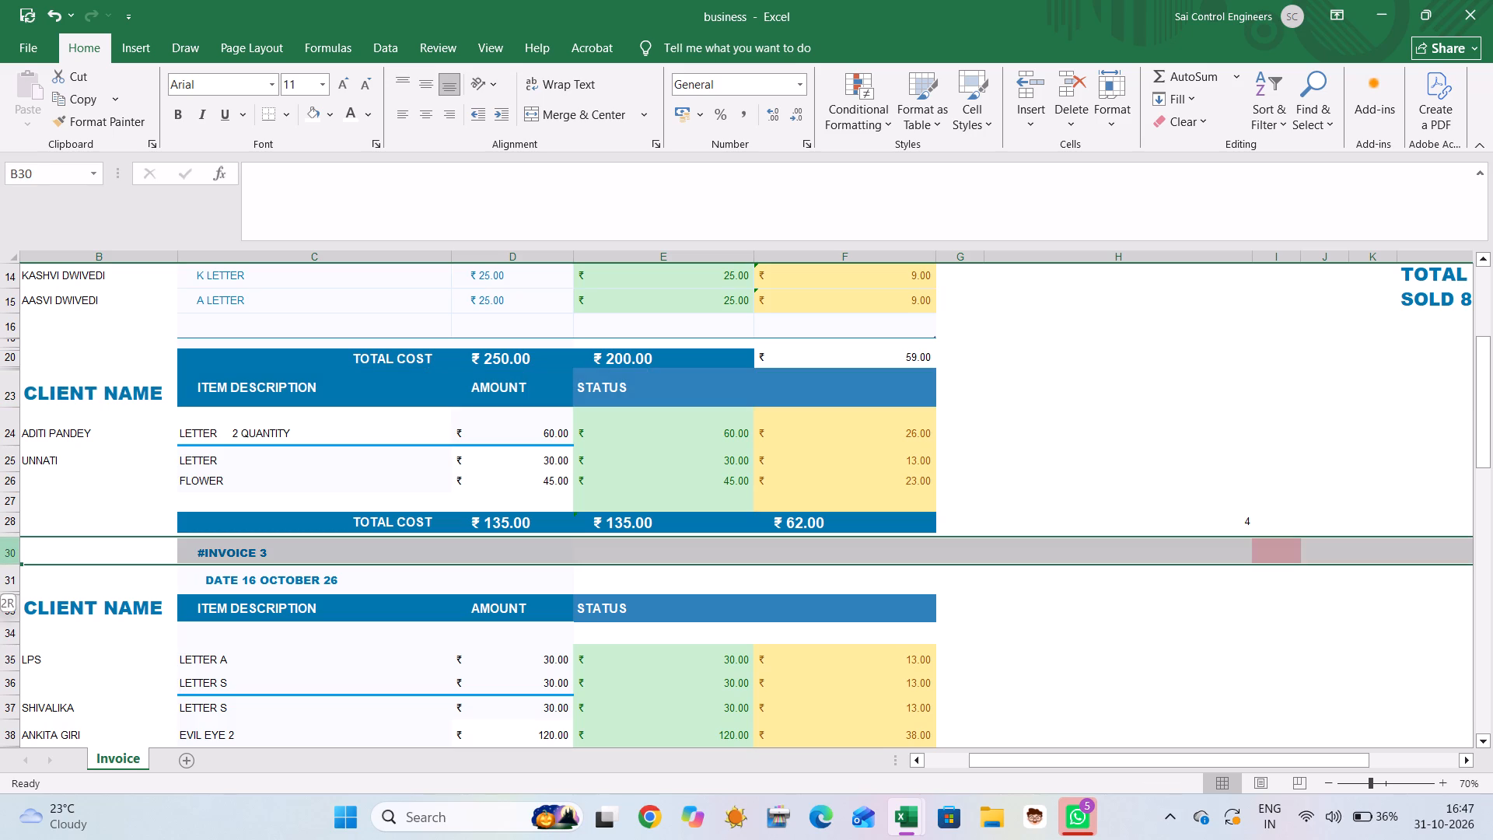
pyautogui.rightClick(65, 562)
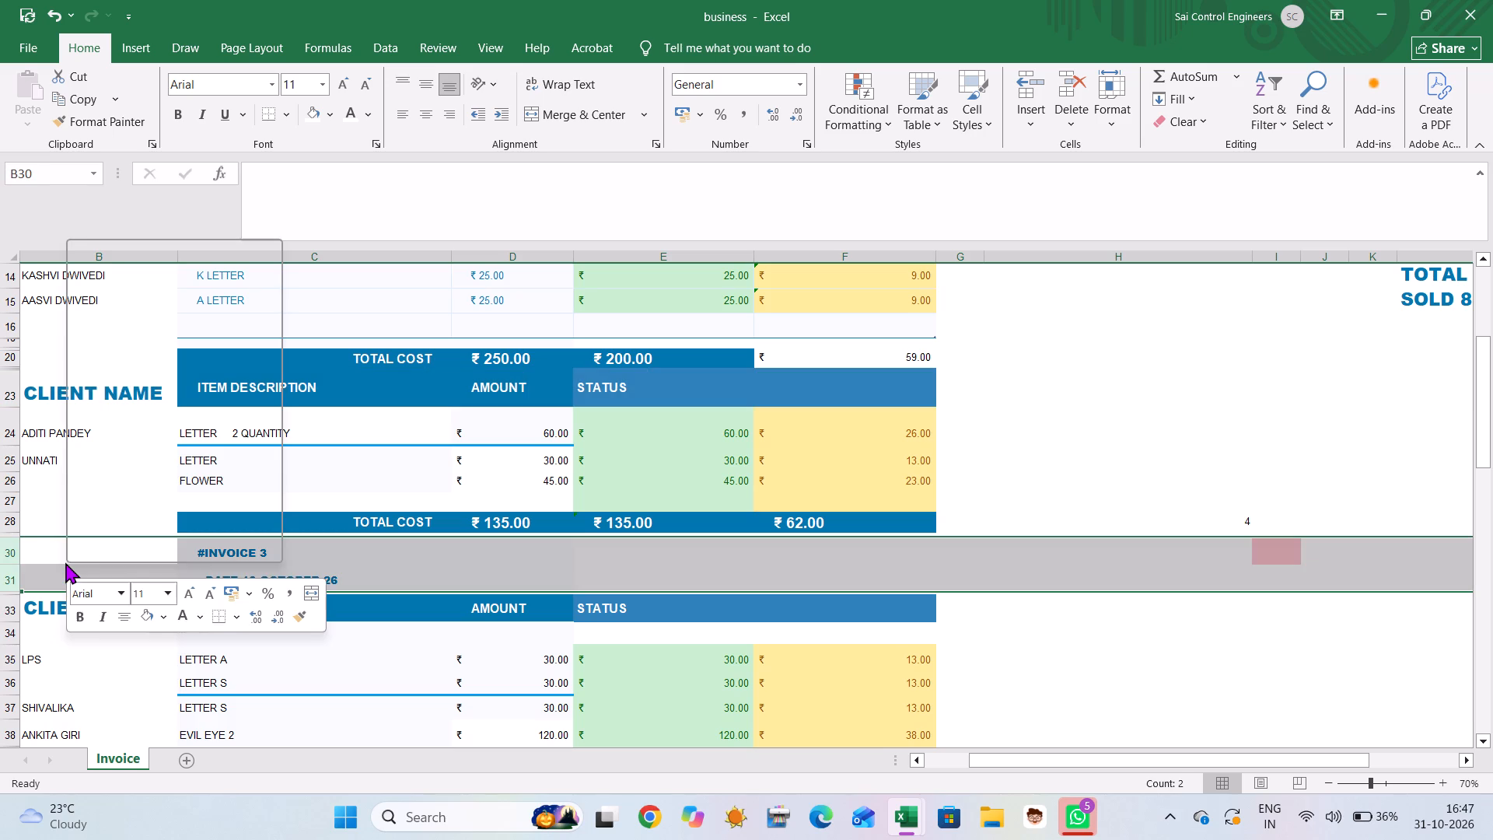
pyautogui.click(114, 433)
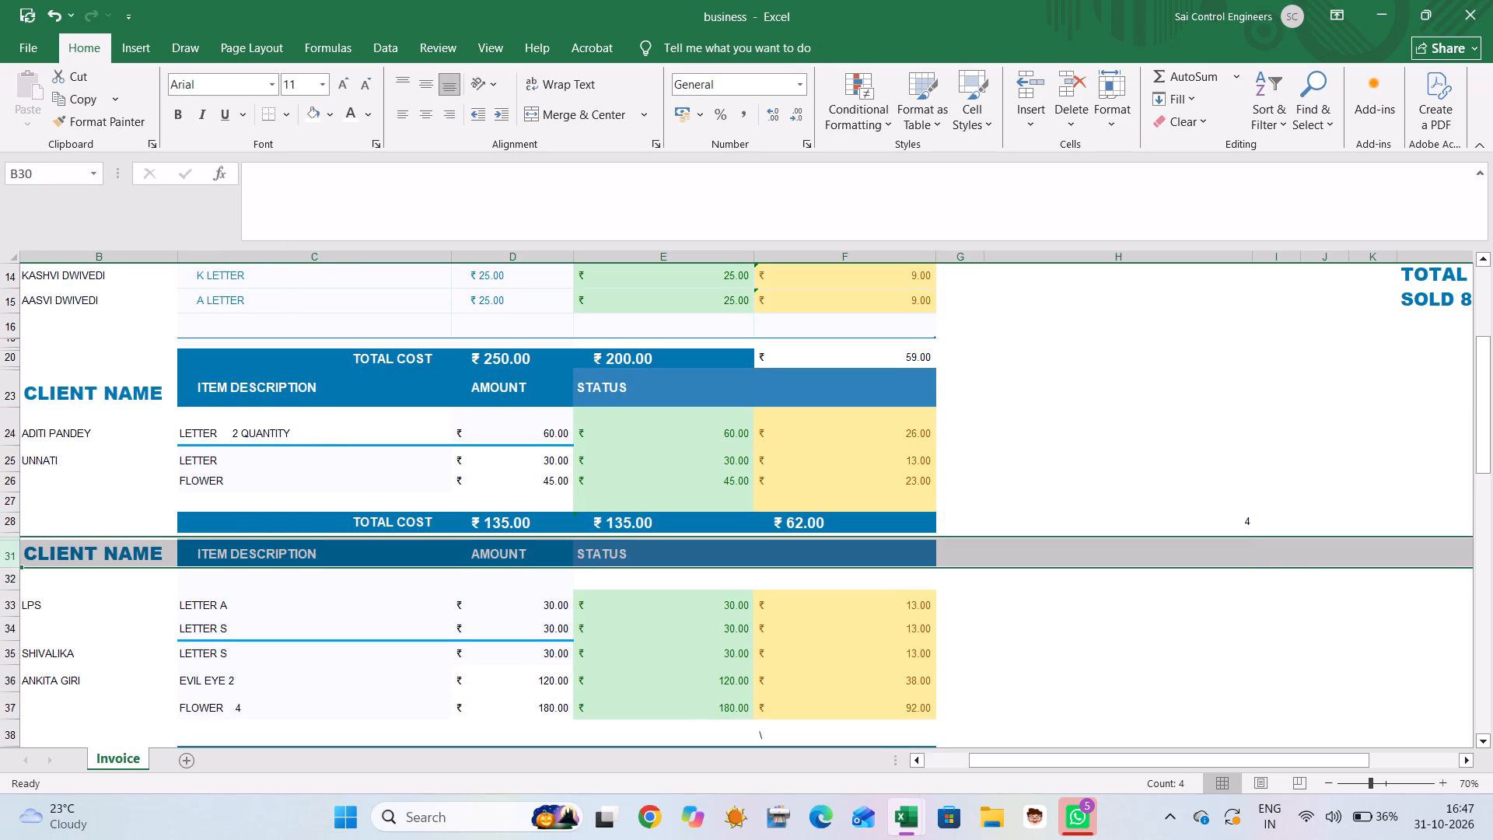
# Delete the blank rows 40 to 42 between the third block's total row and the fourth block's header.
pyautogui.scroll(-5, 150, 502)
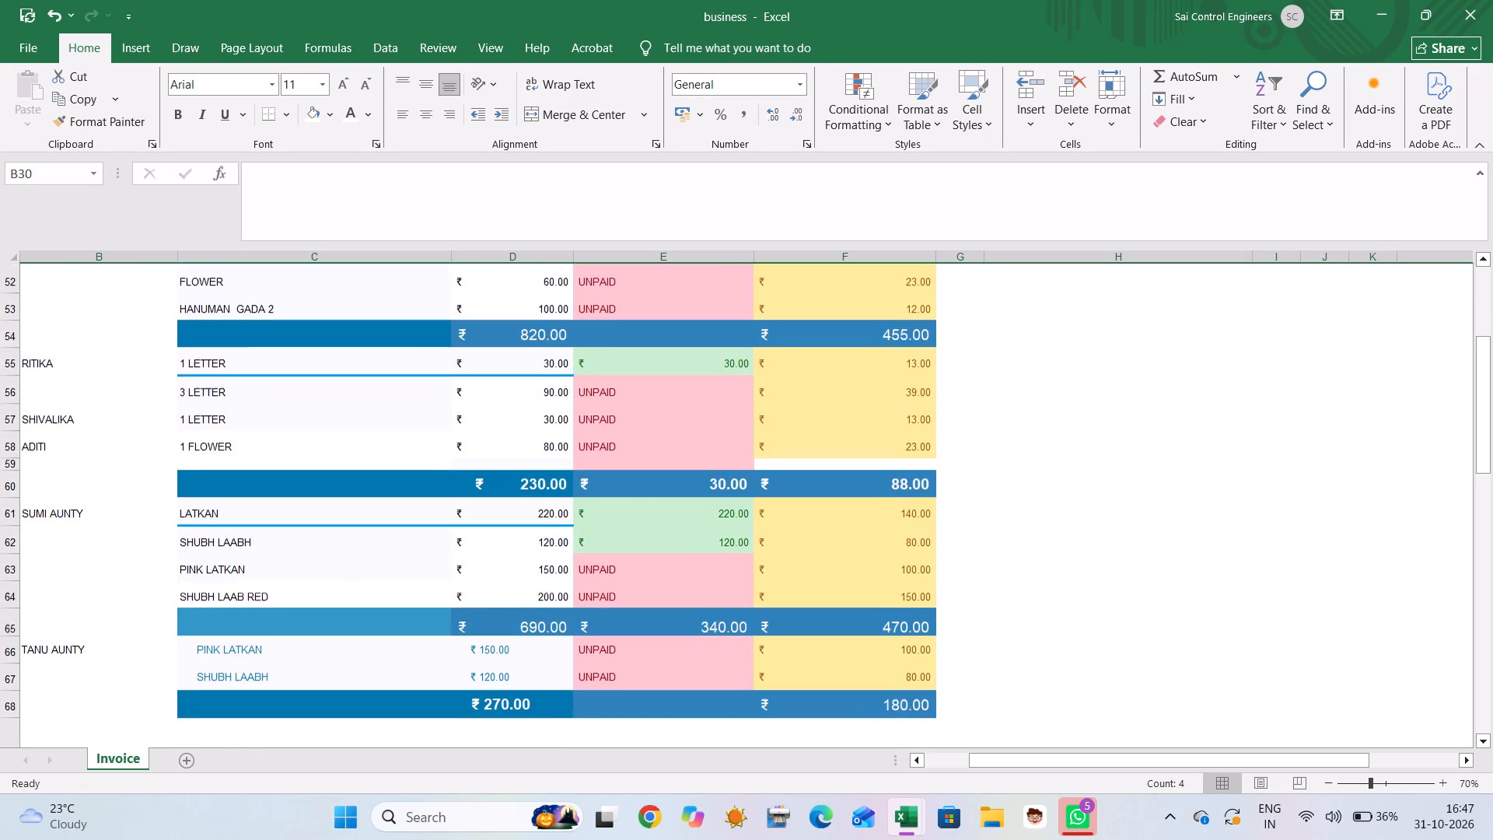
pyautogui.scroll(6, 150, 502)
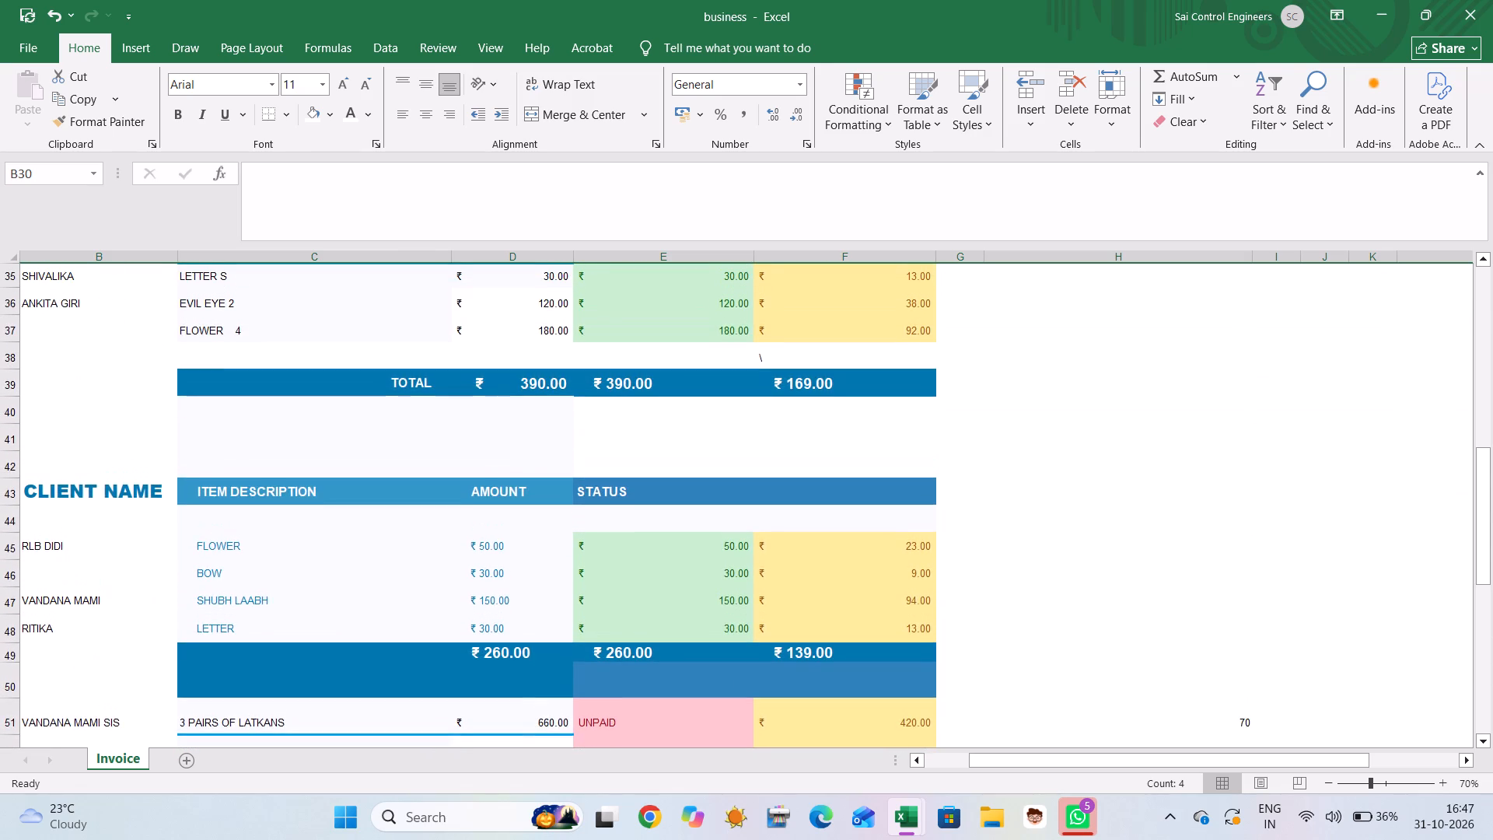
pyautogui.scroll(1, 150, 502)
pyautogui.click(11, 457)
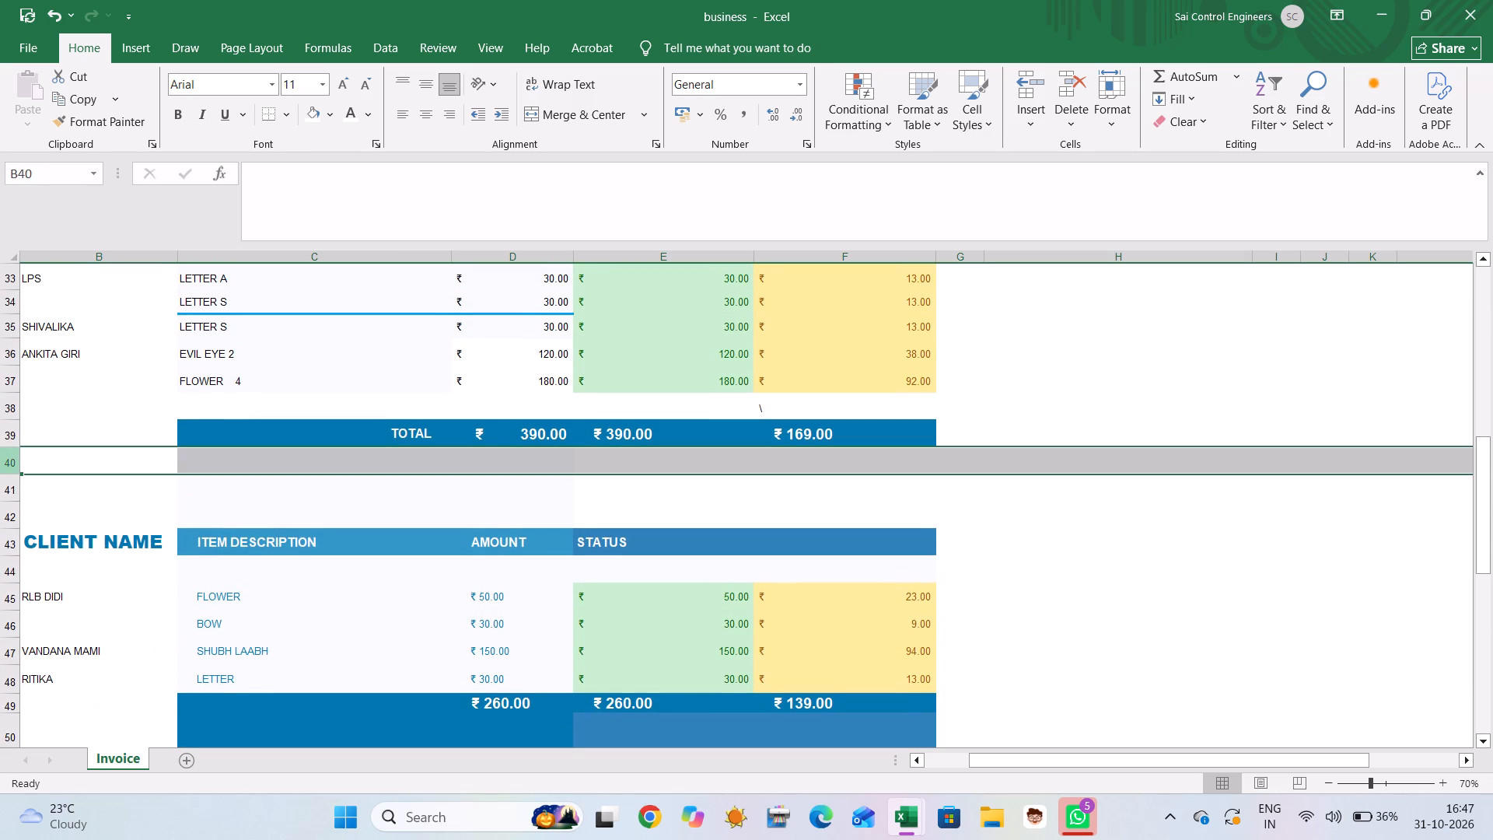
pyautogui.hotkey('shift', 'Down')
pyautogui.hotkey('shift', 'Down')
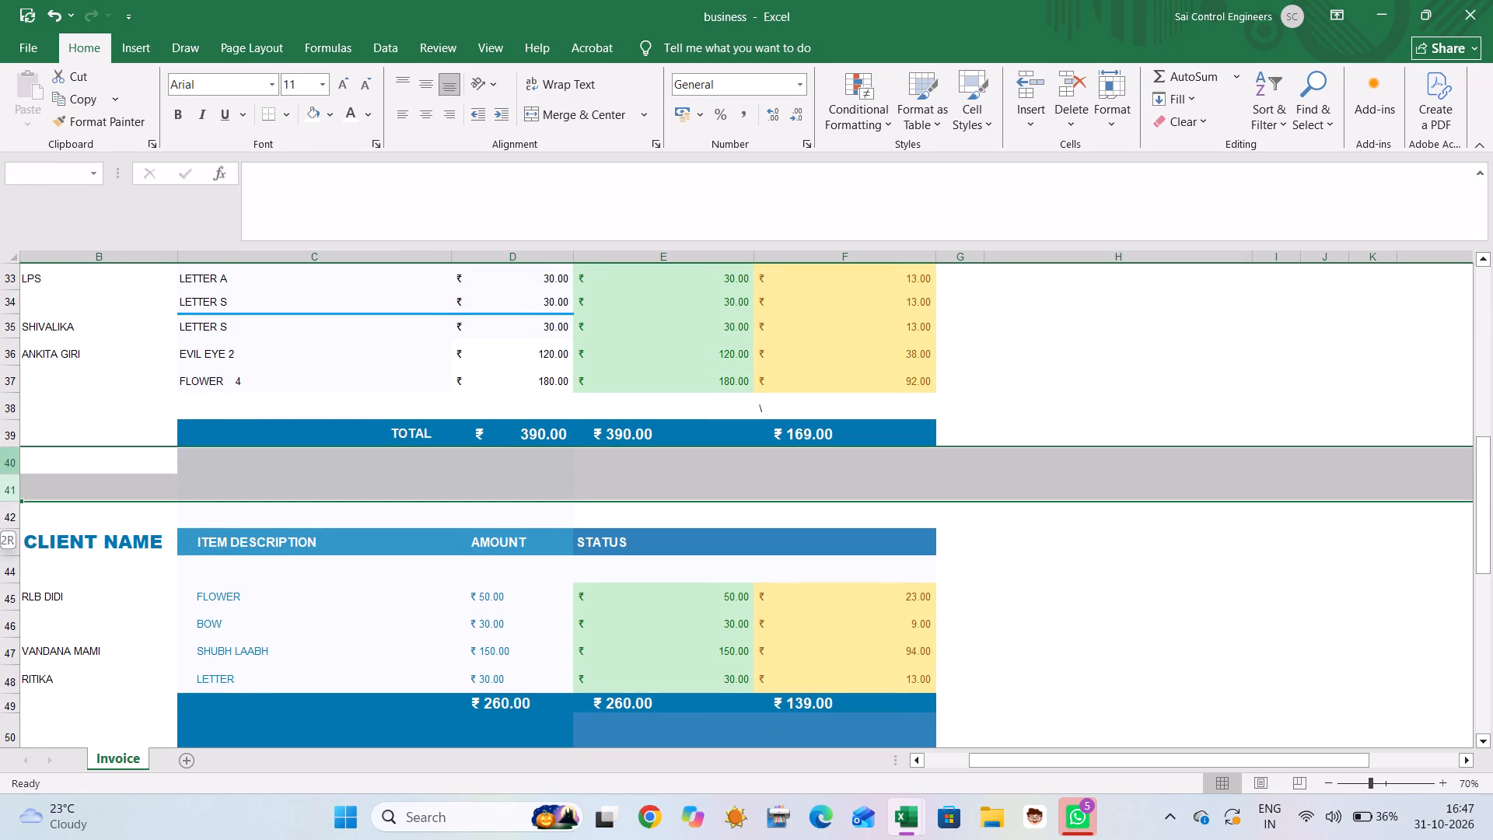
pyautogui.rightClick(114, 487)
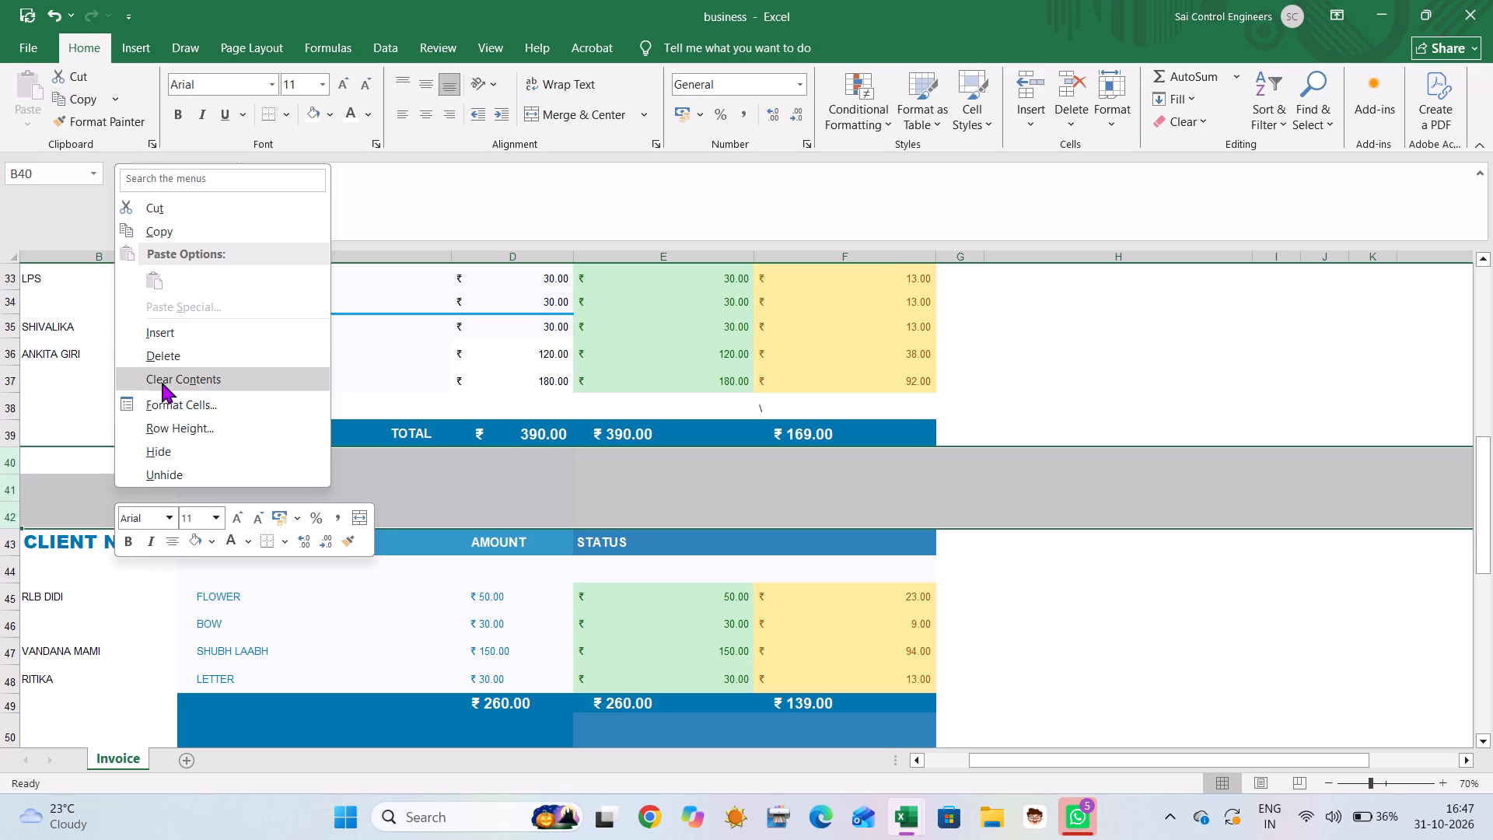
pyautogui.click(166, 359)
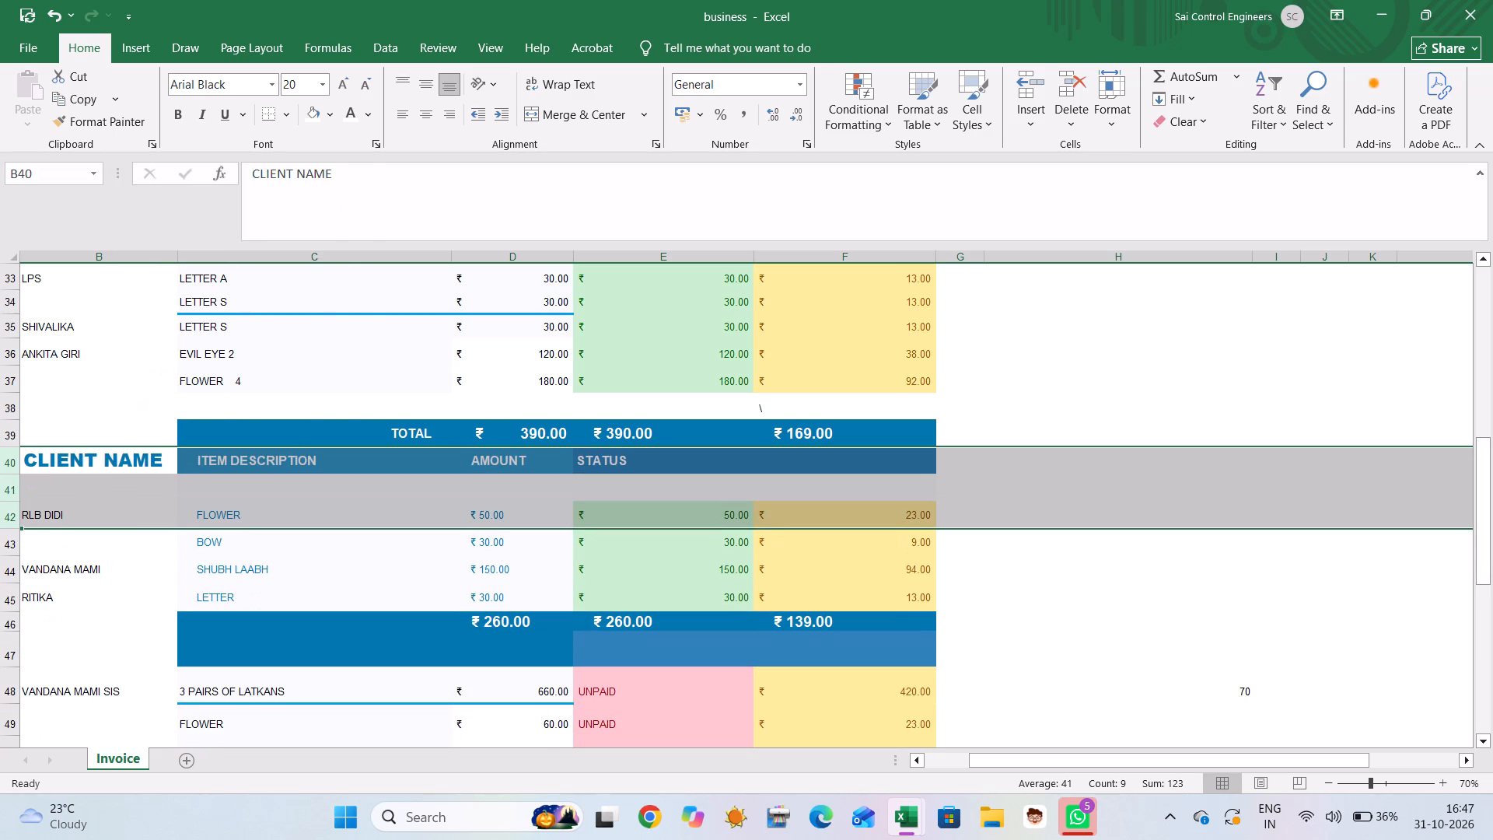
# Review all invoice blocks, their total rows, the grand totals and the serial number column for layout and formatting.
pyautogui.scroll(2, 192, 406)
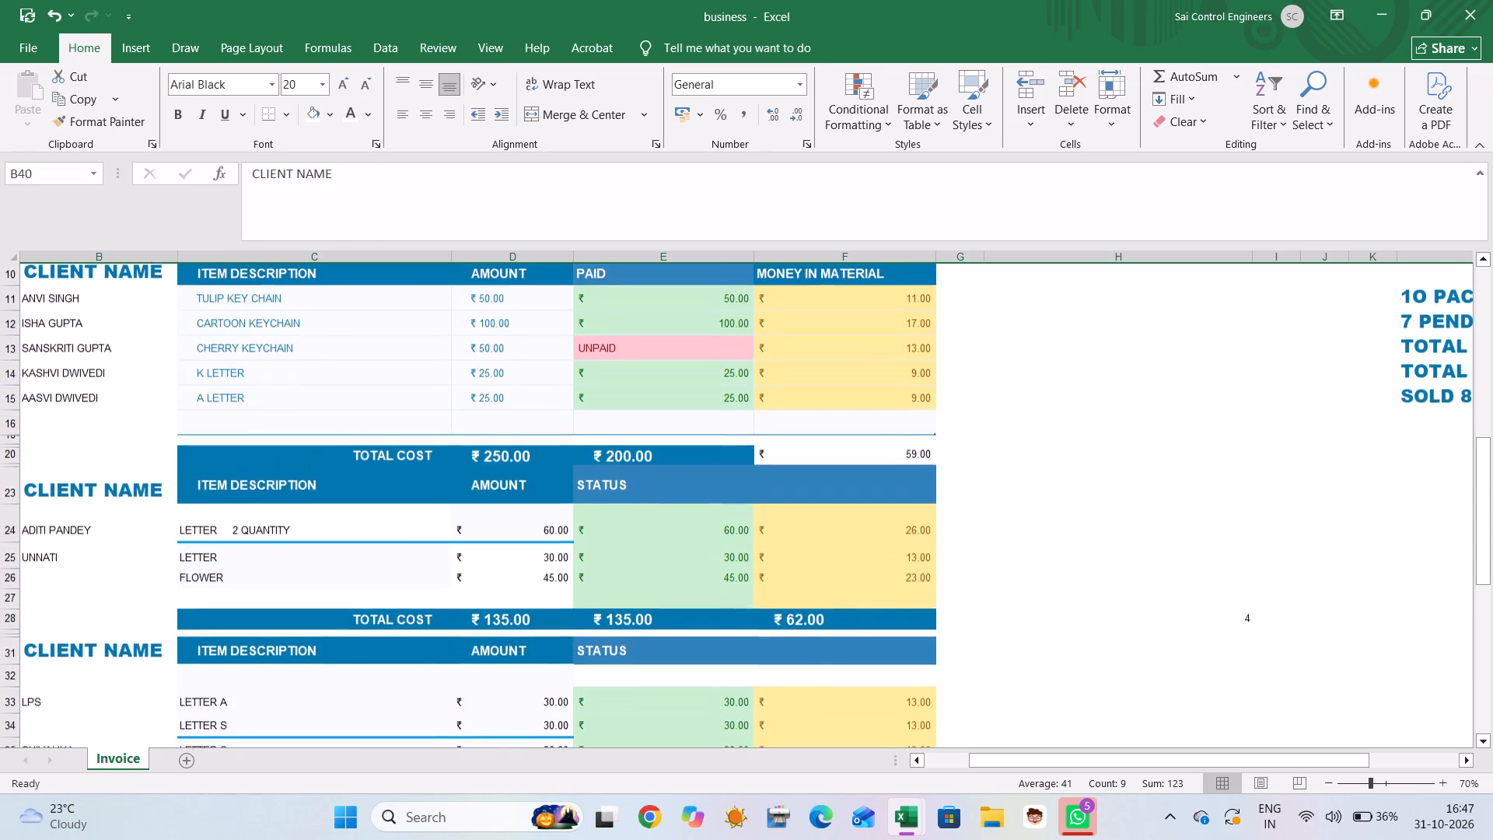
pyautogui.scroll(3, 192, 406)
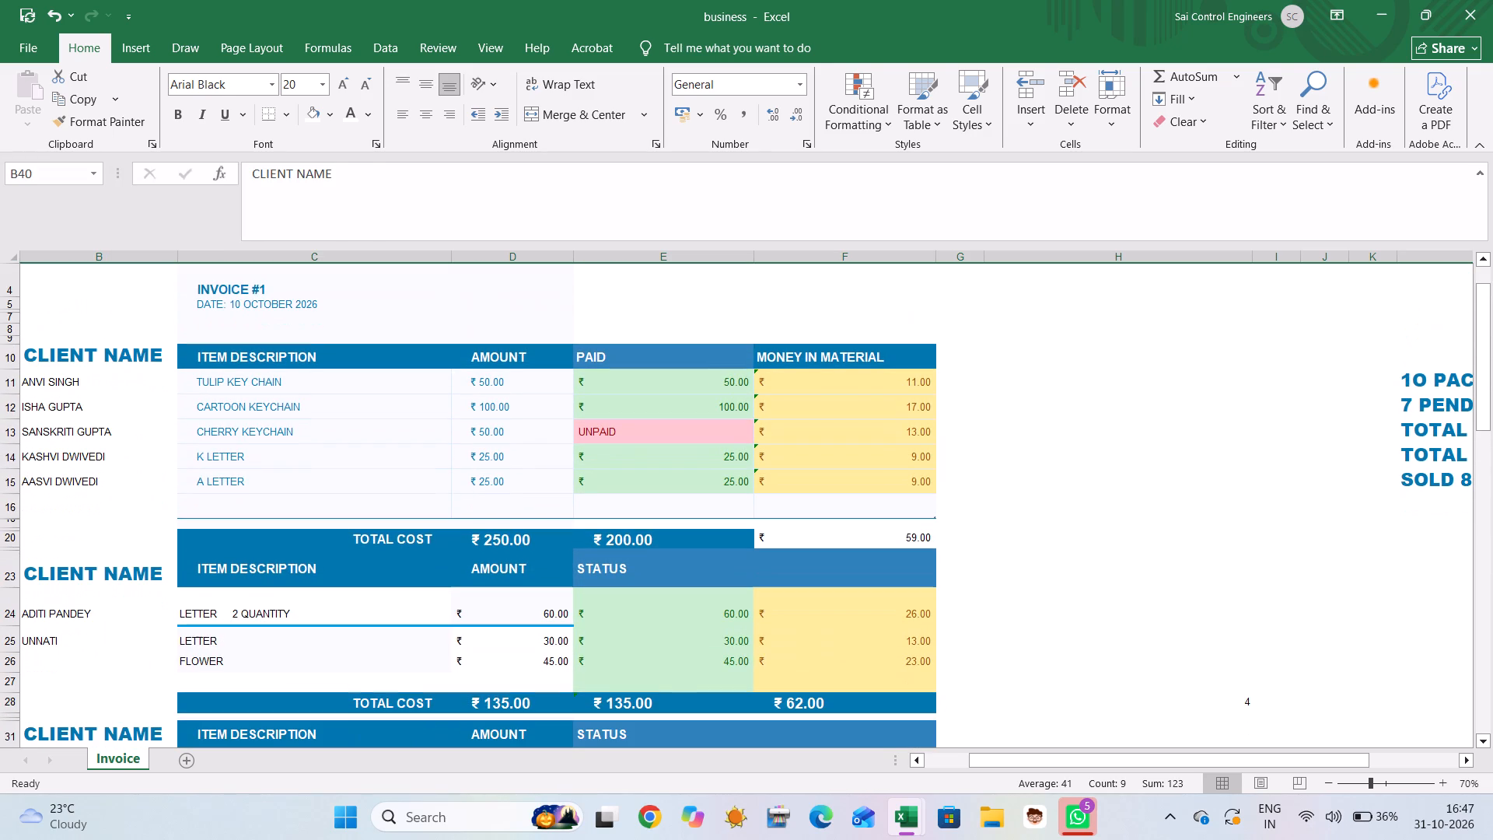
pyautogui.scroll(-6, 239, 365)
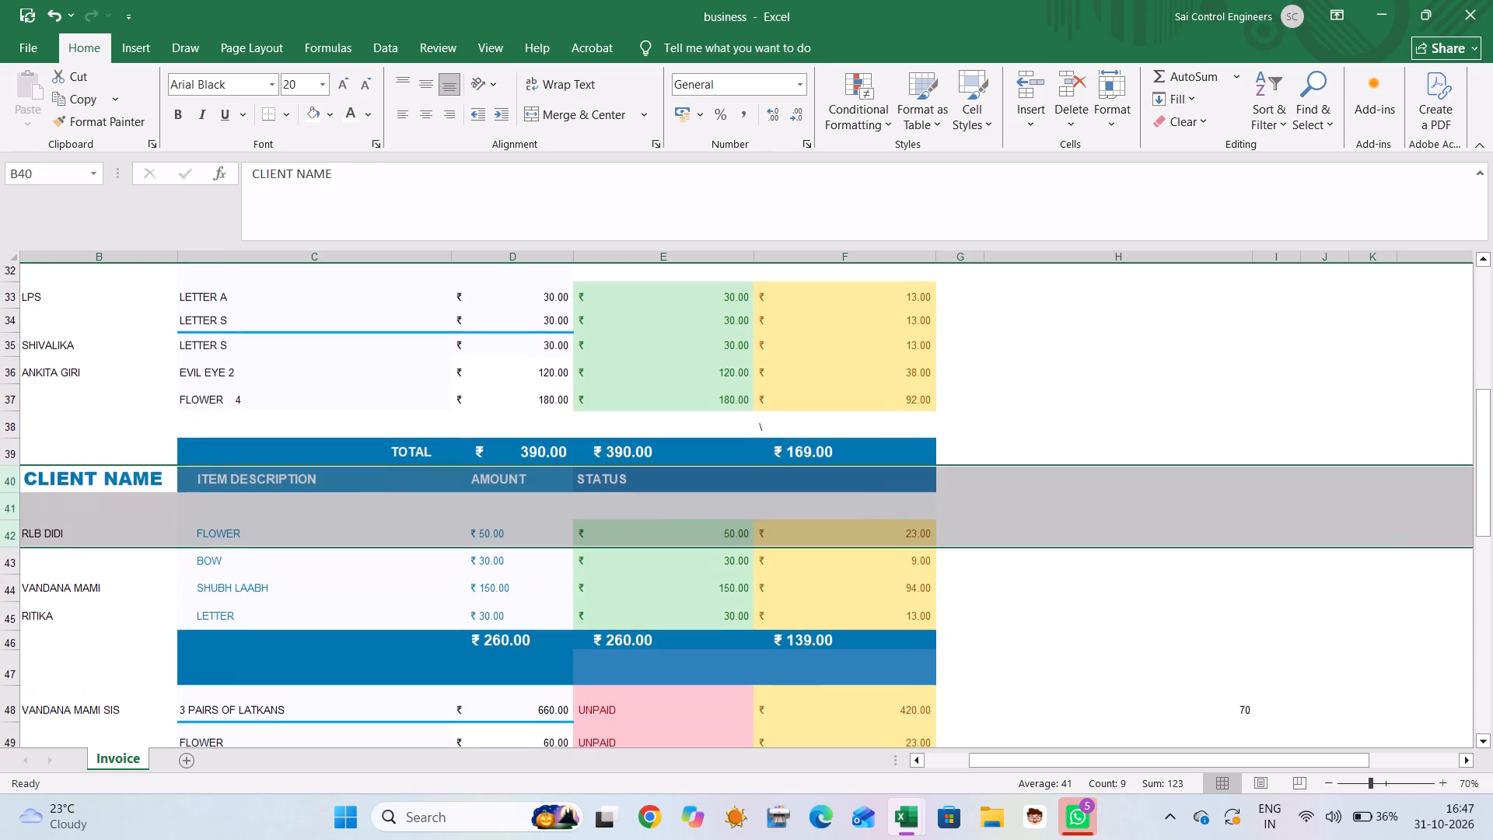
pyautogui.scroll(-7, 239, 365)
pyautogui.hscroll(1, 239, 365)
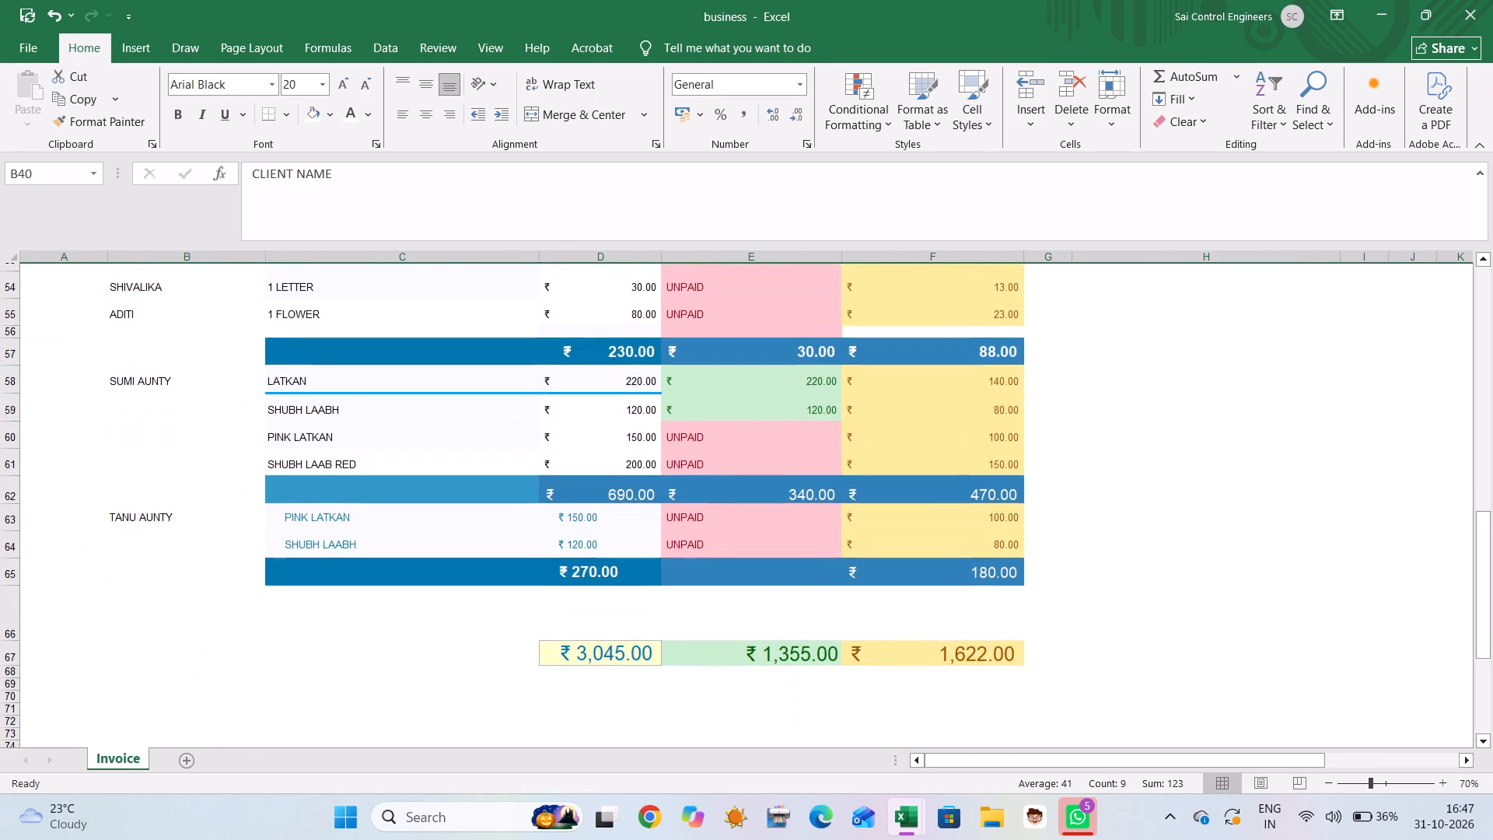
pyautogui.hscroll(1, 239, 365)
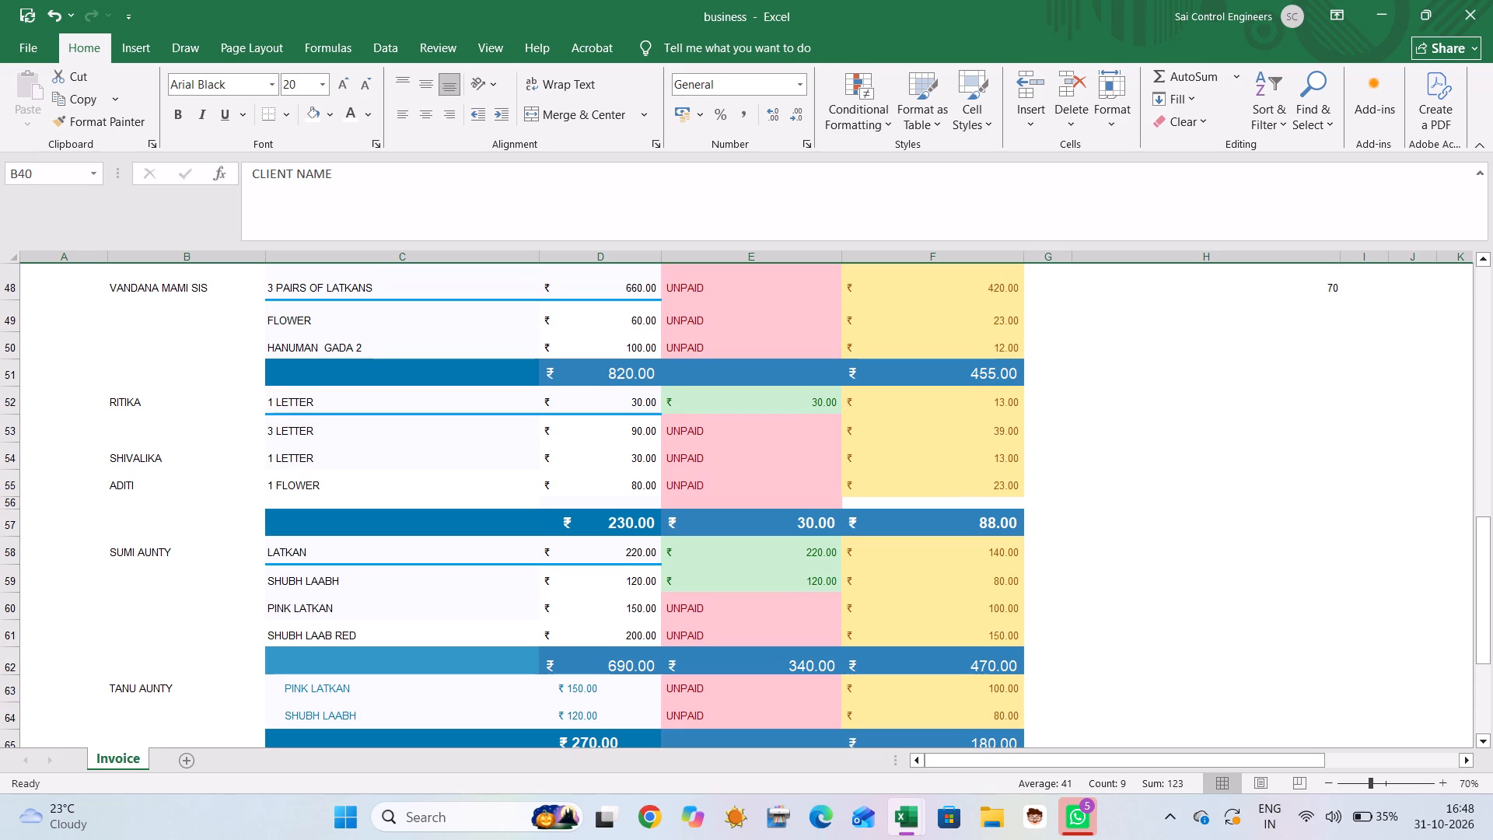
pyautogui.scroll(2, 239, 365)
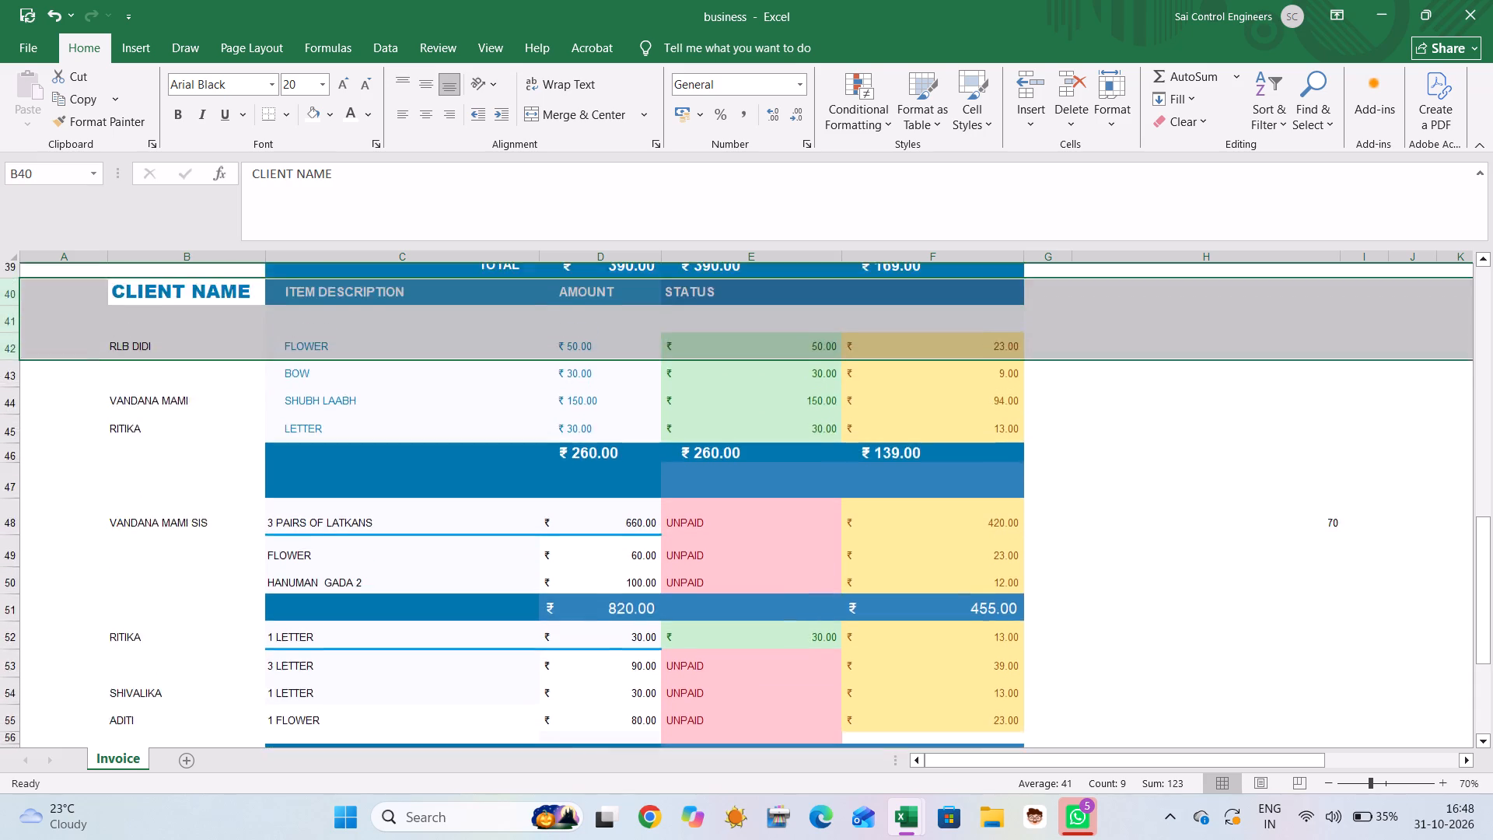
pyautogui.scroll(1, 239, 365)
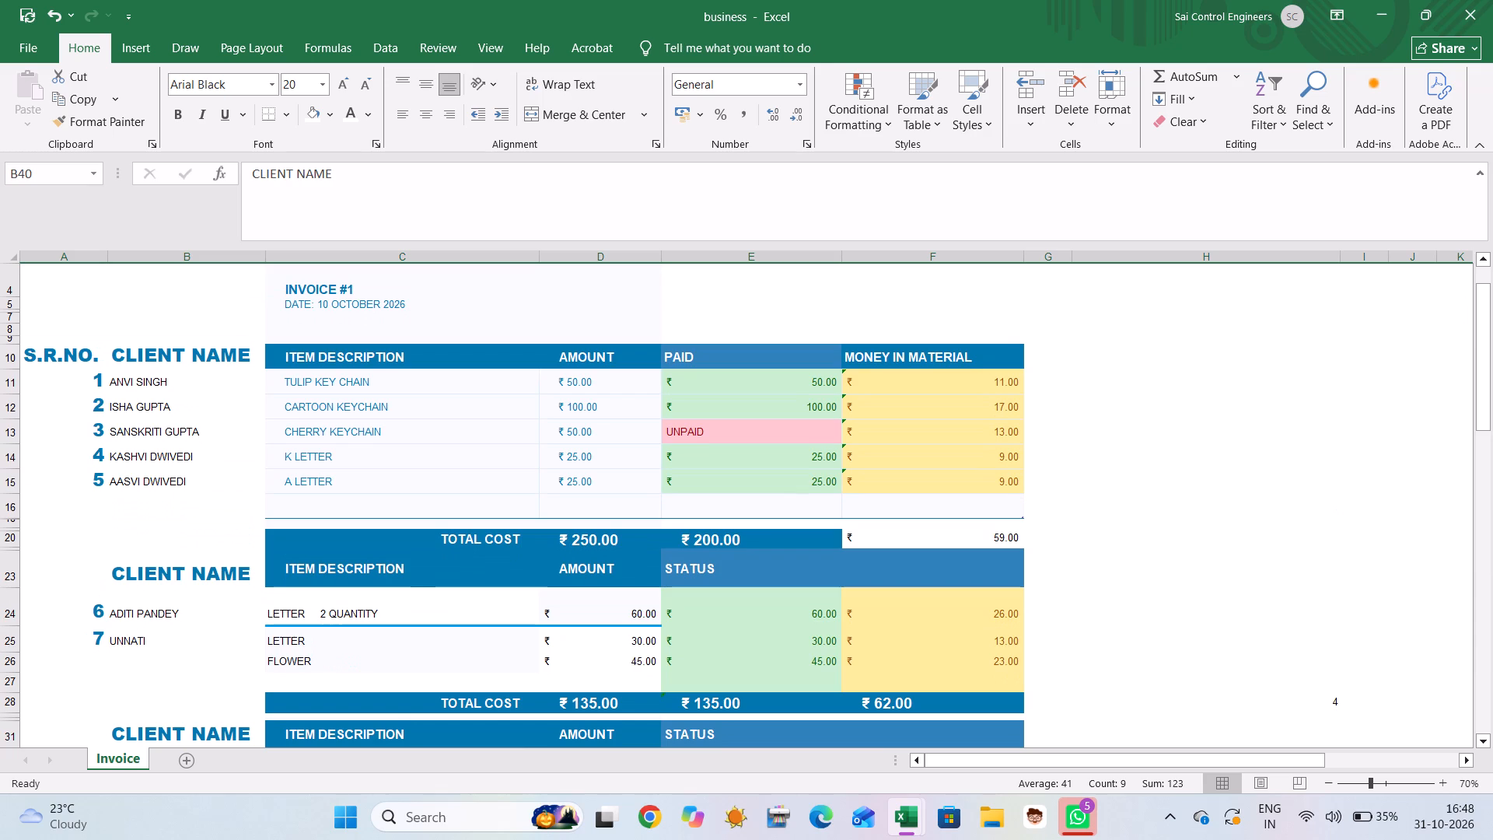
pyautogui.scroll(-1, 239, 365)
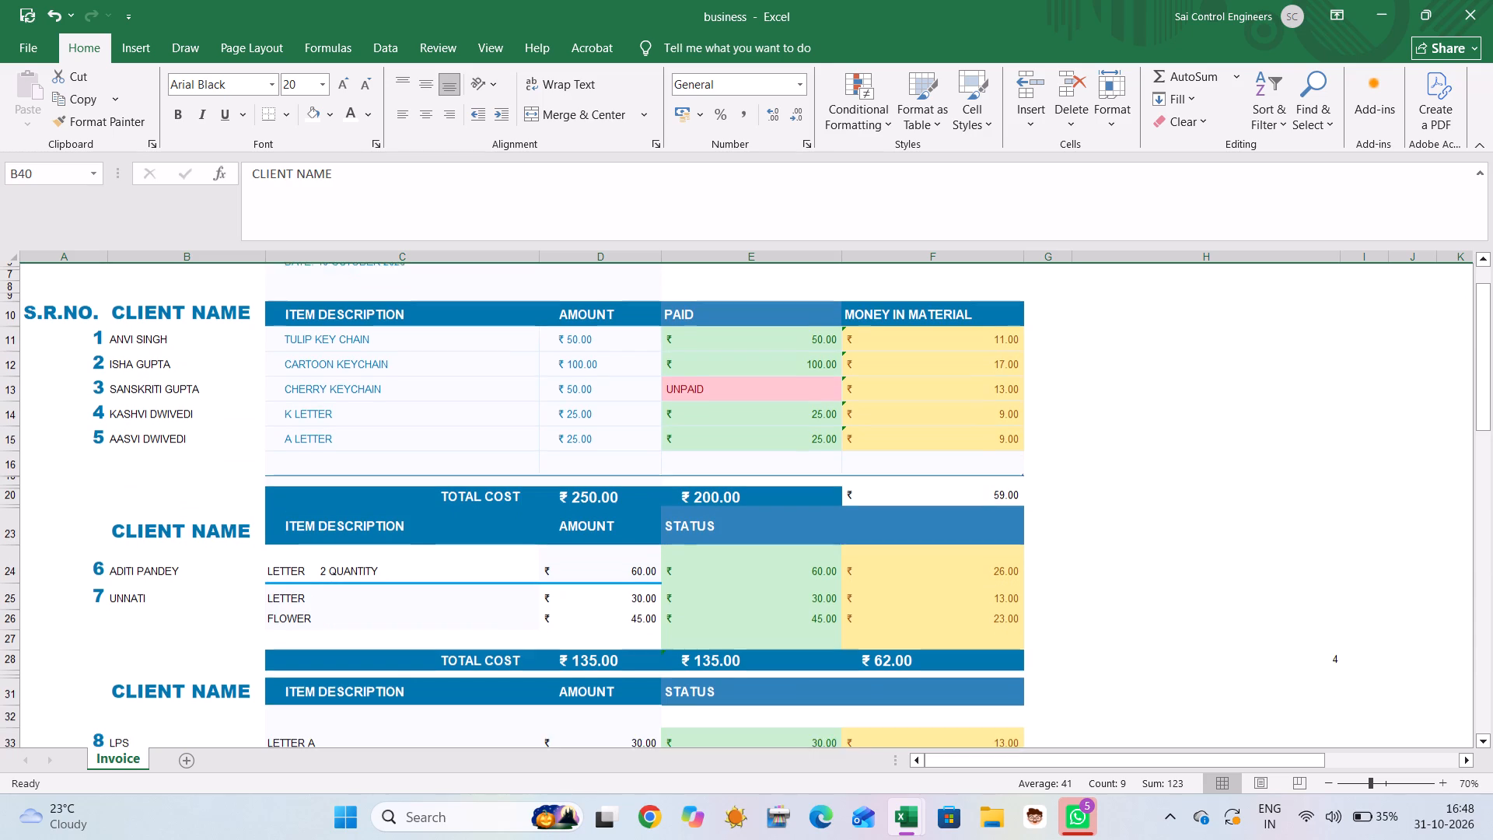
pyautogui.scroll(-1, 239, 365)
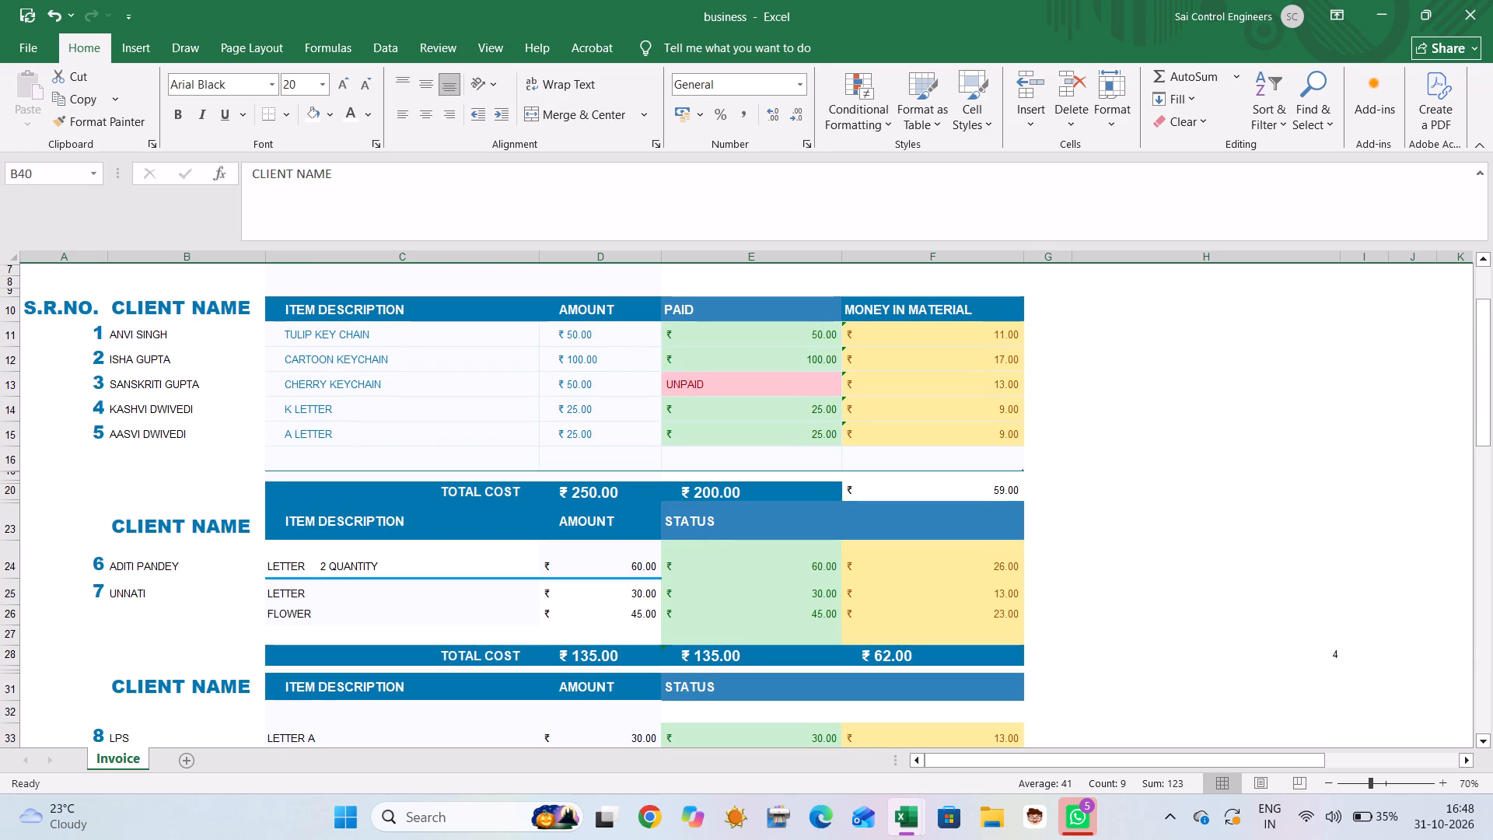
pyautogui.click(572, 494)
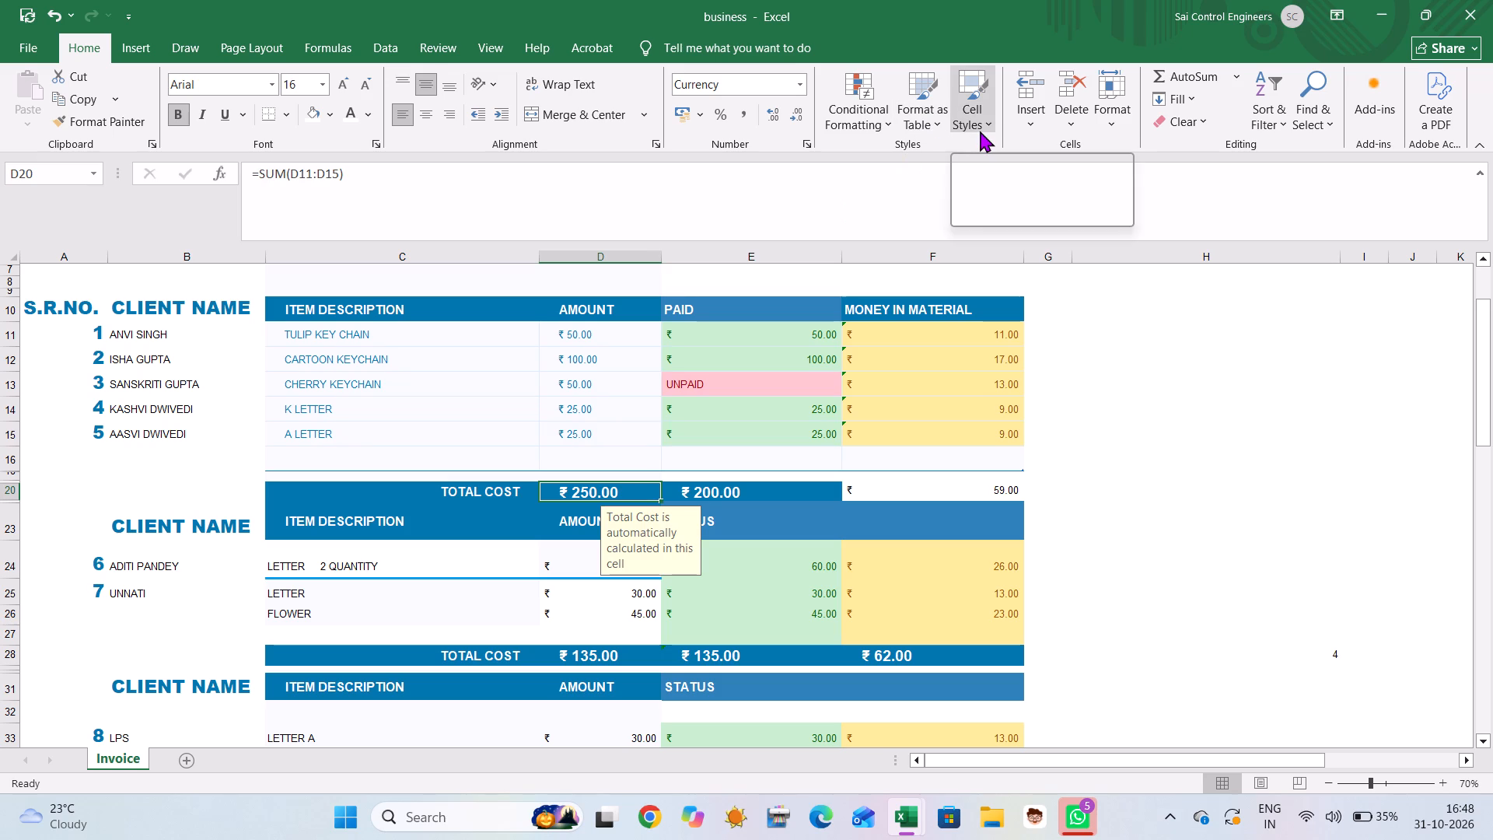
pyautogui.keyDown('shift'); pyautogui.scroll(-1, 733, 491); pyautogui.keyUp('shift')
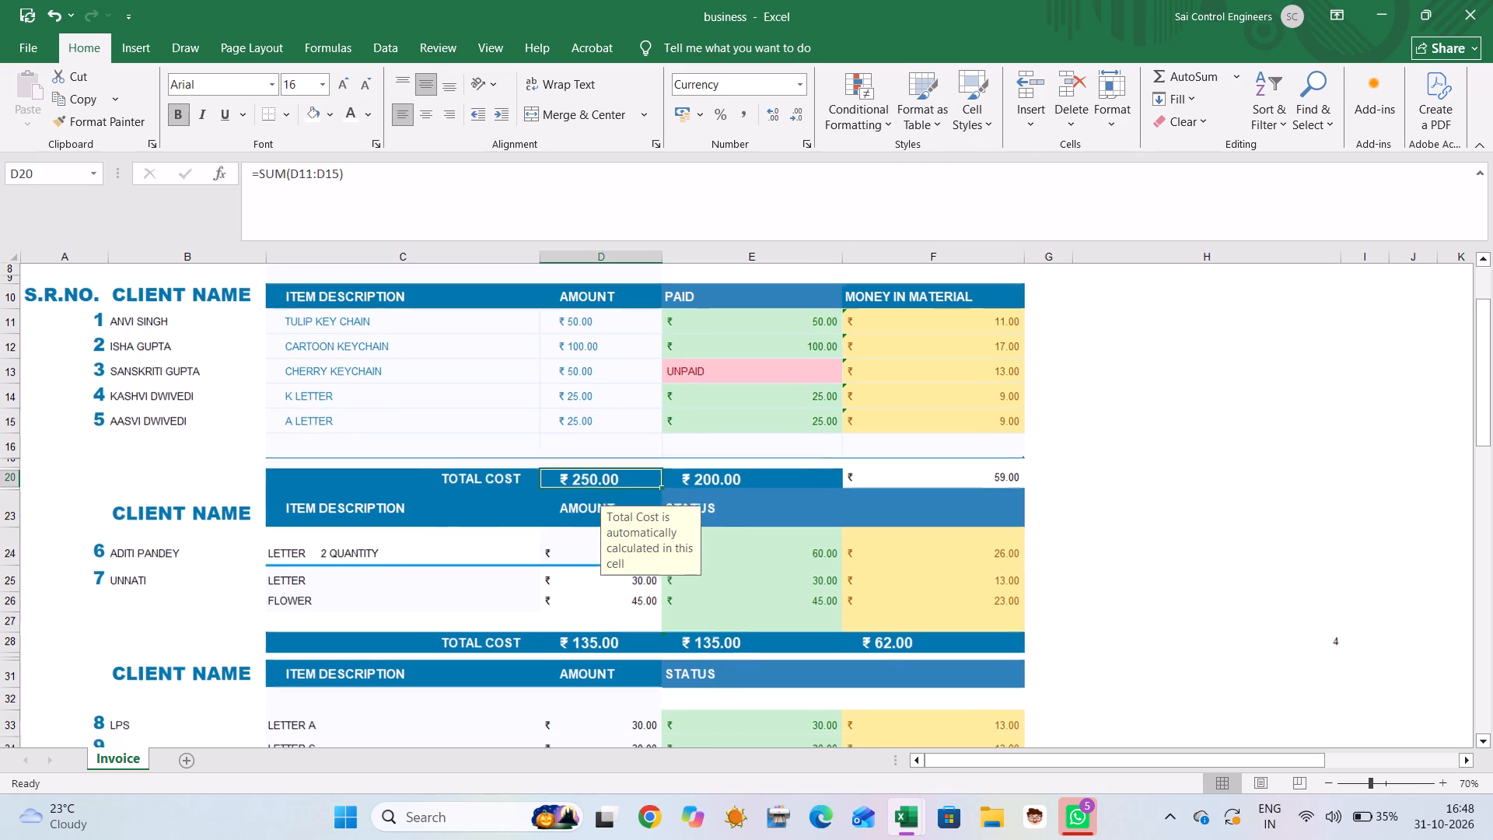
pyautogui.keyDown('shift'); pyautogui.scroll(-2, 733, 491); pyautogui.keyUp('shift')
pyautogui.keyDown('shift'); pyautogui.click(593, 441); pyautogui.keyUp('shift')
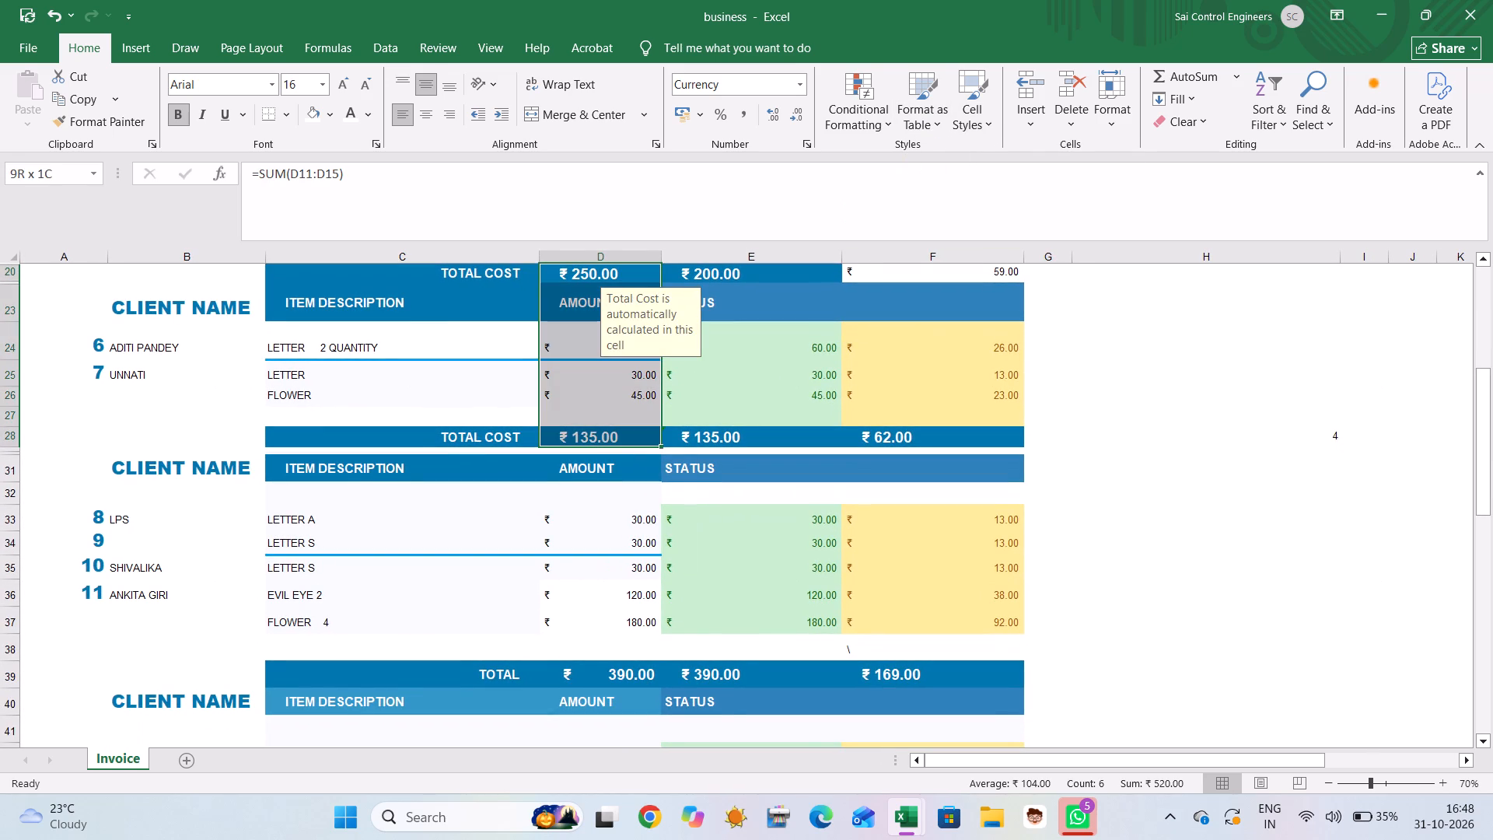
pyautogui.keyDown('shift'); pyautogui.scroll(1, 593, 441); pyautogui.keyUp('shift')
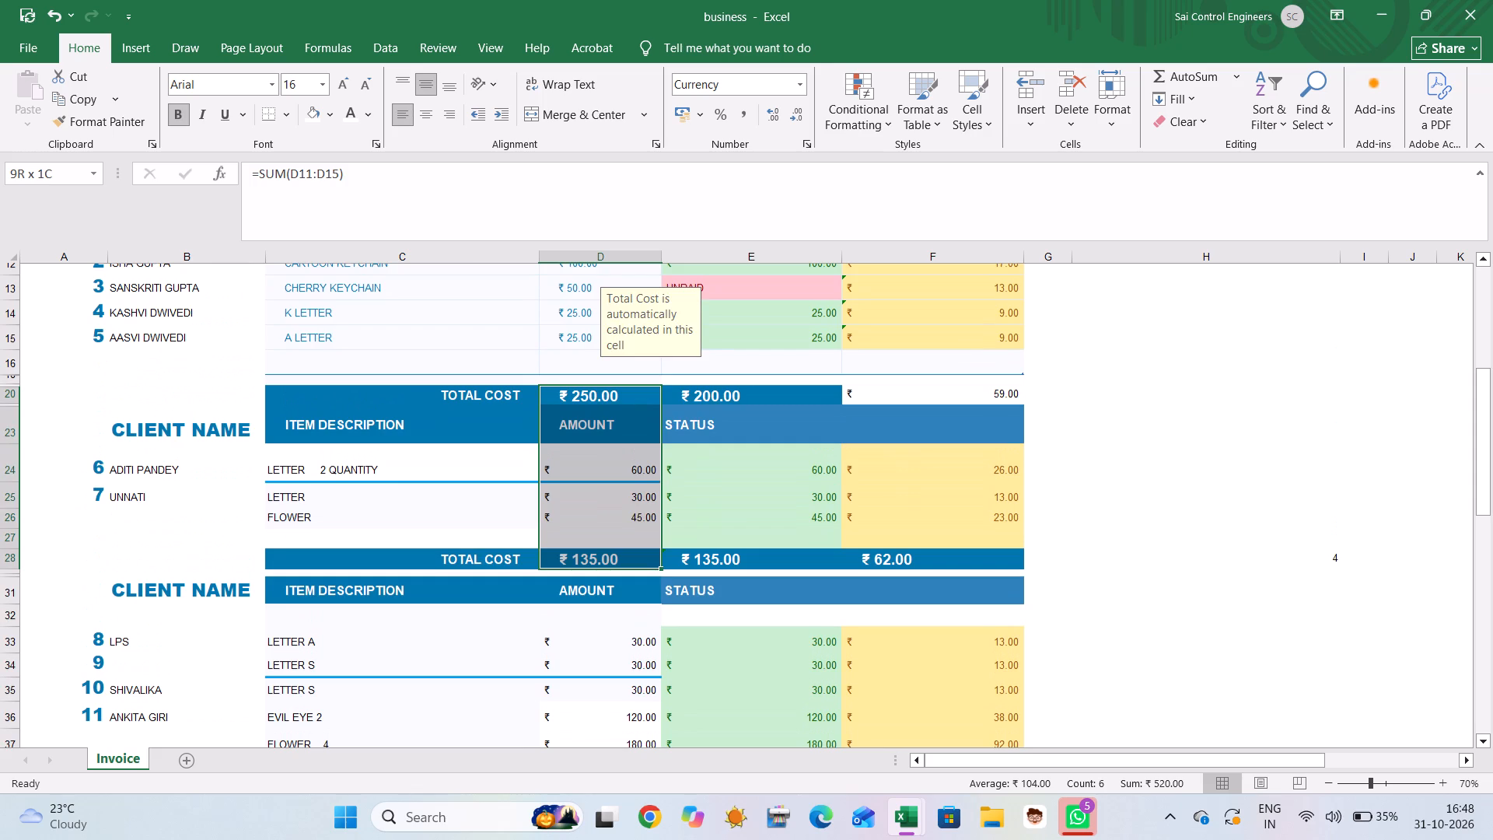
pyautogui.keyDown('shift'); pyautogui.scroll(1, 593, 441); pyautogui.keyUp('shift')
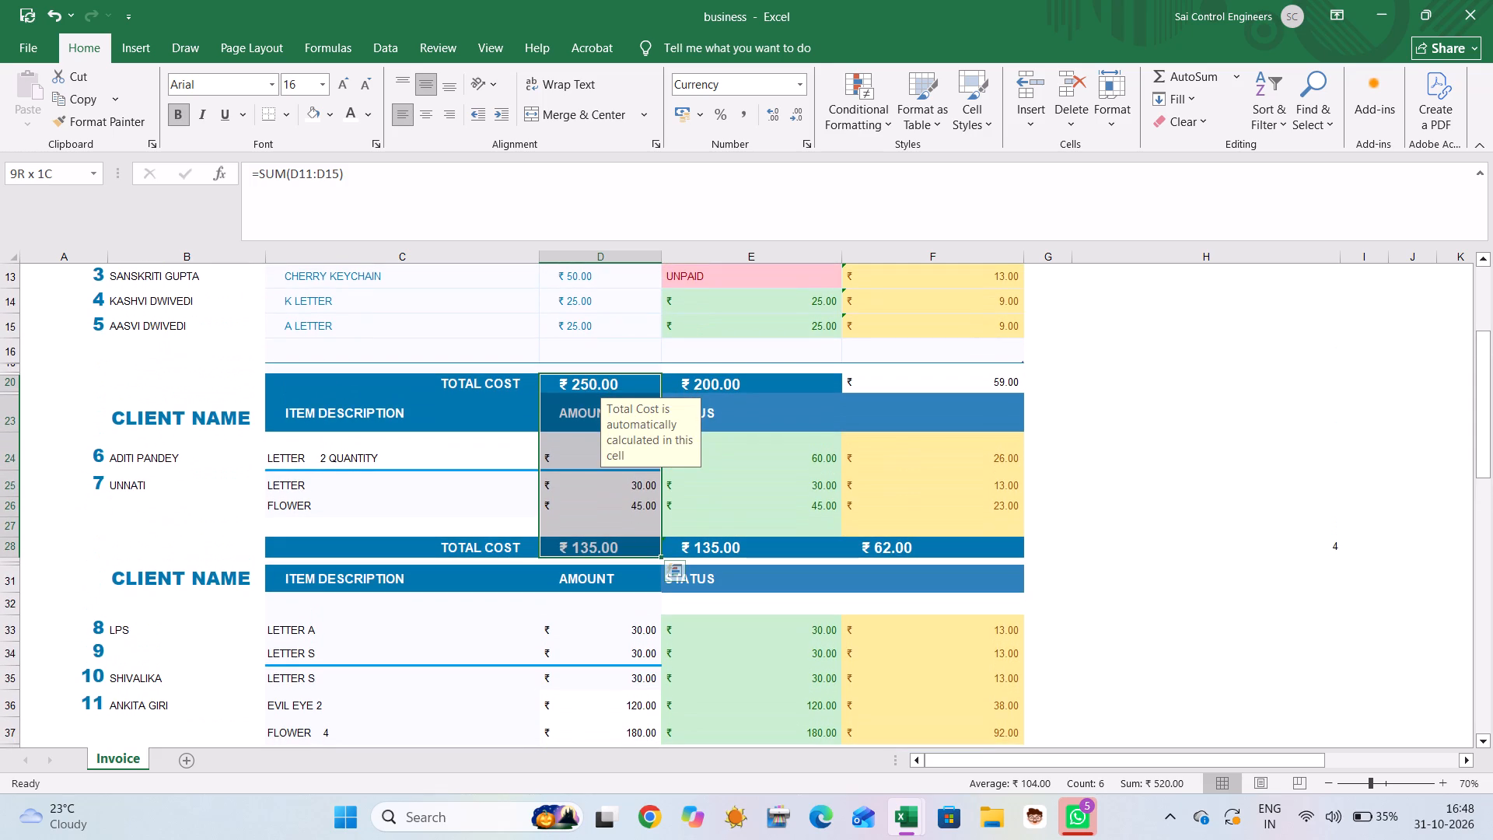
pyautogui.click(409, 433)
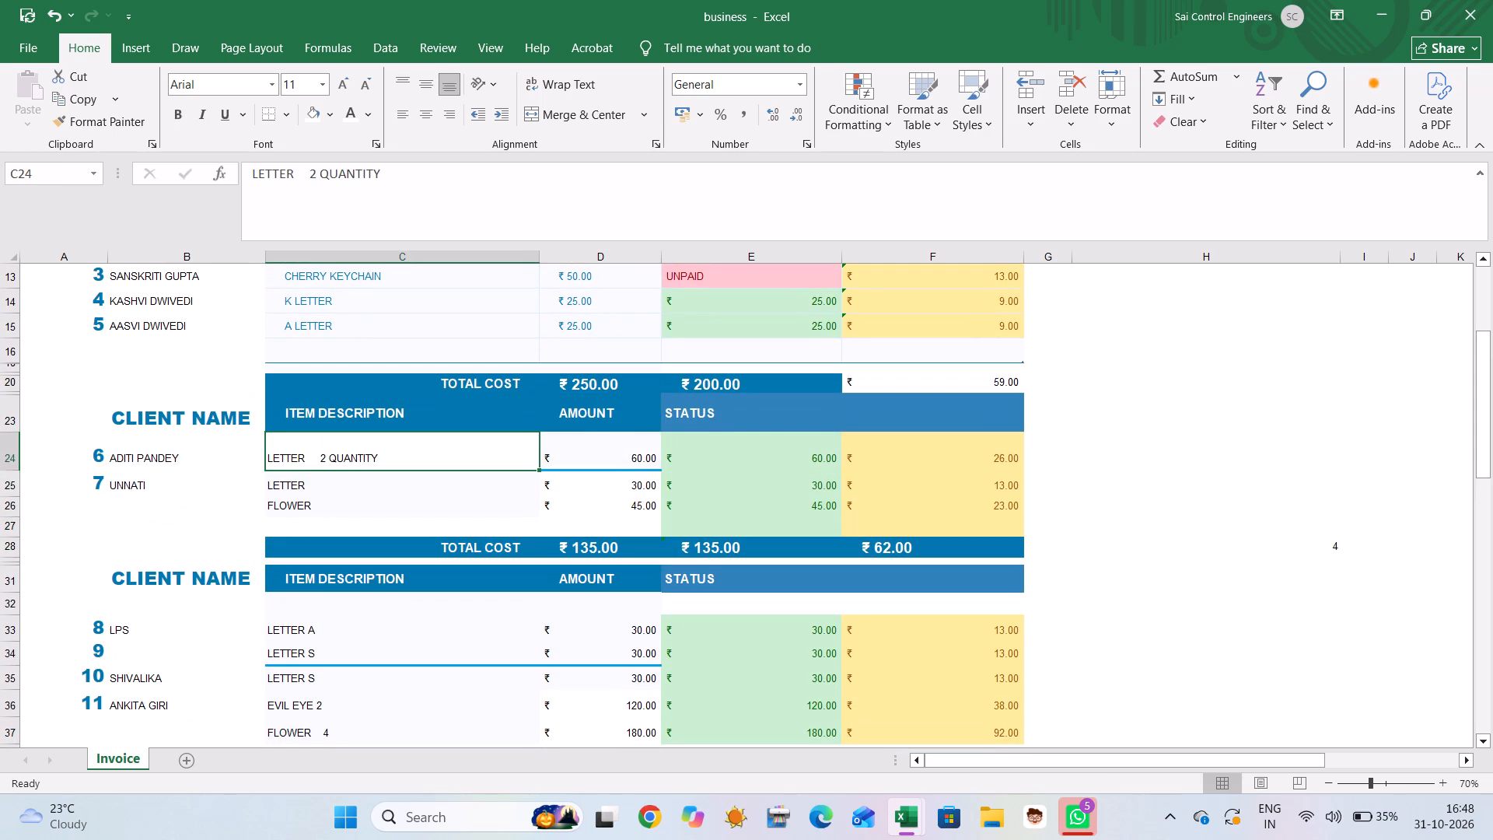
# Apply the Accent2 cell style to all block total cells in the AMOUNT column: D20, D28, D39, D46, D51, D57, D62 and D65.
pyautogui.click(593, 387)
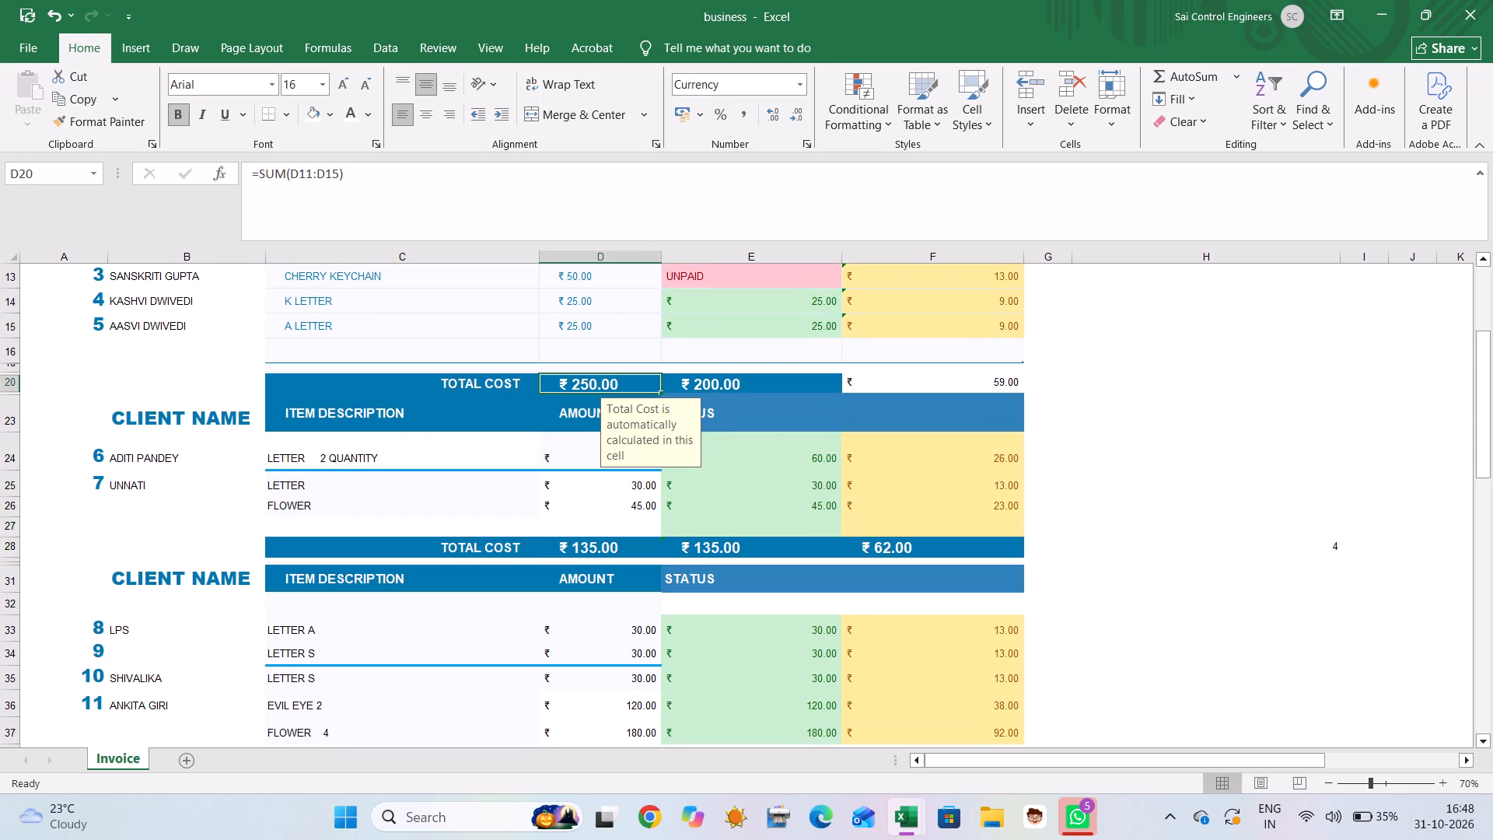
pyautogui.keyDown('ctrl'); pyautogui.click(588, 552); pyautogui.keyUp('ctrl')
pyautogui.keyDown('ctrl'); pyautogui.scroll(-3, 588, 552); pyautogui.keyUp('ctrl')
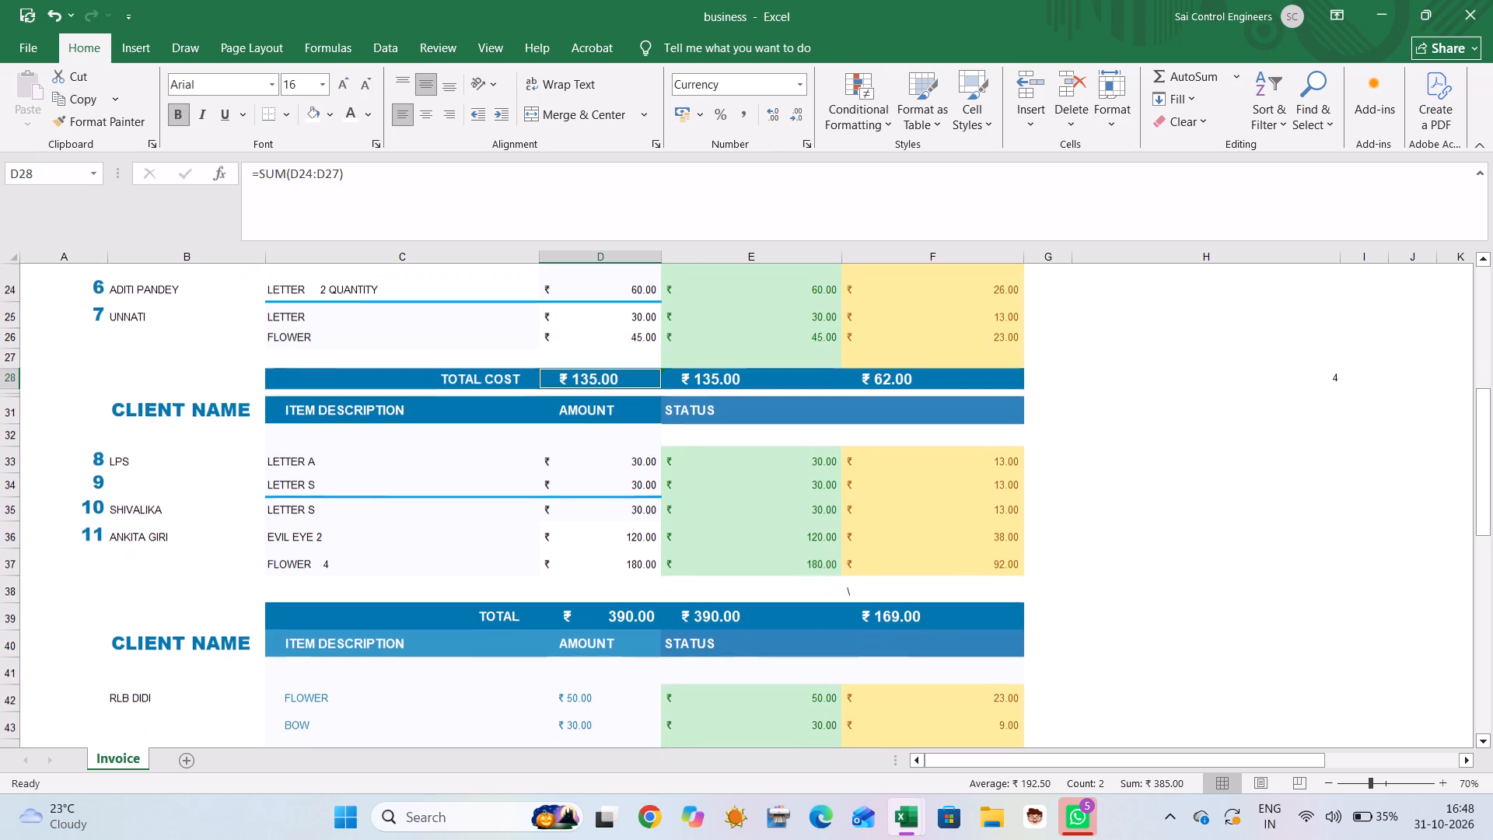
pyautogui.keyDown('ctrl'); pyautogui.click(600, 619); pyautogui.keyUp('ctrl')
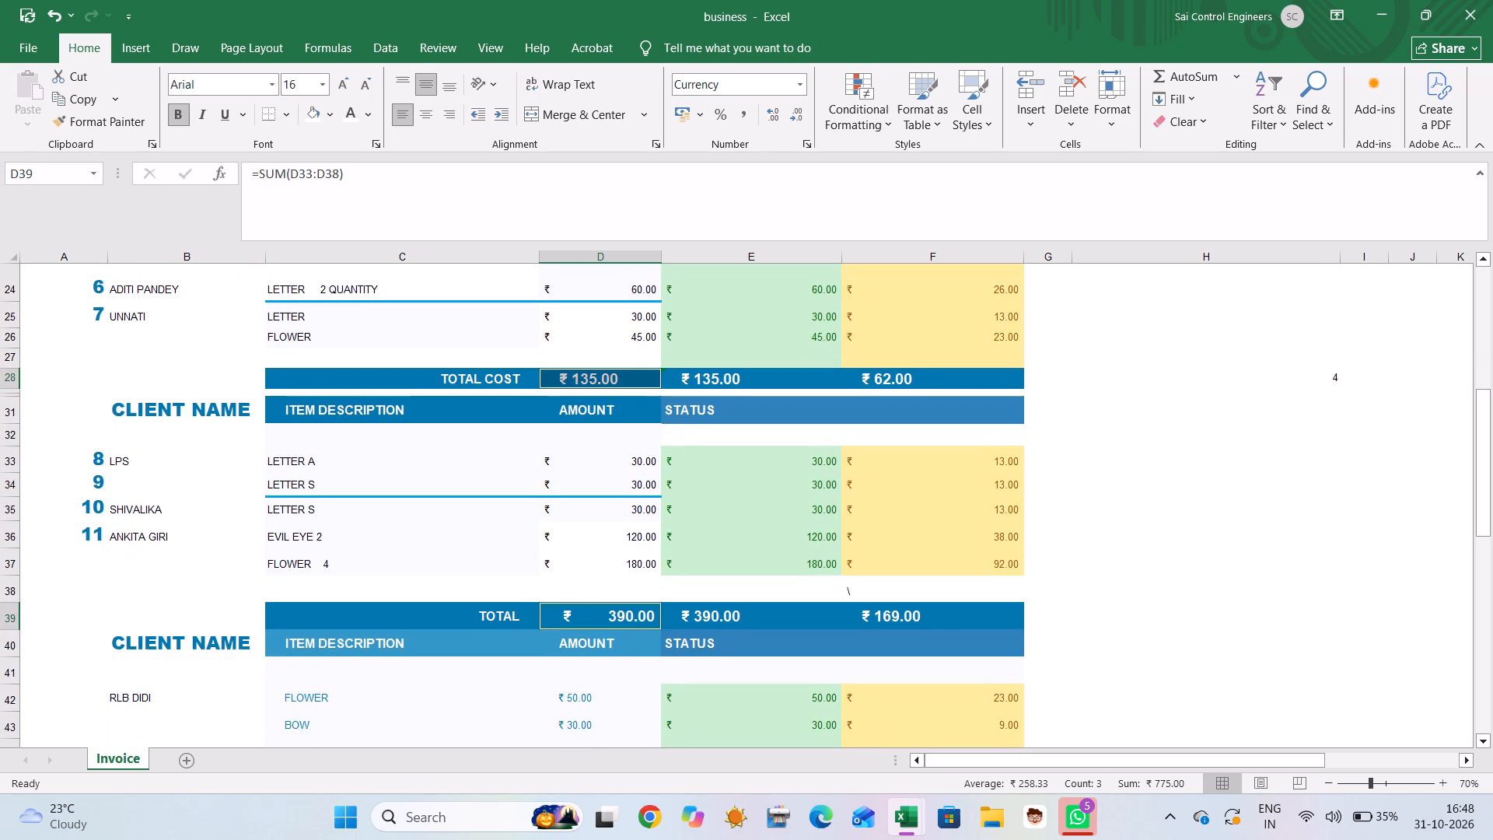
pyautogui.keyDown('ctrl'); pyautogui.scroll(-5, 600, 619); pyautogui.keyUp('ctrl')
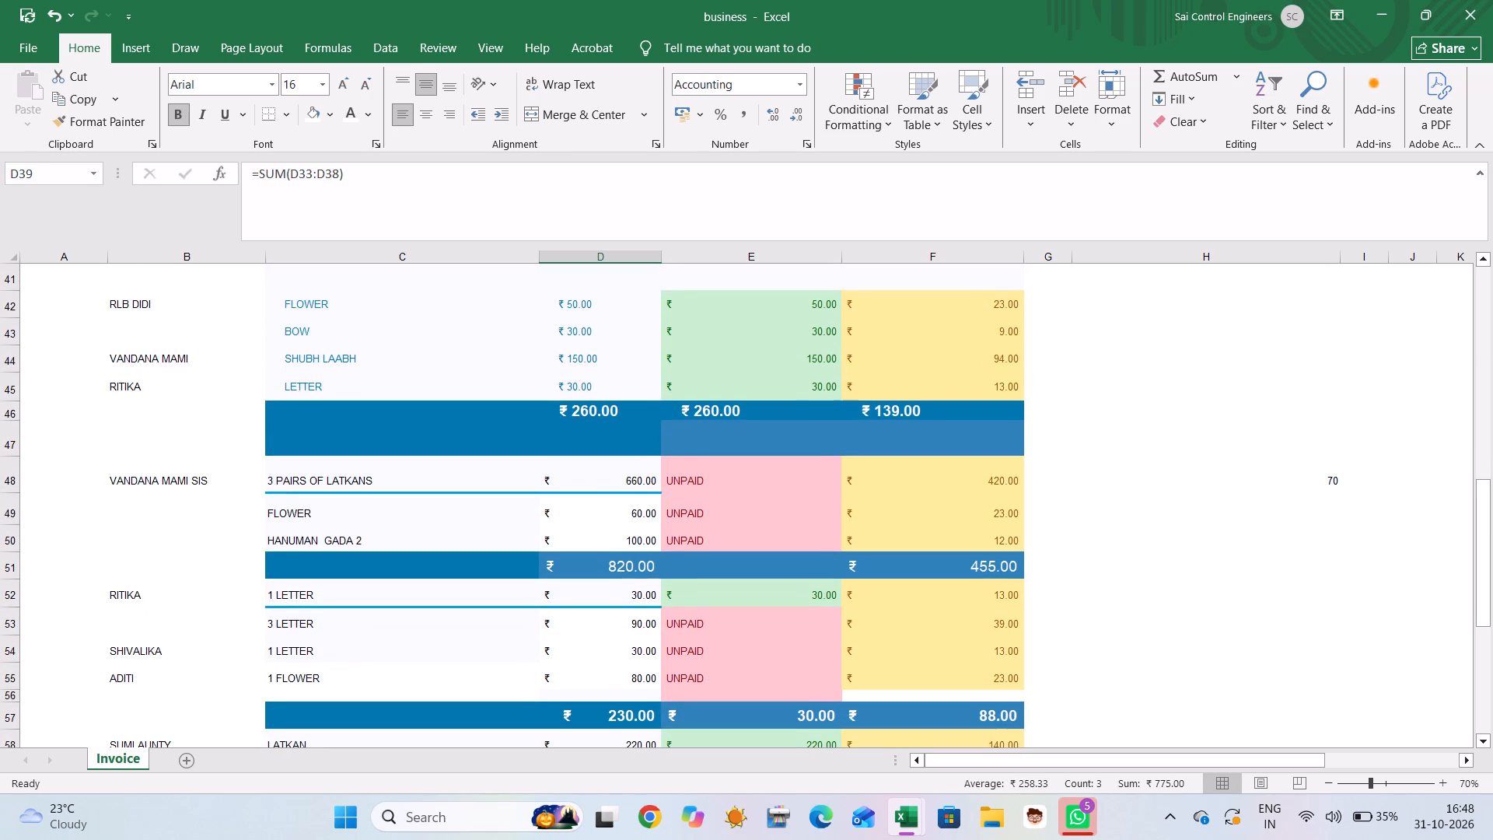
pyautogui.keyDown('ctrl'); pyautogui.click(585, 411); pyautogui.keyUp('ctrl')
pyautogui.keyDown('ctrl'); pyautogui.click(618, 572); pyautogui.keyUp('ctrl')
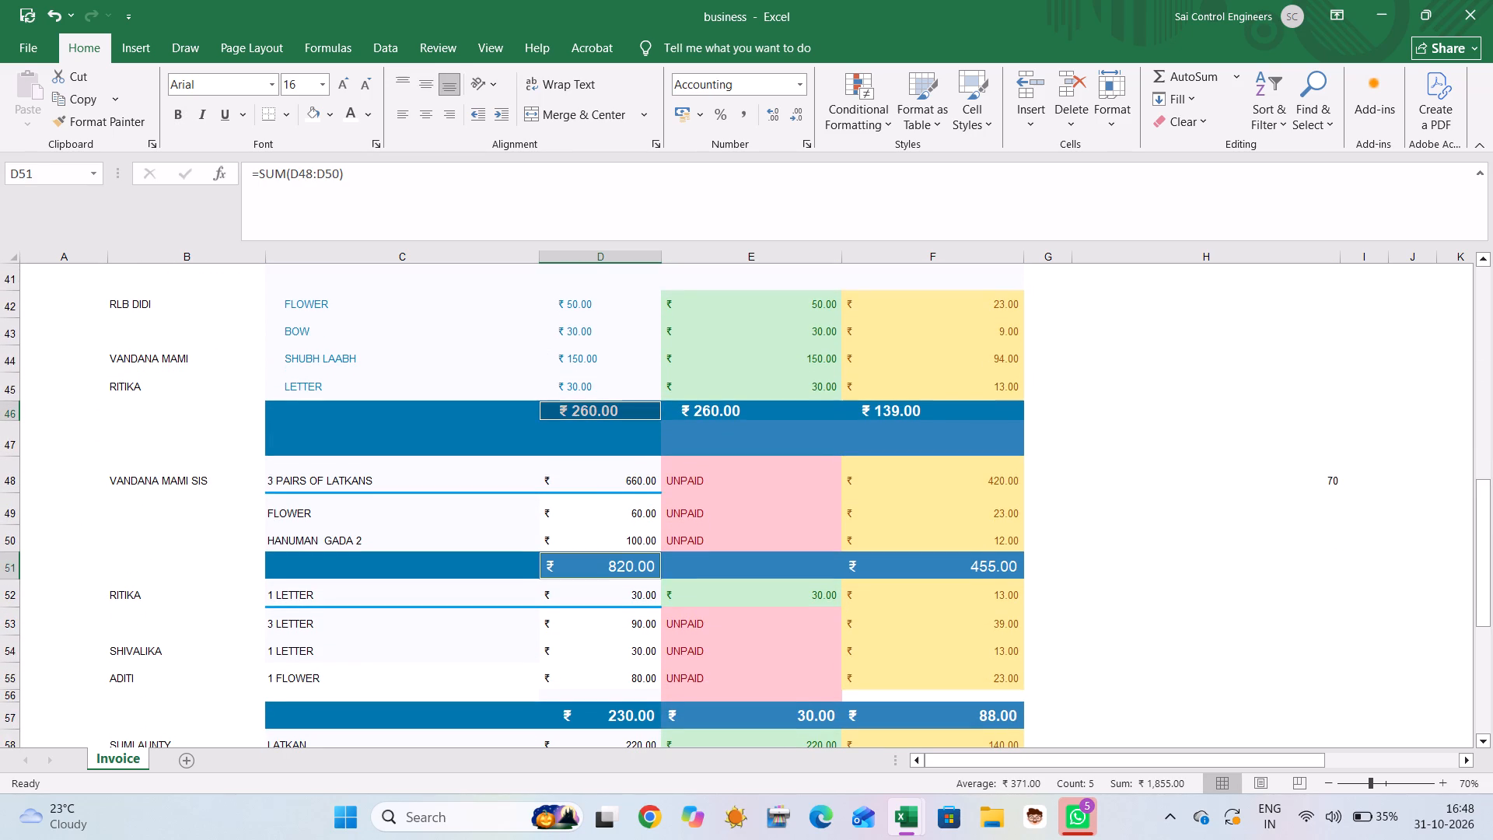
pyautogui.keyDown('ctrl'); pyautogui.scroll(-2, 618, 572); pyautogui.keyUp('ctrl')
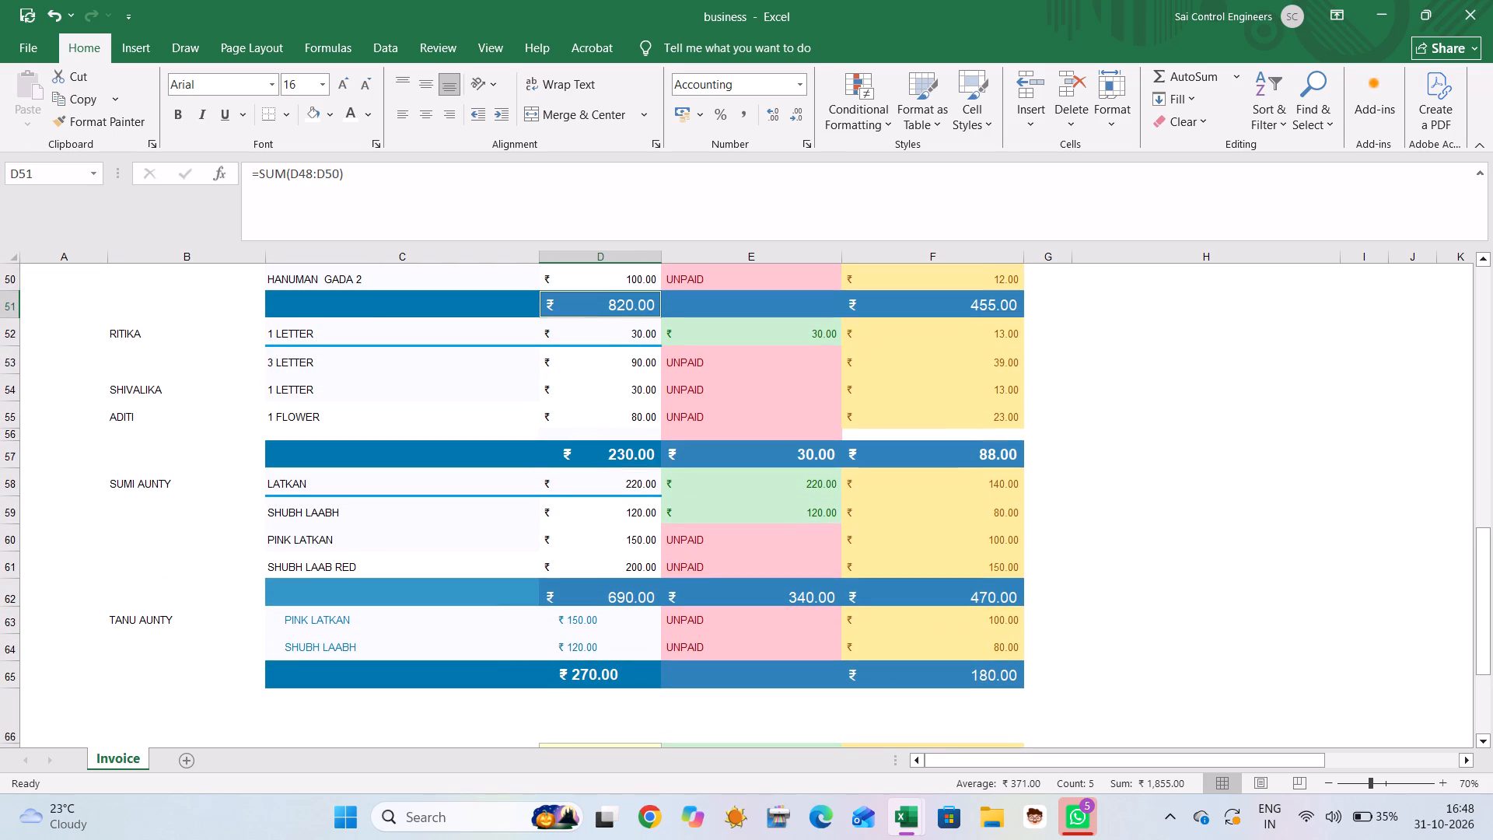
pyautogui.keyDown('ctrl'); pyautogui.click(599, 446); pyautogui.keyUp('ctrl')
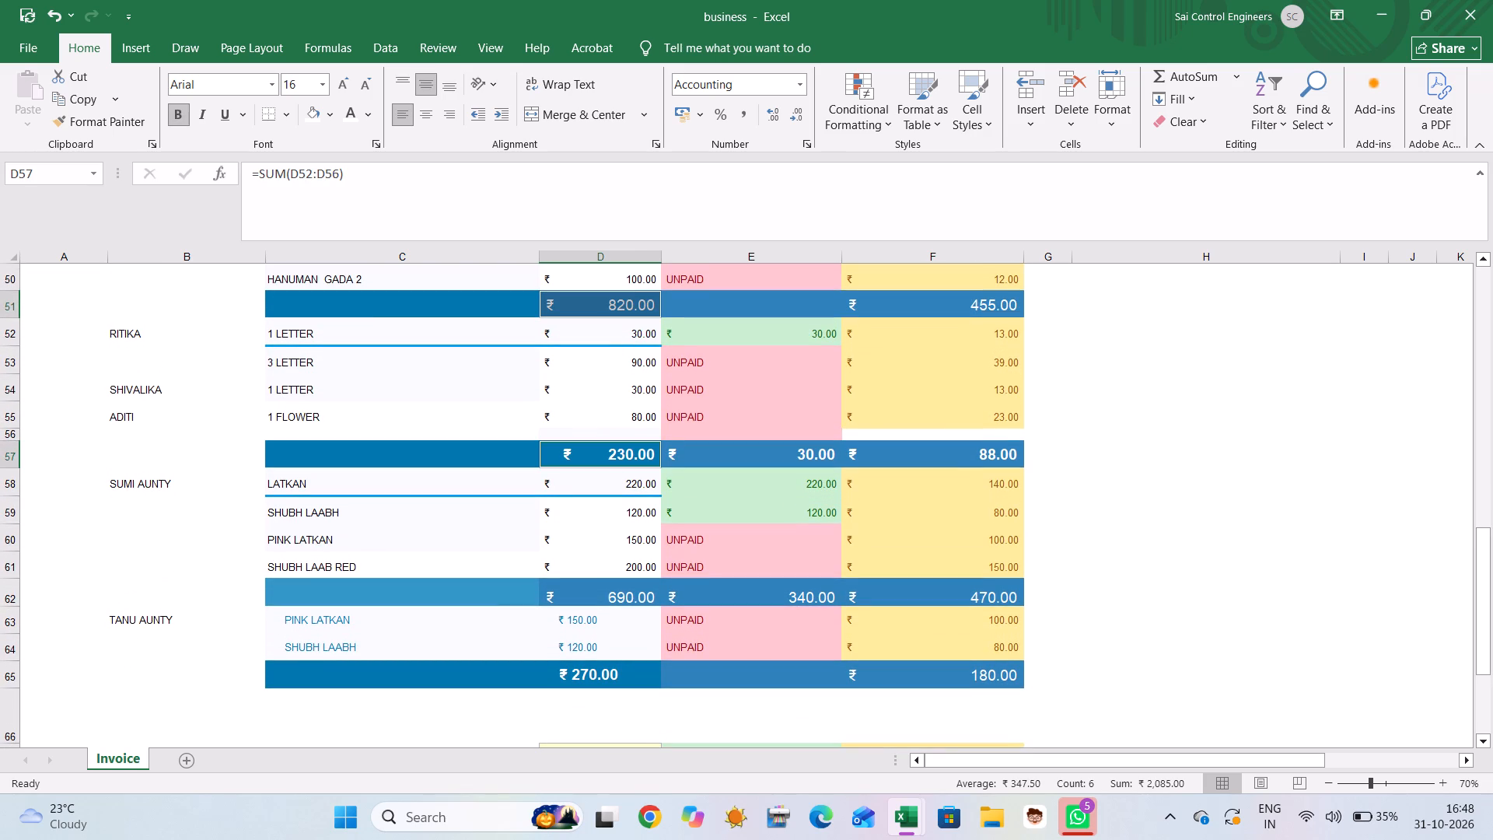
pyautogui.keyDown('ctrl'); pyautogui.click(635, 595); pyautogui.keyUp('ctrl')
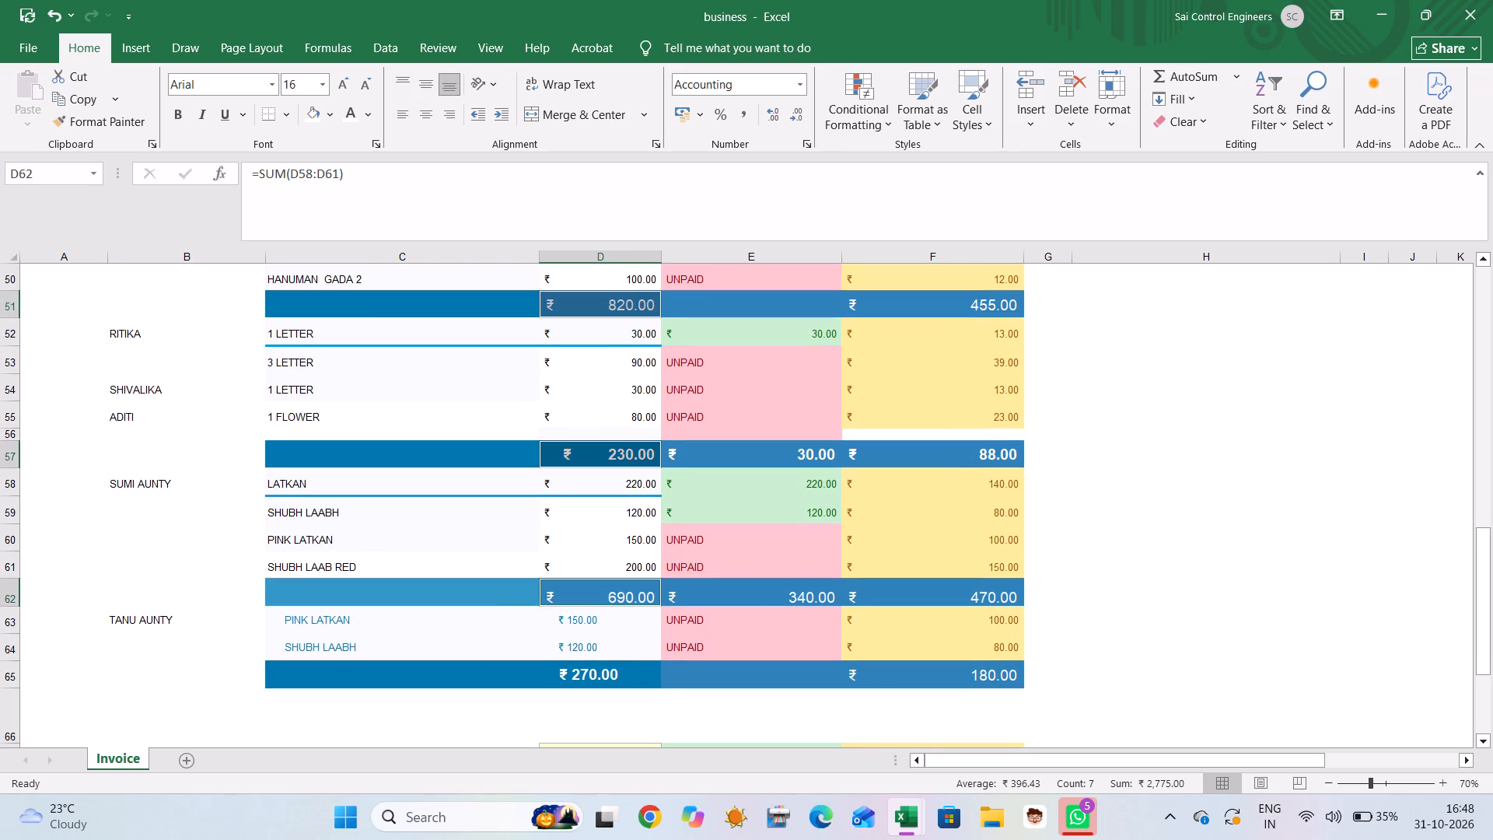
pyautogui.keyDown('ctrl'); pyautogui.click(638, 671); pyautogui.keyUp('ctrl')
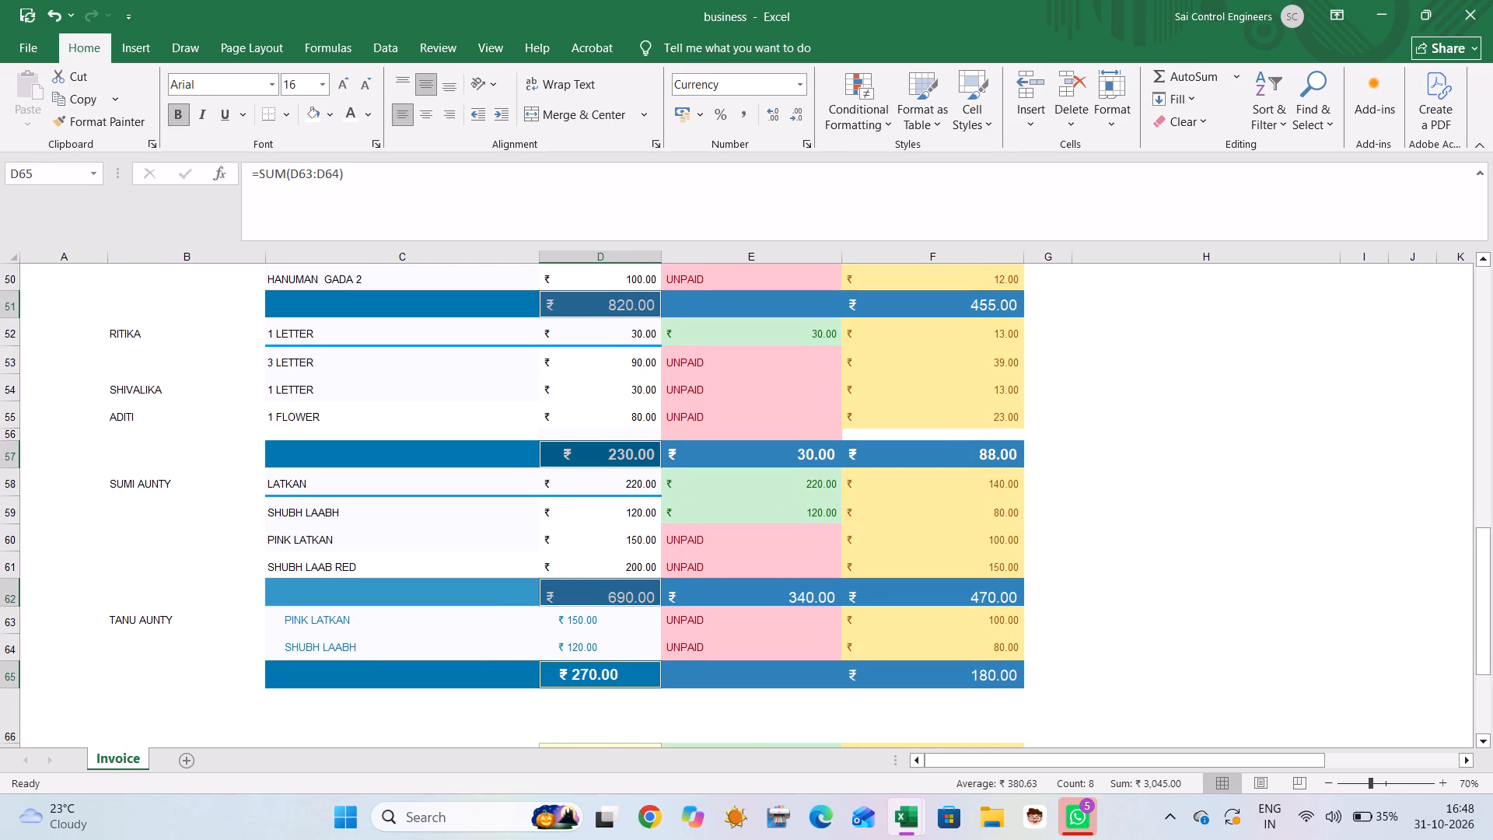
pyautogui.scroll(-1, 742, 385)
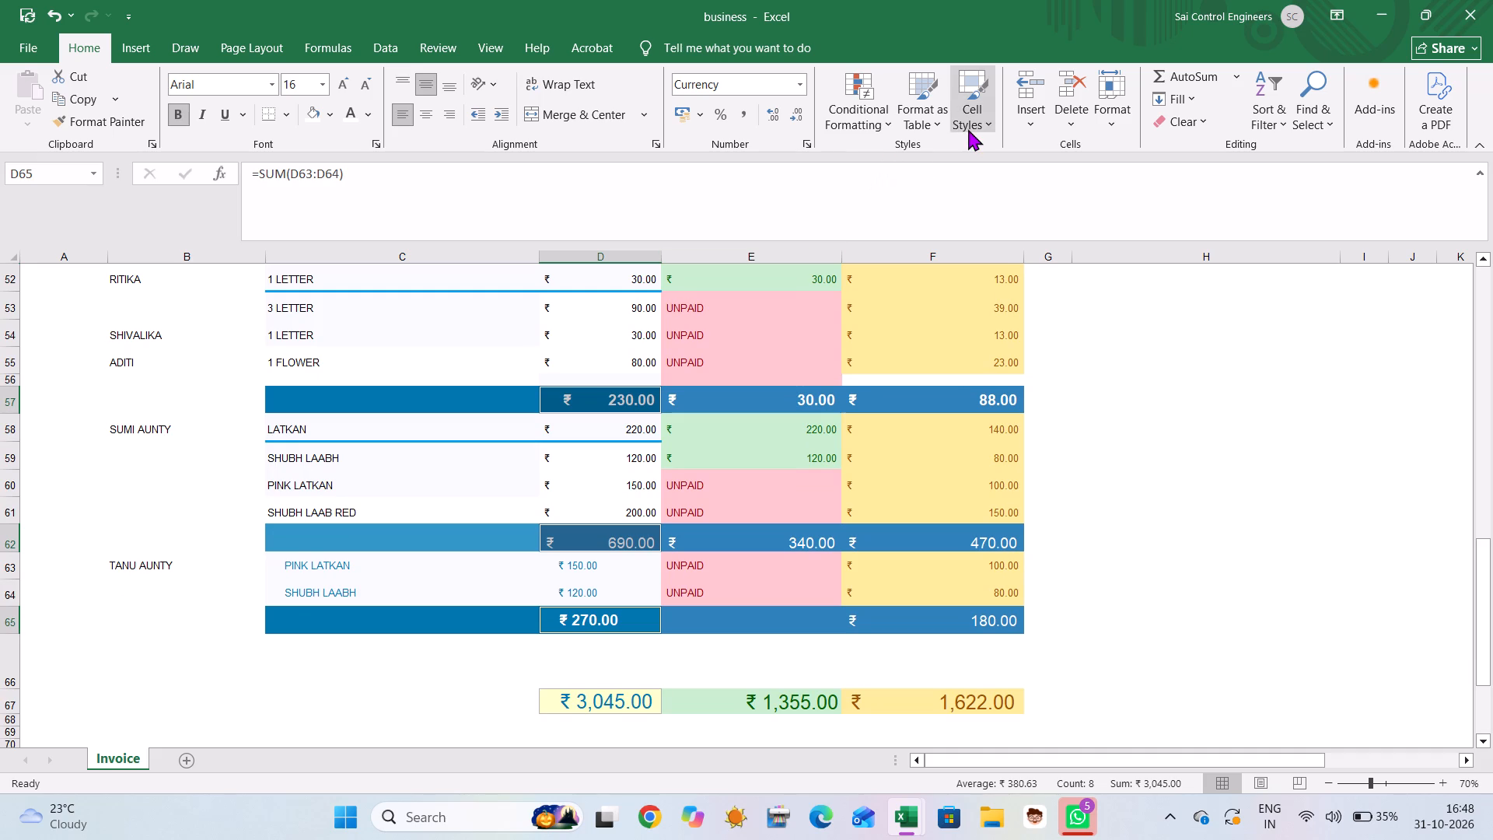
pyautogui.click(968, 129)
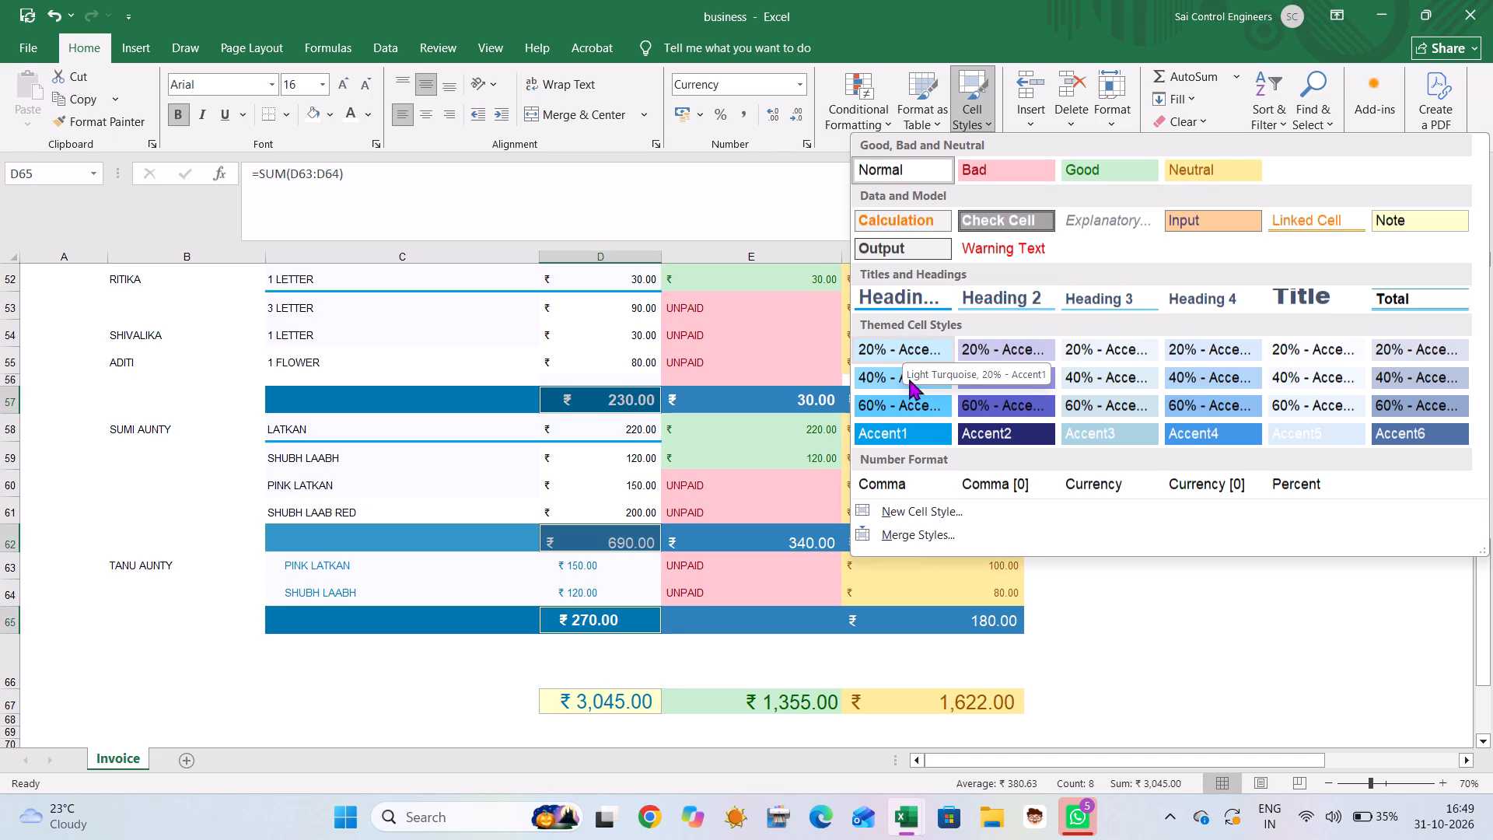
pyautogui.click(995, 430)
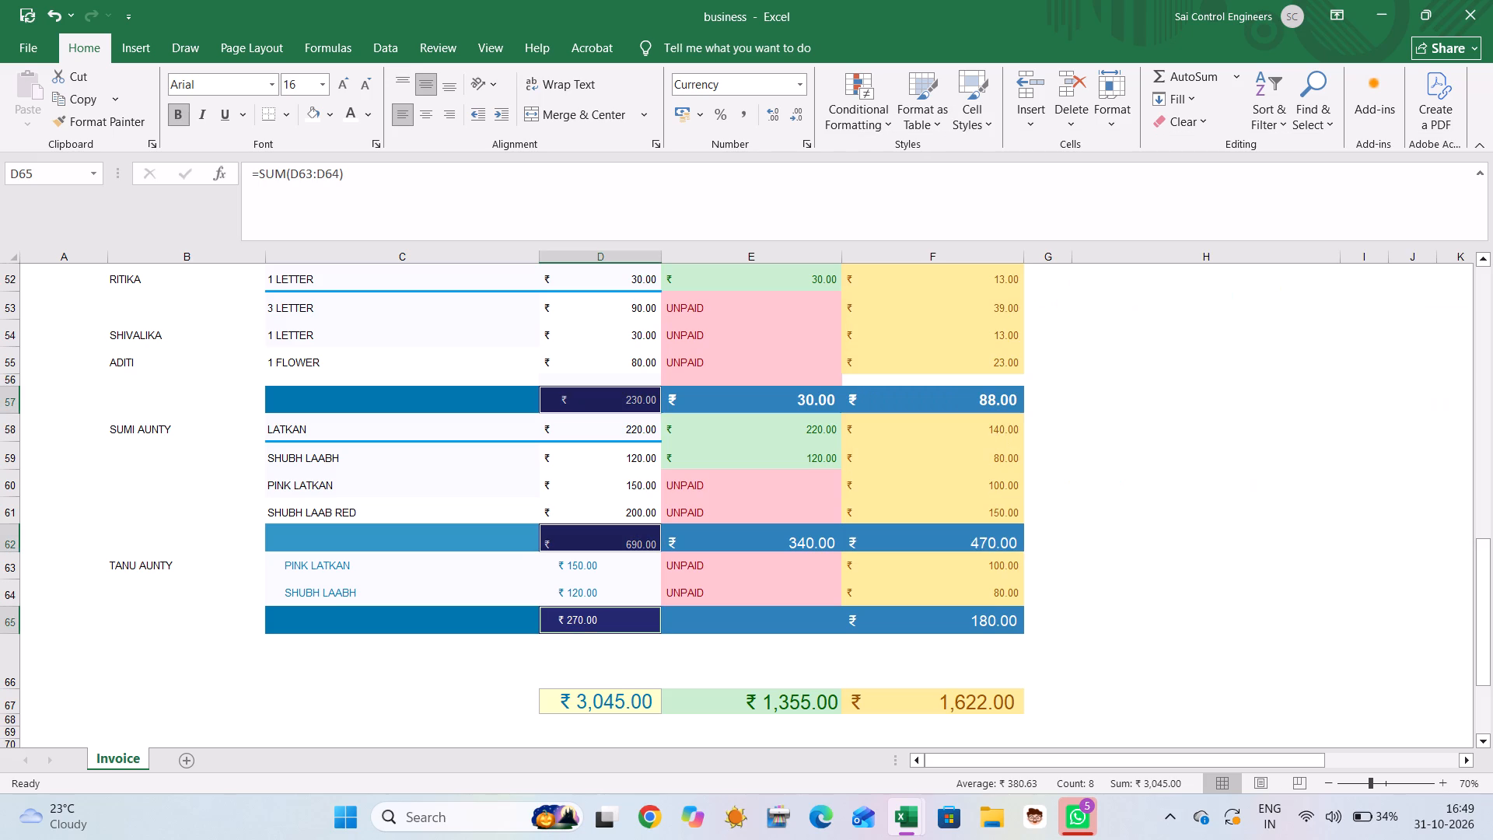
# Set the font size of the selected AMOUNT block totals to 16.
pyautogui.scroll(5, 840, 429)
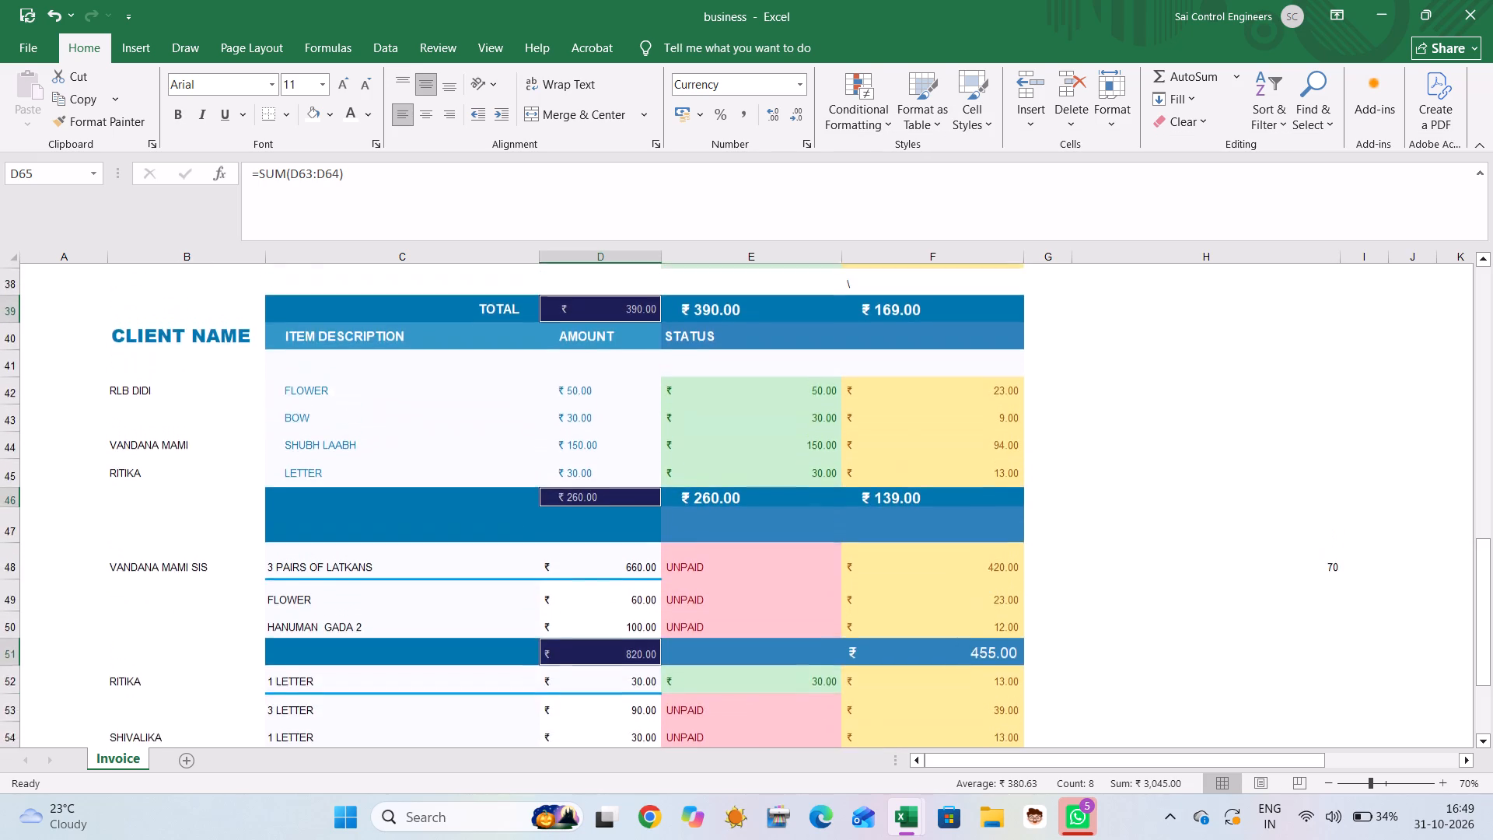
pyautogui.scroll(9, 840, 429)
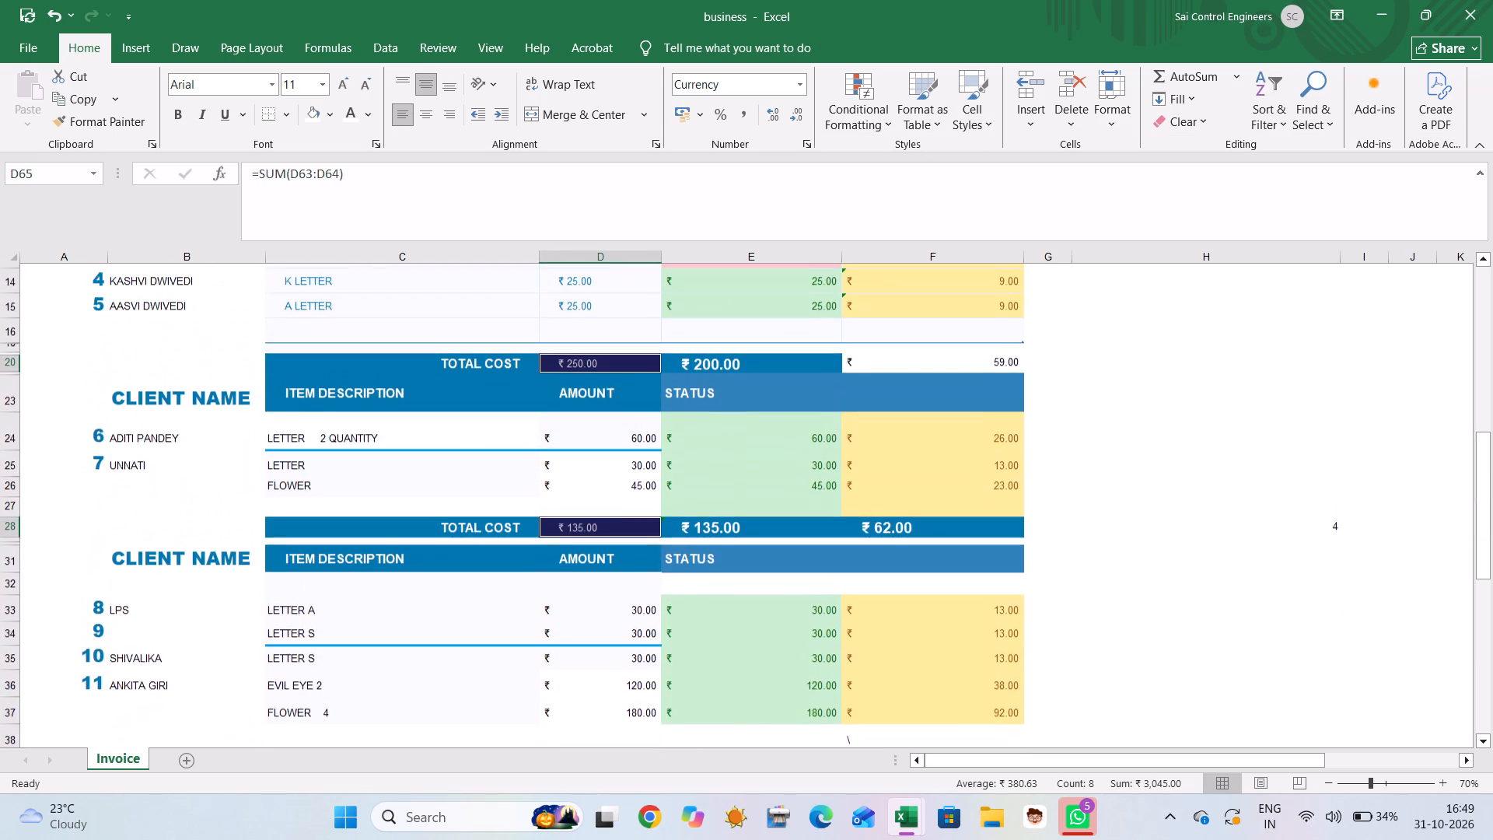
pyautogui.scroll(2, 840, 429)
pyautogui.click(323, 83)
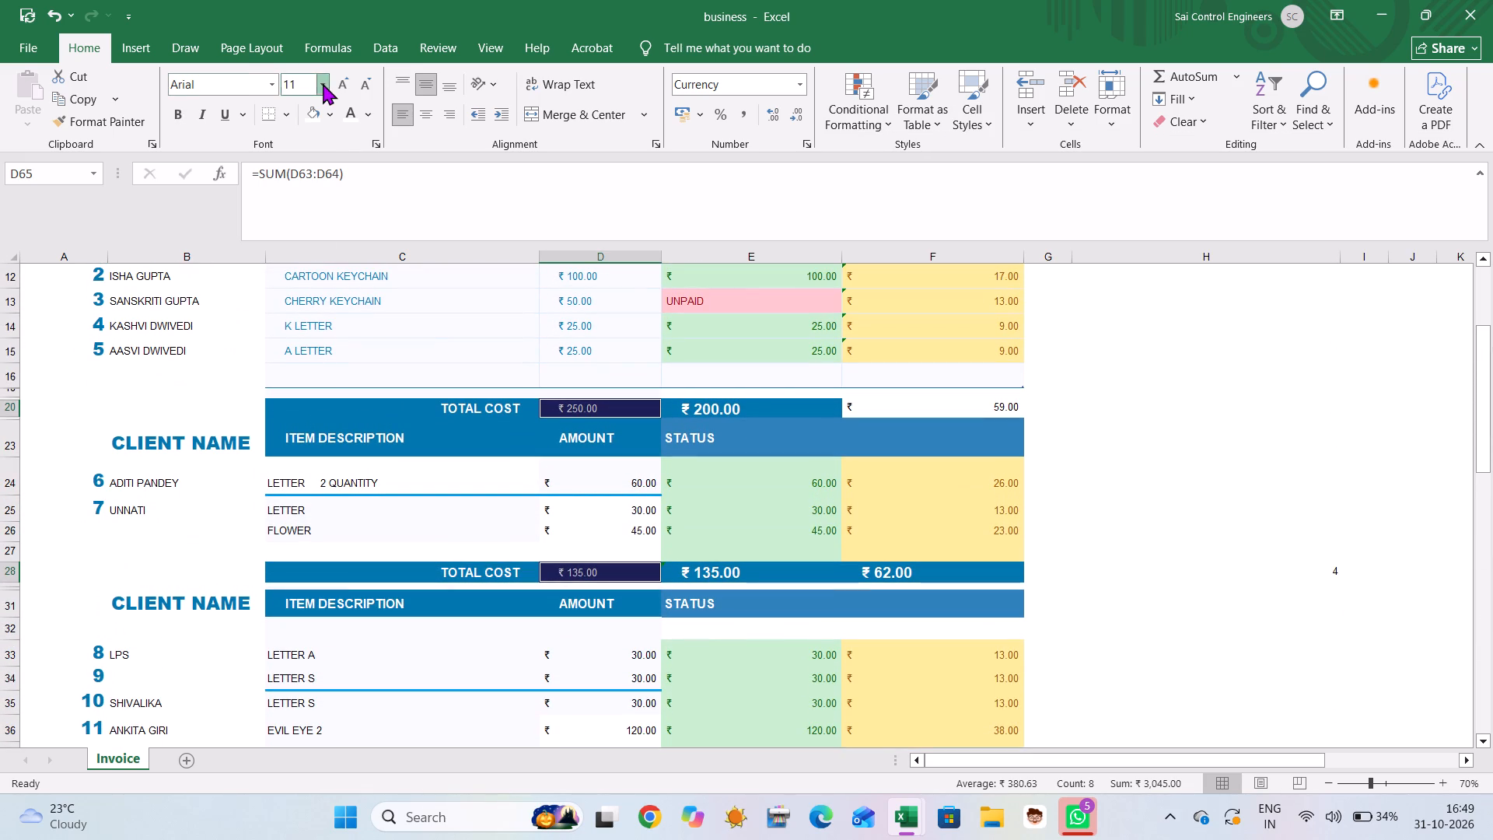
pyautogui.click(304, 216)
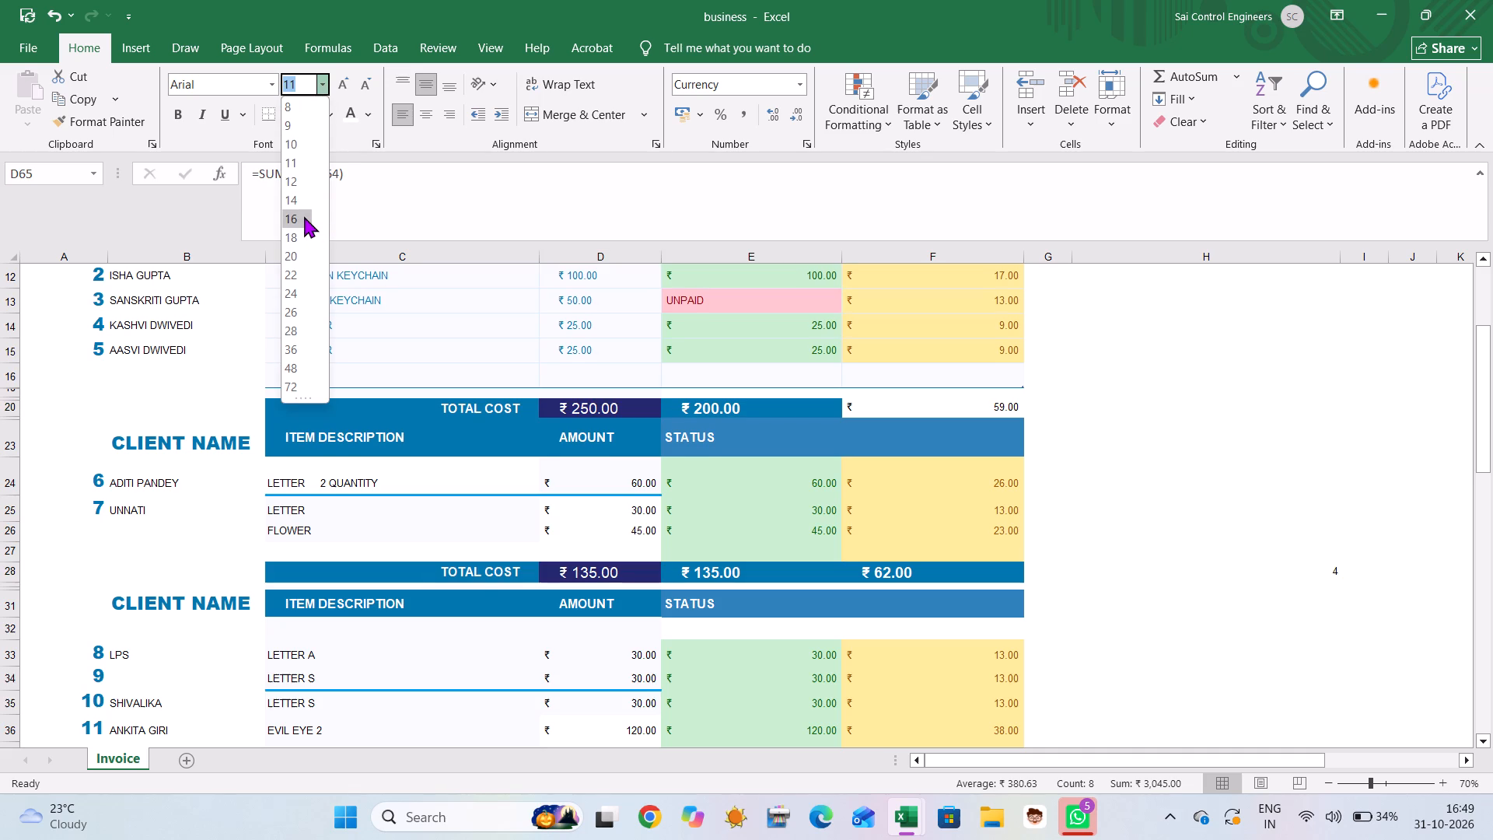
# Apply the Normal cell style to the LETTER 2 QUANTITY description and its amount in cells C24 and D24.
pyautogui.scroll(3, 617, 417)
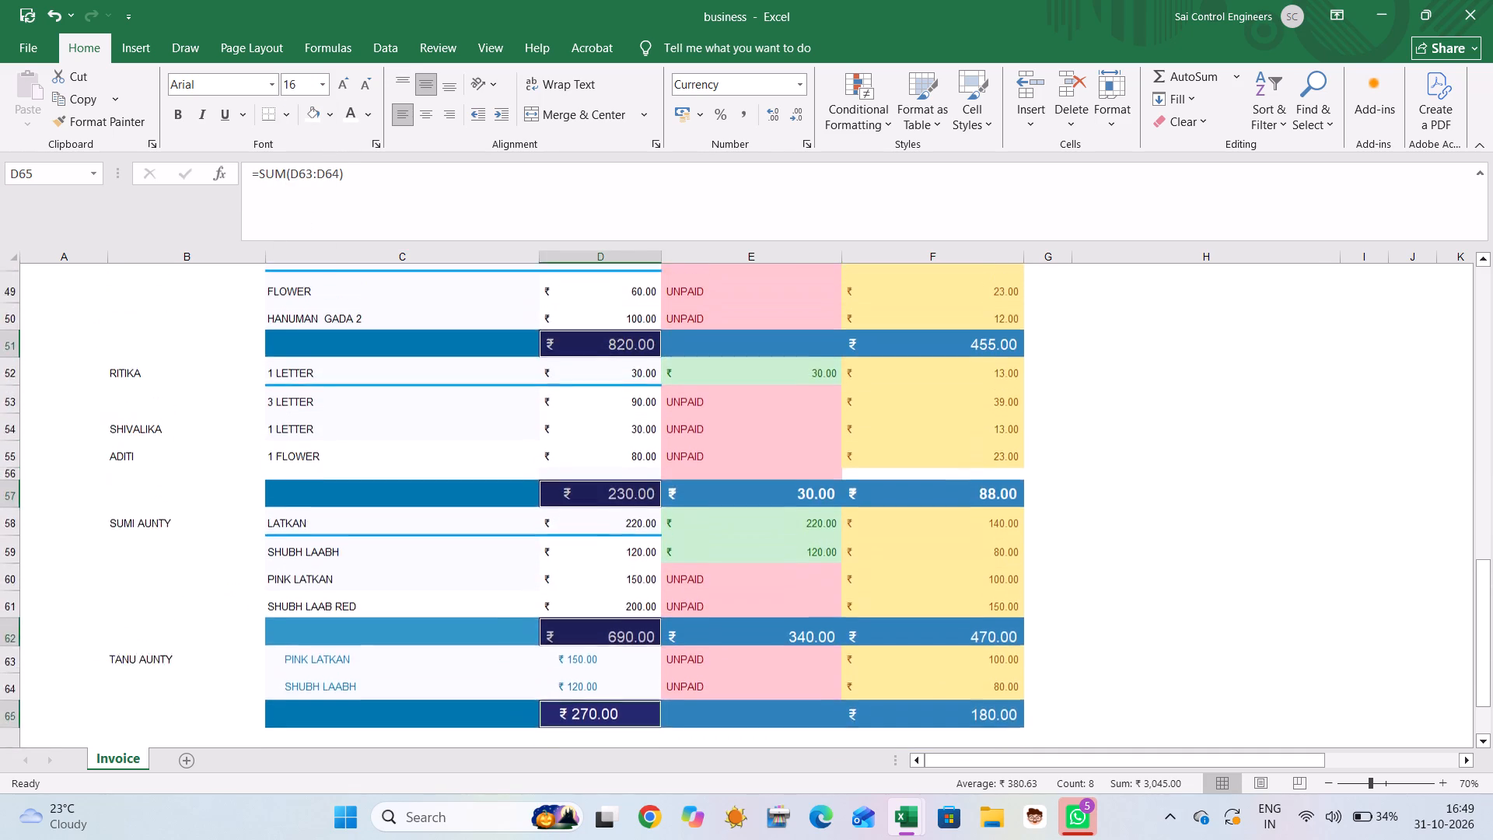
pyautogui.scroll(4, 617, 417)
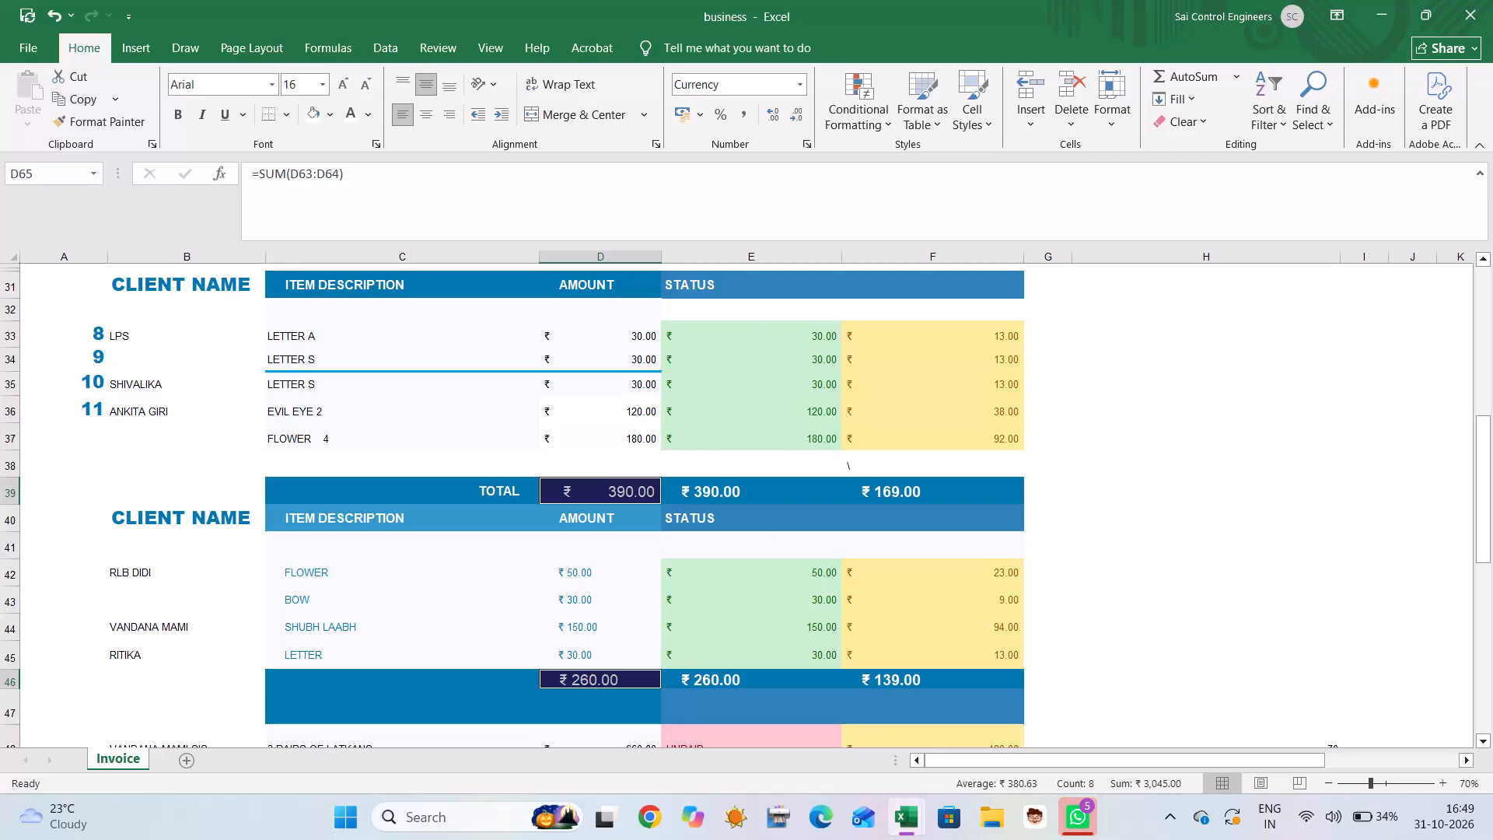
pyautogui.scroll(4, 617, 417)
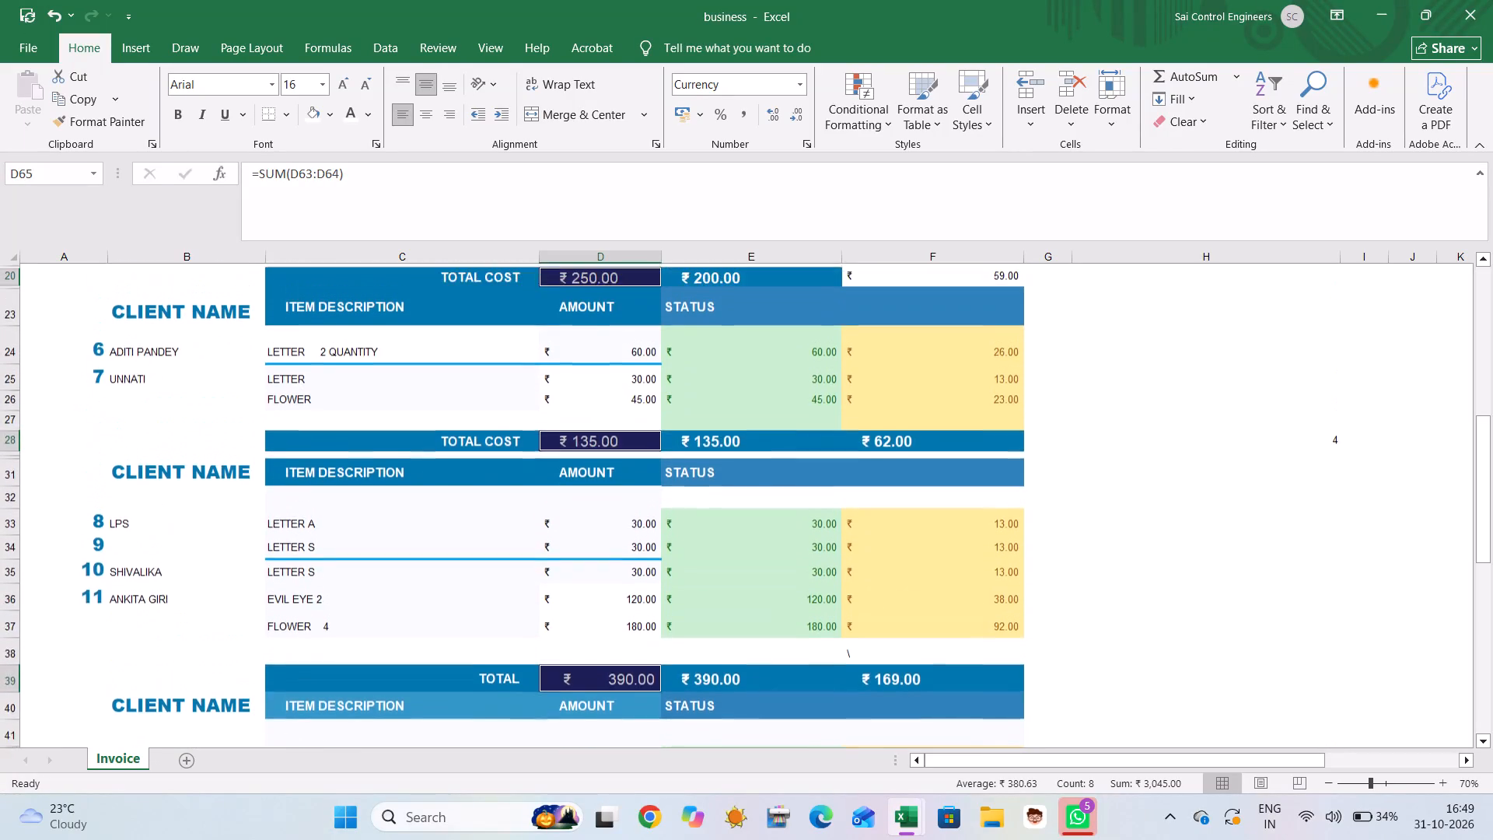
pyautogui.scroll(5, 617, 417)
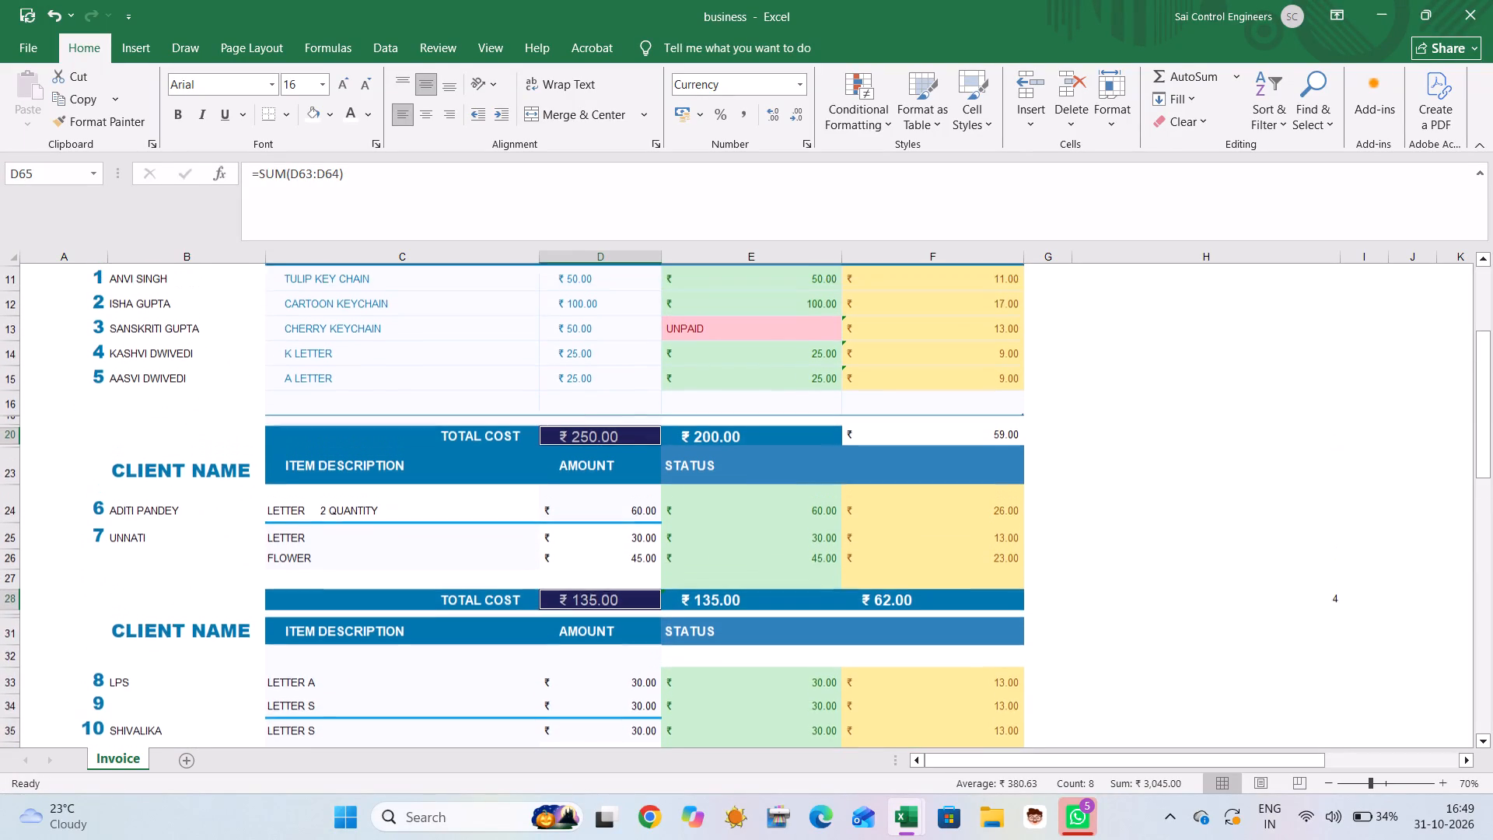
pyautogui.scroll(2, 617, 417)
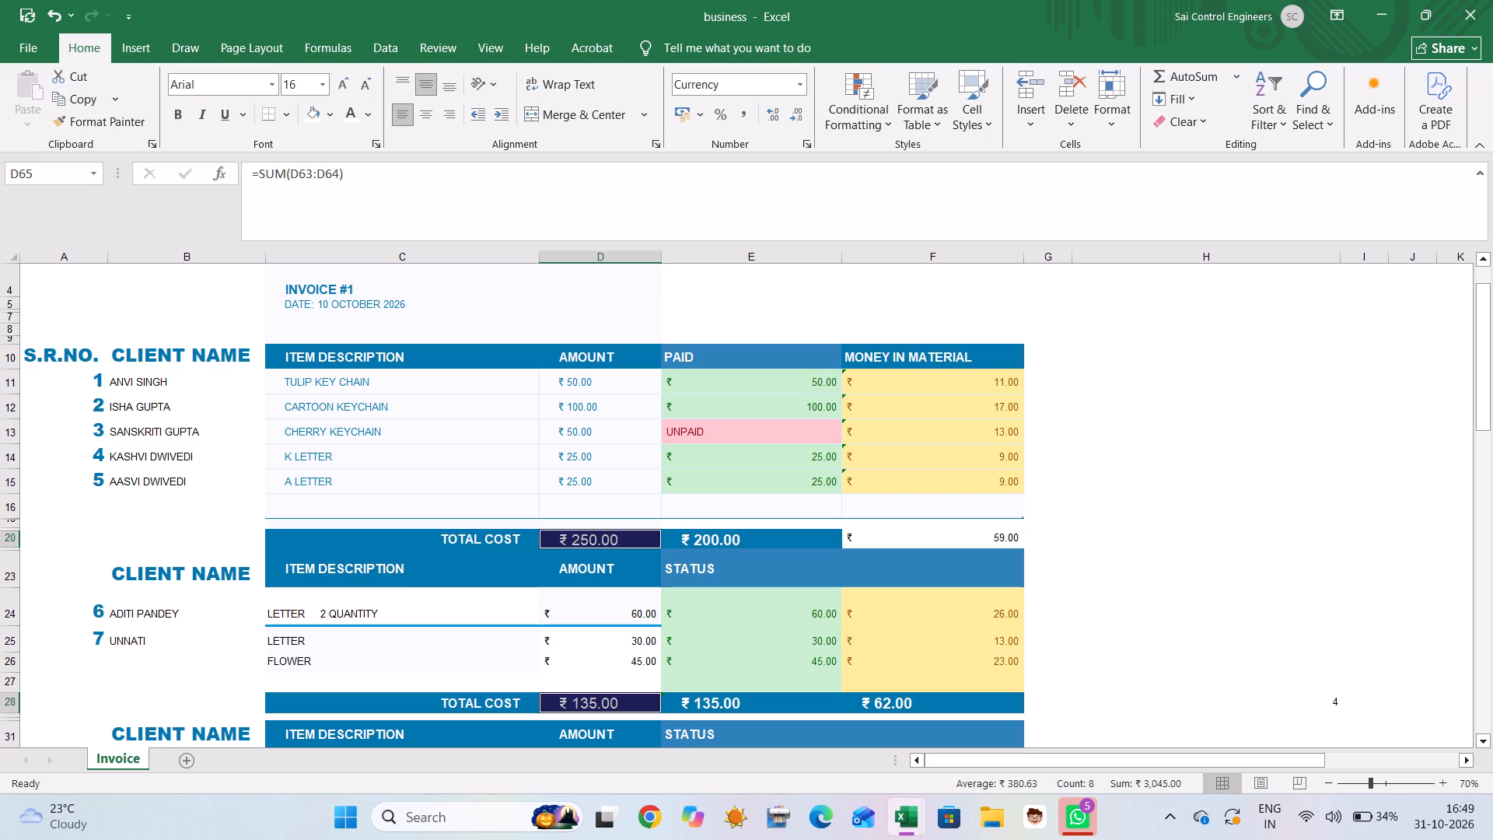
pyautogui.click(554, 620)
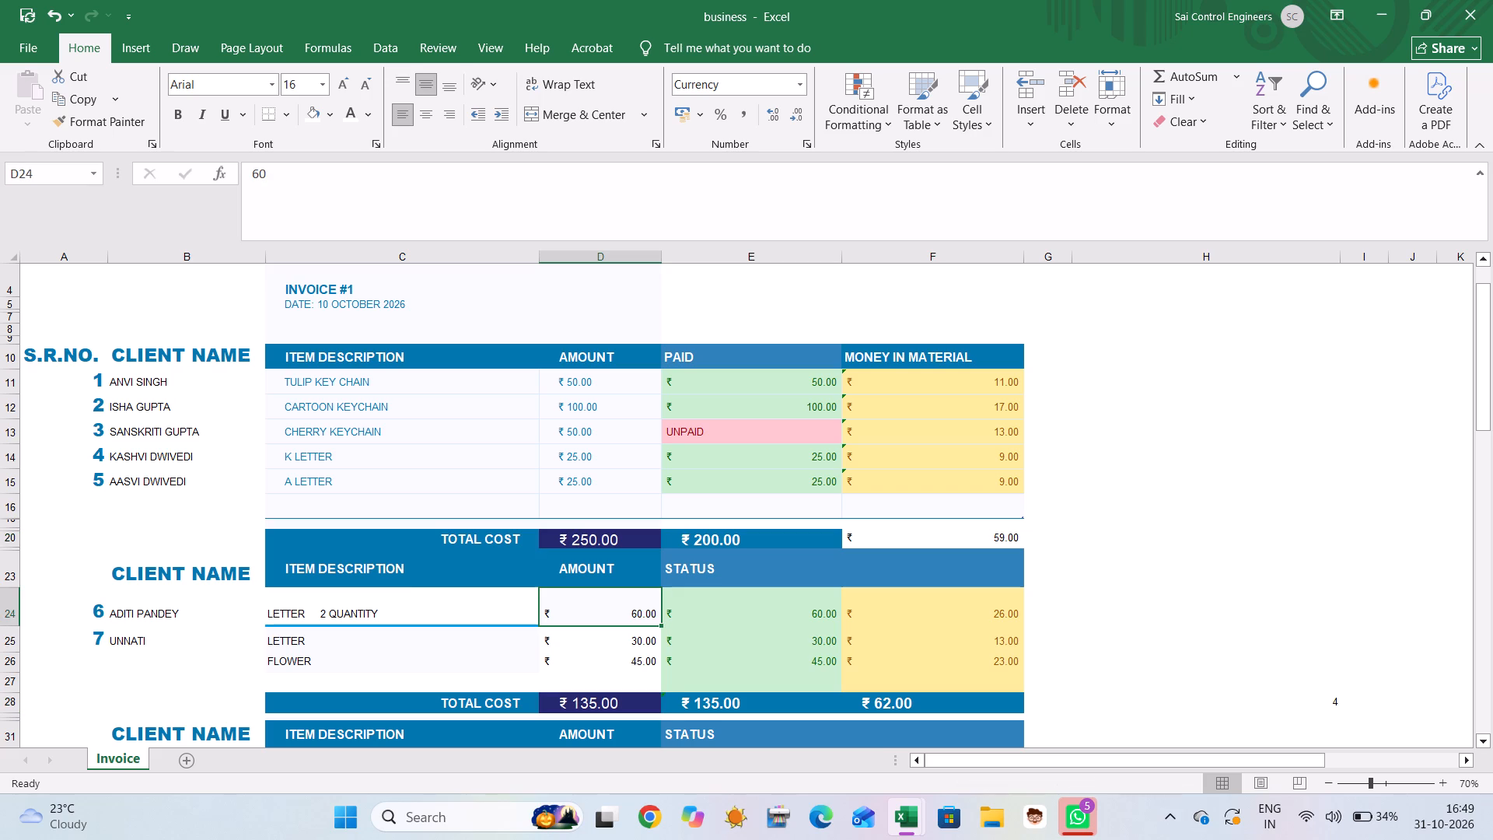
pyautogui.click(399, 618)
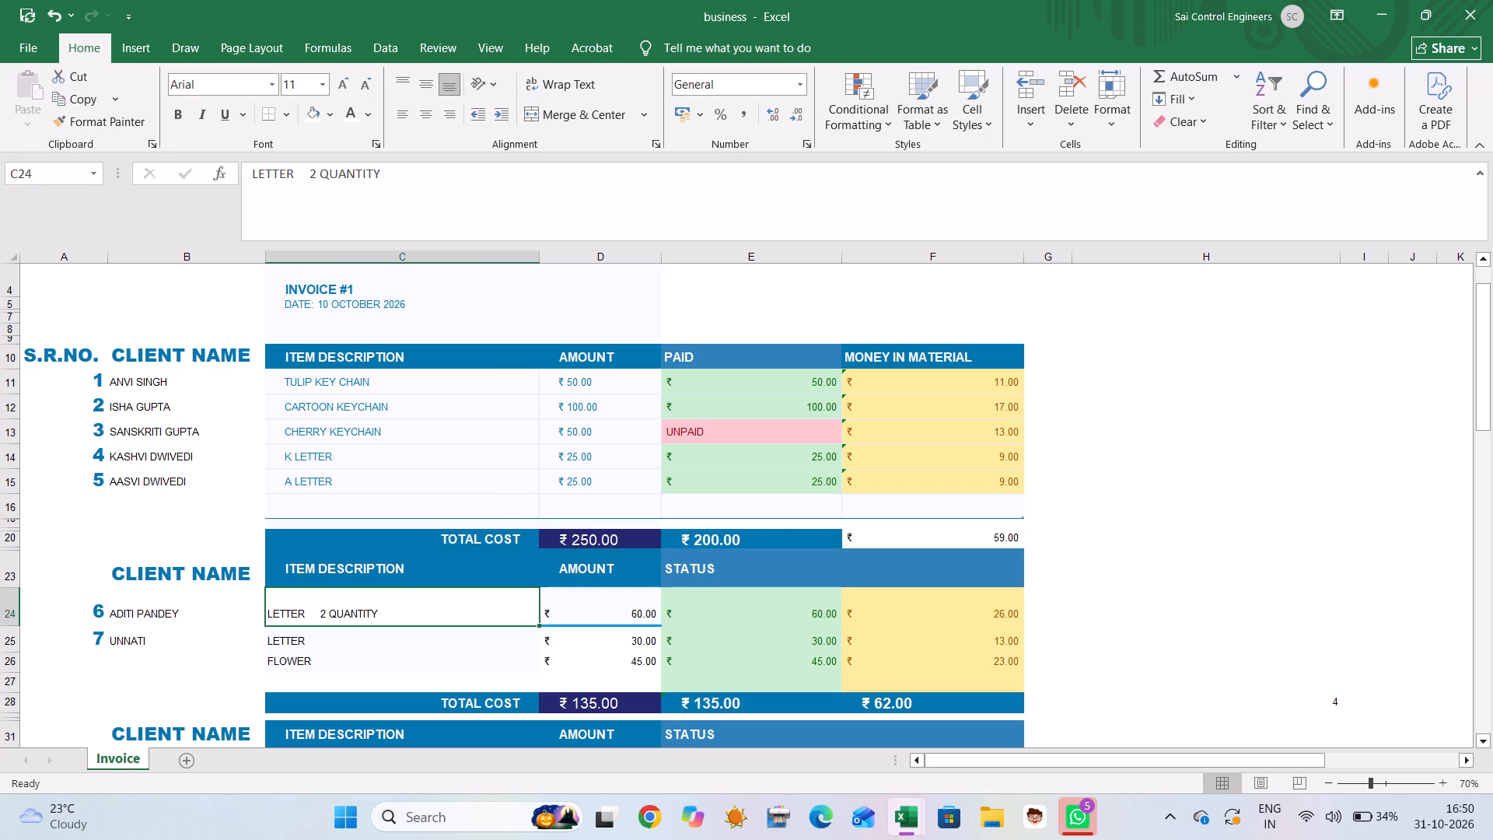
pyautogui.keyDown('ctrl'); pyautogui.click(577, 616); pyautogui.keyUp('ctrl')
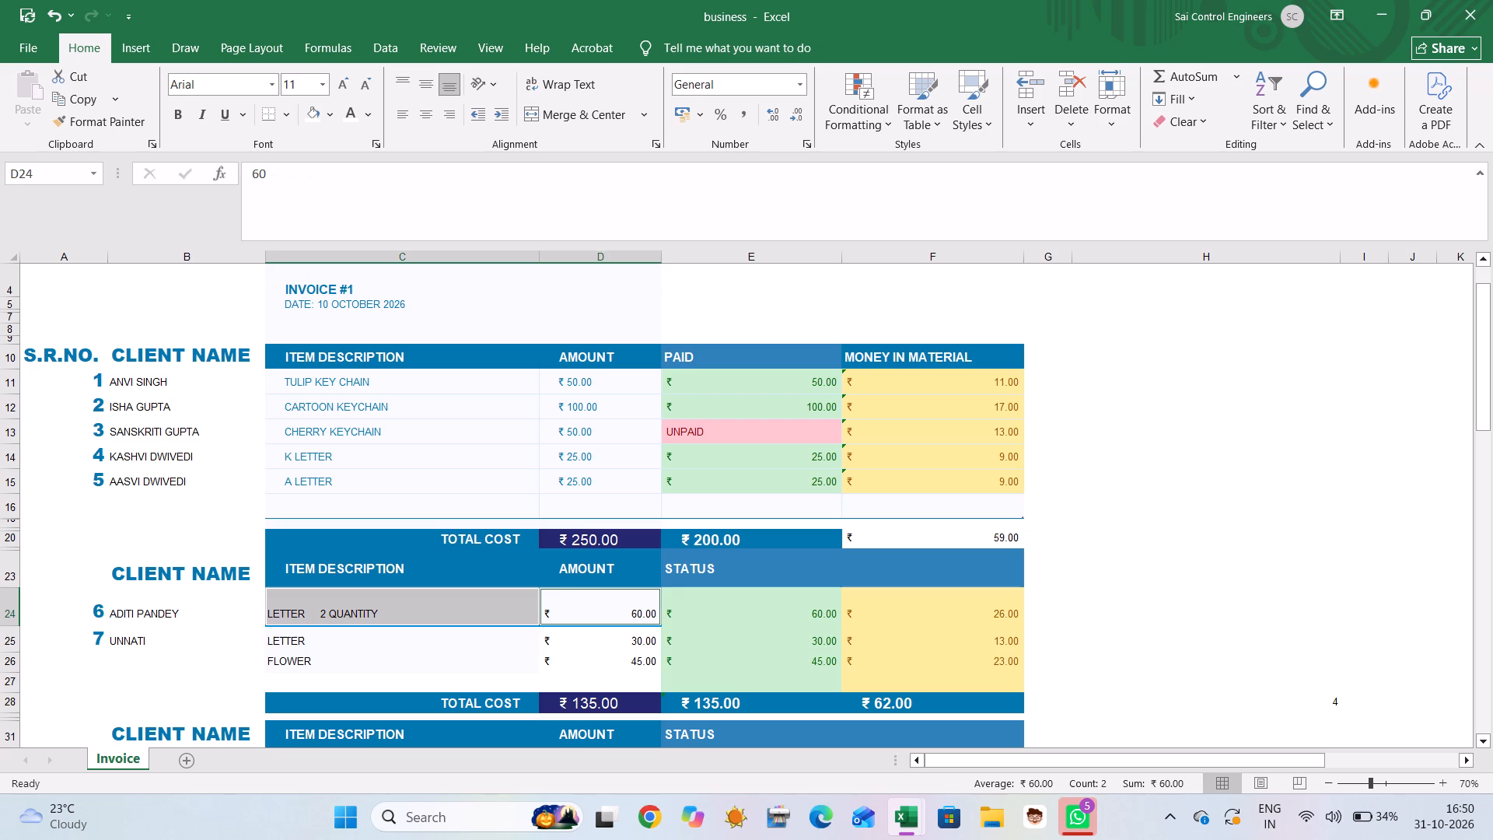
pyautogui.click(967, 98)
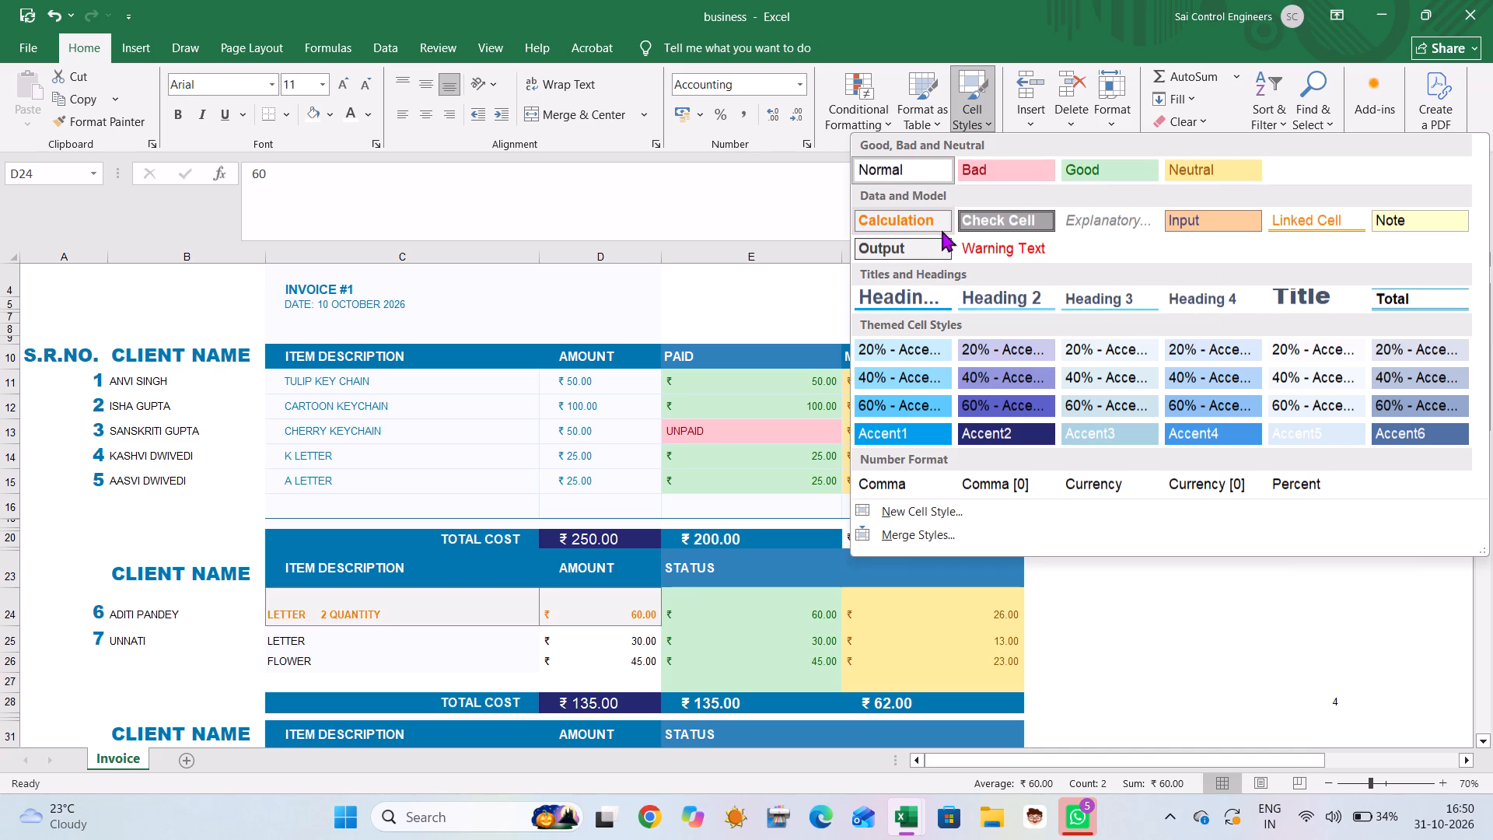
pyautogui.click(923, 161)
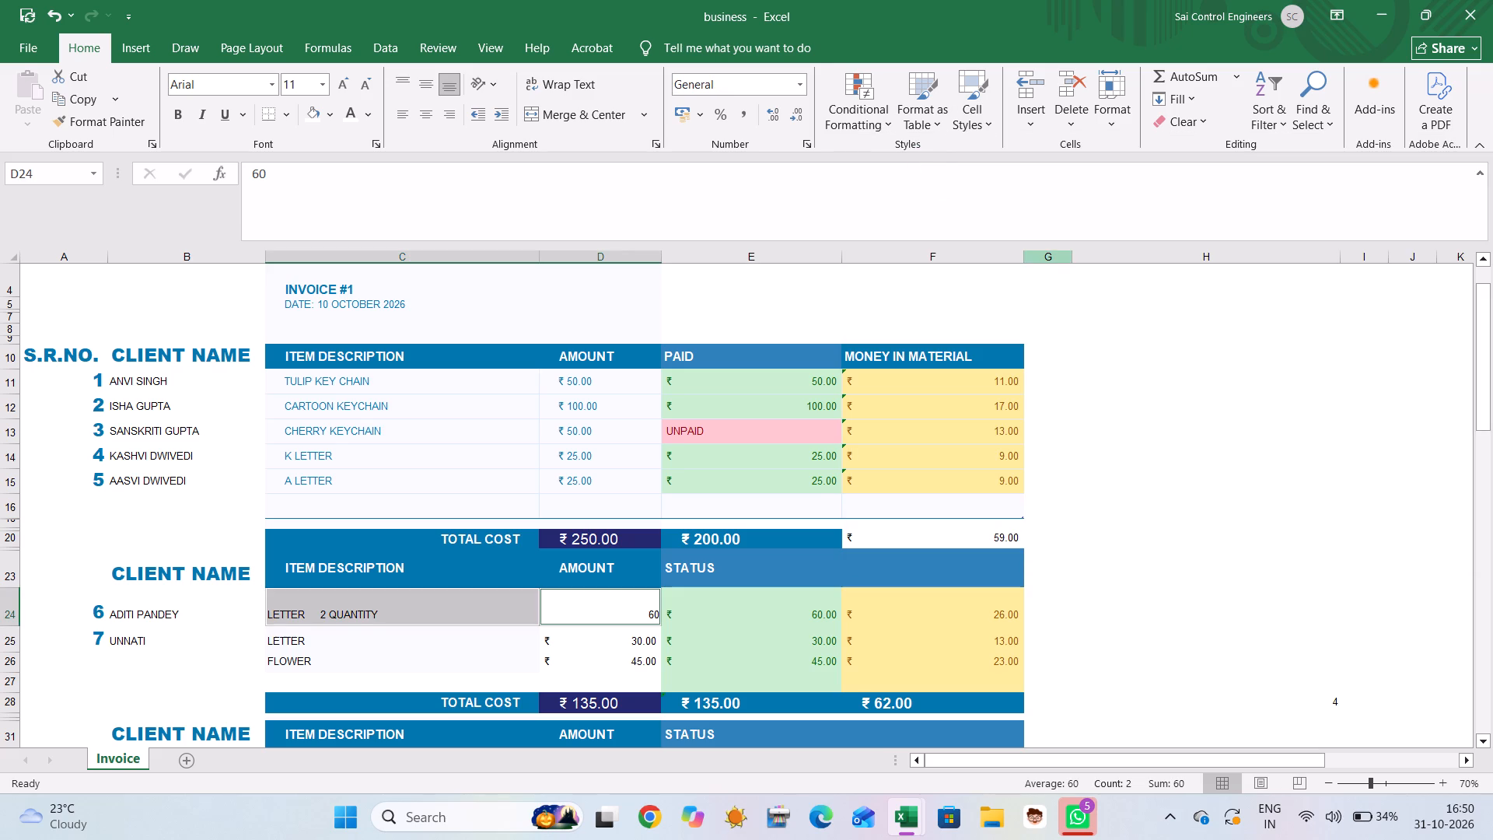
pyautogui.click(1211, 444)
# Apply the Normal cell style to the underlined item descriptions and amounts in columns C and D of rows 34, 48, 52 and 58.
pyautogui.scroll(-2, 1211, 444)
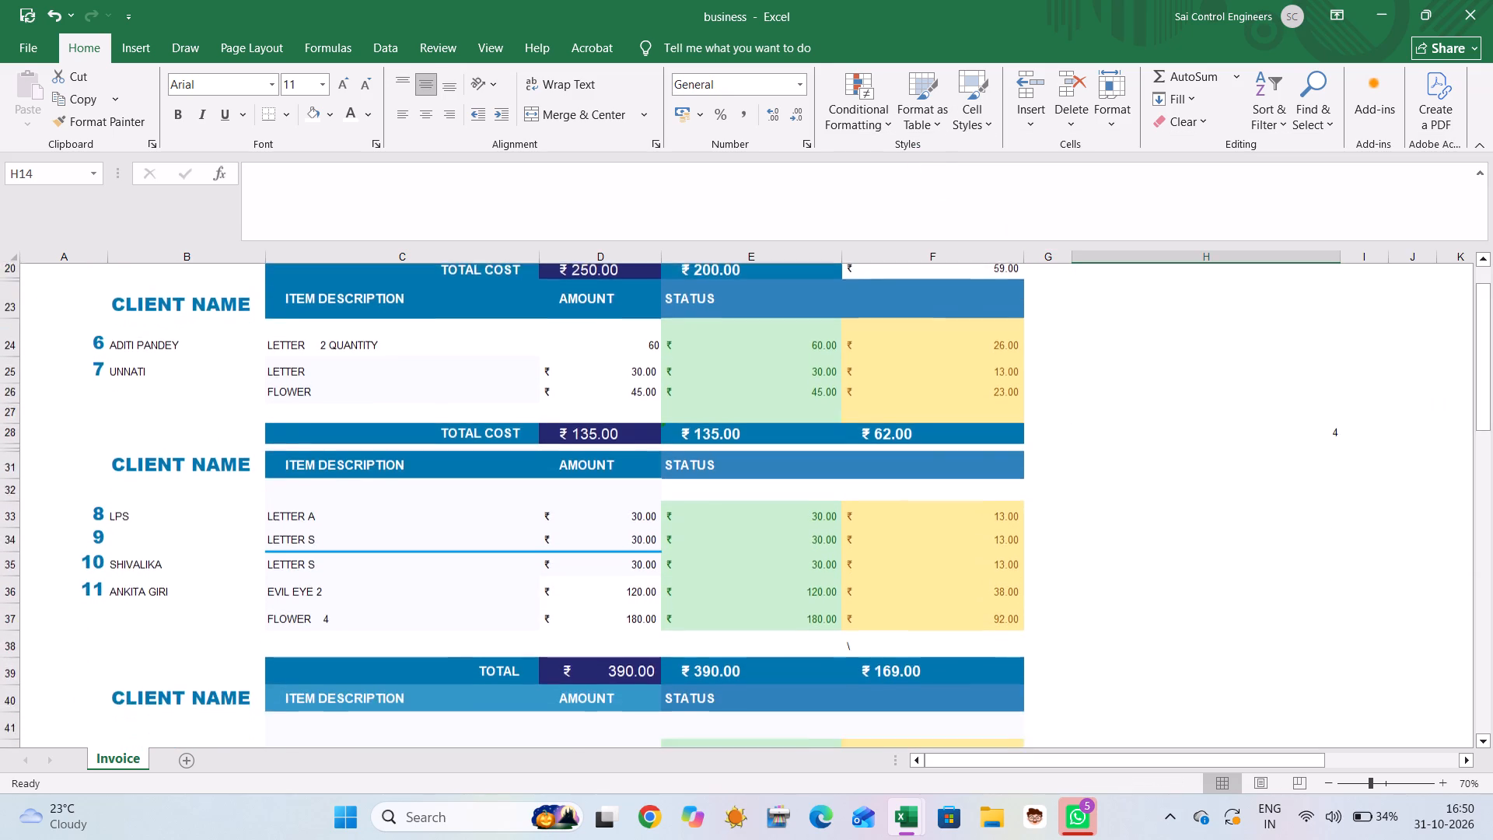
pyautogui.scroll(-2, 1211, 444)
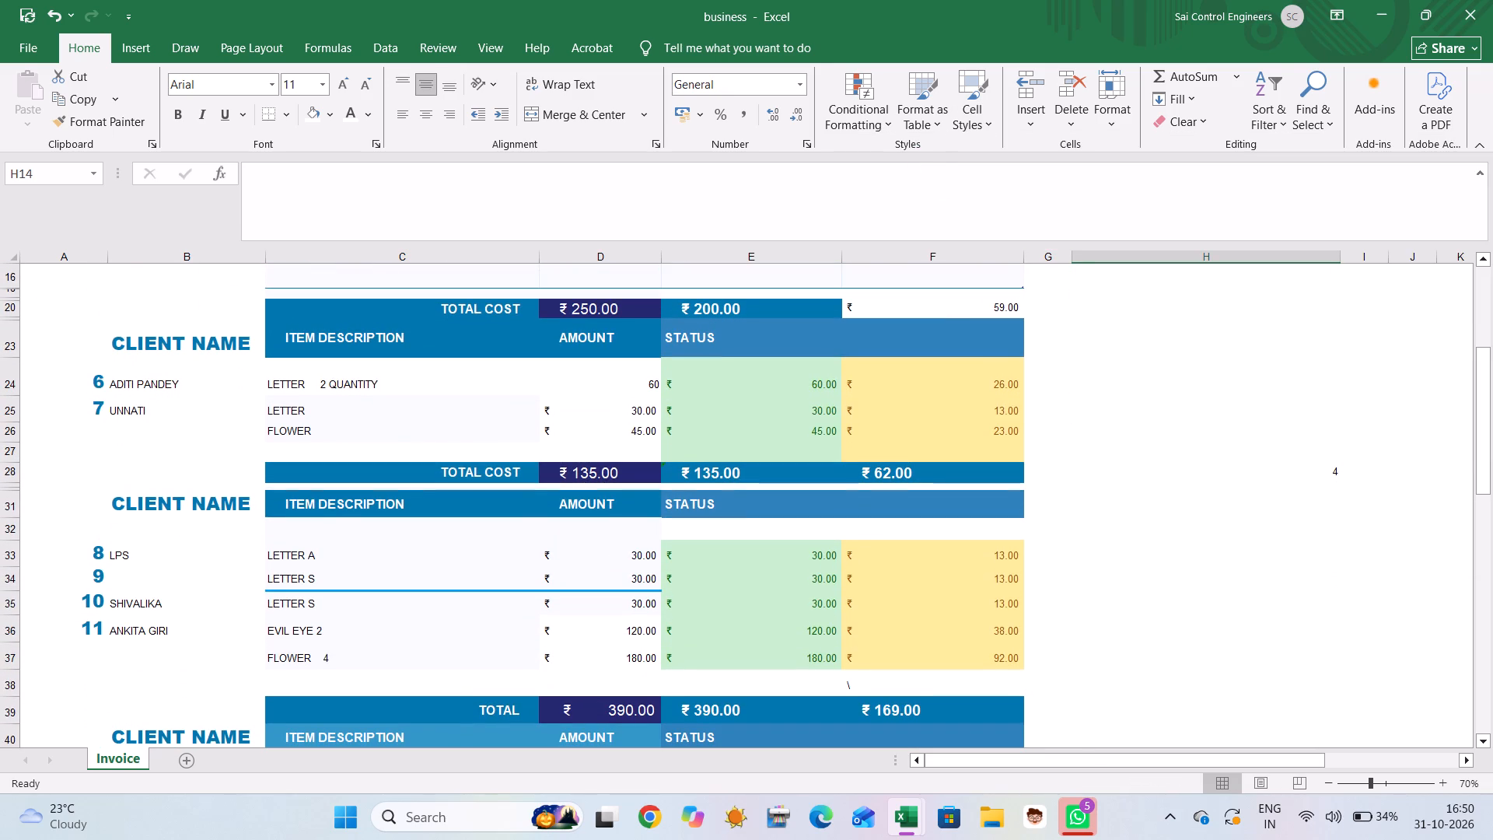
pyautogui.click(354, 573)
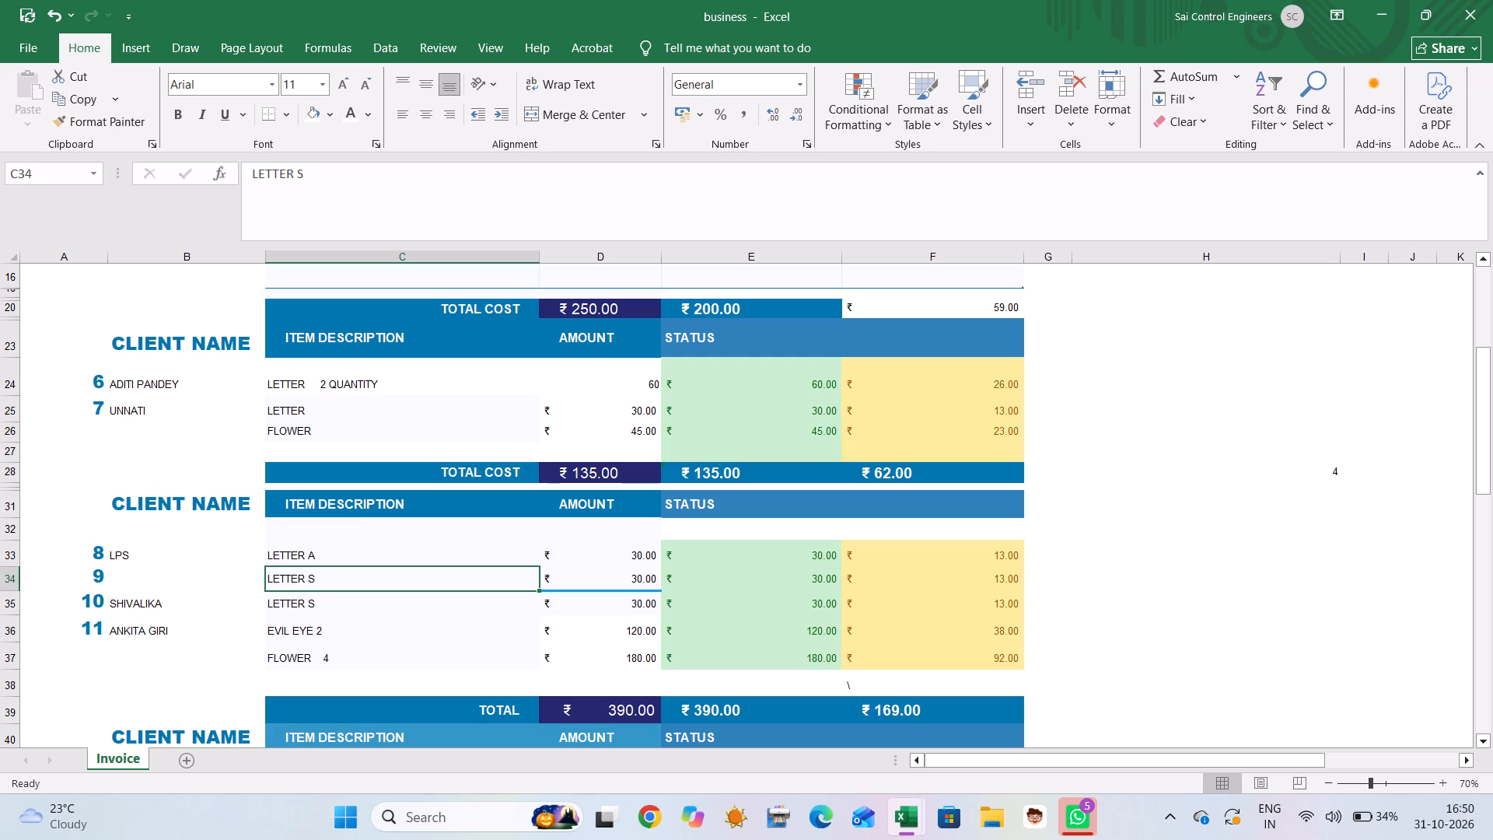
pyautogui.keyDown('ctrl'); pyautogui.click(622, 580); pyautogui.keyUp('ctrl')
pyautogui.keyDown('ctrl'); pyautogui.scroll(-1, 622, 580); pyautogui.keyUp('ctrl')
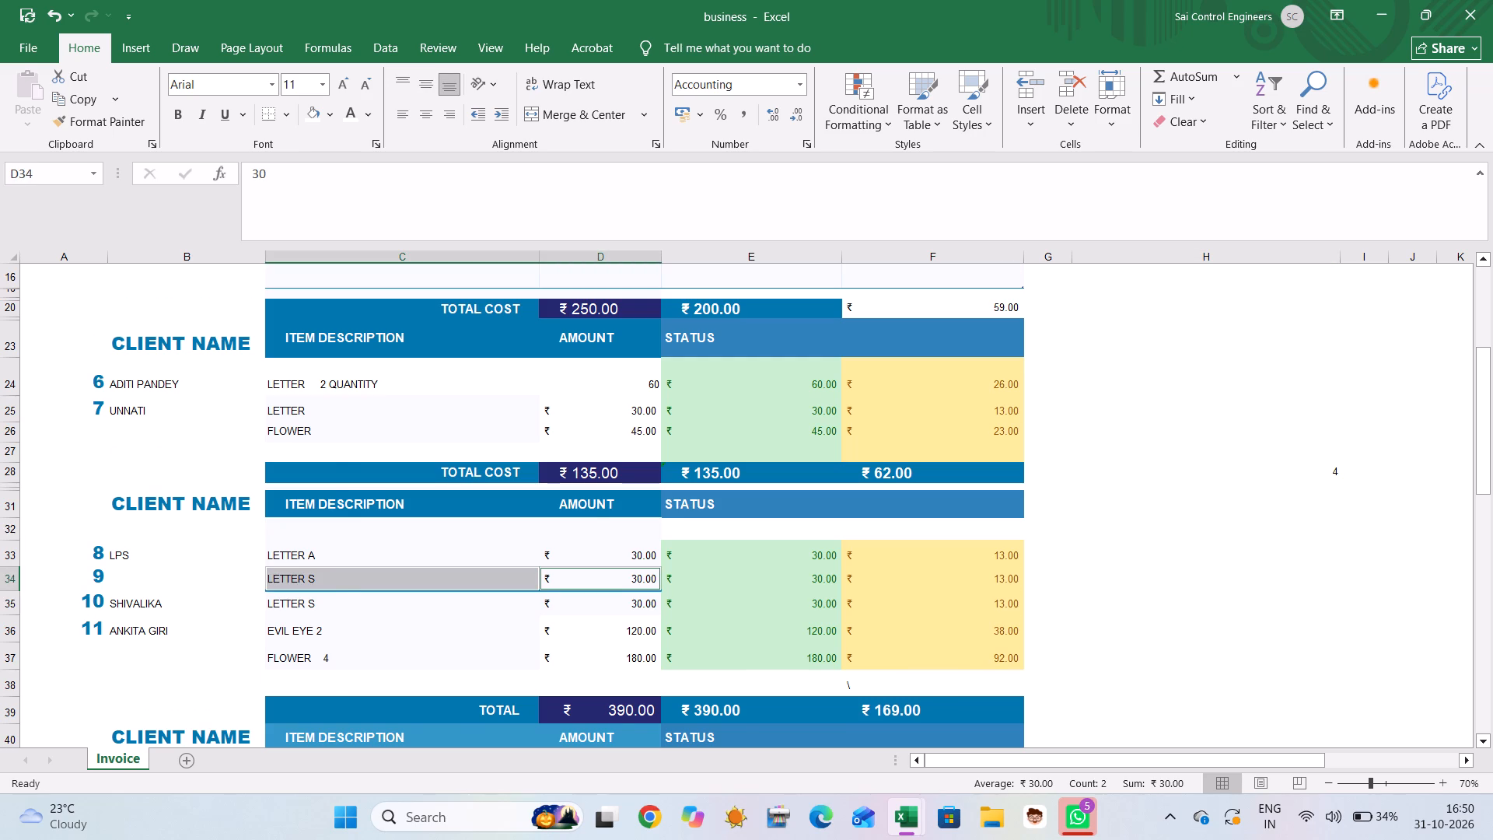
pyautogui.keyDown('ctrl'); pyautogui.scroll(-6, 622, 580); pyautogui.keyUp('ctrl')
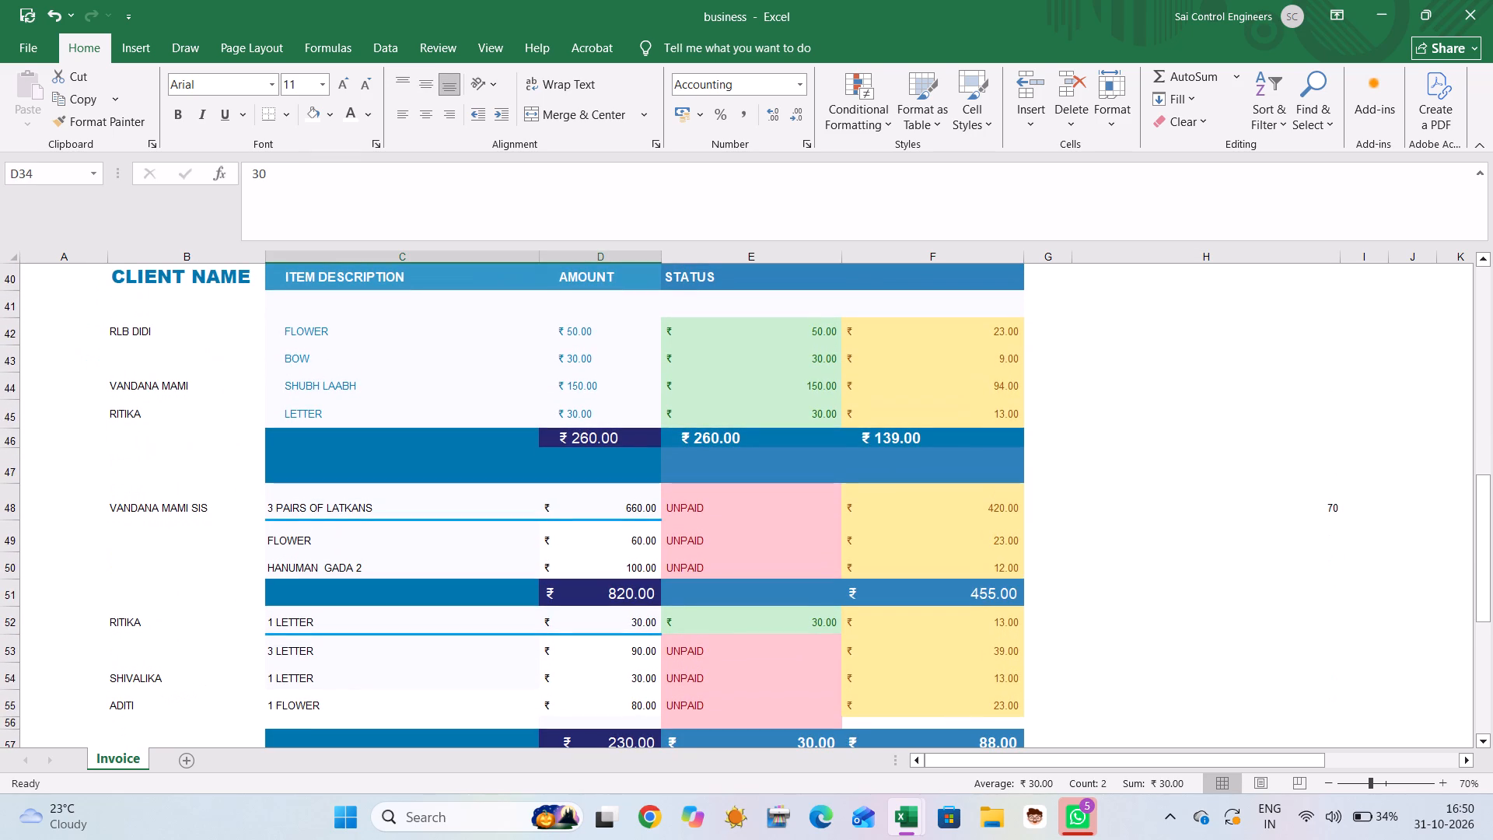
pyautogui.keyDown('ctrl'); pyautogui.click(591, 510); pyautogui.keyUp('ctrl')
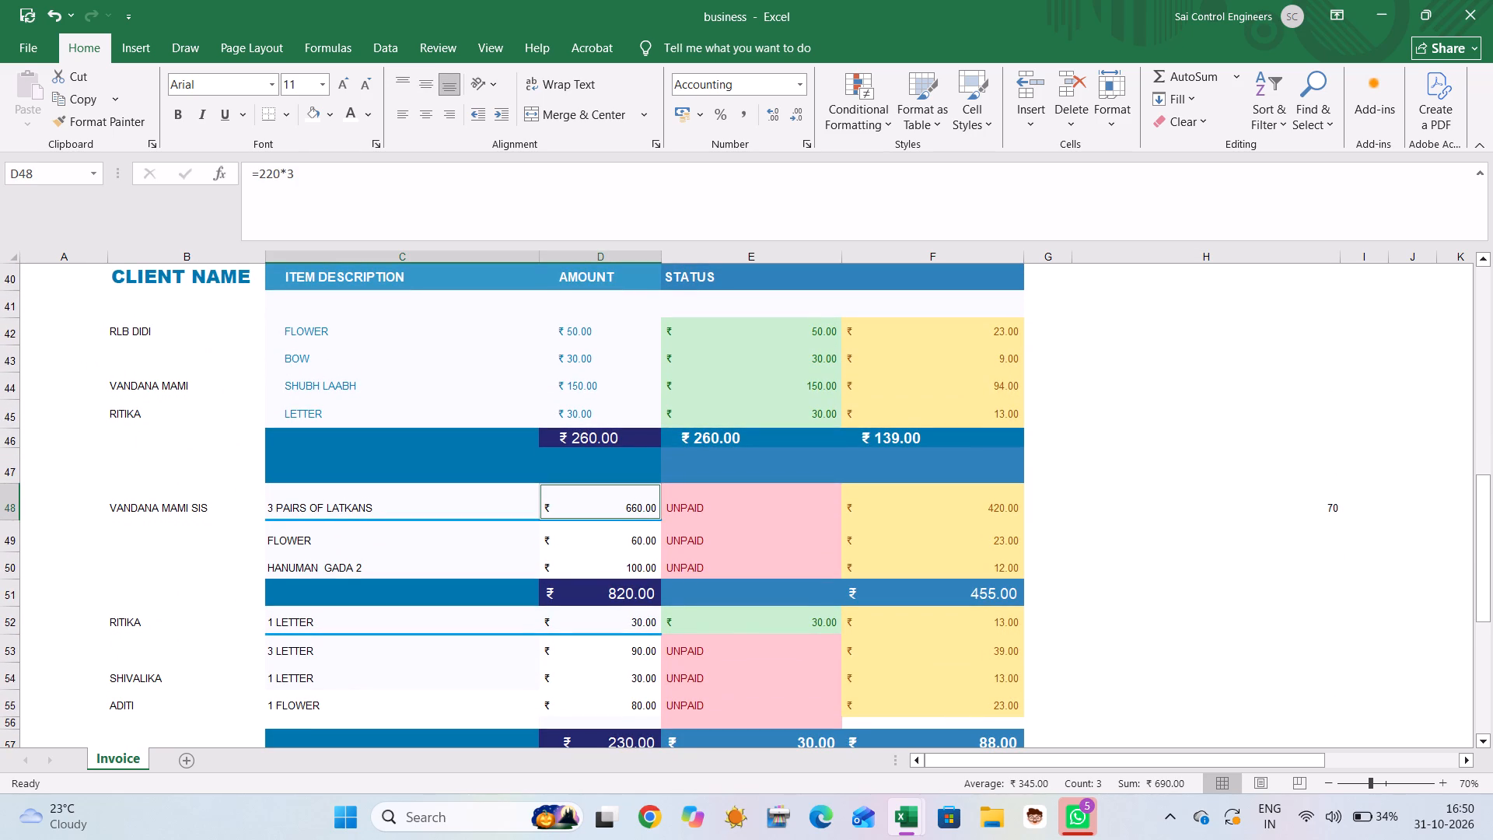
pyautogui.keyDown('ctrl'); pyautogui.click(461, 511); pyautogui.keyUp('ctrl')
pyautogui.keyDown('ctrl'); pyautogui.scroll(-2, 461, 511); pyautogui.keyUp('ctrl')
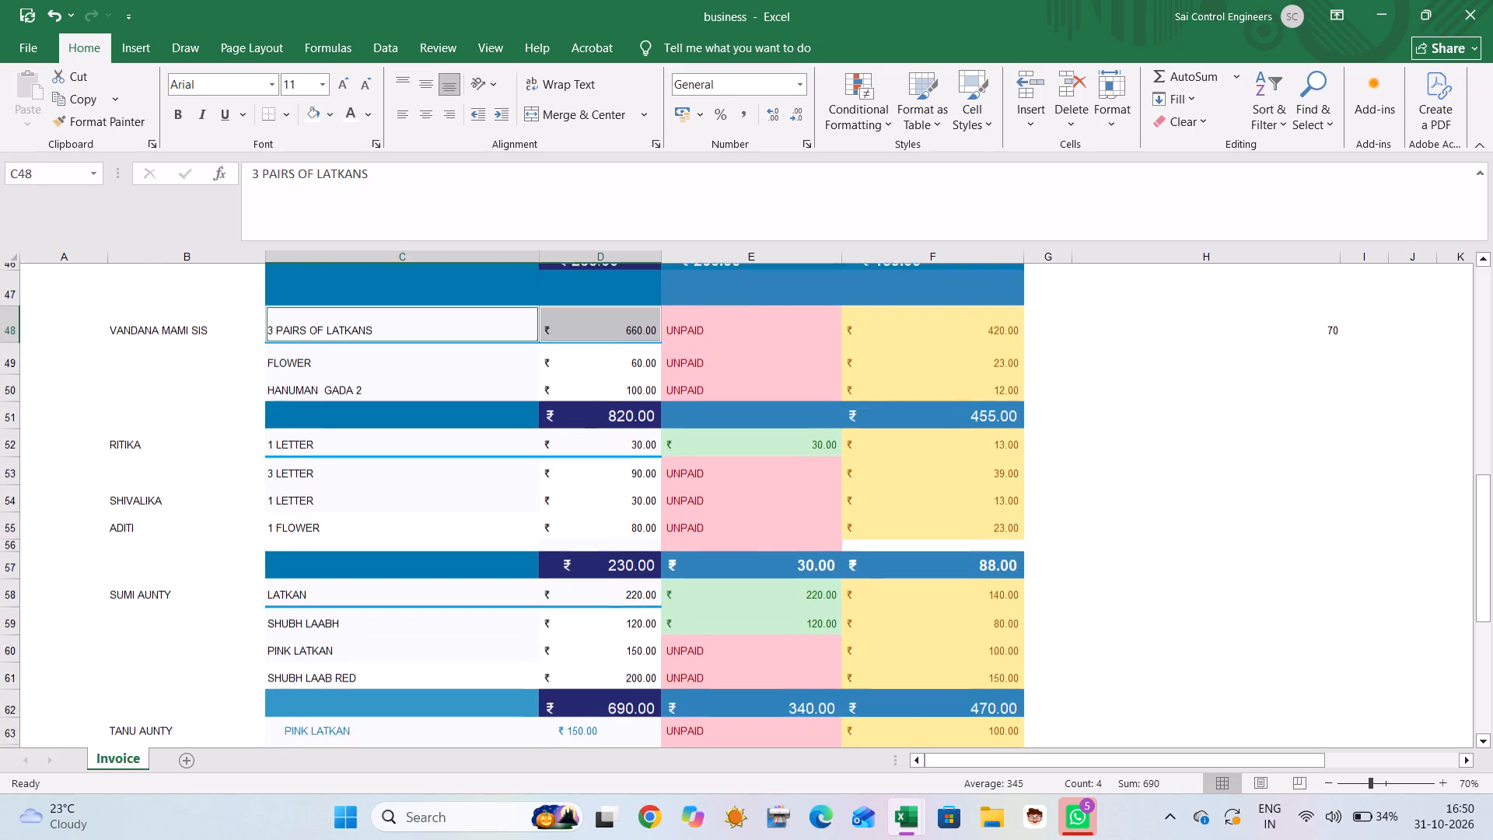
pyautogui.keyDown('ctrl'); pyautogui.scroll(-1, 461, 511); pyautogui.keyUp('ctrl')
pyautogui.keyDown('ctrl'); pyautogui.click(451, 436); pyautogui.keyUp('ctrl')
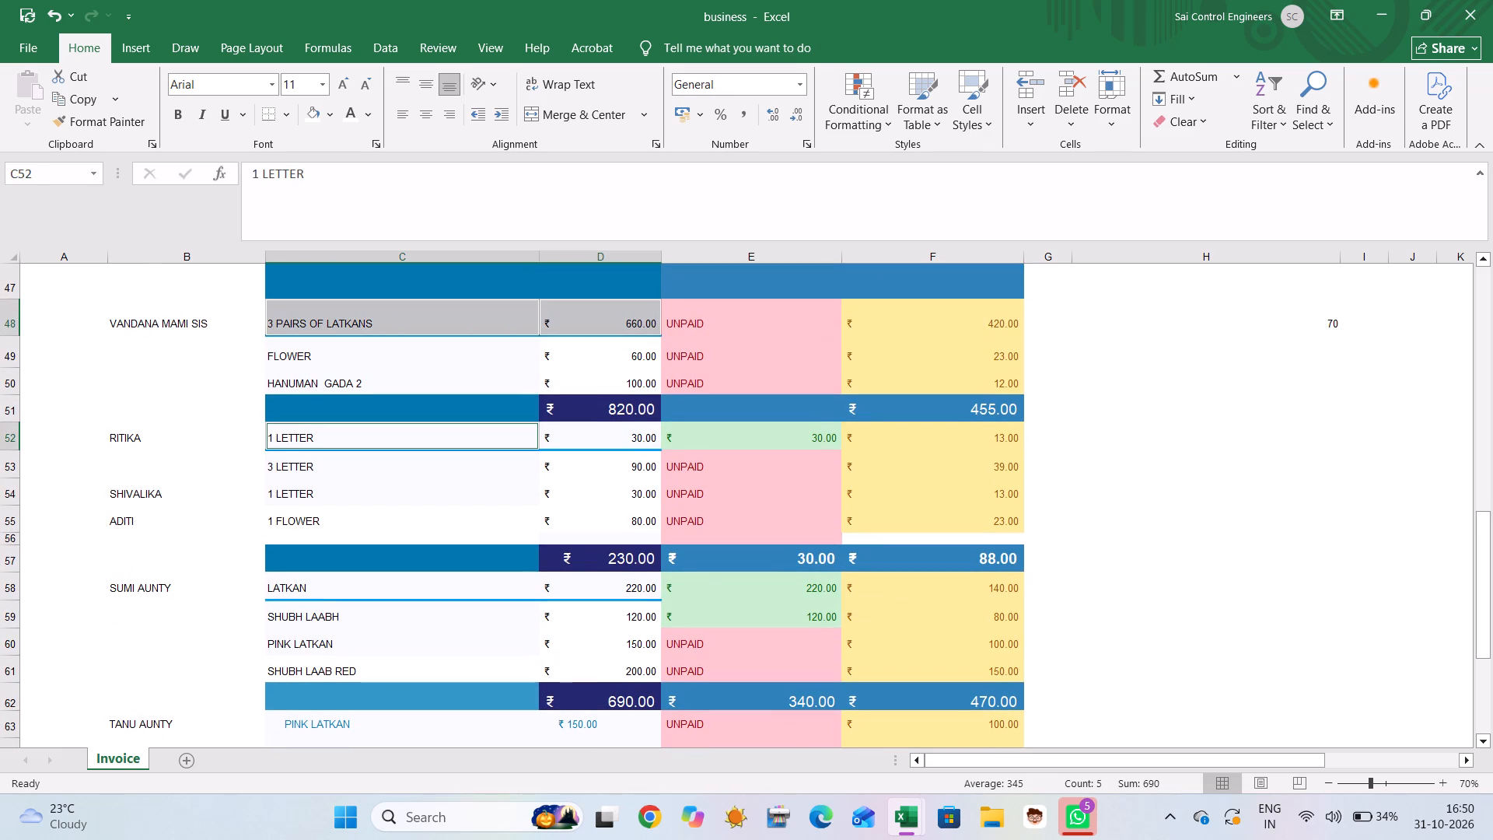
pyautogui.keyDown('ctrl'); pyautogui.click(550, 435); pyautogui.keyUp('ctrl')
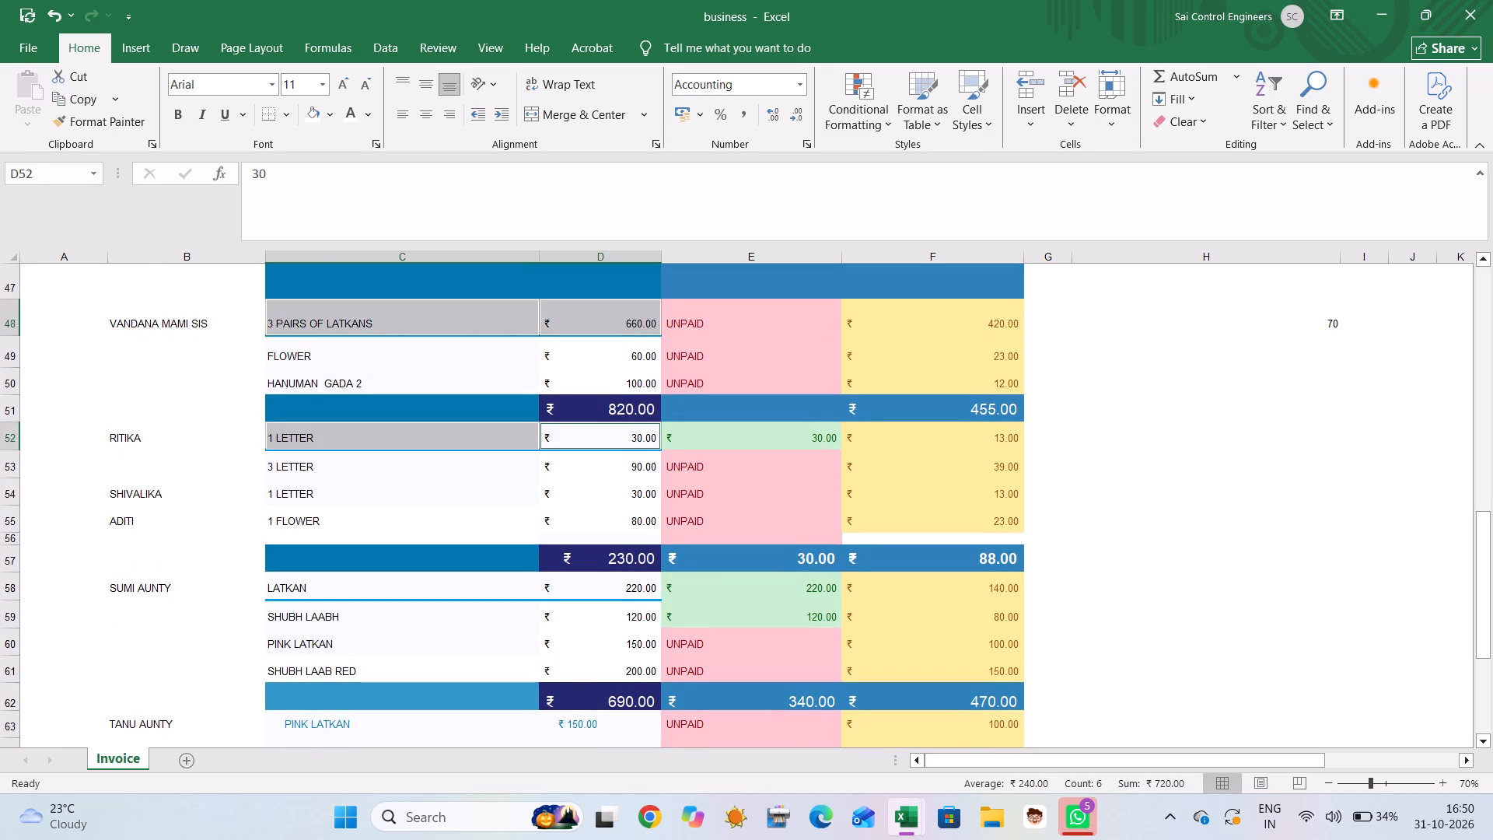
pyautogui.keyDown('ctrl'); pyautogui.scroll(-2, 550, 435); pyautogui.keyUp('ctrl')
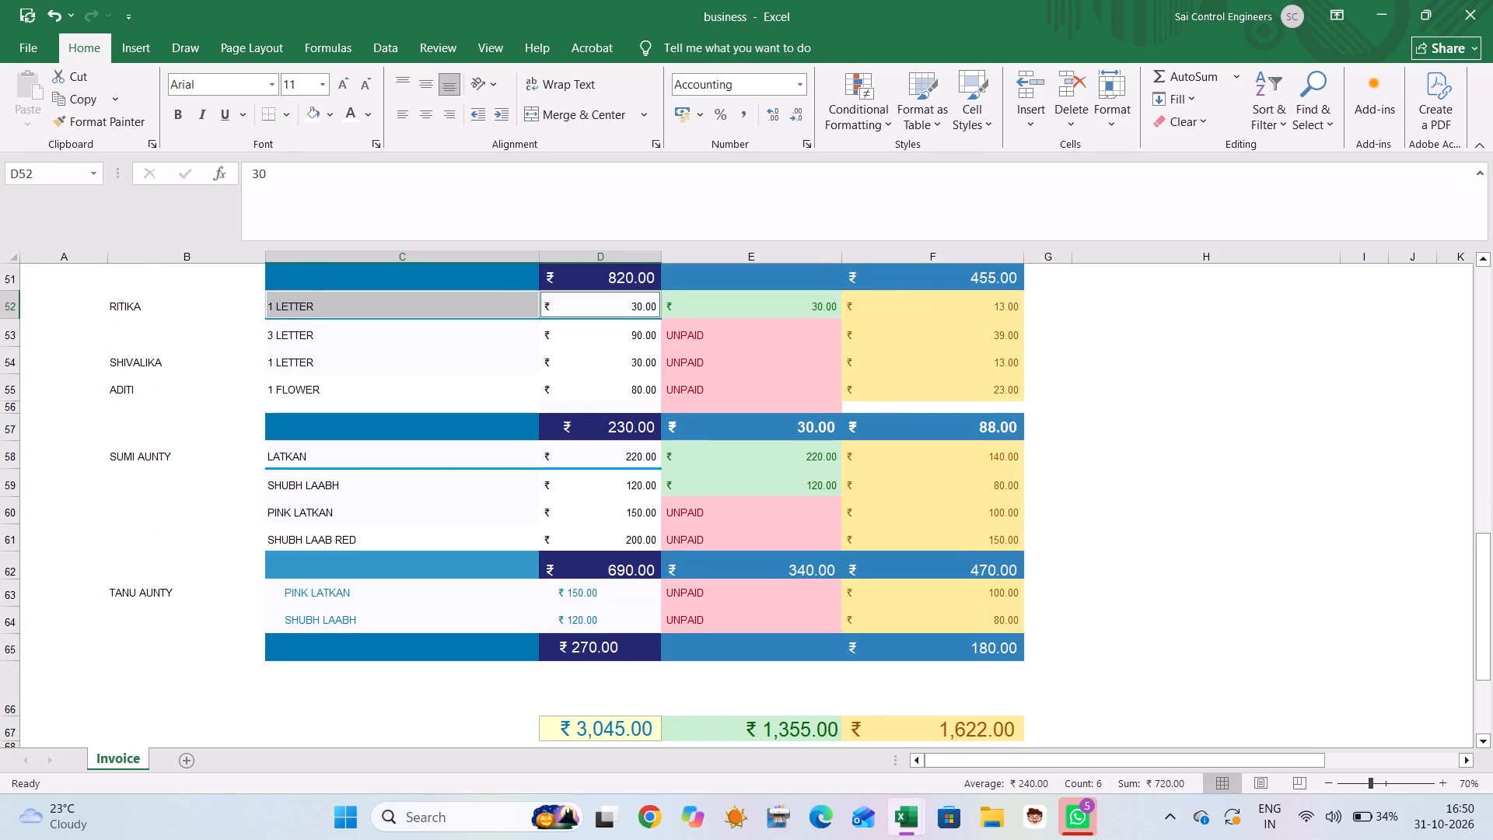
pyautogui.keyDown('ctrl'); pyautogui.click(497, 456); pyautogui.keyUp('ctrl')
pyautogui.keyDown('ctrl'); pyautogui.click(590, 456); pyautogui.keyUp('ctrl')
pyautogui.keyDown('ctrl'); pyautogui.scroll(2, 590, 456); pyautogui.keyUp('ctrl')
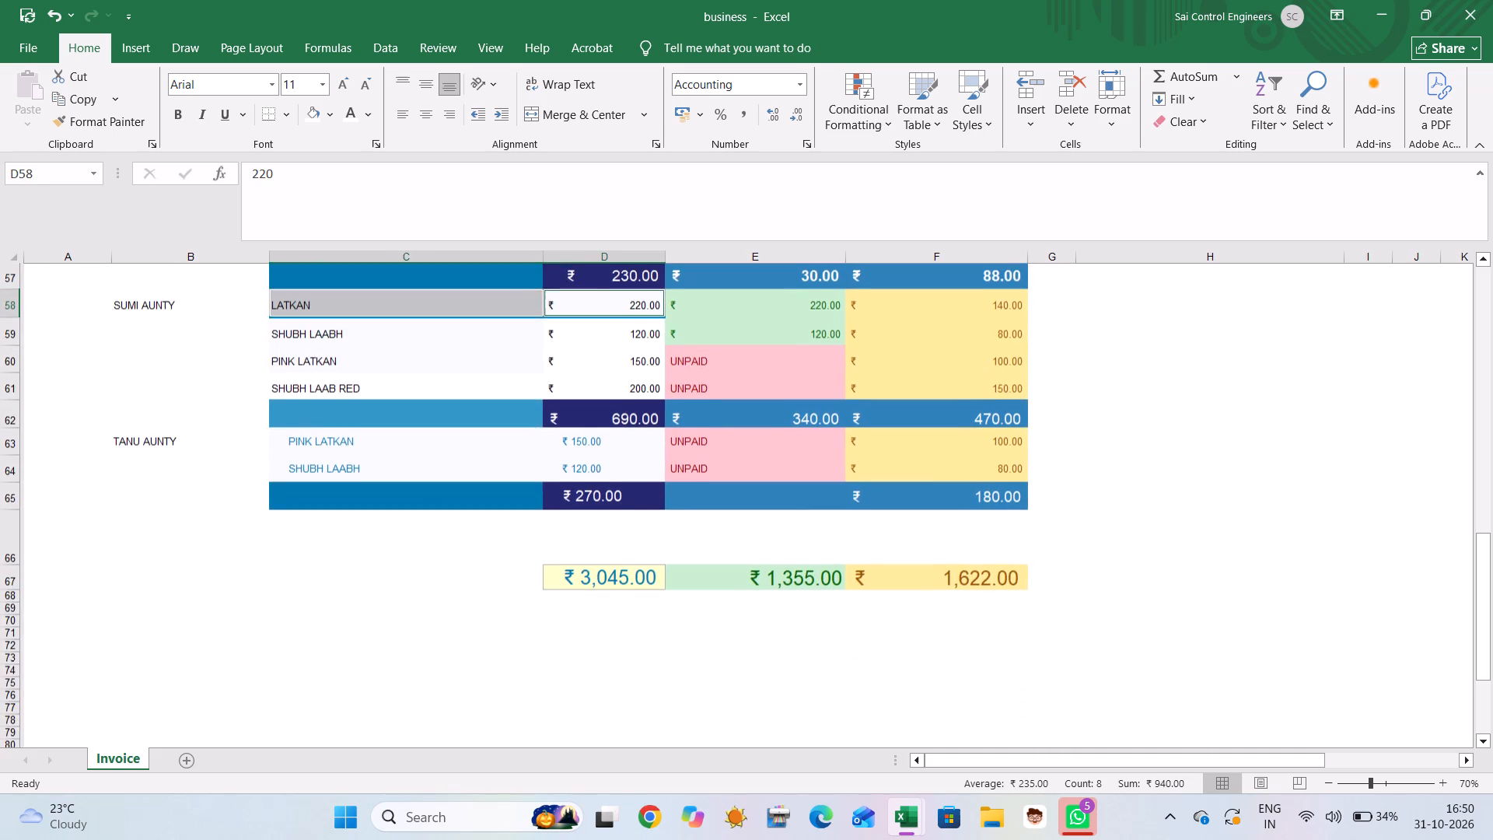
pyautogui.keyDown('ctrl'); pyautogui.scroll(3, 590, 456); pyautogui.keyUp('ctrl')
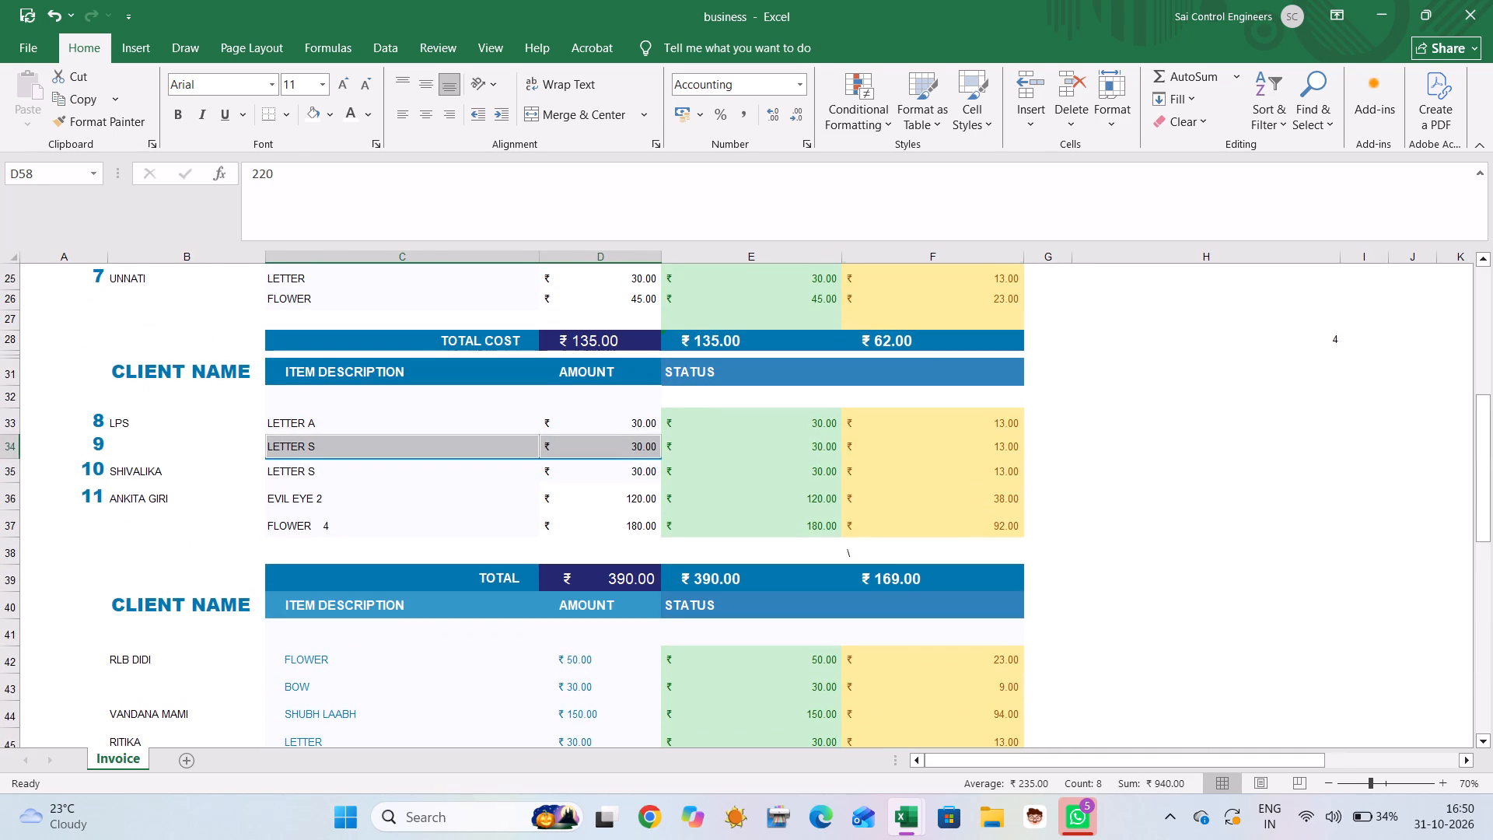
pyautogui.click(967, 89)
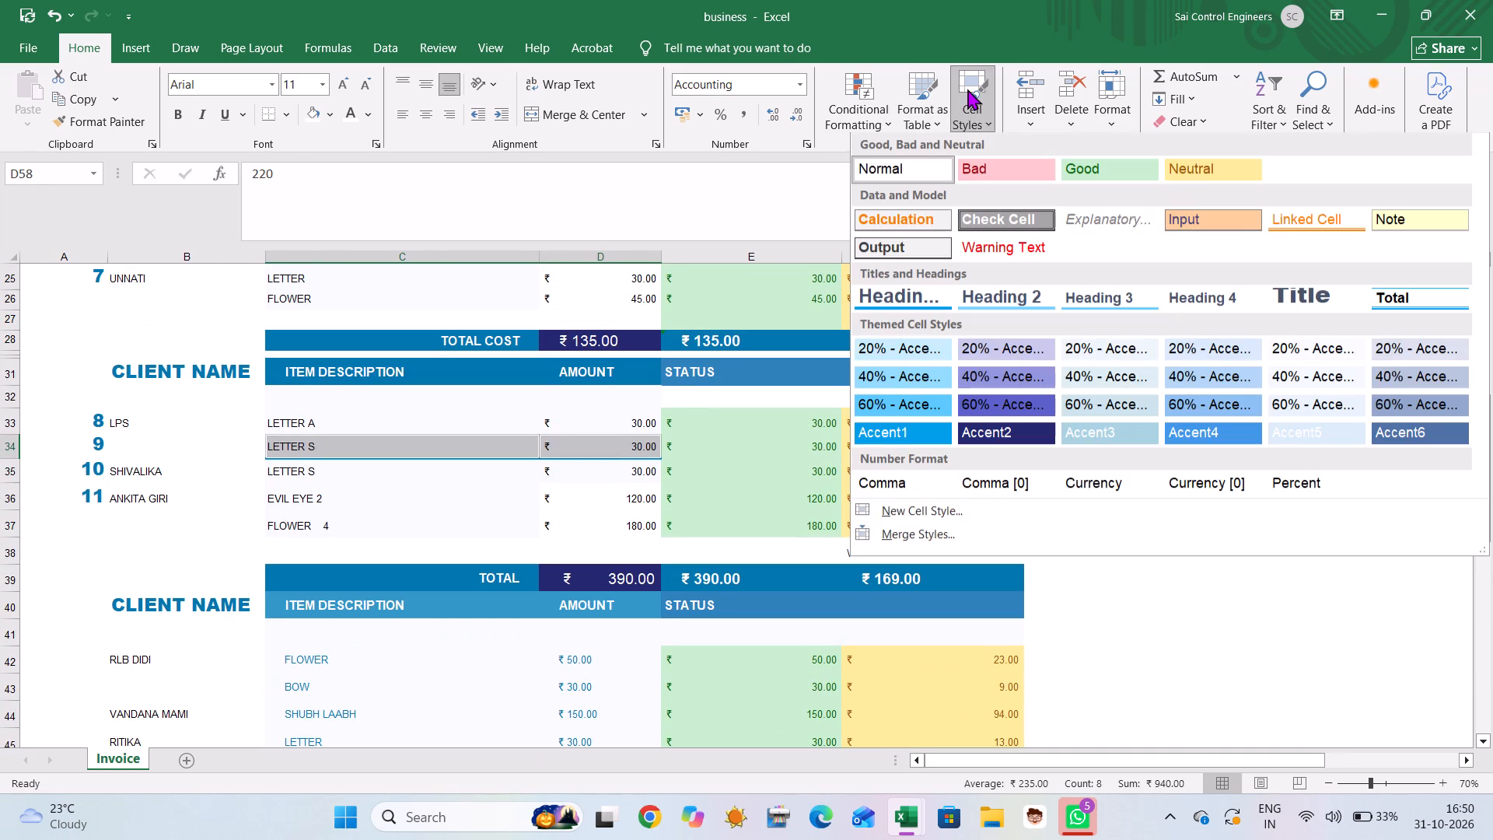
pyautogui.click(925, 165)
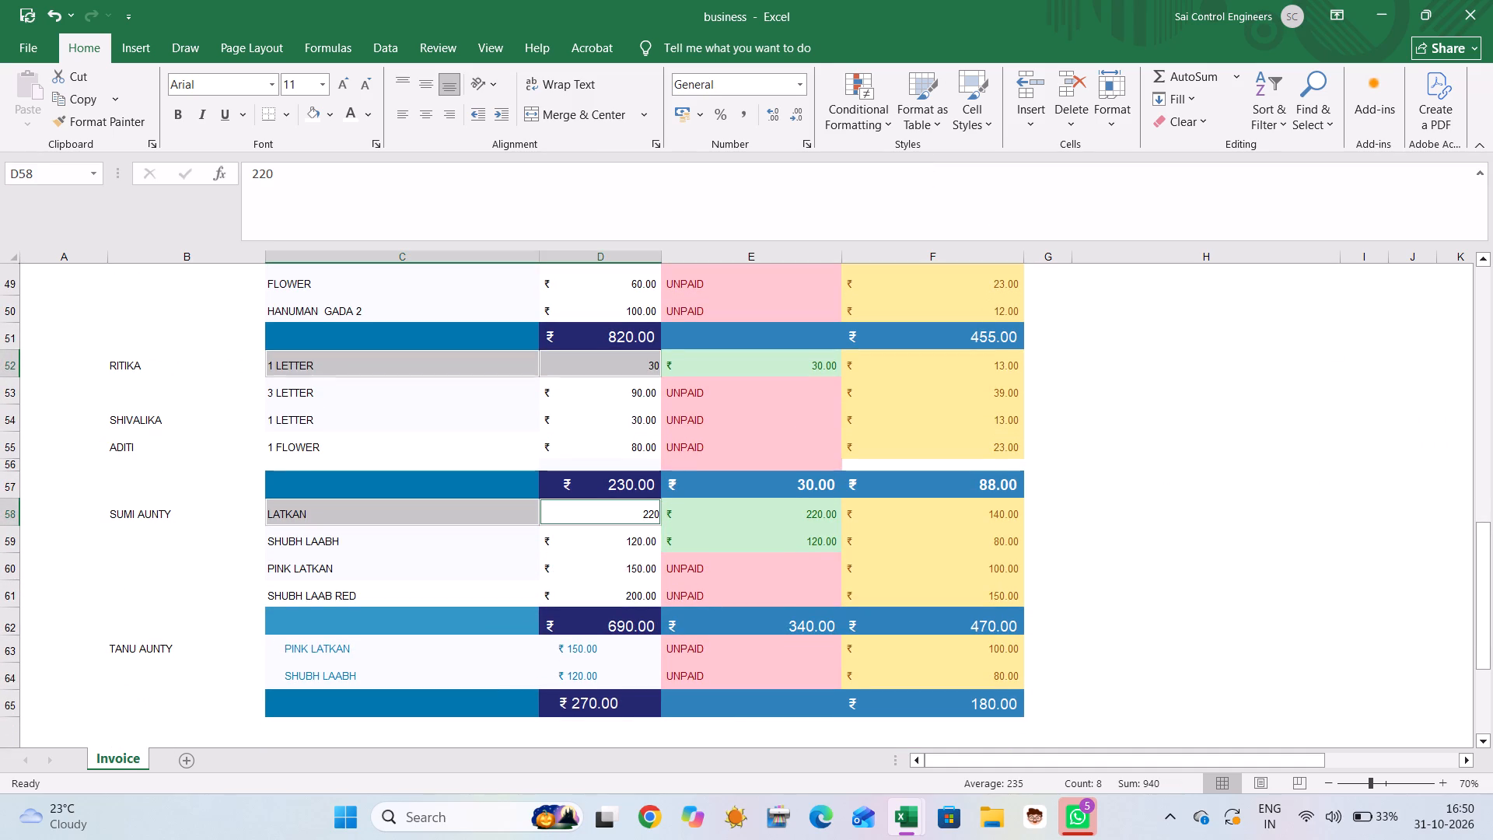
pyautogui.click(1216, 377)
# Fill the MONEY IN MATERIAL block totals with black: F20, F28, F39, F46, F51, F57, F62 and F65.
pyautogui.scroll(6, 1216, 377)
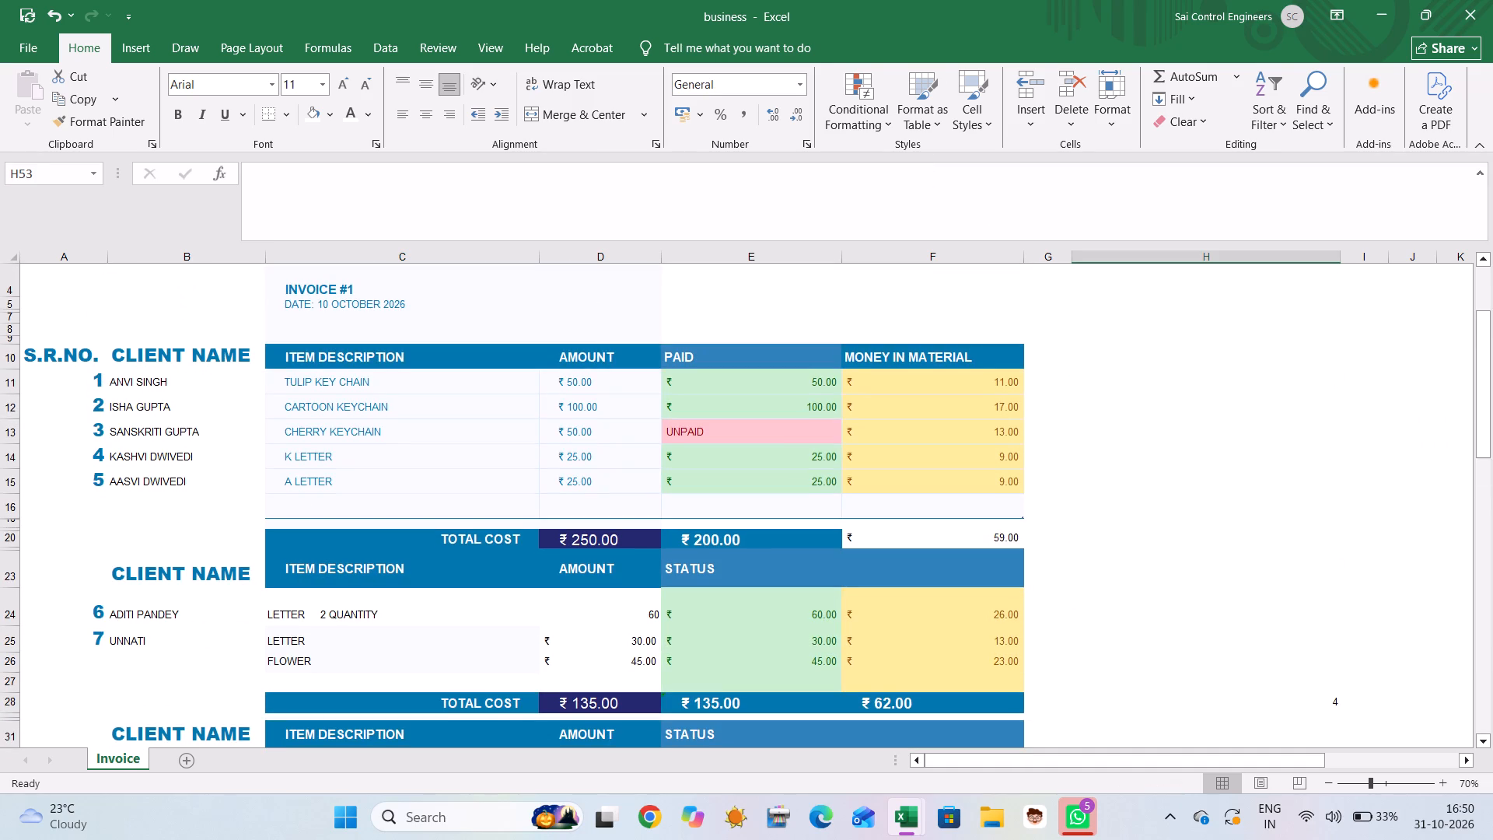
pyautogui.scroll(-2, 1216, 377)
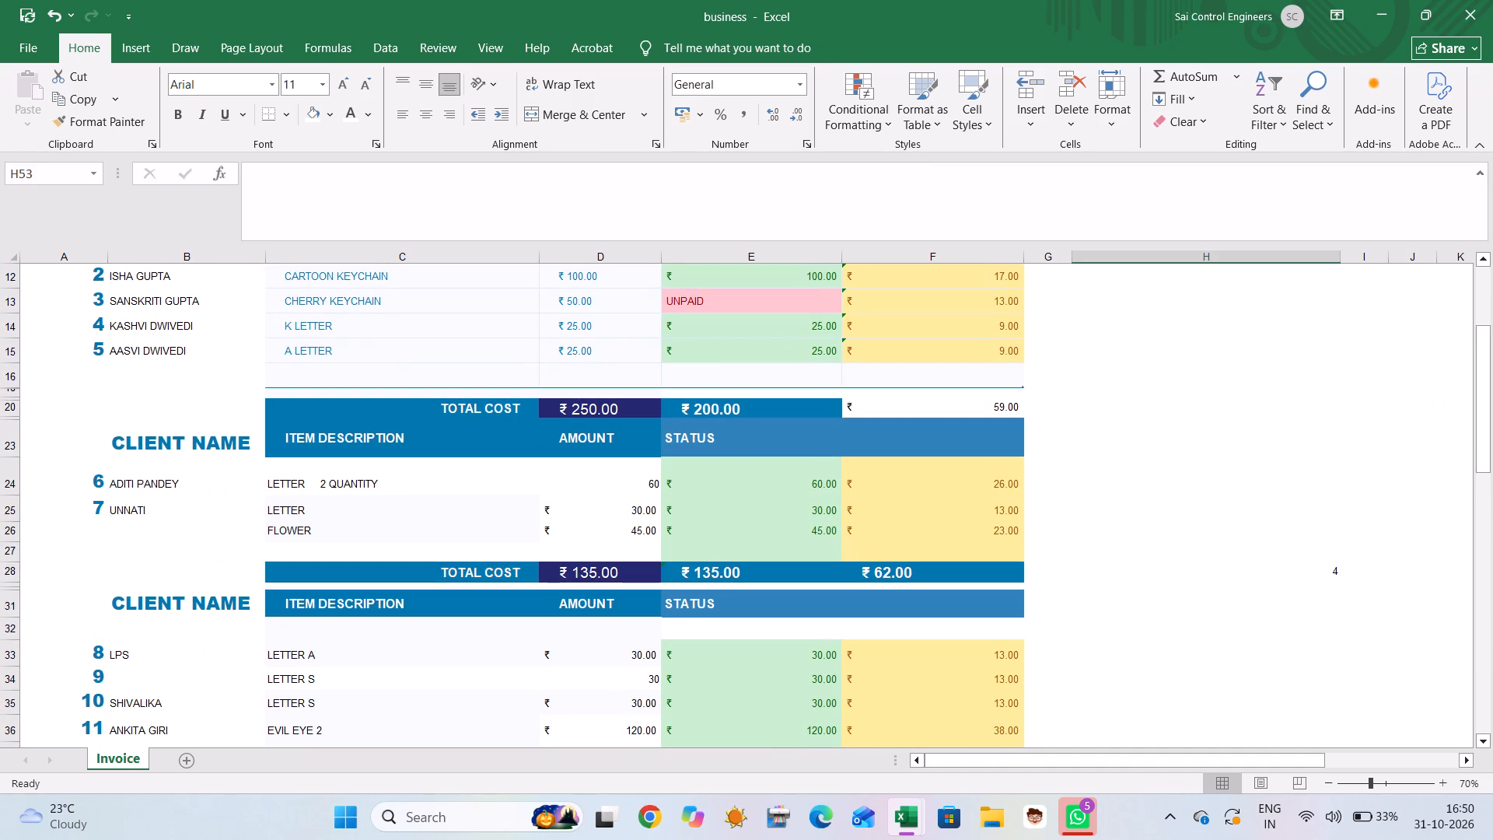
pyautogui.click(960, 407)
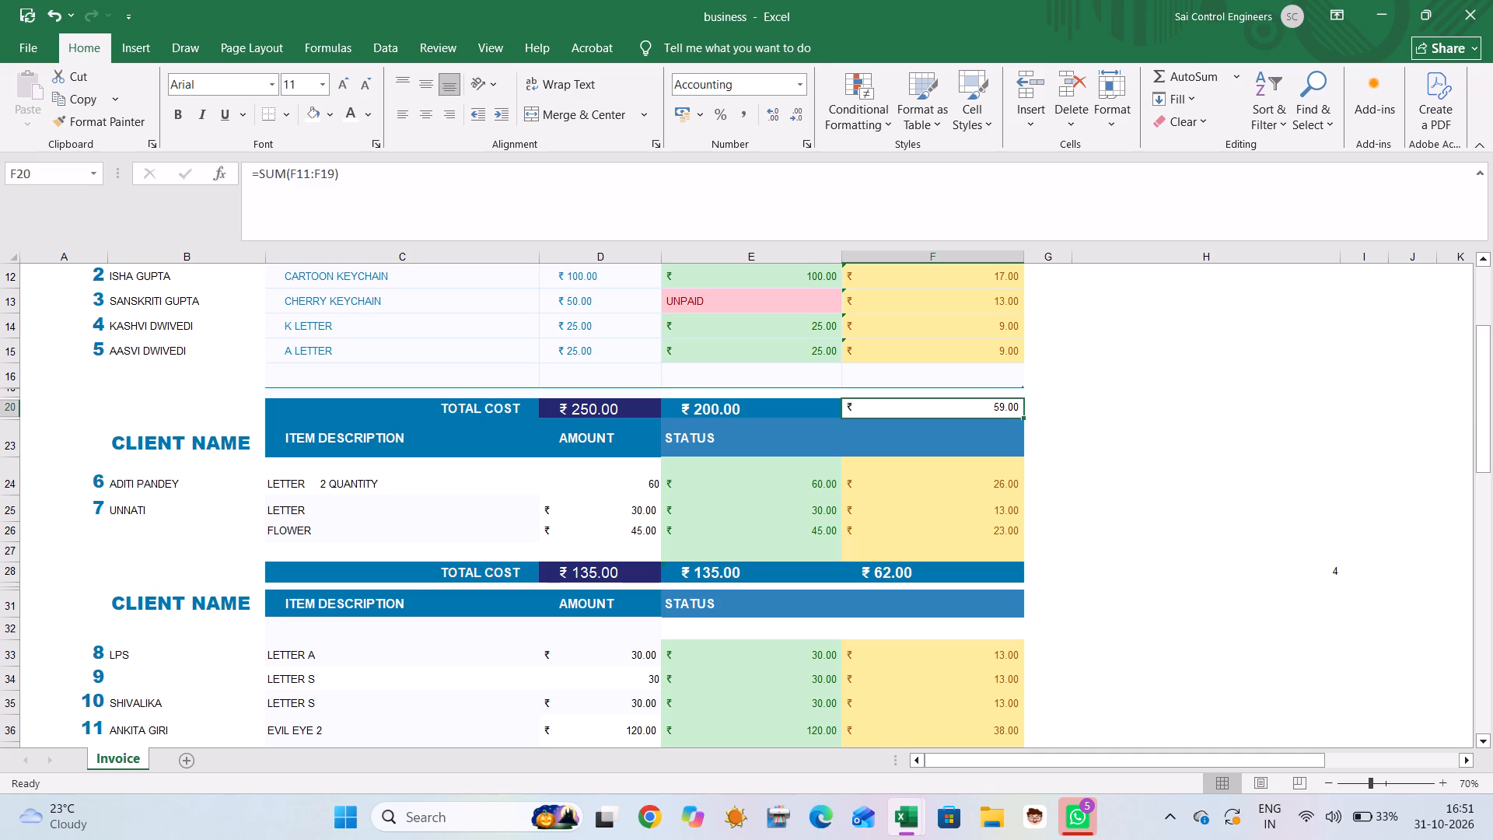
pyautogui.scroll(1, 960, 407)
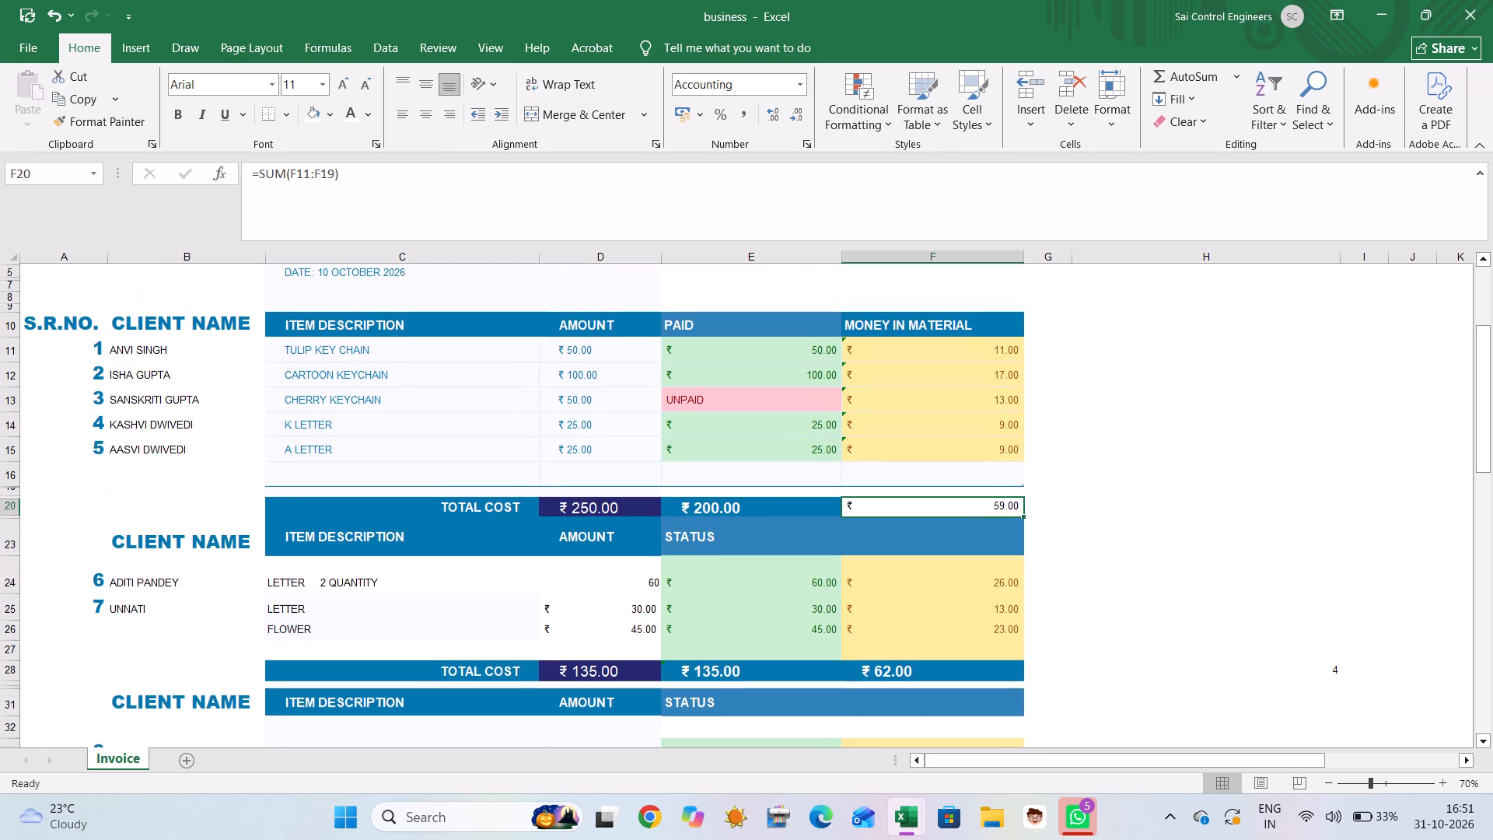
pyautogui.scroll(1, 960, 407)
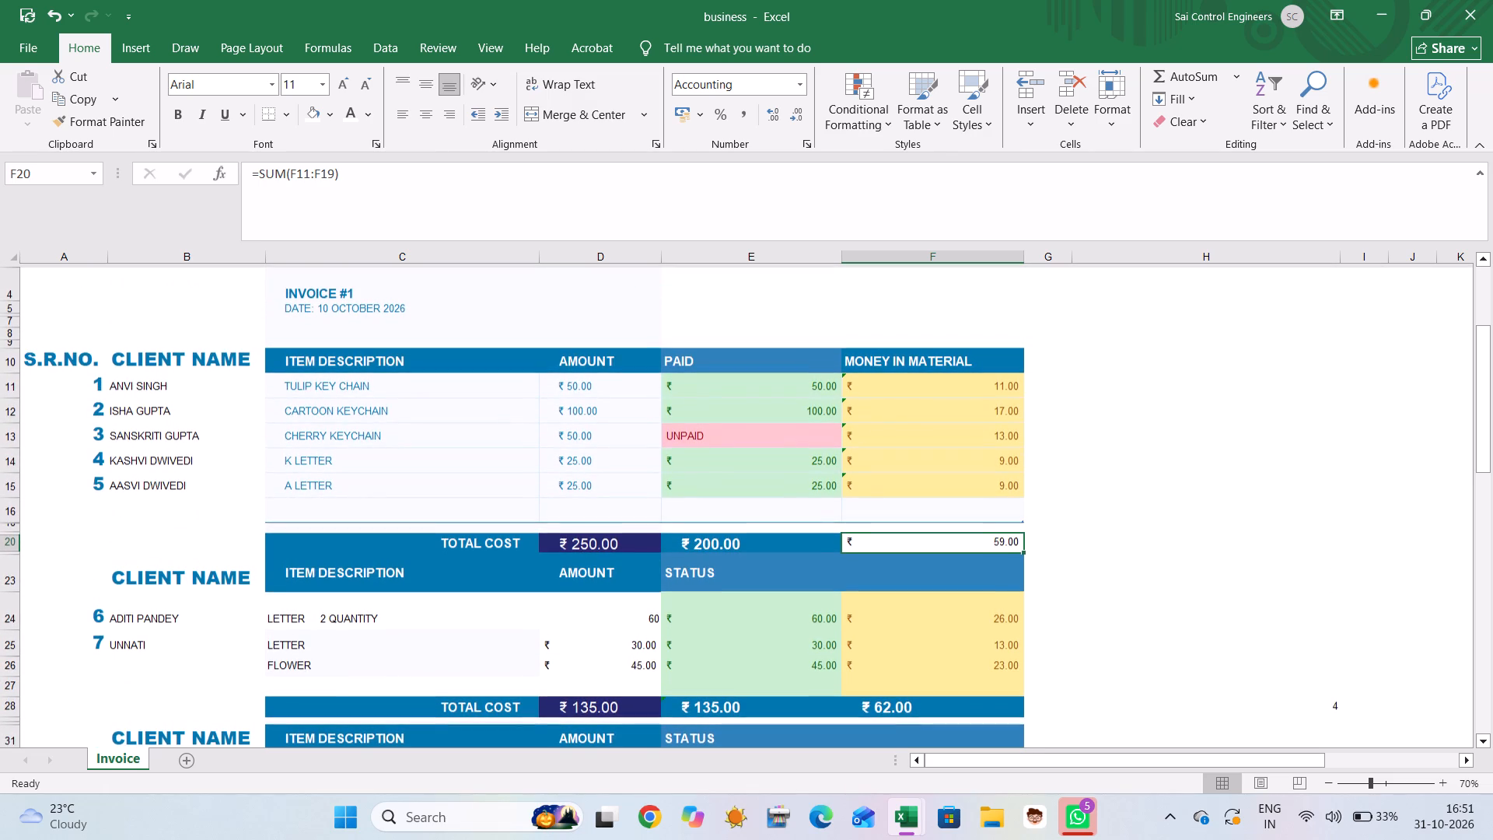
pyautogui.scroll(1, 960, 407)
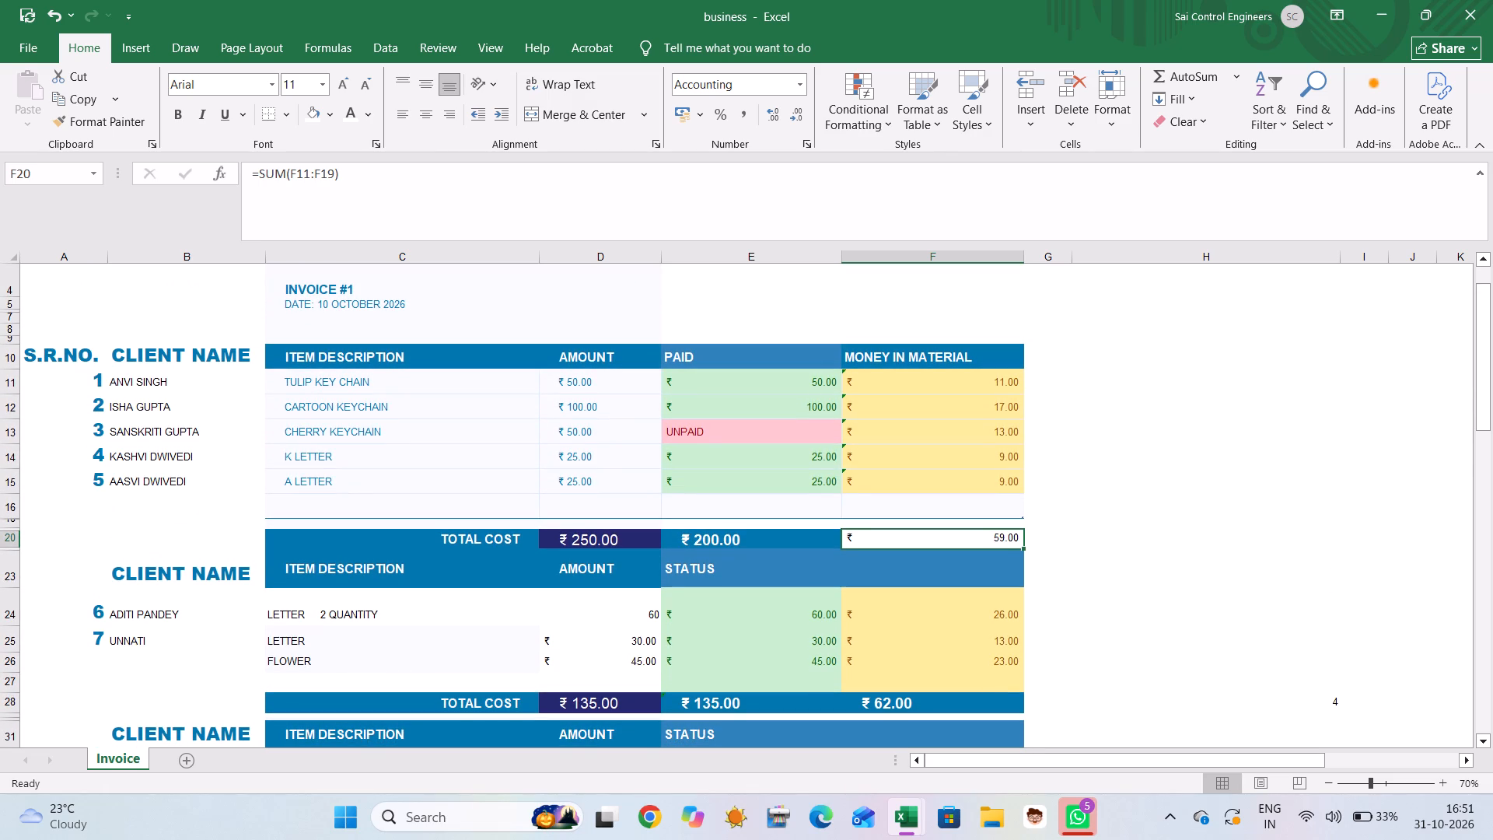
pyautogui.click(950, 534)
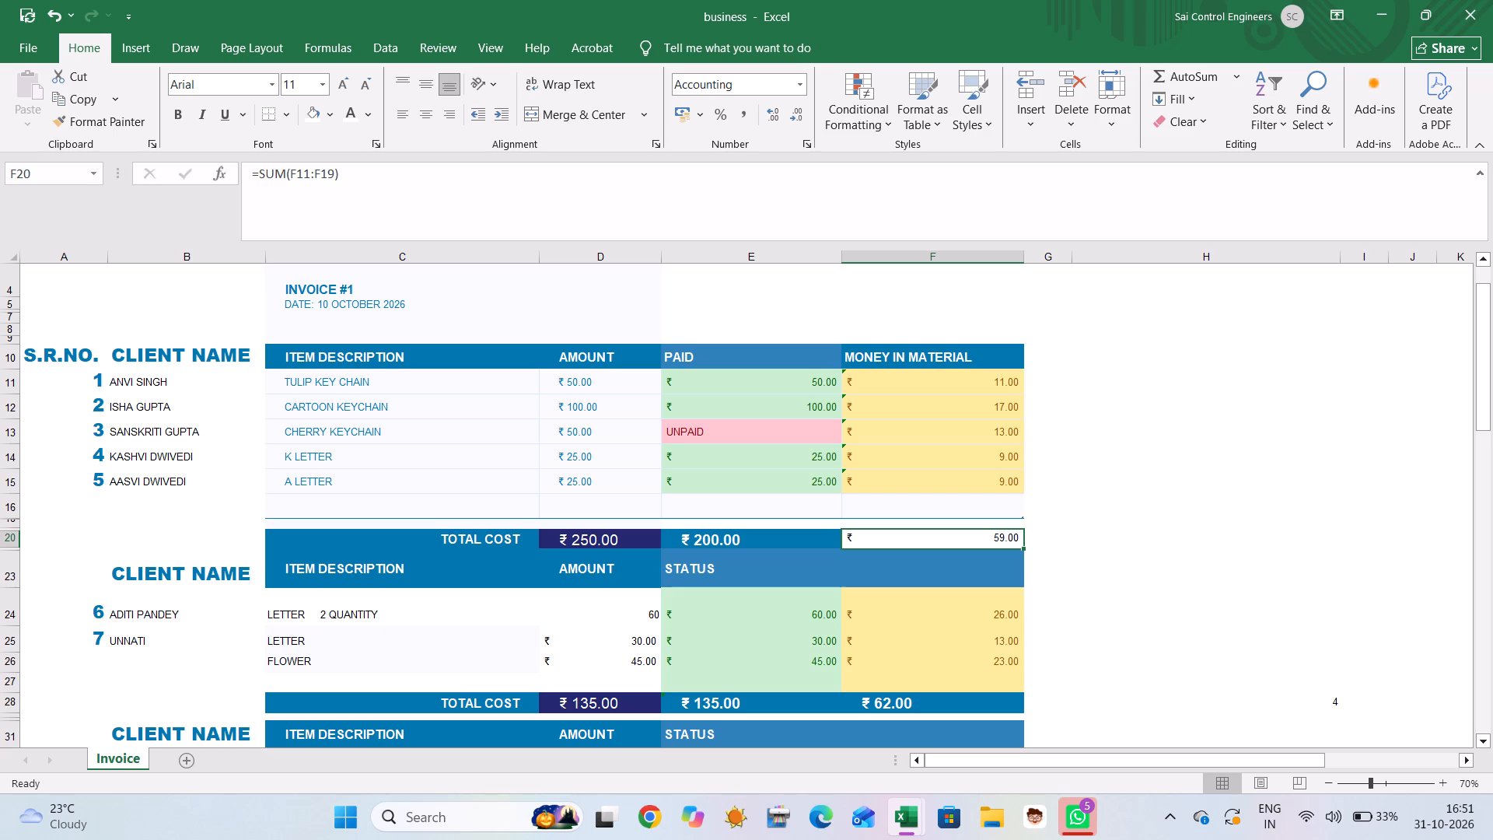
pyautogui.keyDown('ctrl'); pyautogui.scroll(-3, 955, 587); pyautogui.keyUp('ctrl')
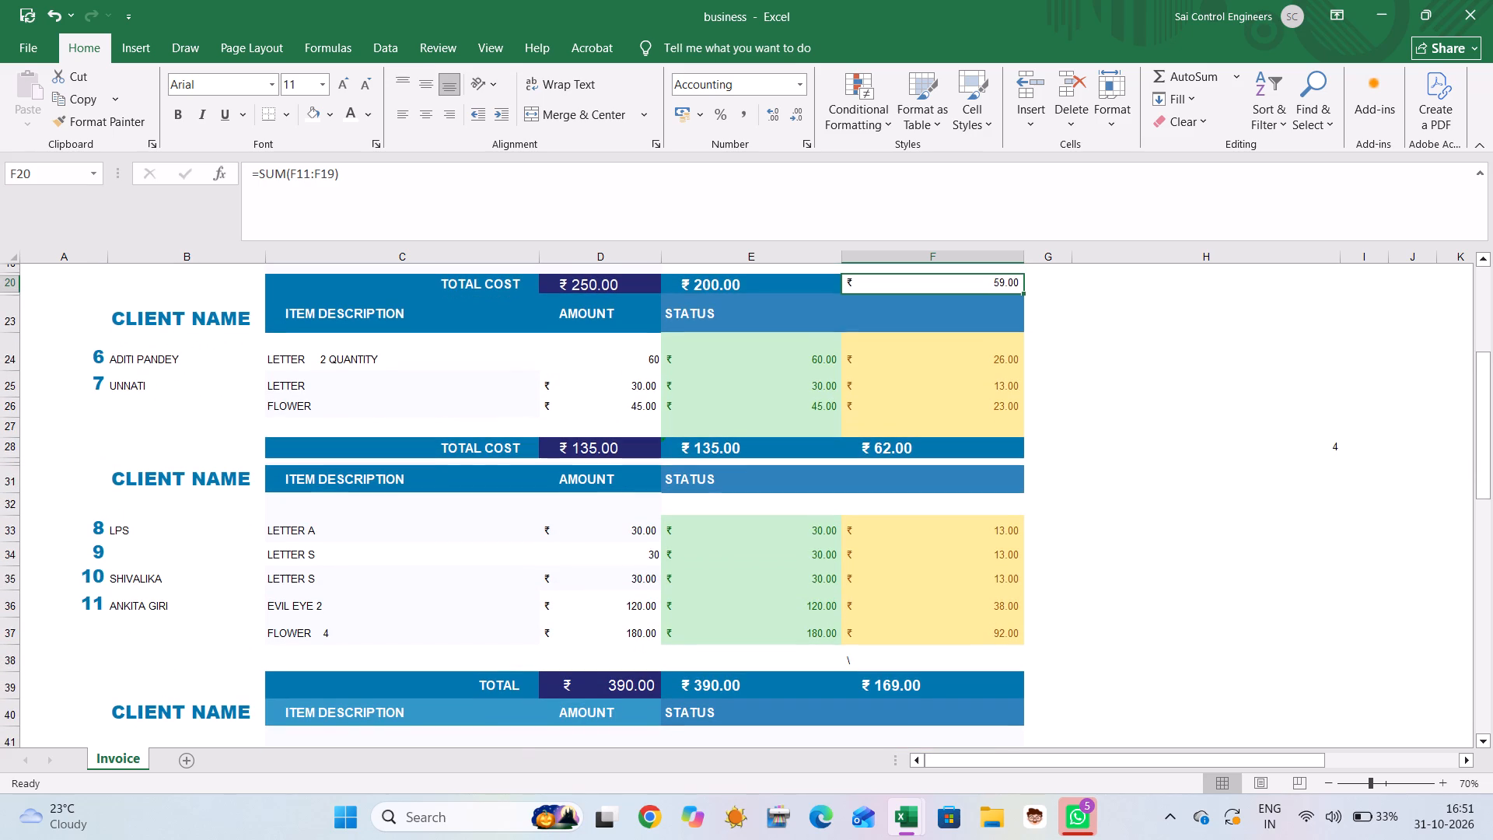
pyautogui.keyDown('ctrl'); pyautogui.click(971, 446); pyautogui.keyUp('ctrl')
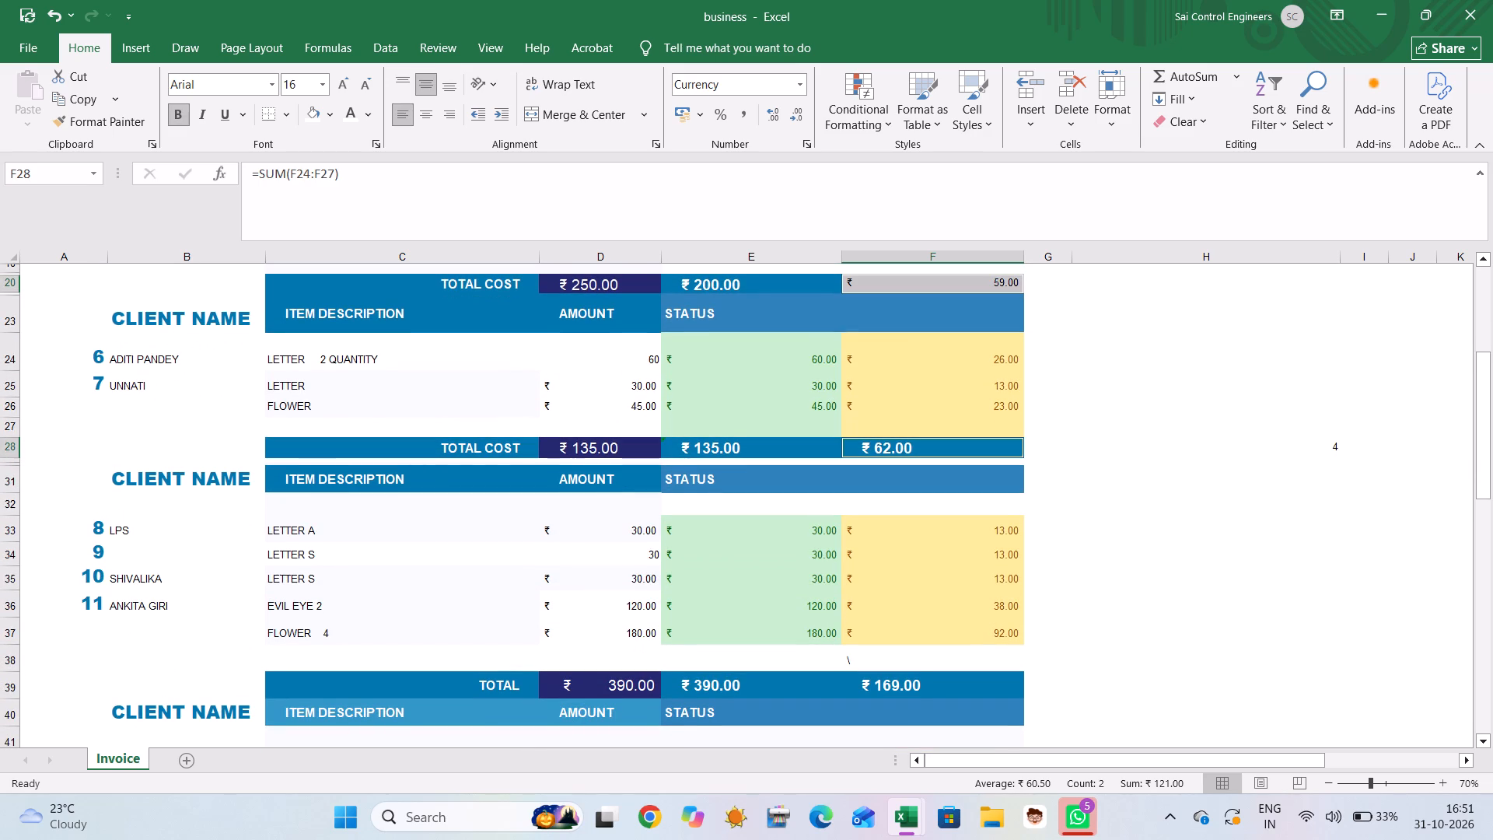
pyautogui.keyDown('ctrl'); pyautogui.click(976, 688); pyautogui.keyUp('ctrl')
pyautogui.keyDown('ctrl'); pyautogui.scroll(-1, 976, 688); pyautogui.keyUp('ctrl')
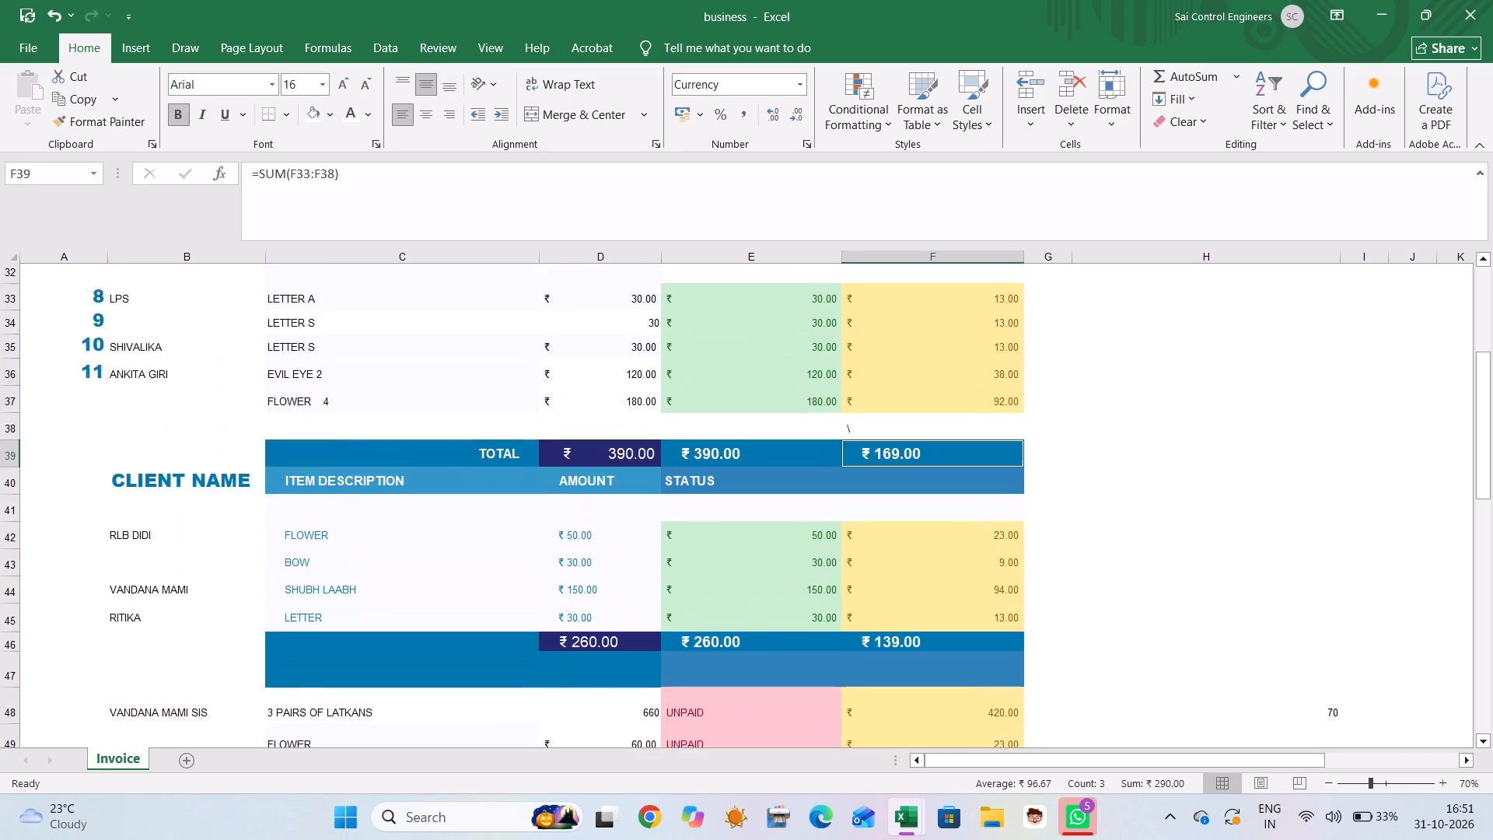
pyautogui.keyDown('ctrl'); pyautogui.scroll(-1, 976, 688); pyautogui.keyUp('ctrl')
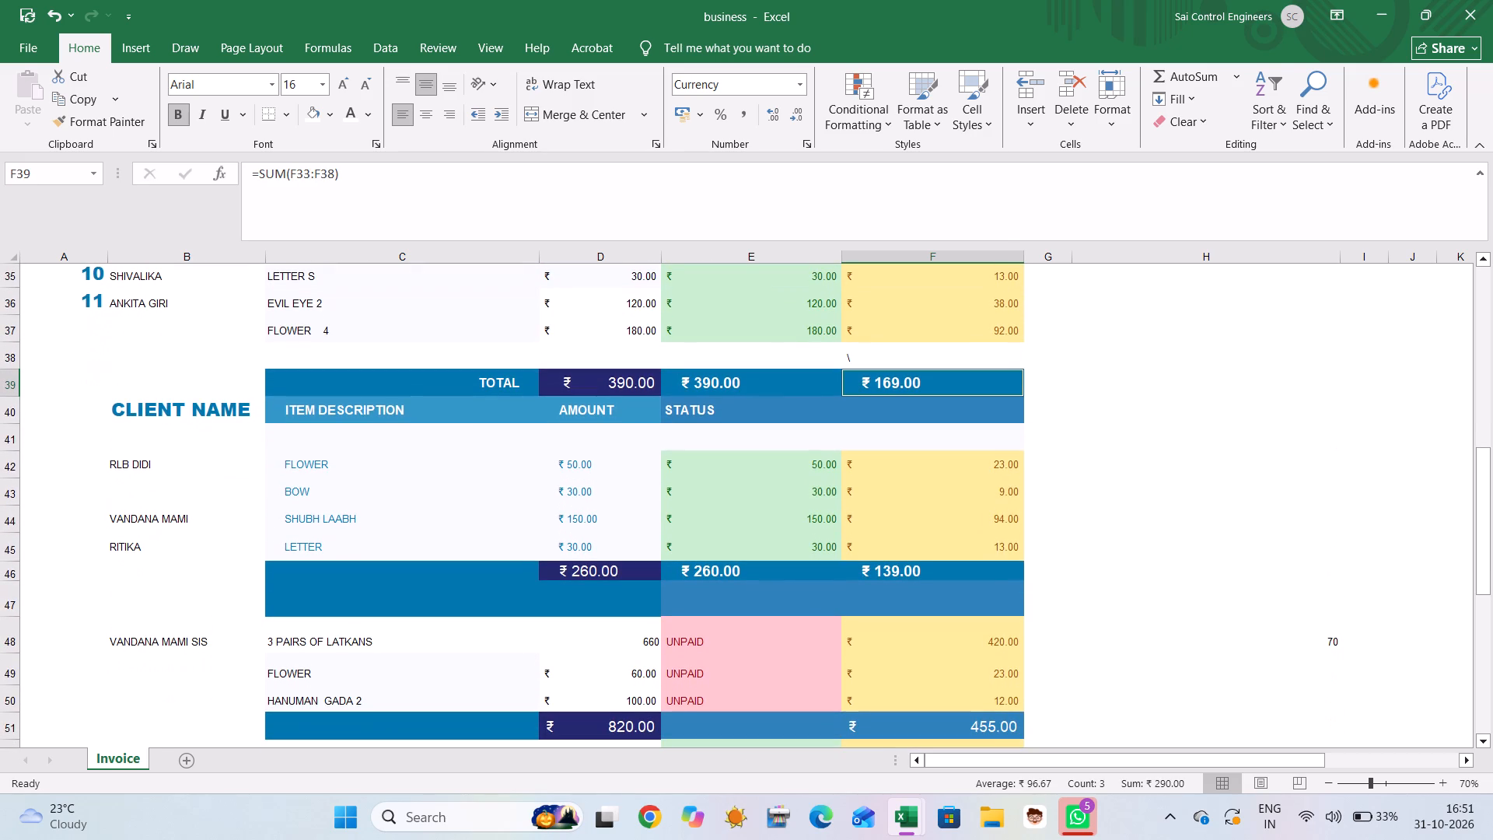
pyautogui.keyDown('ctrl'); pyautogui.click(951, 572); pyautogui.keyUp('ctrl')
pyautogui.keyDown('ctrl'); pyautogui.scroll(-3, 951, 572); pyautogui.keyUp('ctrl')
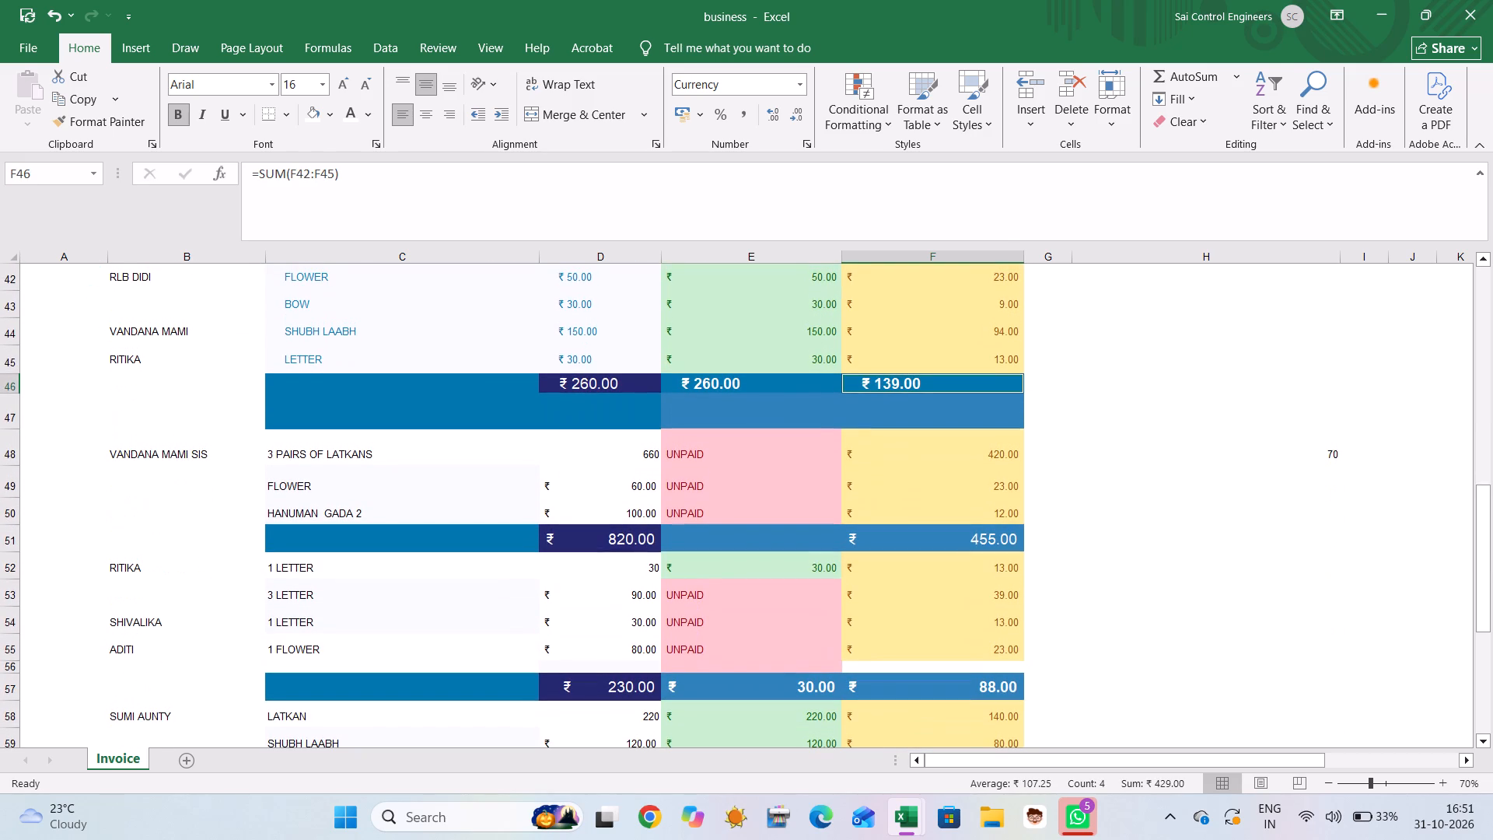
pyautogui.keyDown('ctrl'); pyautogui.click(944, 539); pyautogui.keyUp('ctrl')
pyautogui.keyDown('ctrl'); pyautogui.scroll(-2, 944, 539); pyautogui.keyUp('ctrl')
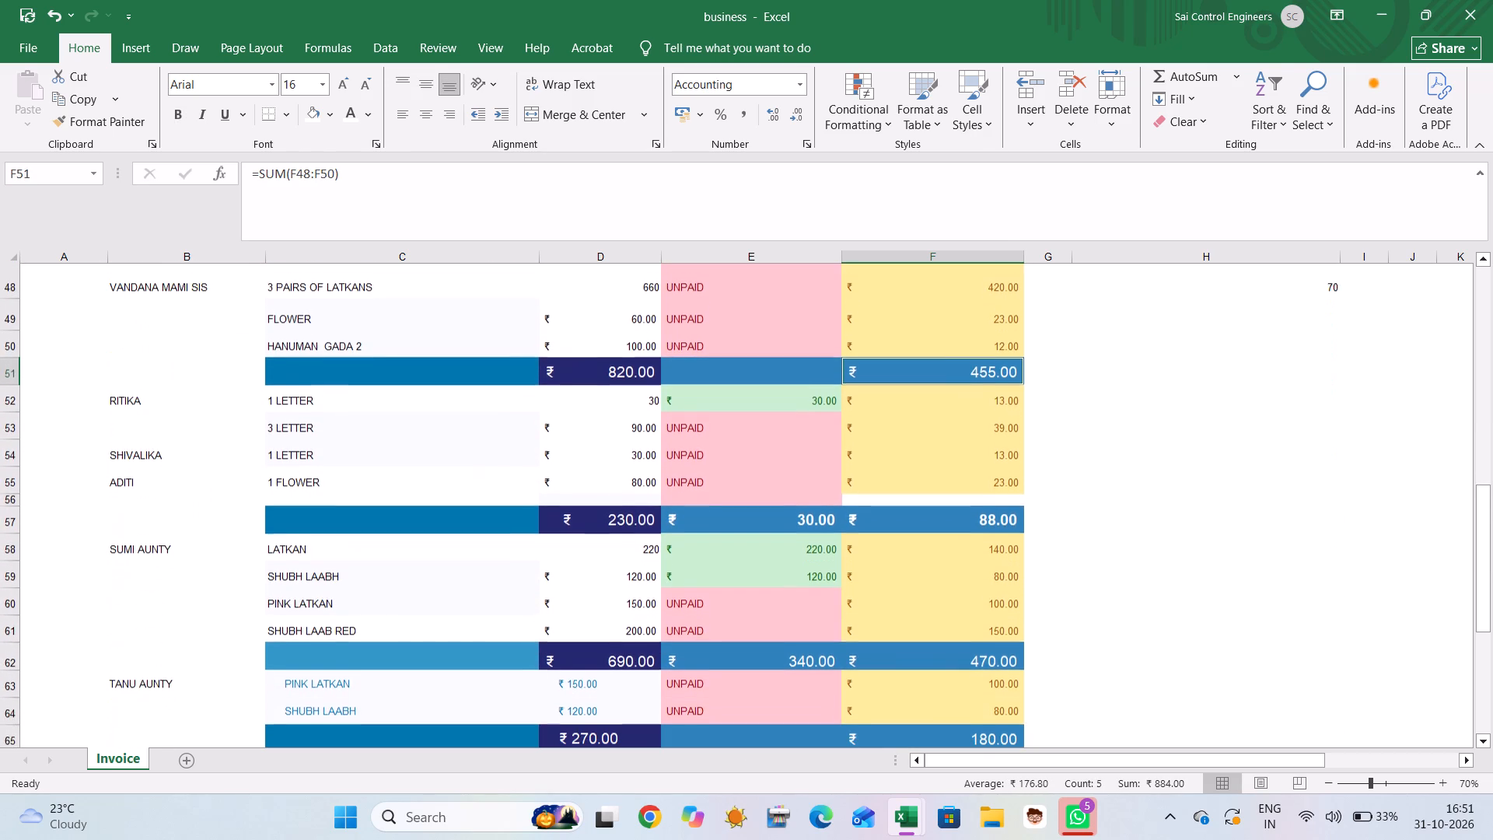
pyautogui.keyDown('ctrl'); pyautogui.scroll(-1, 944, 539); pyautogui.keyUp('ctrl')
pyautogui.keyDown('ctrl'); pyautogui.click(943, 523); pyautogui.keyUp('ctrl')
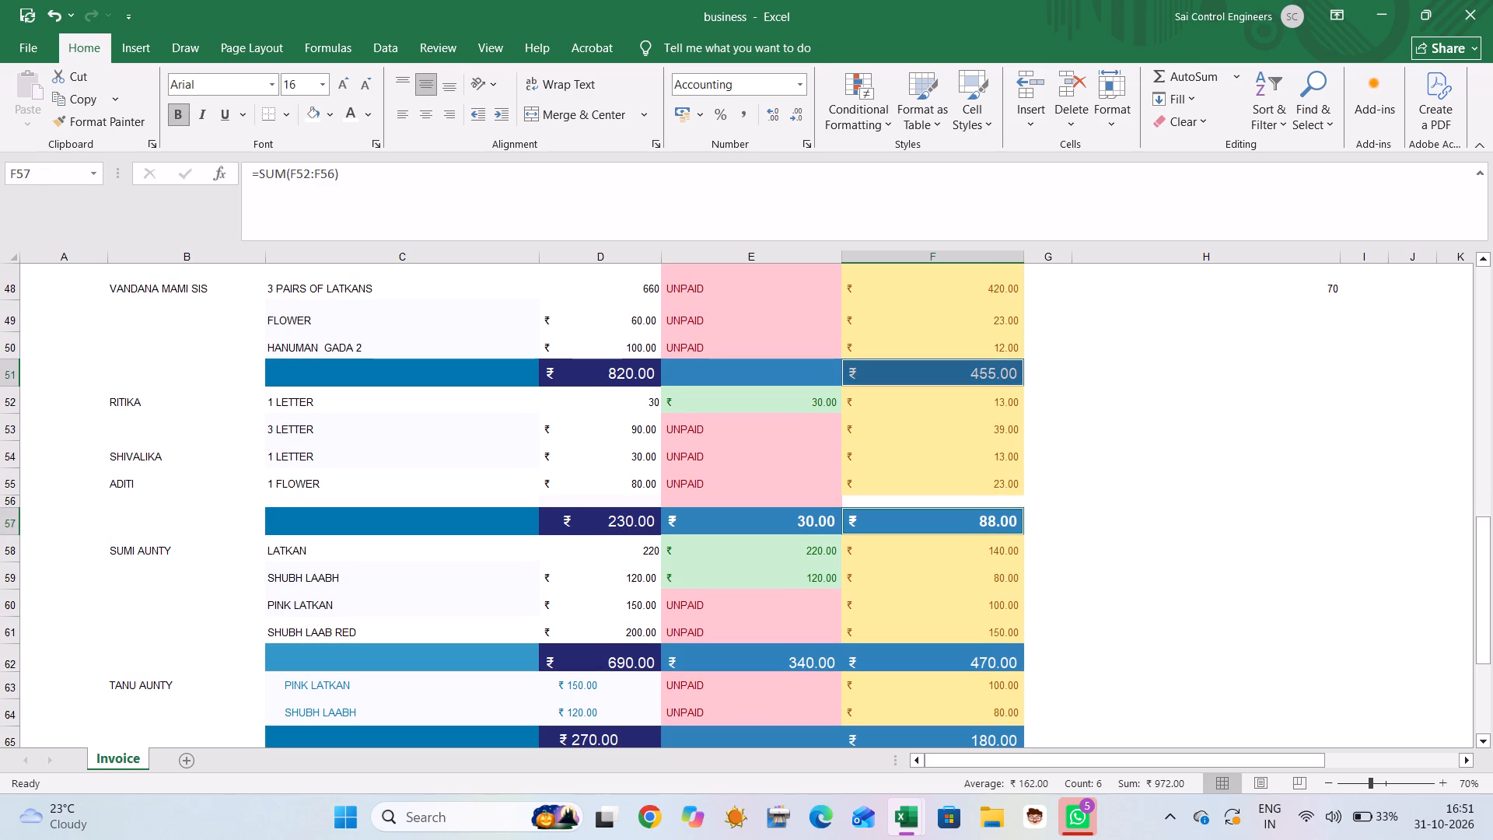
pyautogui.keyDown('ctrl'); pyautogui.click(973, 654); pyautogui.keyUp('ctrl')
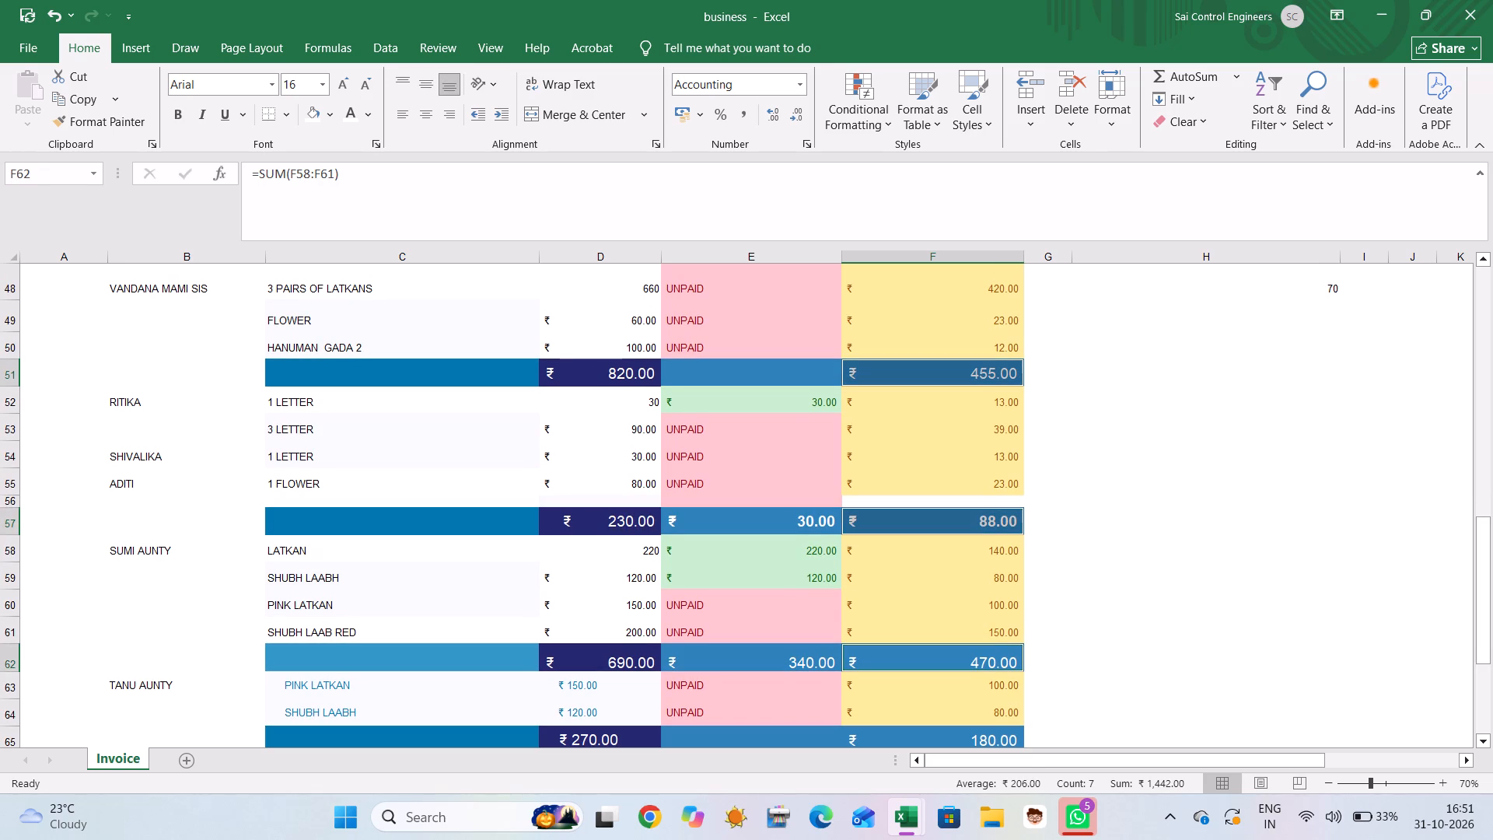
pyautogui.keyDown('ctrl'); pyautogui.click(971, 737); pyautogui.keyUp('ctrl')
pyautogui.keyDown('ctrl'); pyautogui.scroll(-2, 971, 737); pyautogui.keyUp('ctrl')
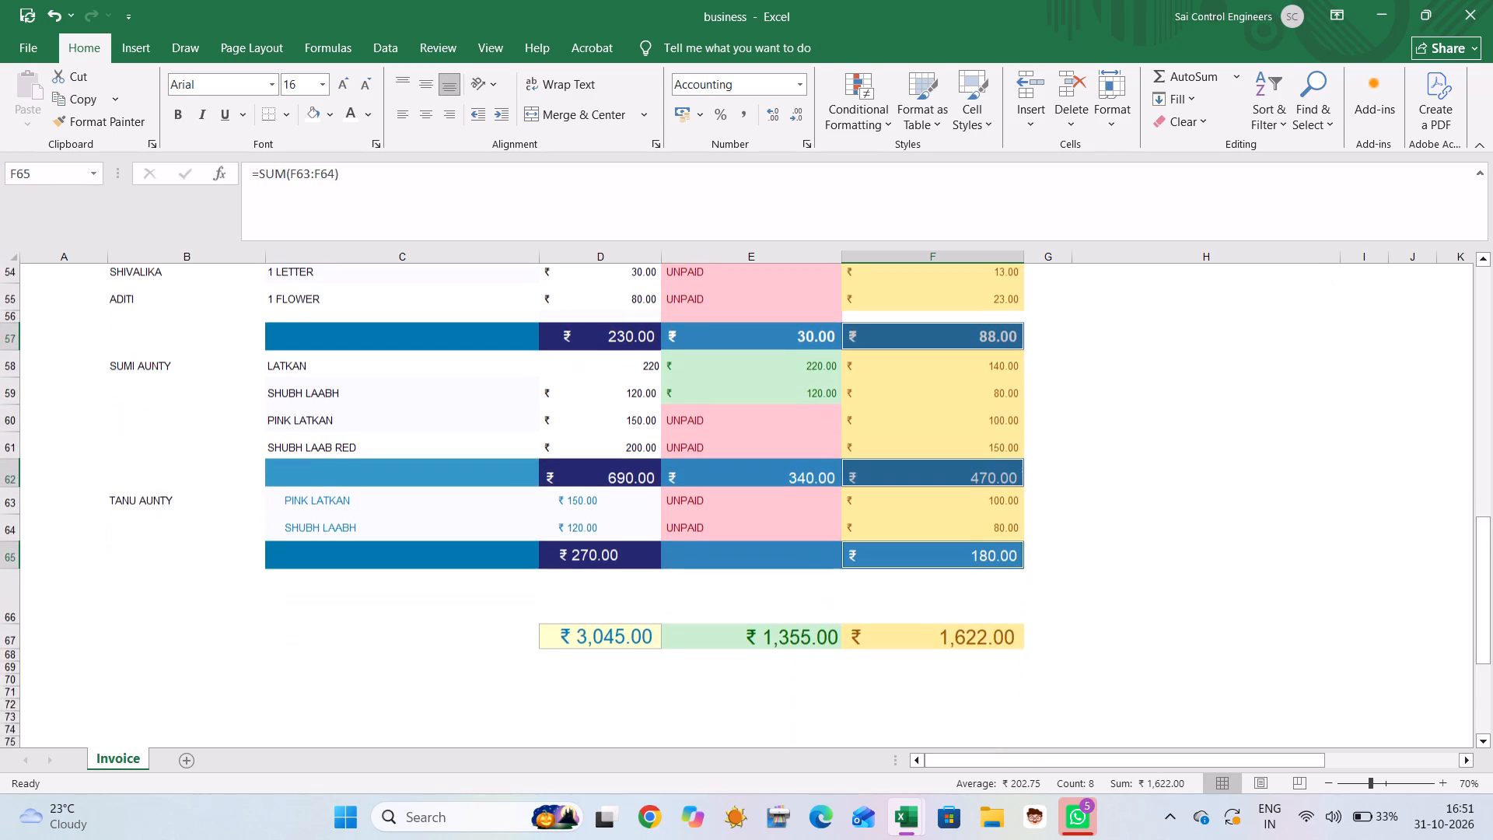
pyautogui.keyDown('ctrl'); pyautogui.scroll(-1, 971, 737); pyautogui.keyUp('ctrl')
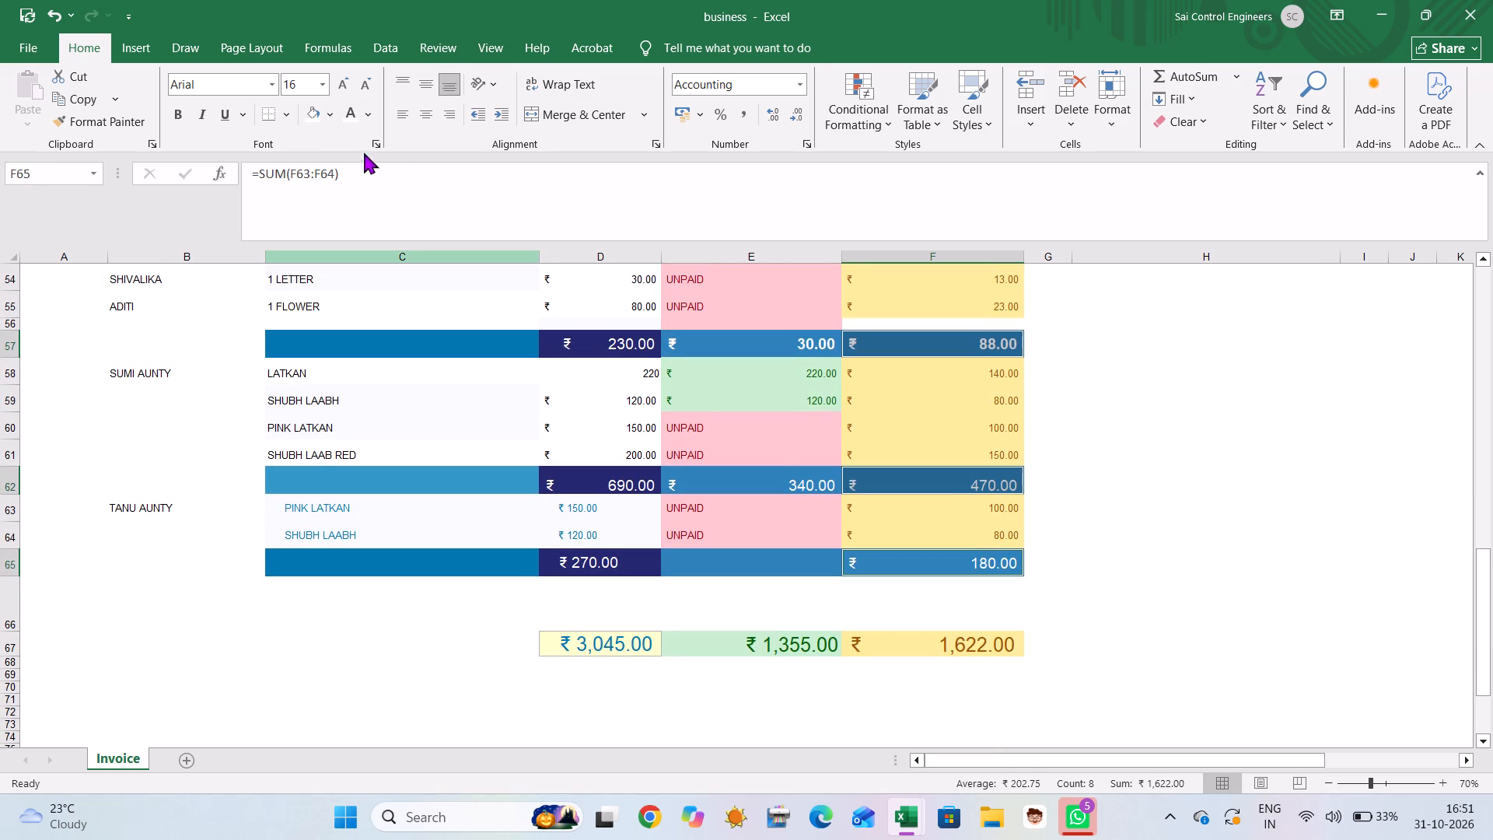
pyautogui.click(326, 117)
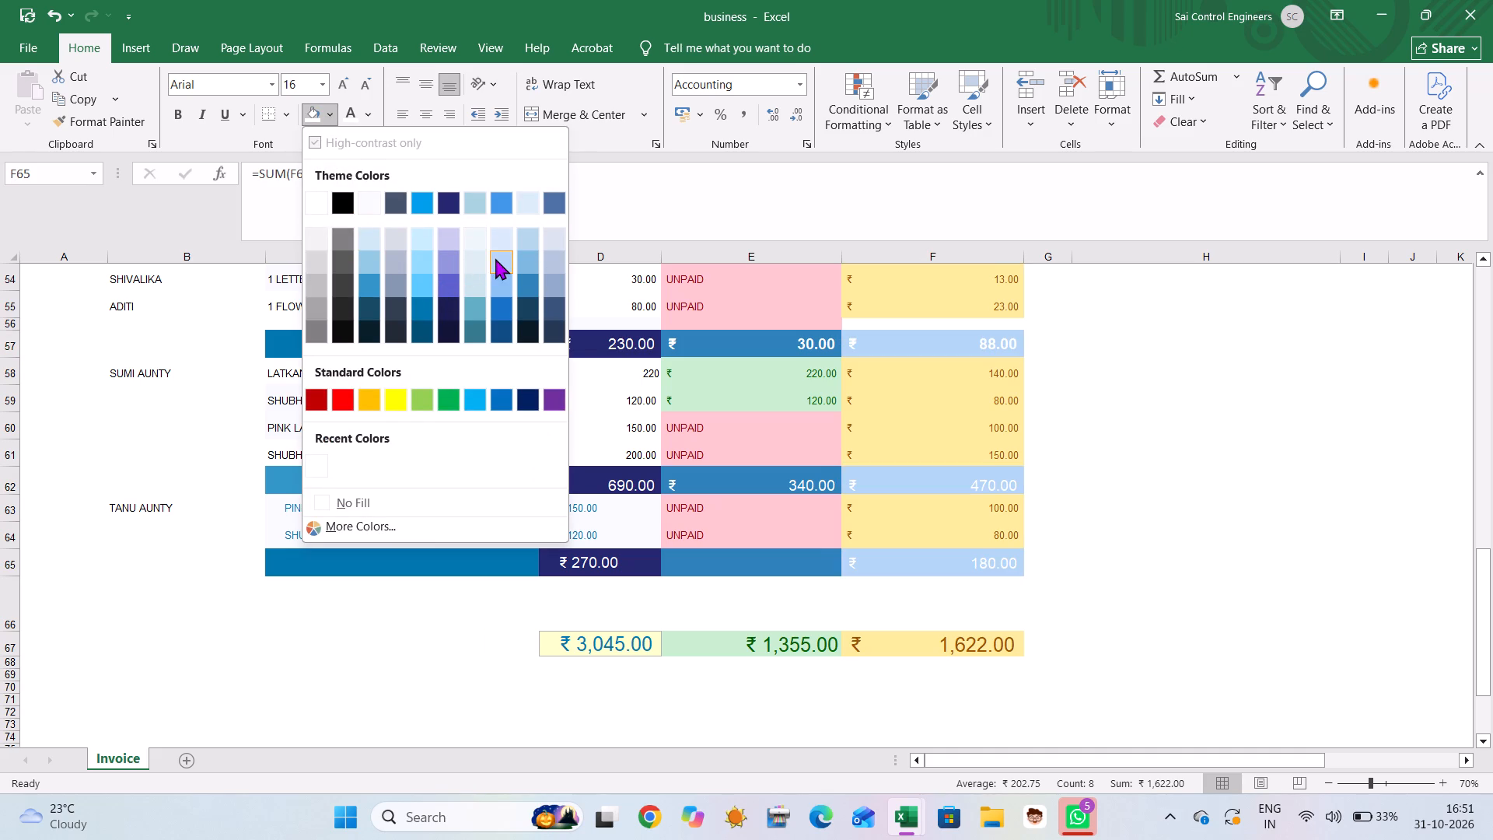
pyautogui.click(344, 327)
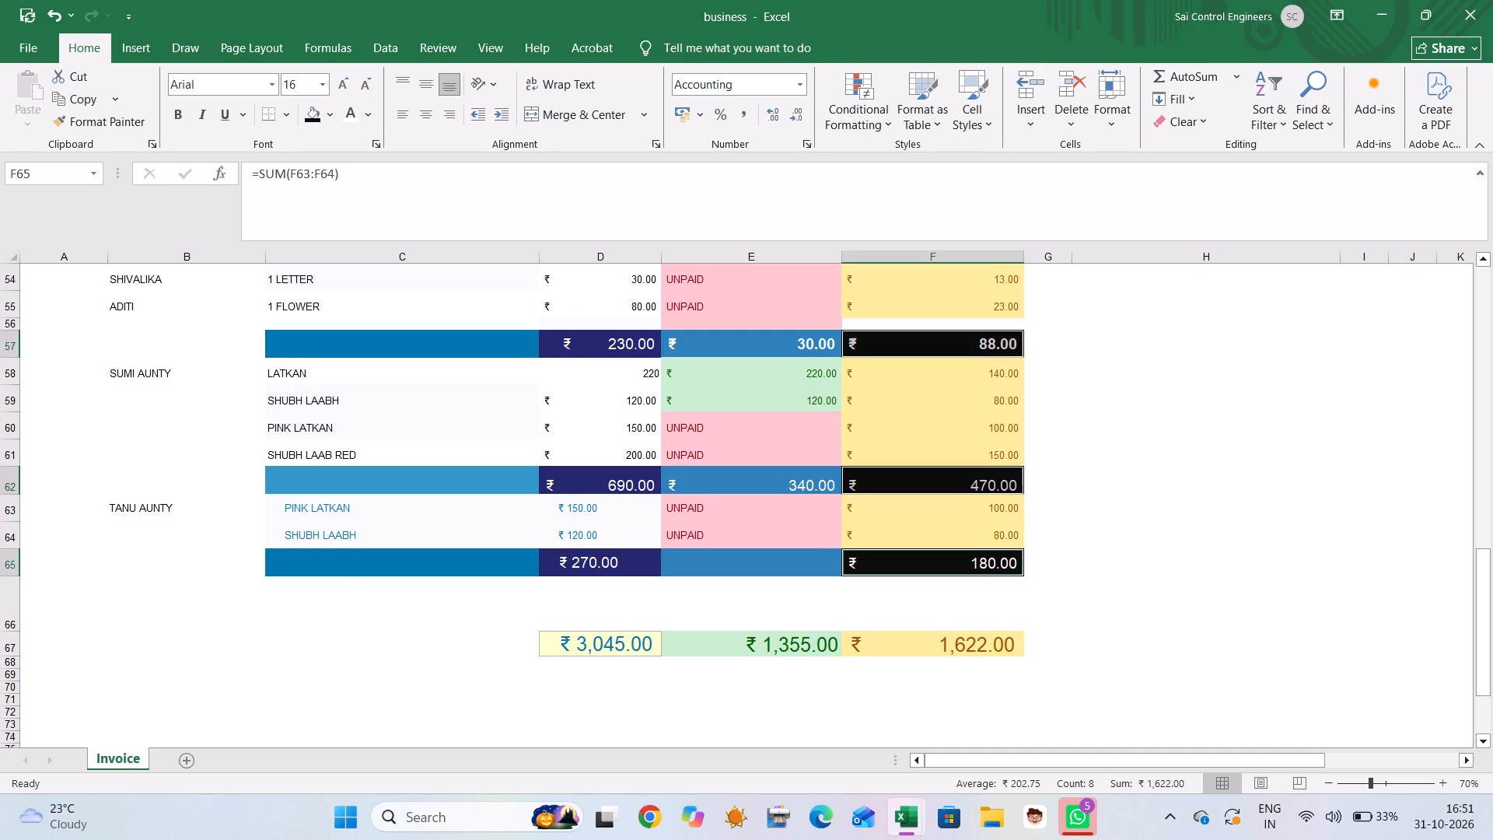
pyautogui.click(1235, 448)
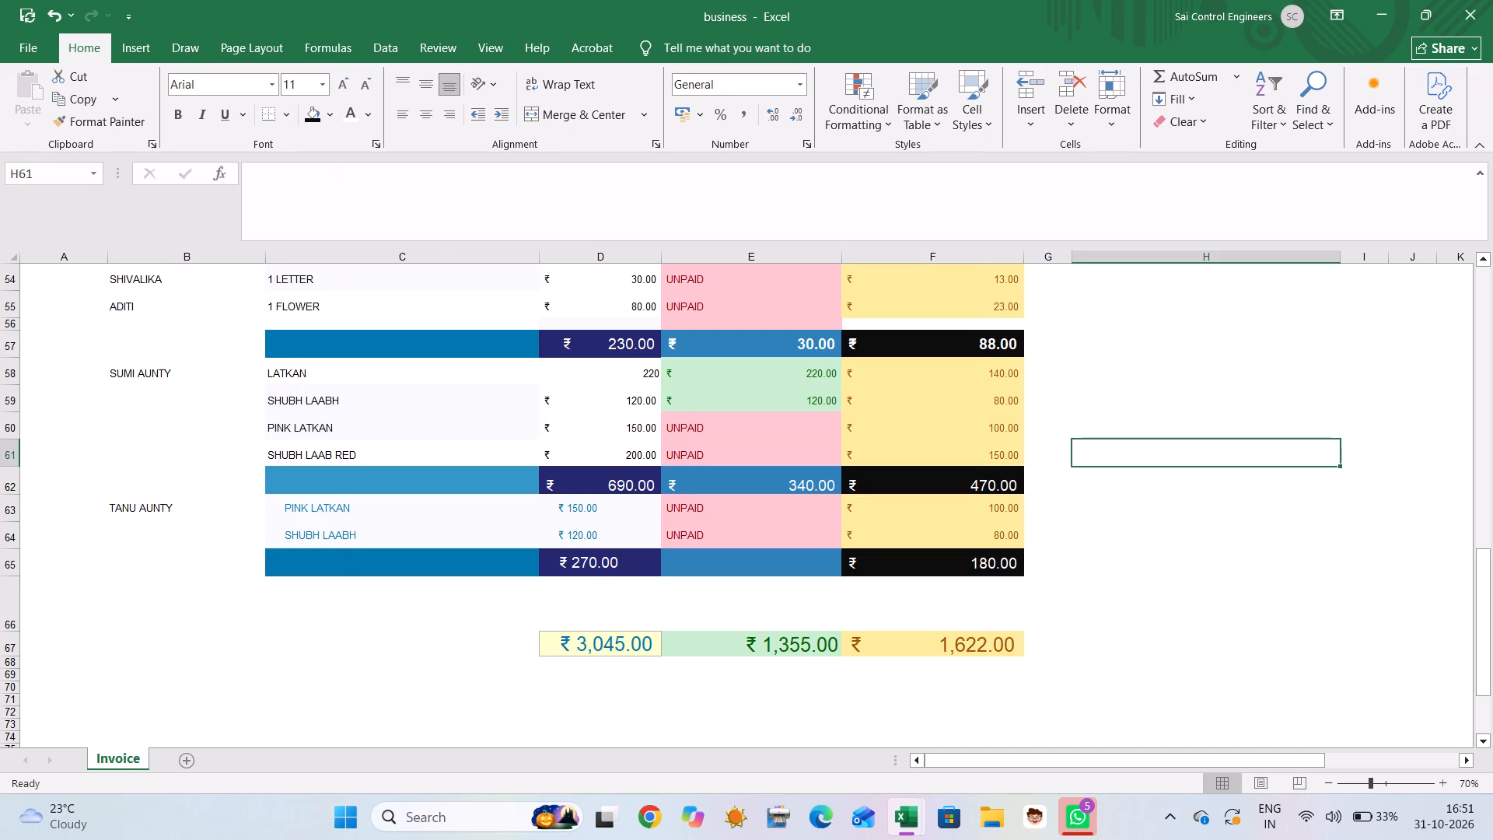
pyautogui.scroll(1, 1235, 448)
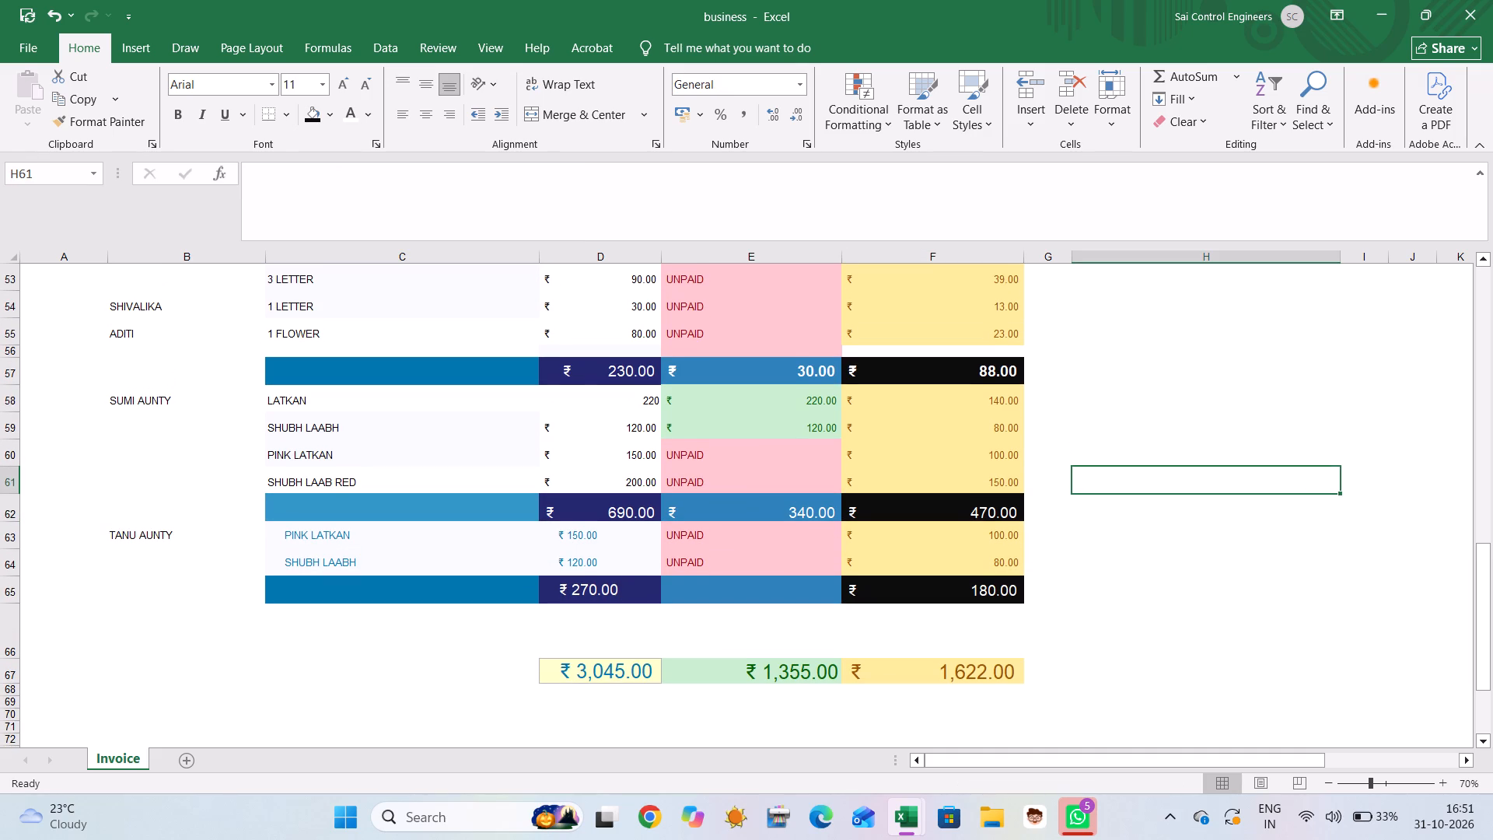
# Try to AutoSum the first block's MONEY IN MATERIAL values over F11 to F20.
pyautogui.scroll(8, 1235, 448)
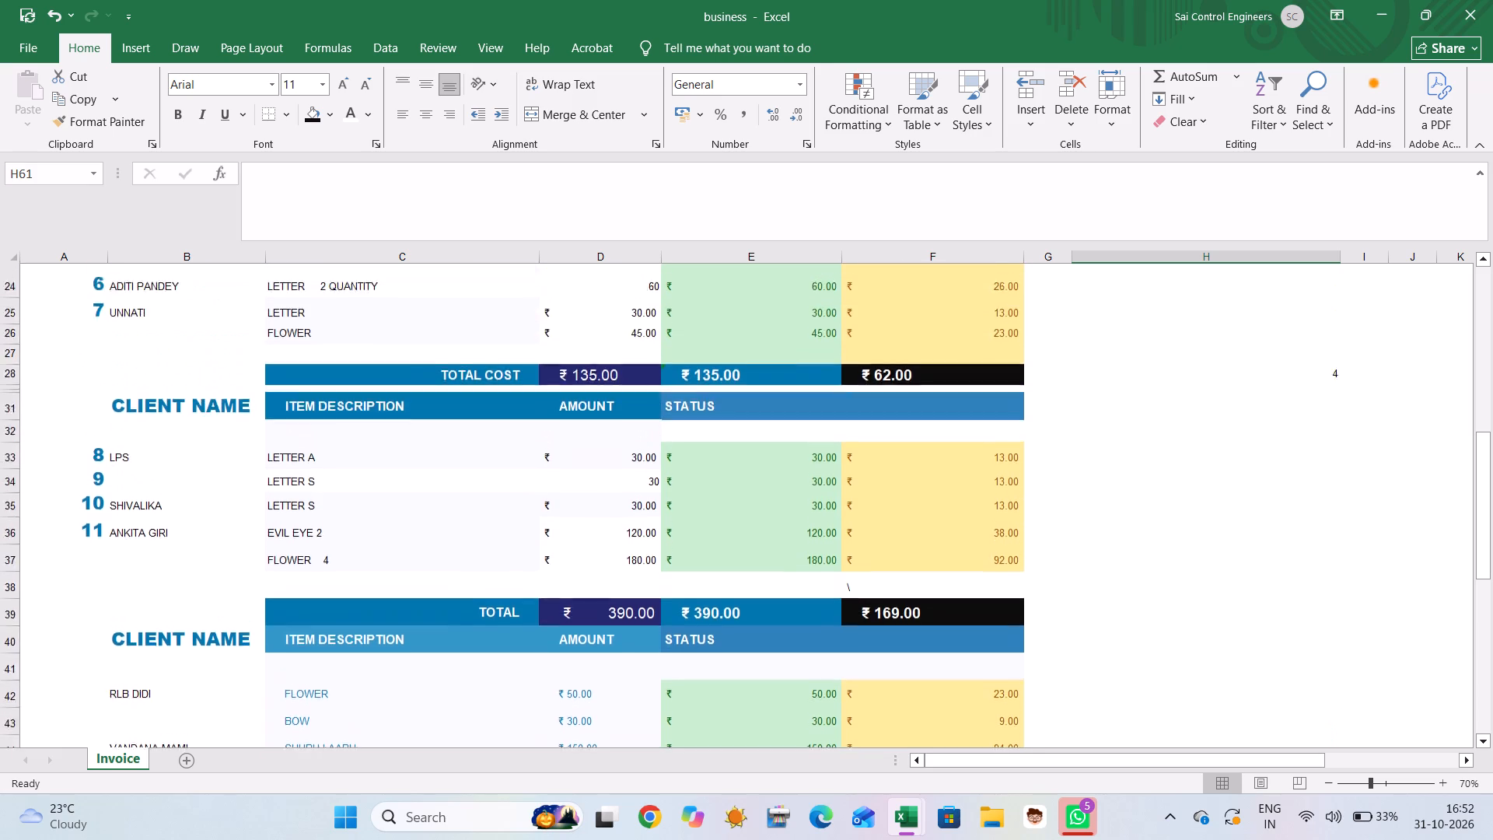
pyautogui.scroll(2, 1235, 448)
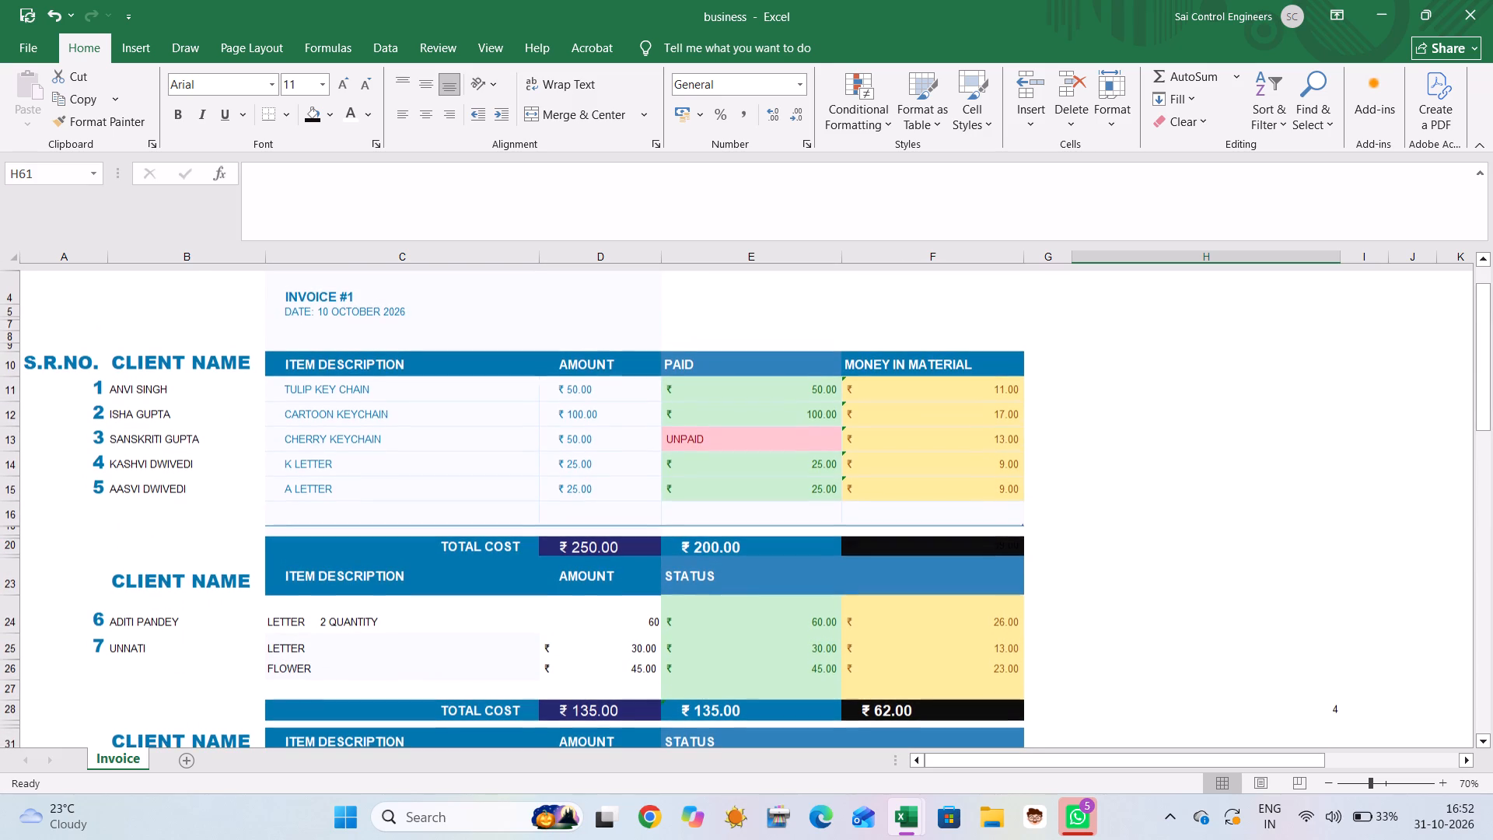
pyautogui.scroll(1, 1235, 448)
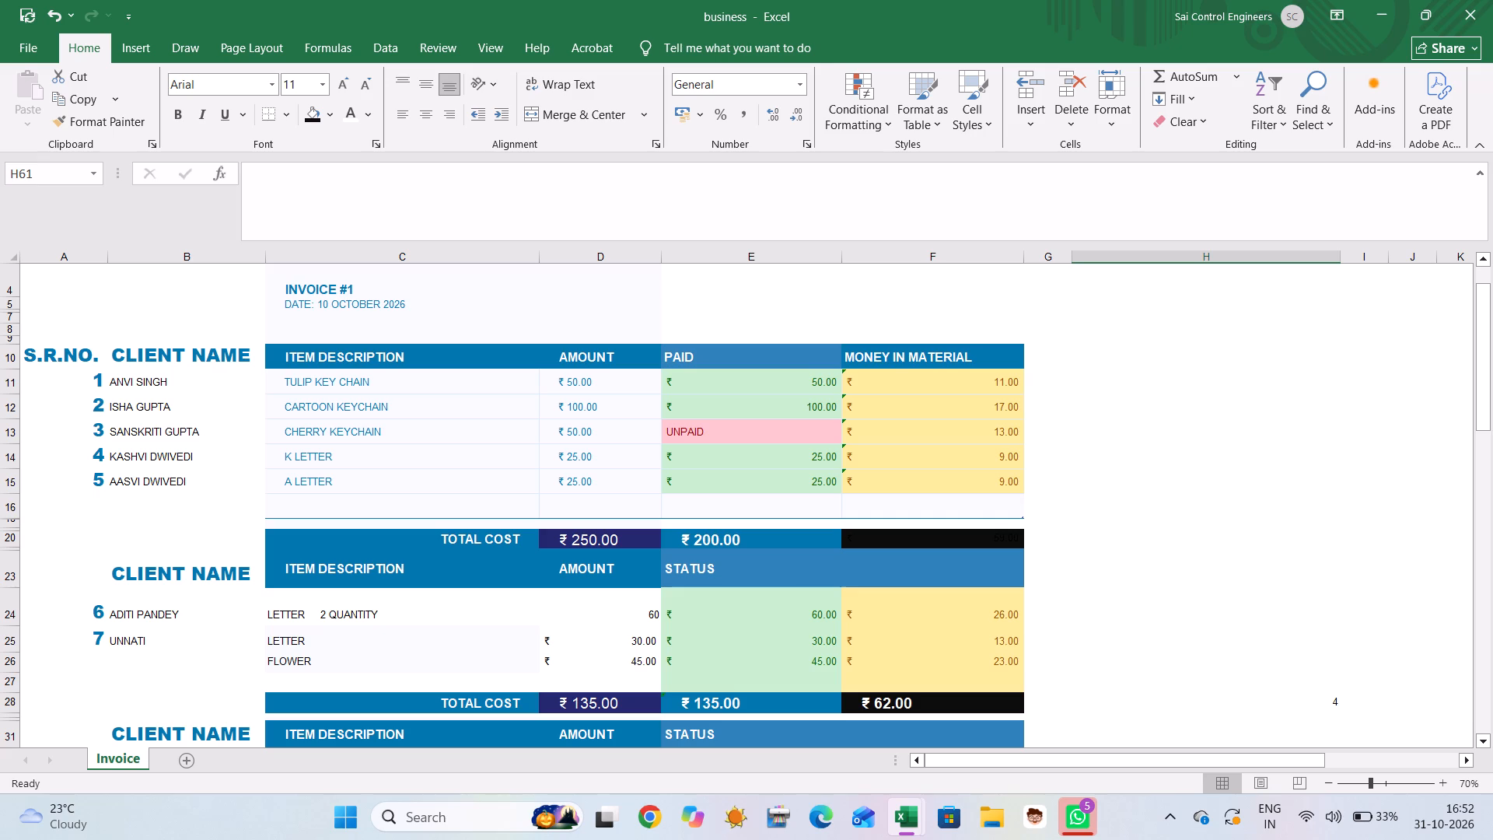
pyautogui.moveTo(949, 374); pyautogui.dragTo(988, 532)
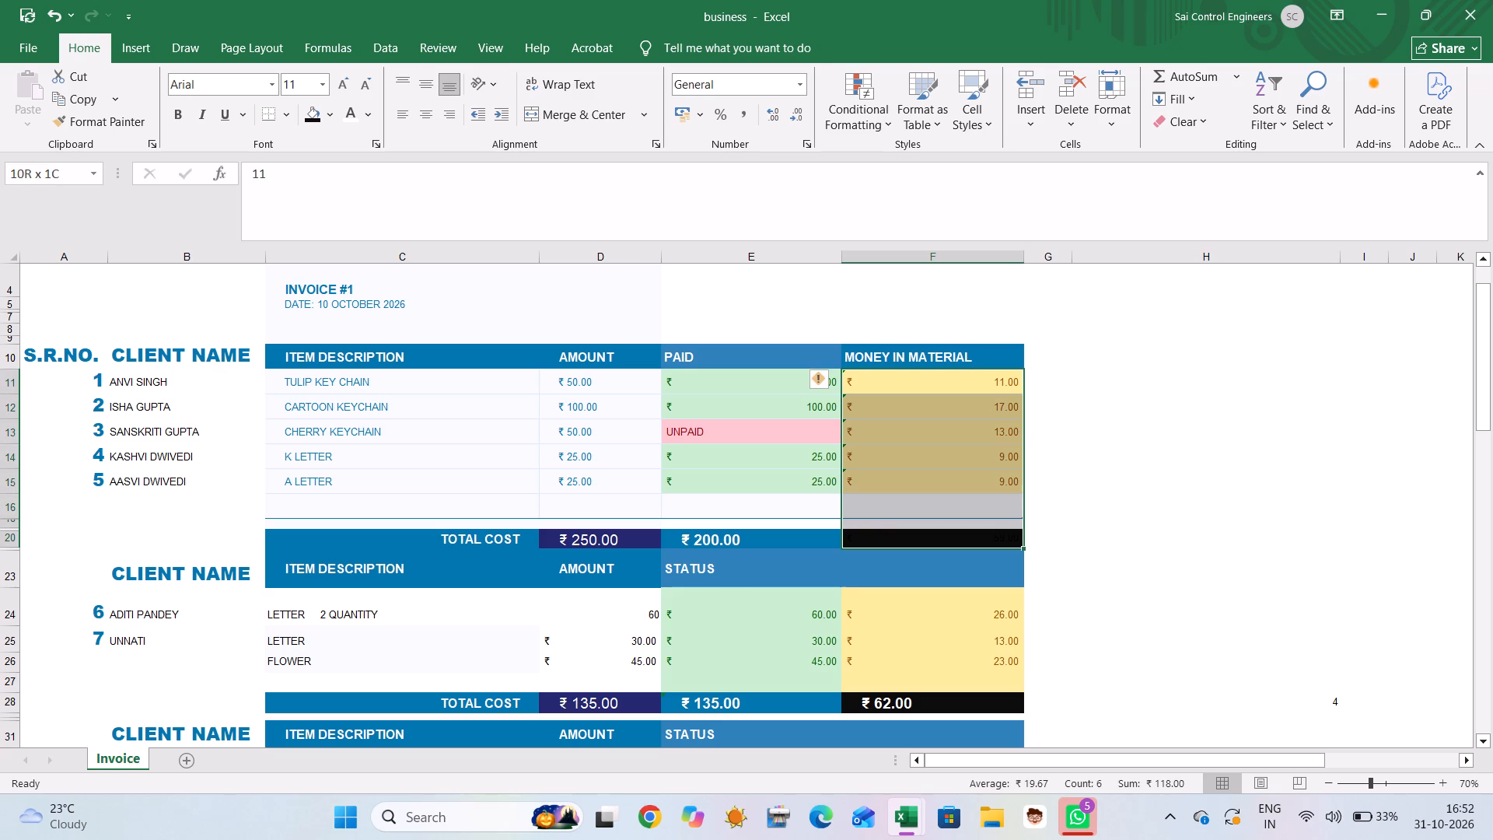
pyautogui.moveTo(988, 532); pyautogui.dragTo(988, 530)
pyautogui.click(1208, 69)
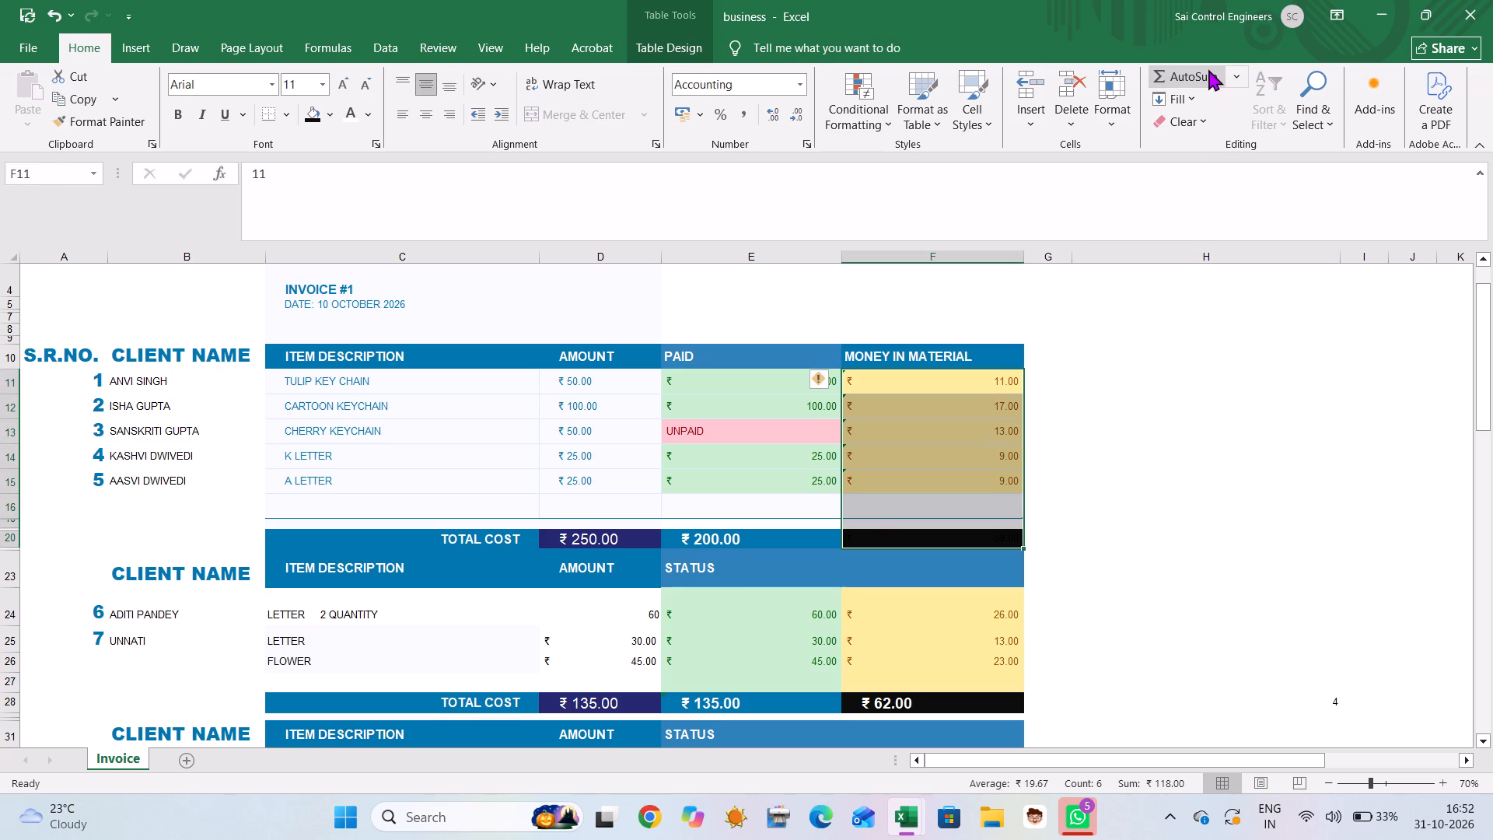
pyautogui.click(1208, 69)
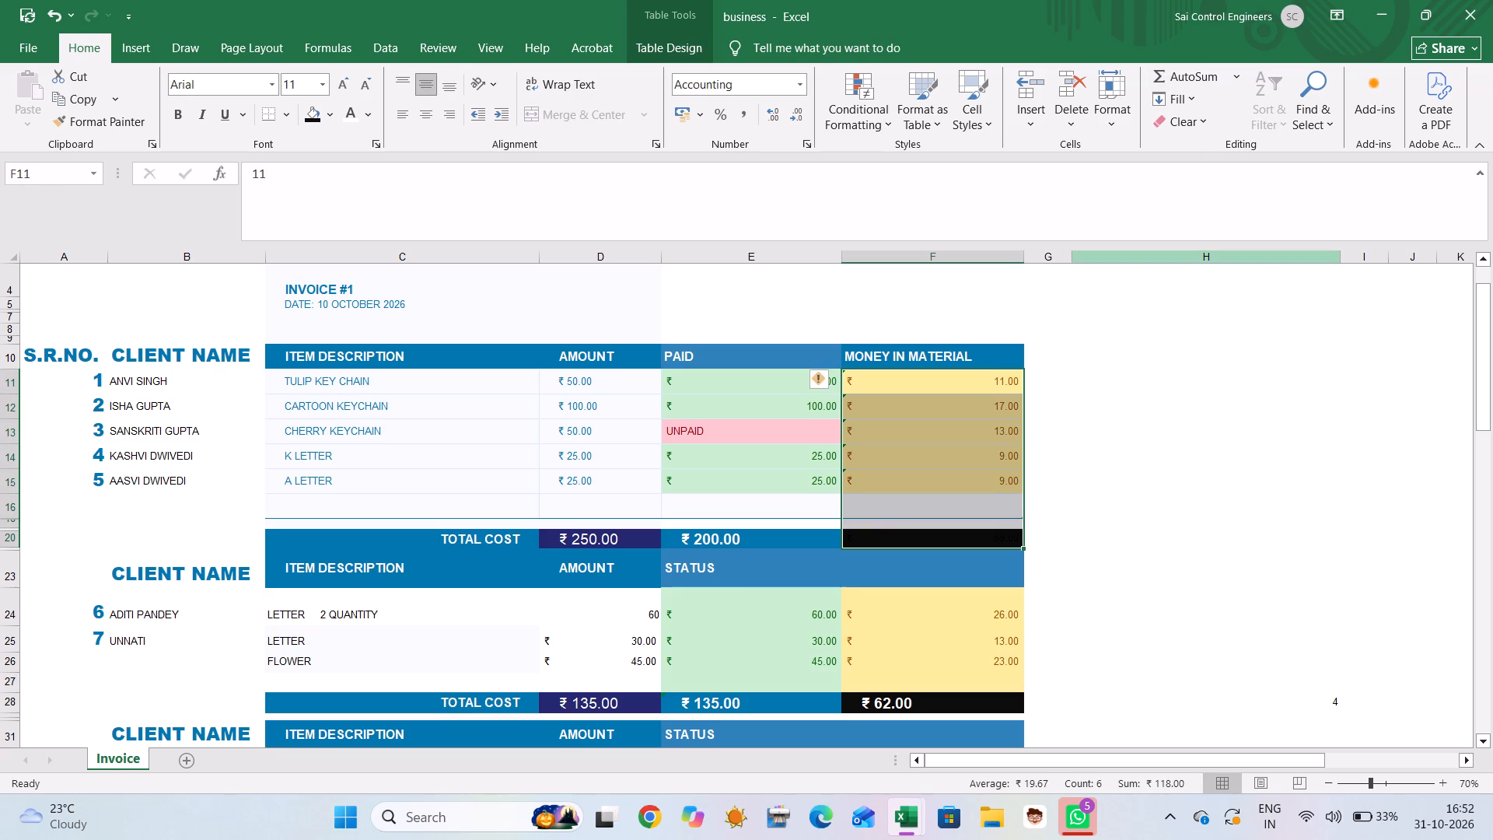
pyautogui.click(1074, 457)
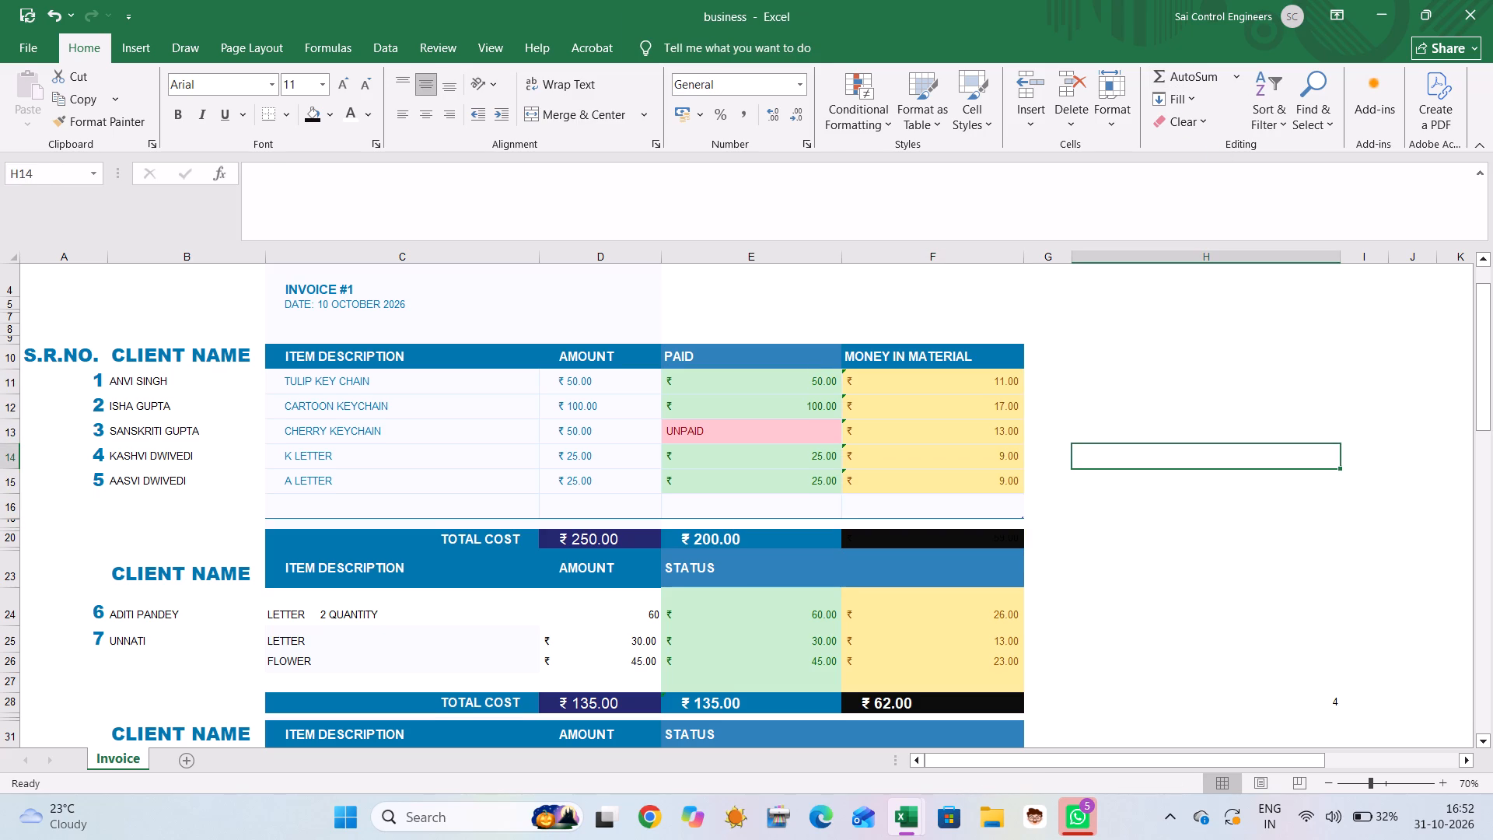
# Give the first block's MONEY IN MATERIAL total in F20 a black fill, white font colour and font size 16.
pyautogui.click(984, 535)
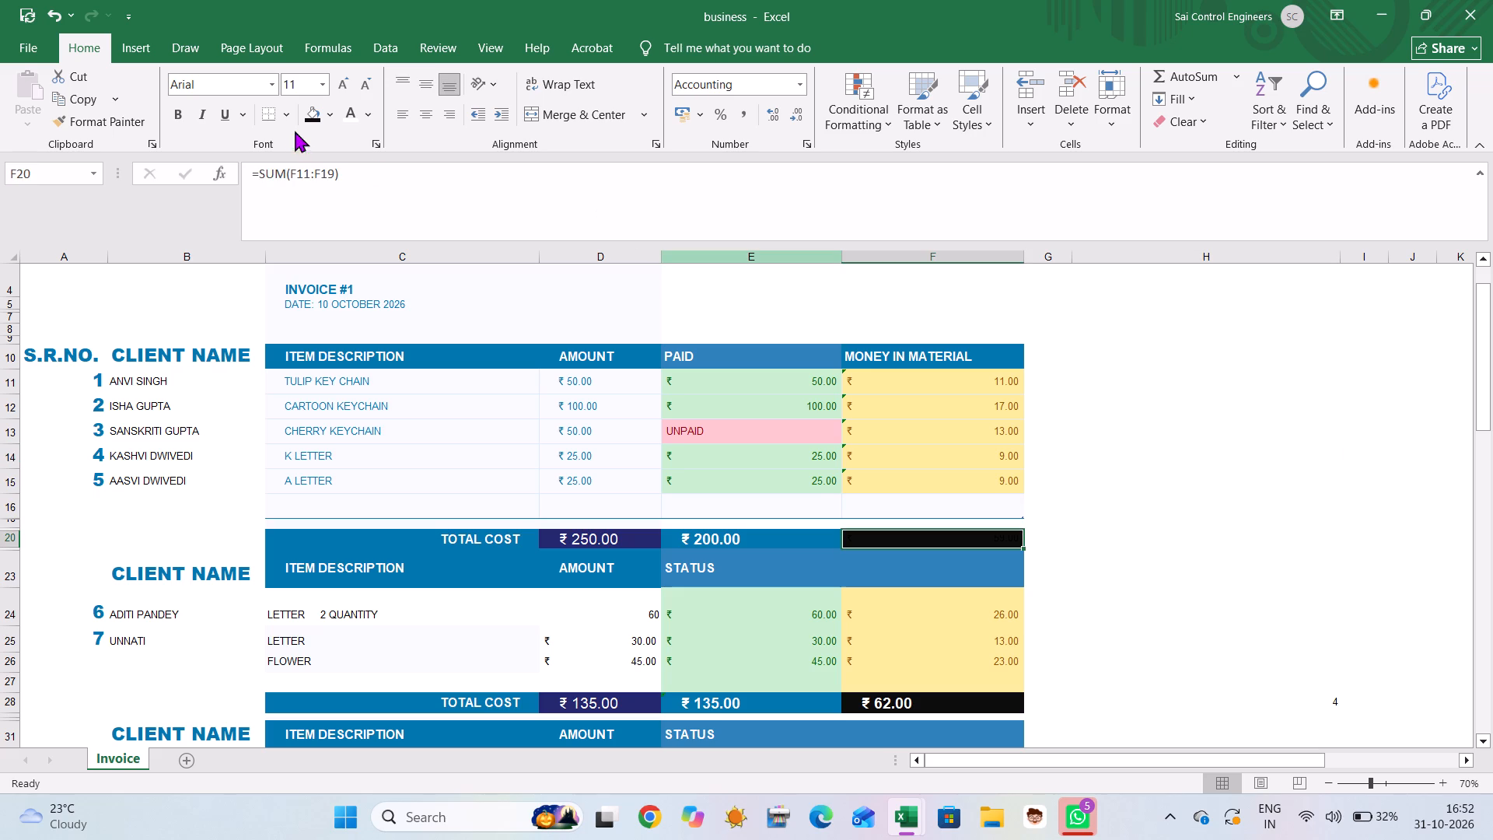
pyautogui.click(313, 109)
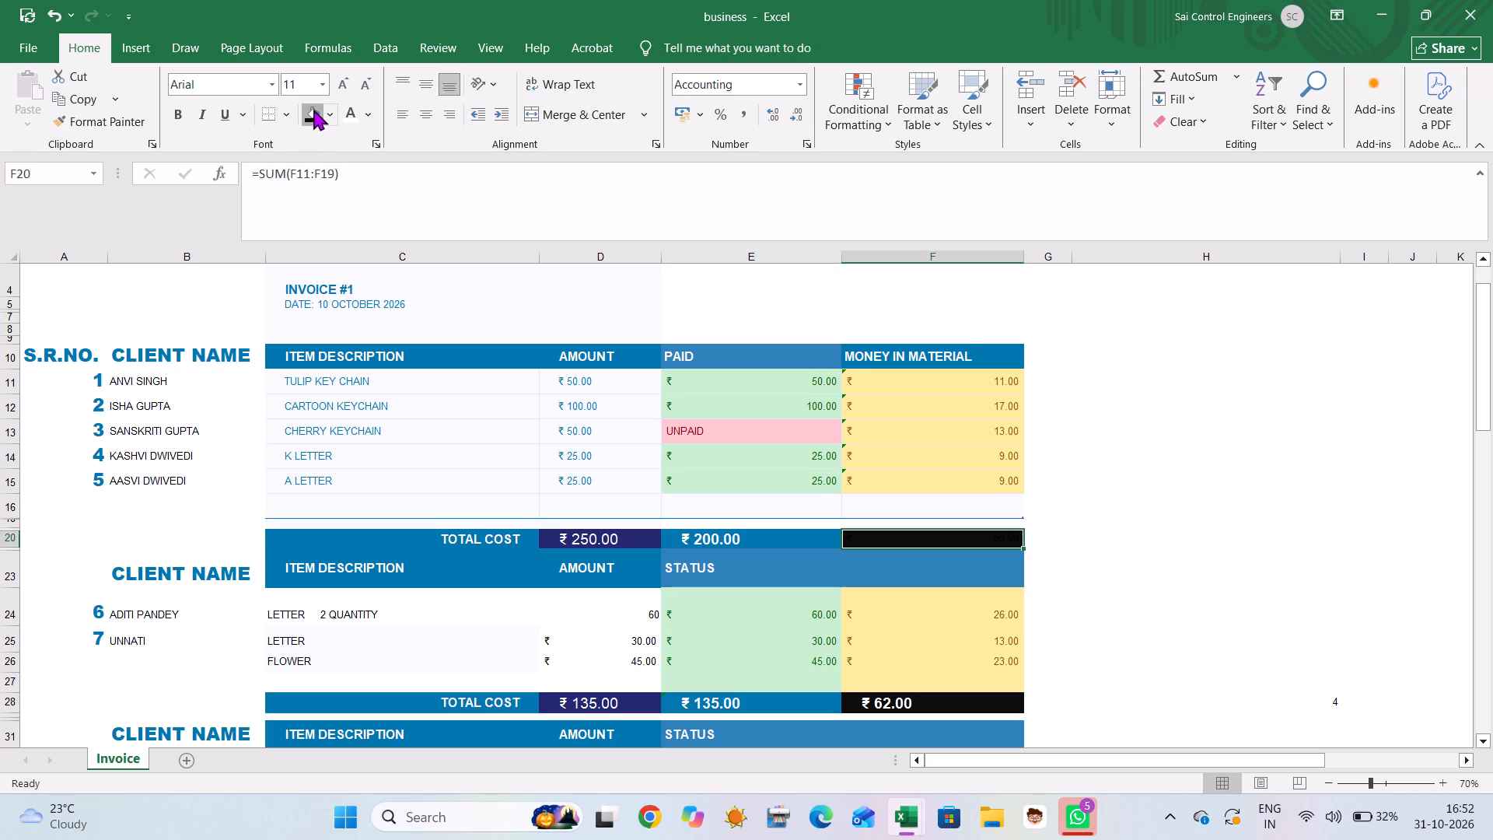
pyautogui.click(355, 107)
pyautogui.click(321, 86)
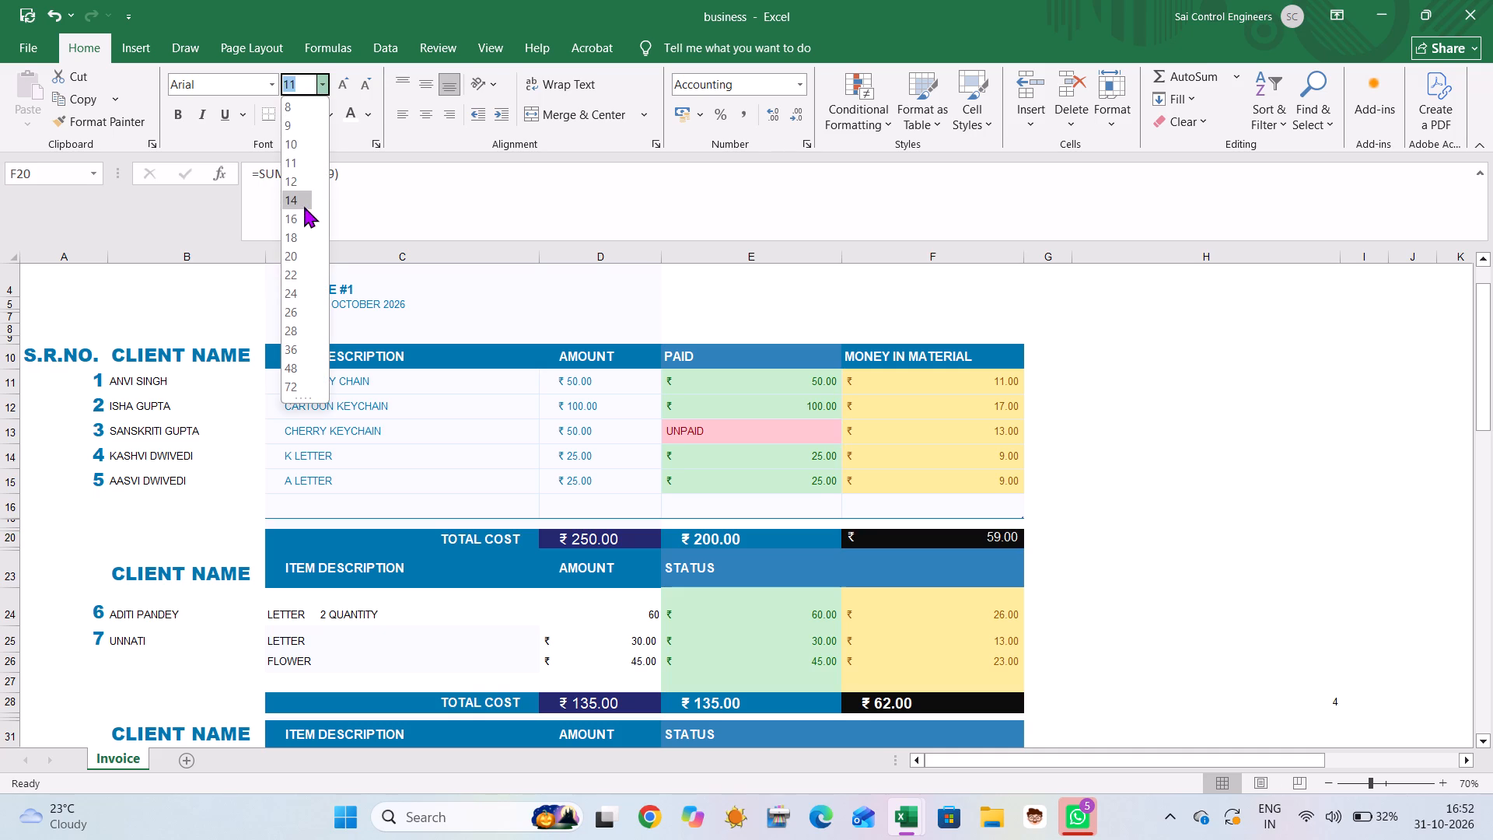
pyautogui.click(304, 212)
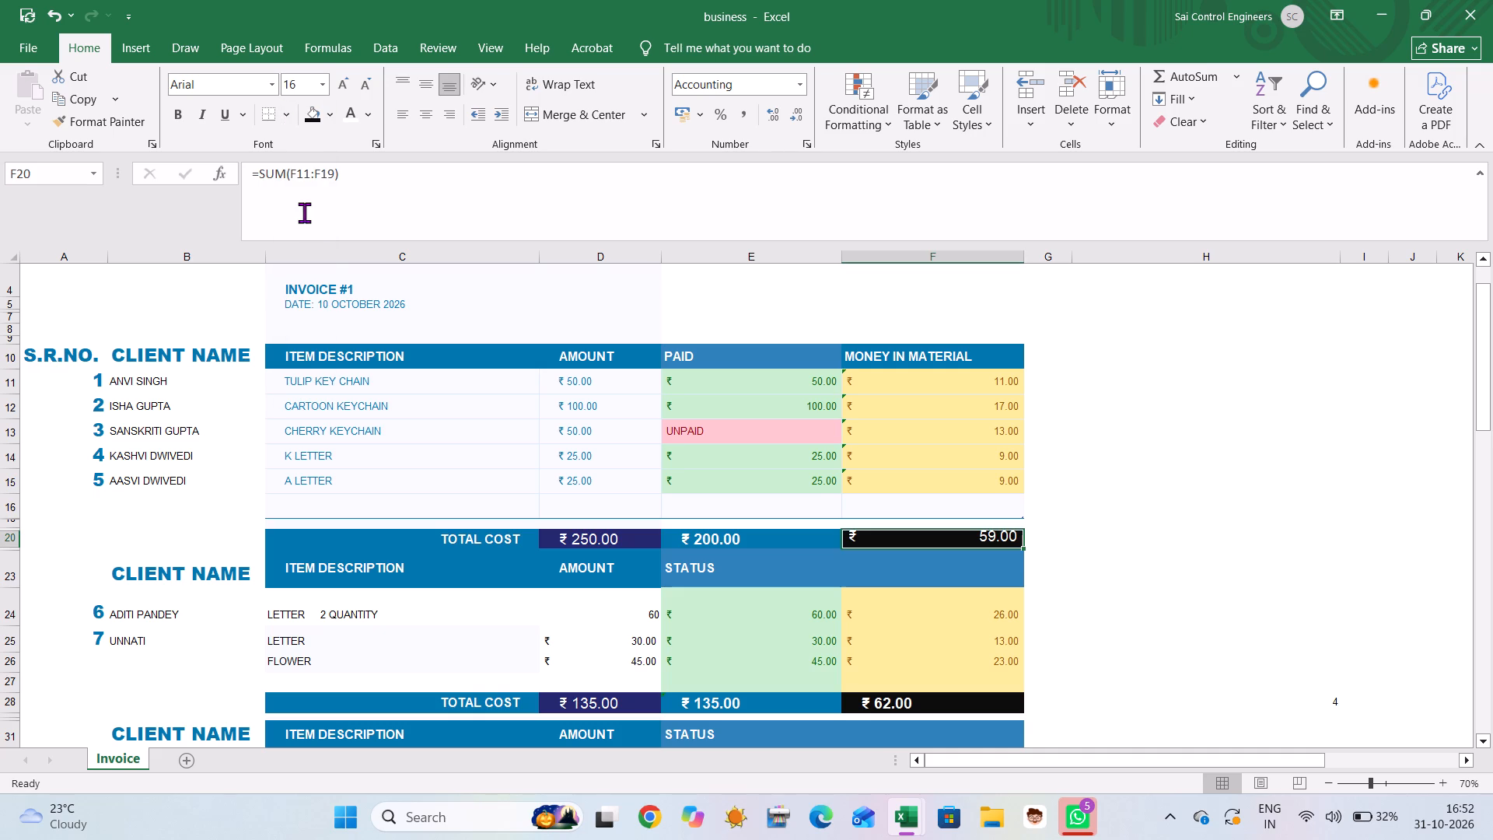
pyautogui.click(1100, 534)
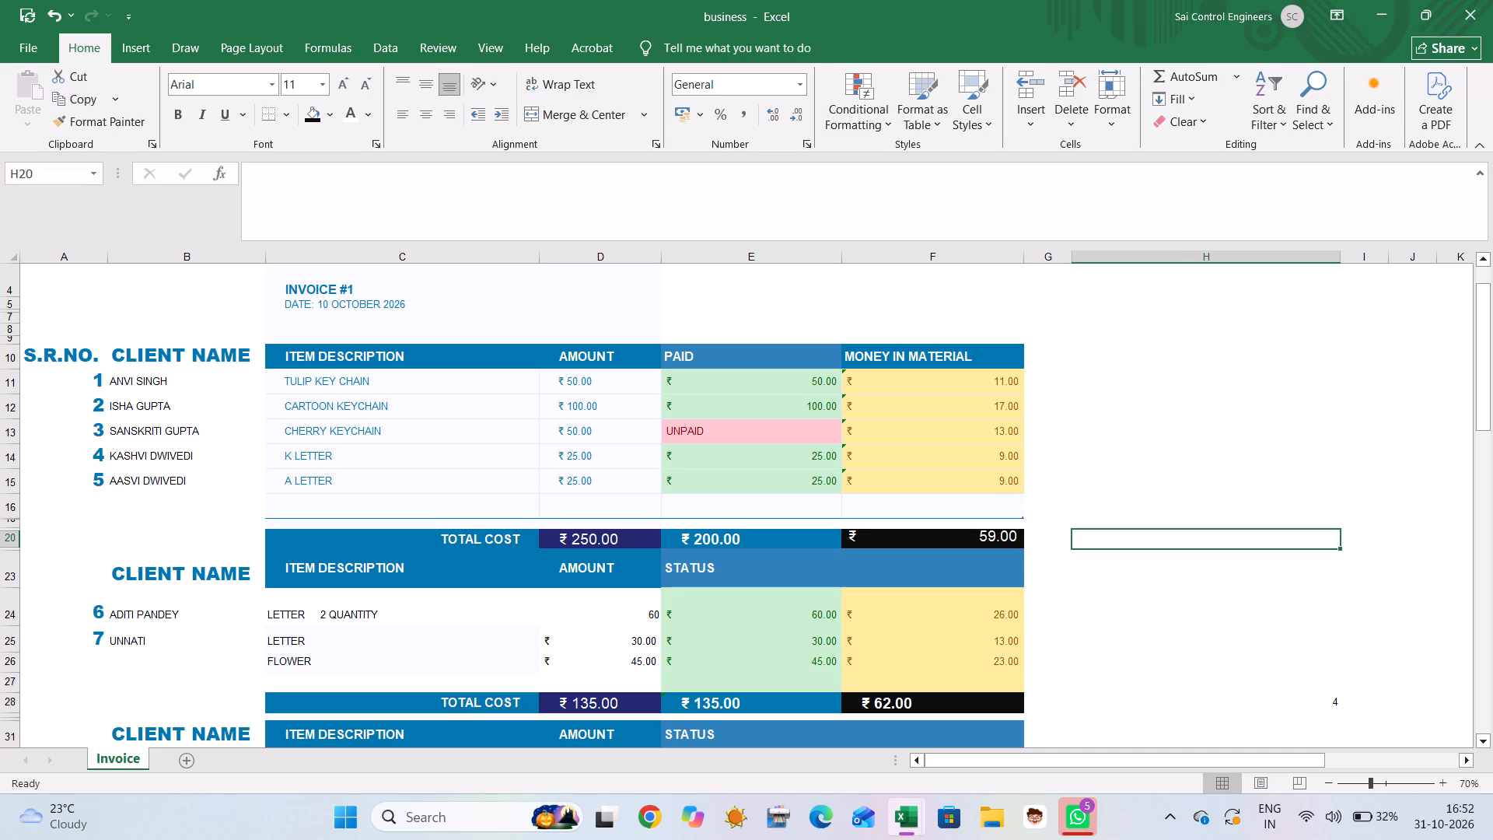
# Fill the PAID/STATUS column's block total cells with standard light blue: E20, E28, E39, E46, E51, E57, E62 and E65.
pyautogui.scroll(-1, 1100, 534)
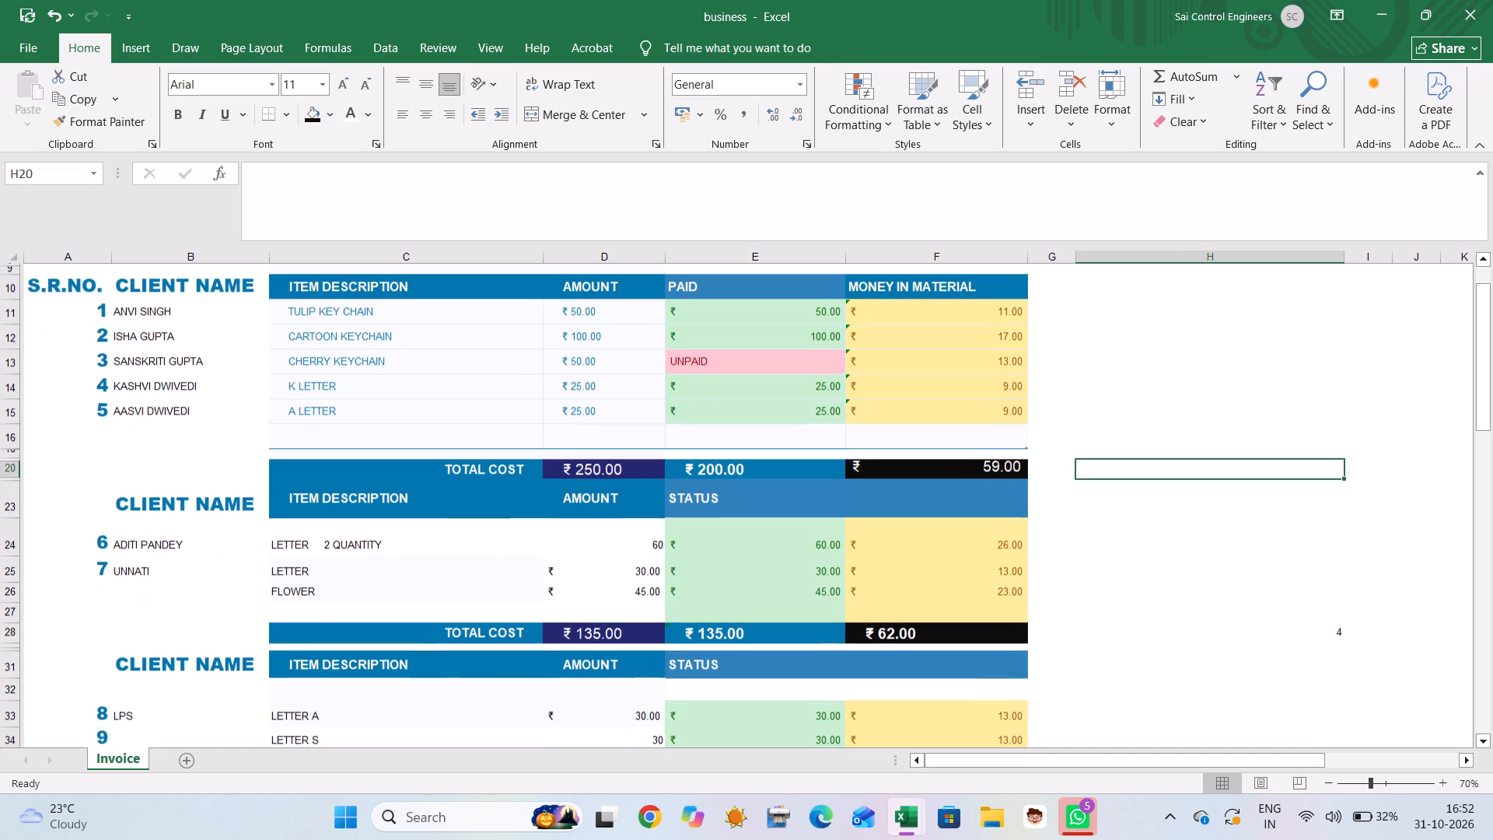
pyautogui.scroll(-1, 1100, 534)
pyautogui.click(810, 467)
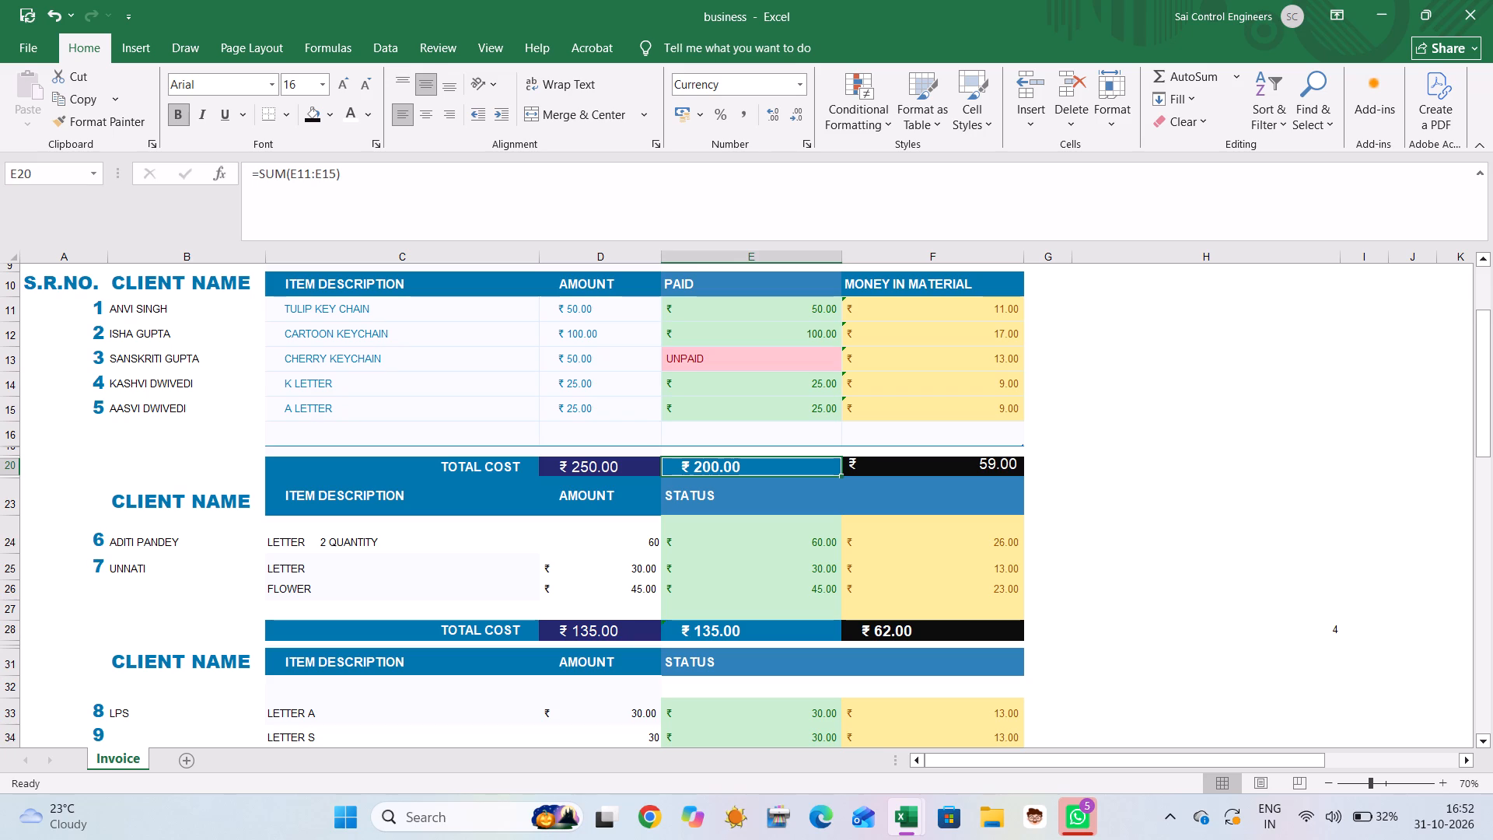
pyautogui.keyDown('ctrl'); pyautogui.click(781, 627); pyautogui.keyUp('ctrl')
pyautogui.keyDown('ctrl'); pyautogui.scroll(-3, 781, 627); pyautogui.keyUp('ctrl')
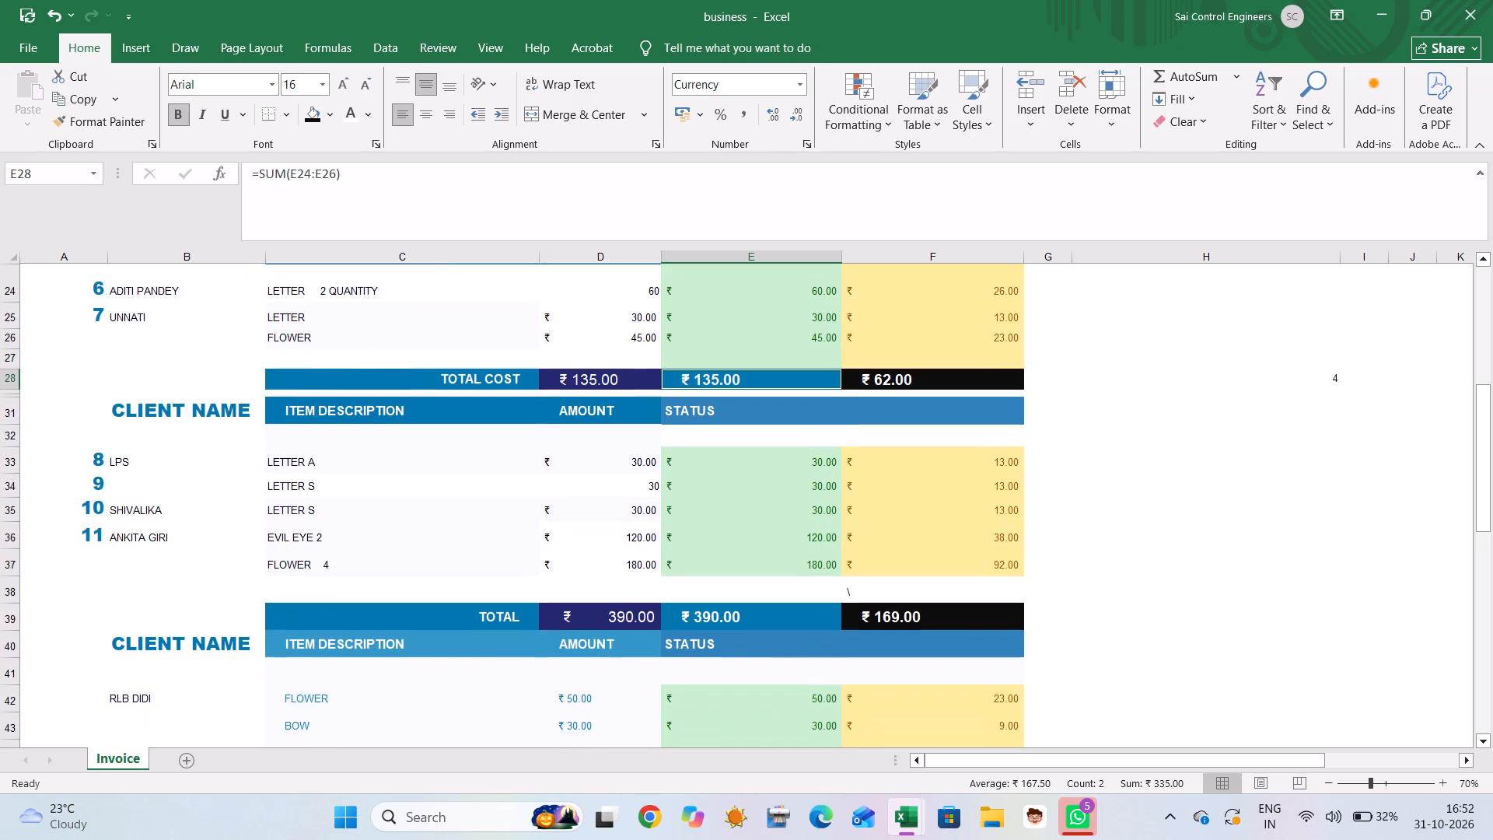
pyautogui.keyDown('ctrl'); pyautogui.click(781, 627); pyautogui.keyUp('ctrl')
pyautogui.keyDown('ctrl'); pyautogui.scroll(-2, 781, 627); pyautogui.keyUp('ctrl')
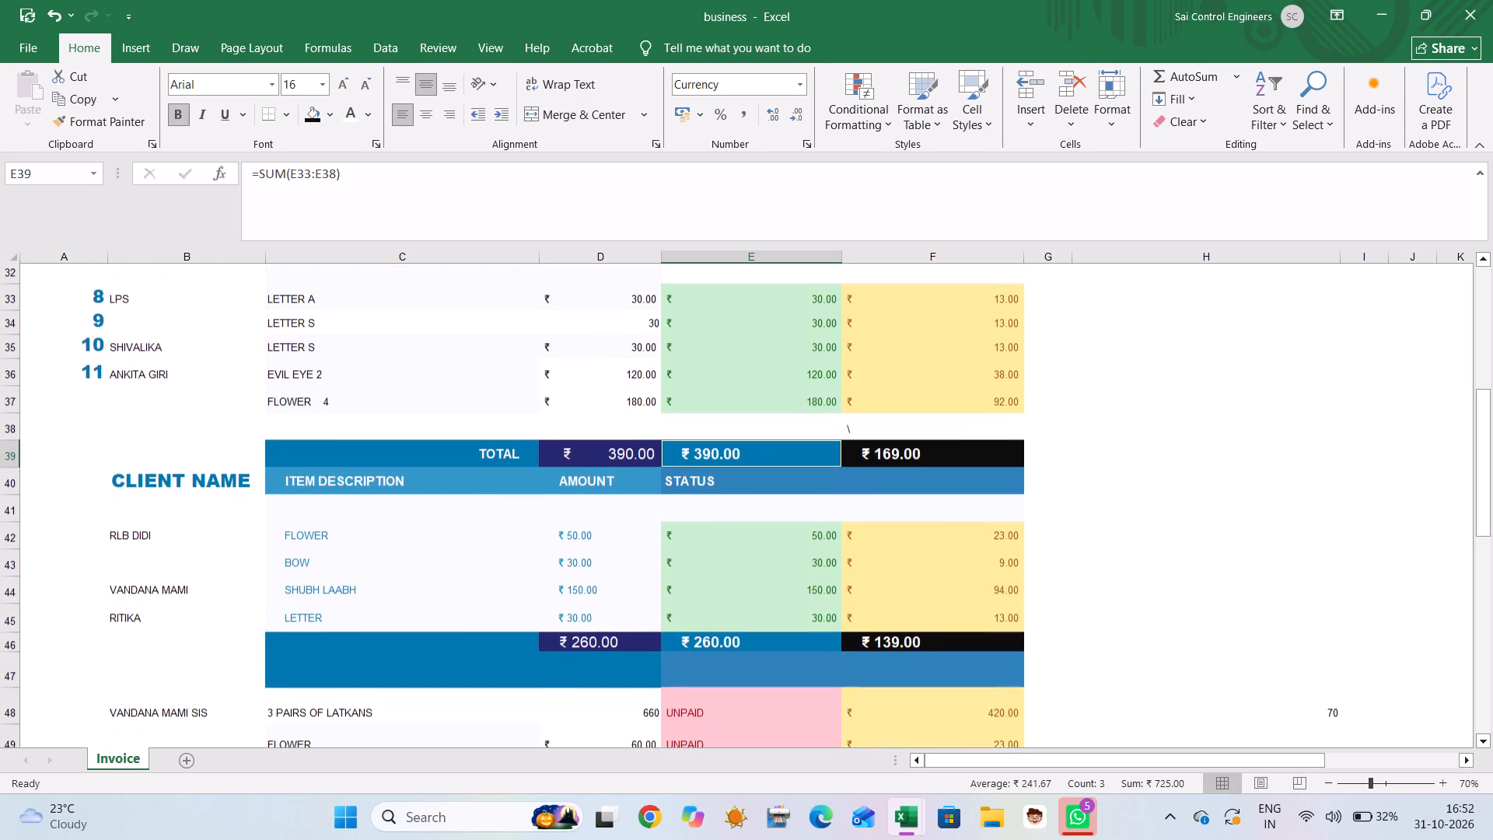
pyautogui.keyDown('ctrl'); pyautogui.scroll(-1, 781, 627); pyautogui.keyUp('ctrl')
pyautogui.keyDown('ctrl'); pyautogui.click(781, 627); pyautogui.keyUp('ctrl')
pyautogui.keyDown('ctrl'); pyautogui.scroll(-2, 781, 627); pyautogui.keyUp('ctrl')
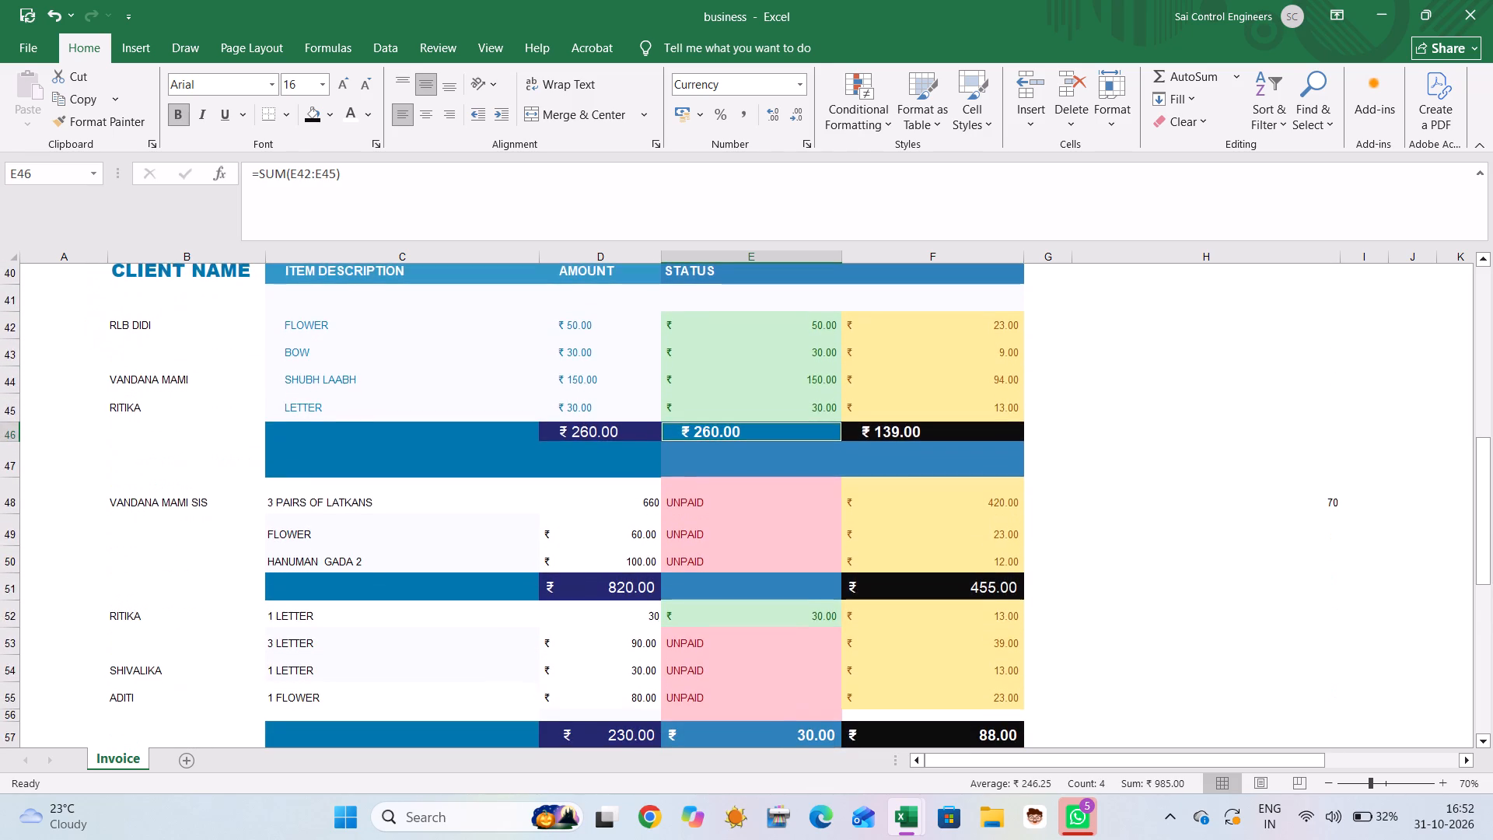
pyautogui.keyDown('ctrl'); pyautogui.scroll(-1, 781, 627); pyautogui.keyUp('ctrl')
pyautogui.keyDown('ctrl'); pyautogui.click(789, 591); pyautogui.keyUp('ctrl')
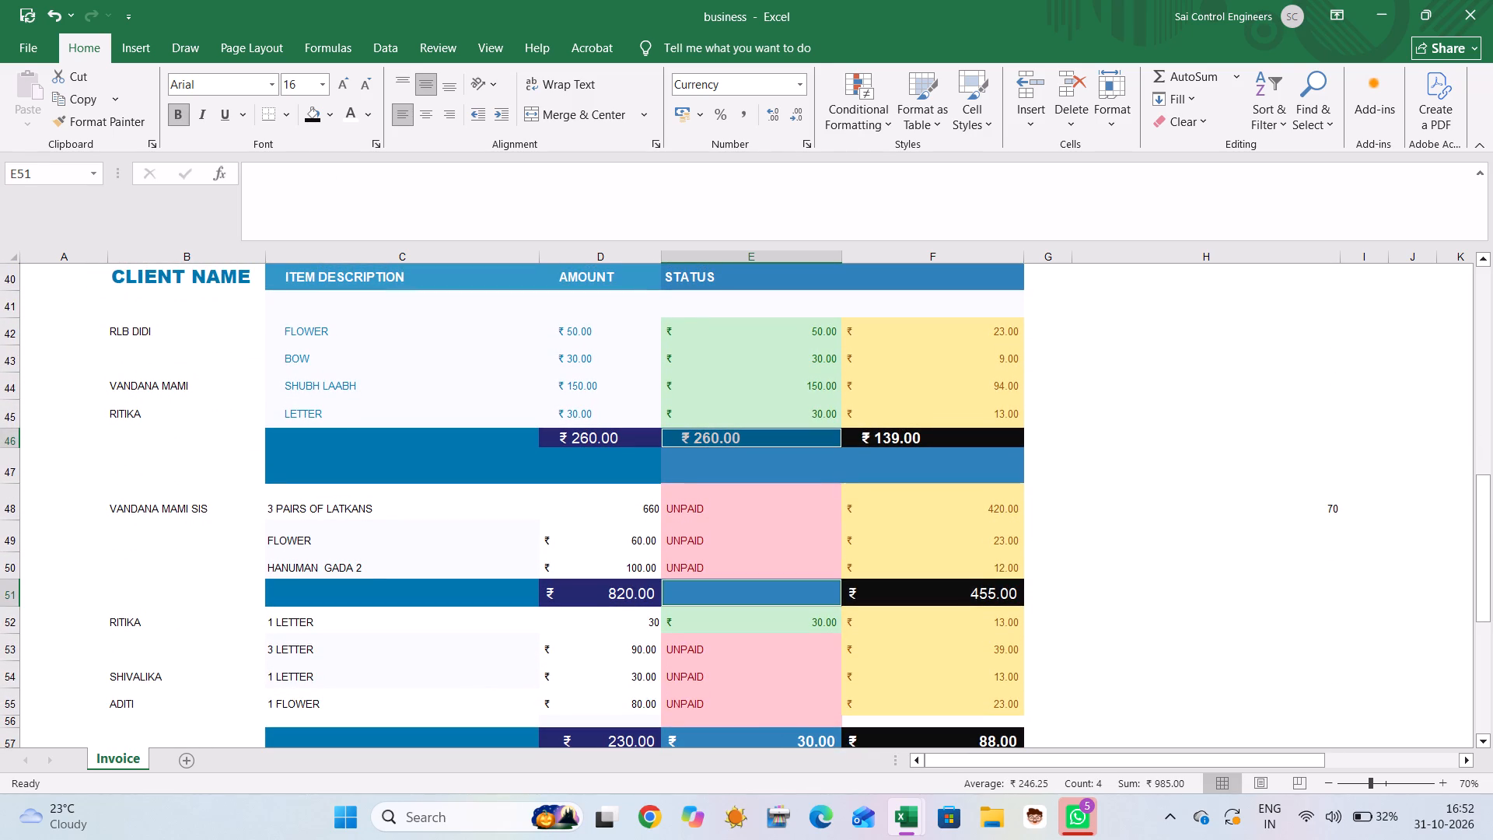
pyautogui.keyDown('ctrl'); pyautogui.scroll(-3, 789, 591); pyautogui.keyUp('ctrl')
pyautogui.keyDown('ctrl'); pyautogui.click(789, 591); pyautogui.keyUp('ctrl')
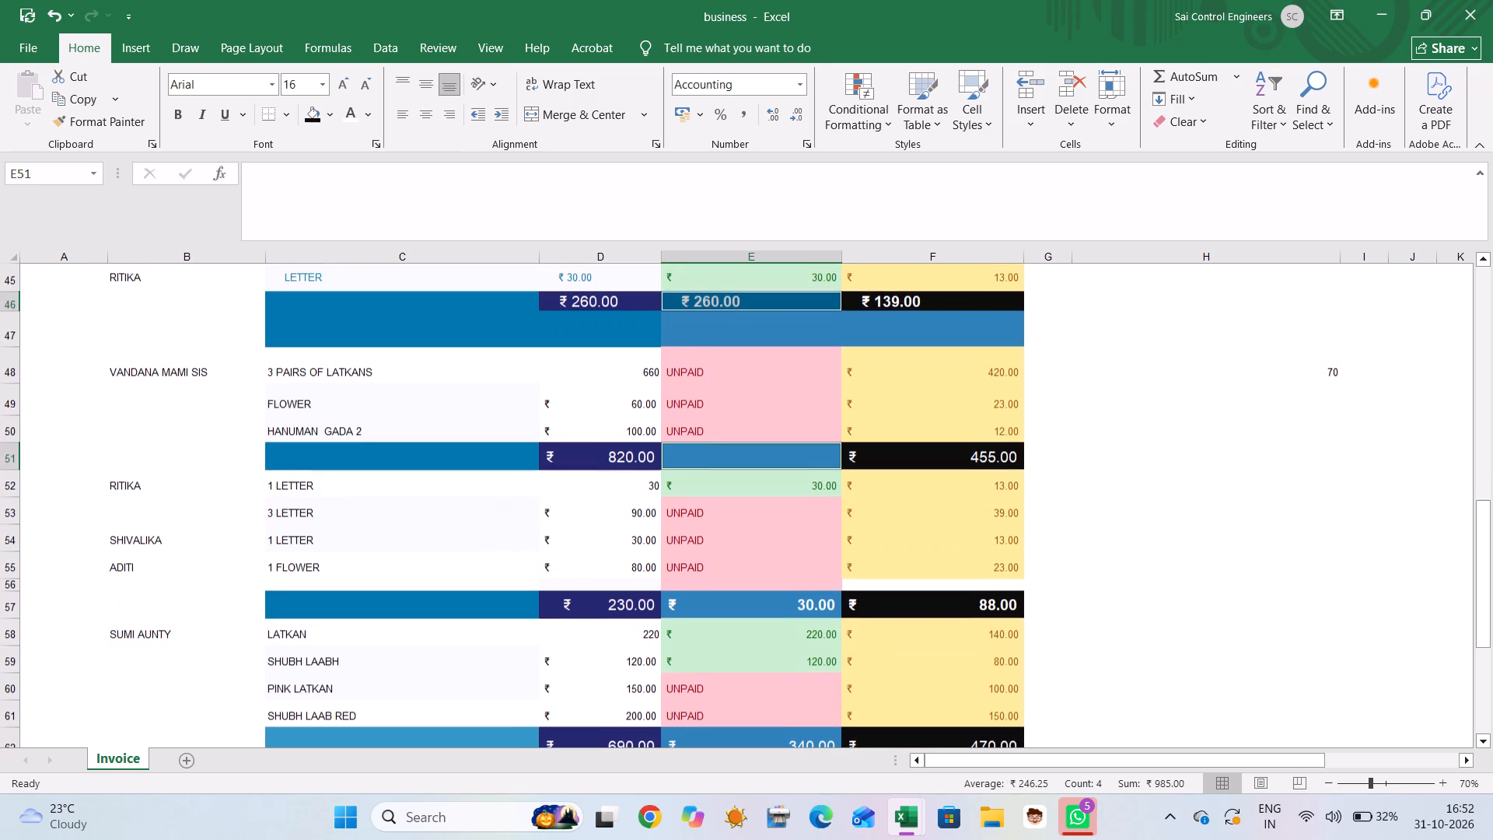
pyautogui.keyDown('ctrl'); pyautogui.click(788, 606); pyautogui.keyUp('ctrl')
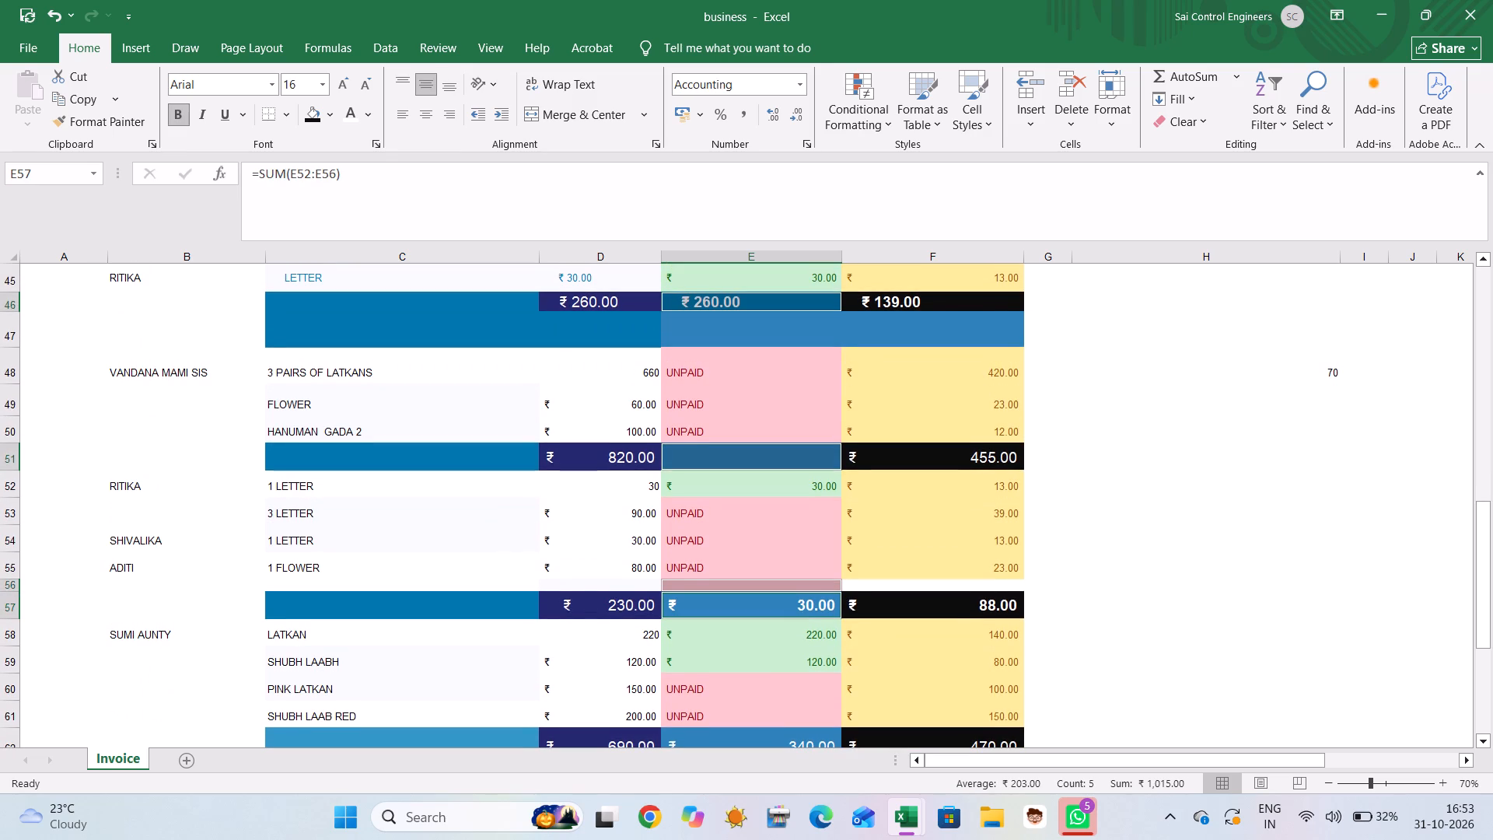
pyautogui.keyDown('ctrl'); pyautogui.scroll(-2, 788, 606); pyautogui.keyUp('ctrl')
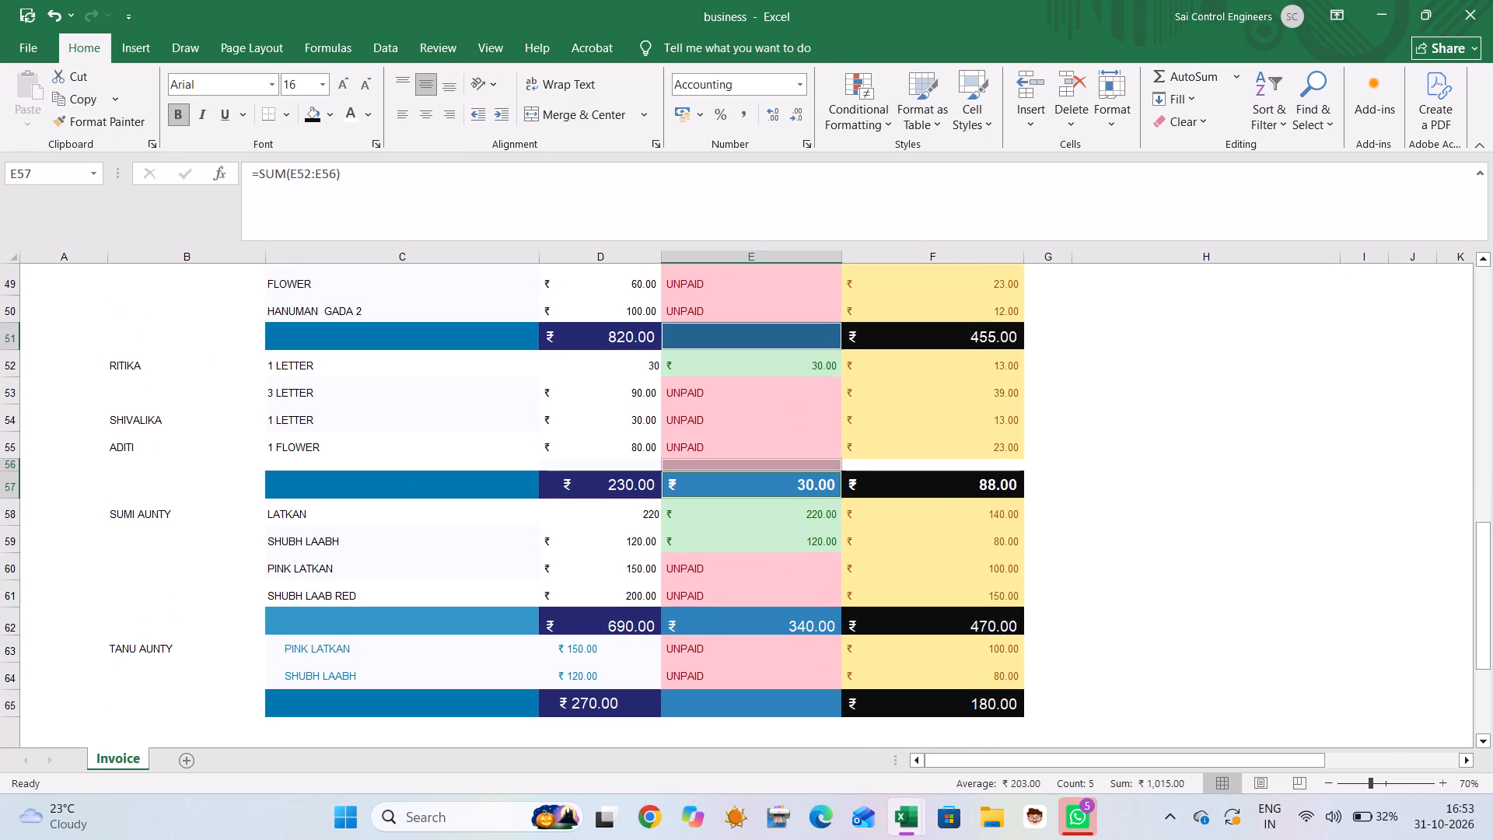
pyautogui.keyDown('ctrl'); pyautogui.click(771, 621); pyautogui.keyUp('ctrl')
pyautogui.keyDown('ctrl'); pyautogui.scroll(-2, 771, 621); pyautogui.keyUp('ctrl')
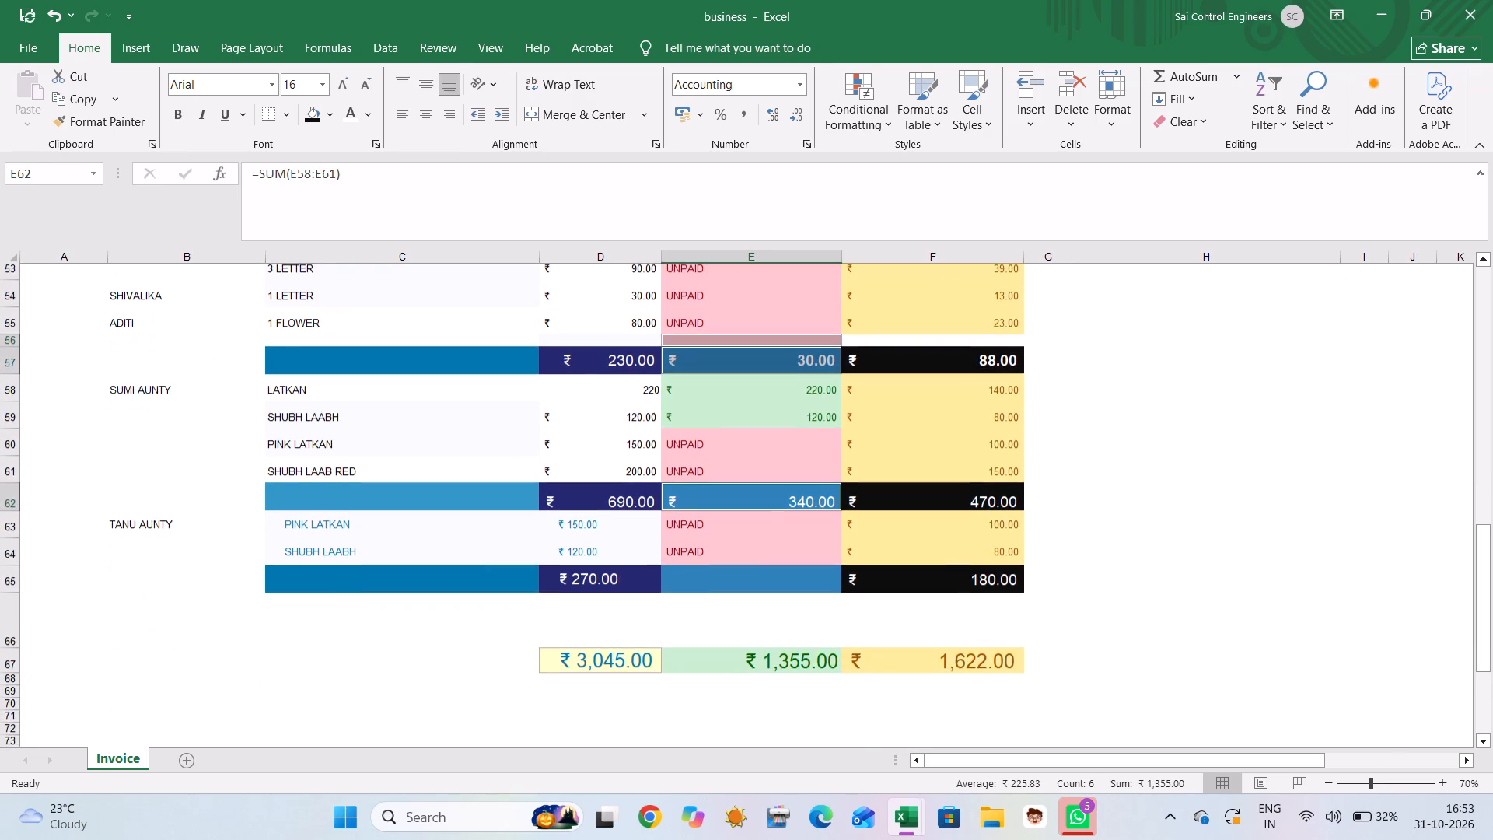
pyautogui.keyDown('ctrl'); pyautogui.click(782, 584); pyautogui.keyUp('ctrl')
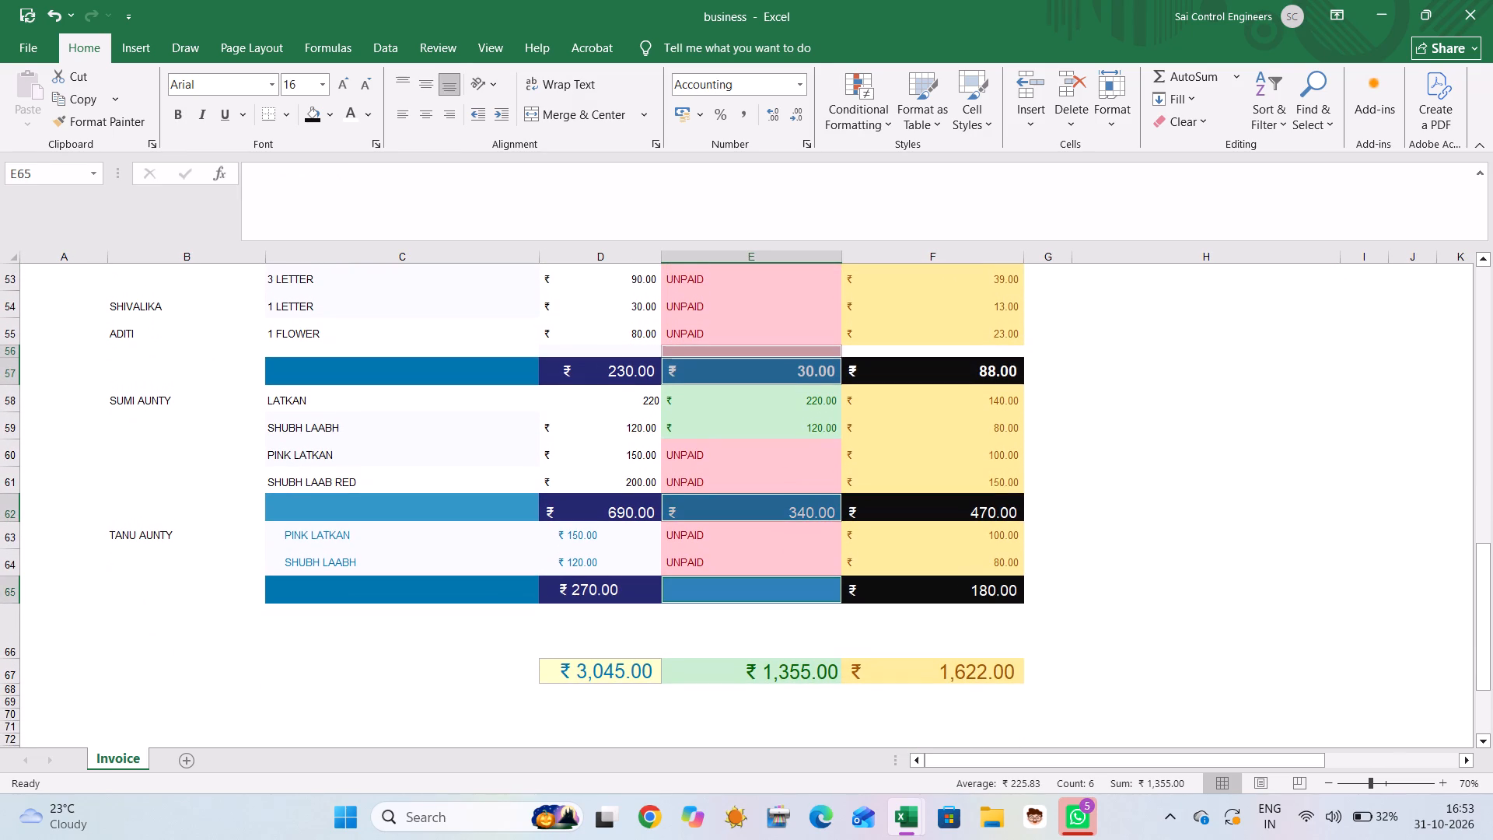
pyautogui.click(336, 121)
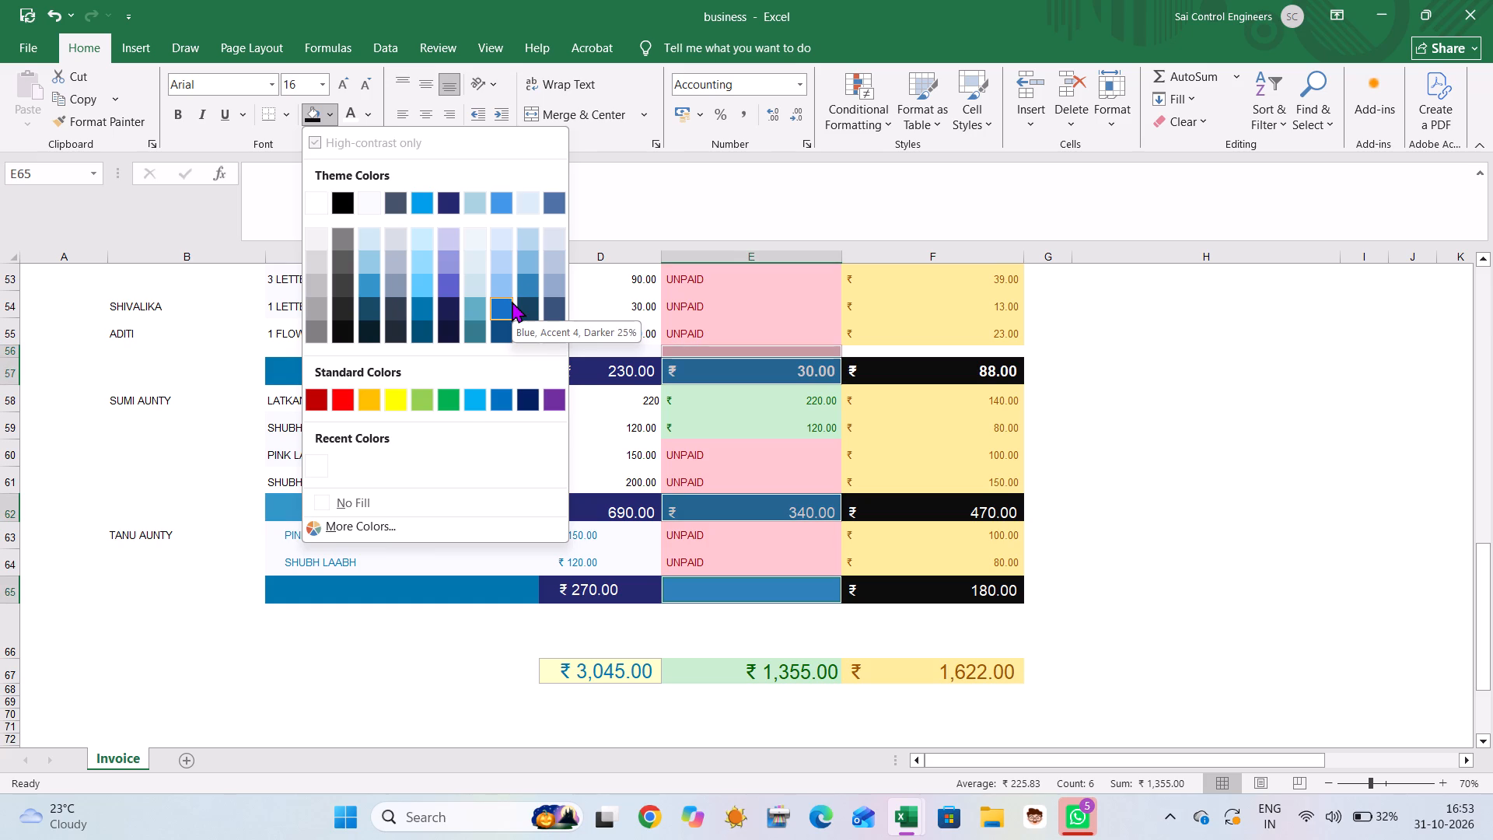
pyautogui.click(467, 390)
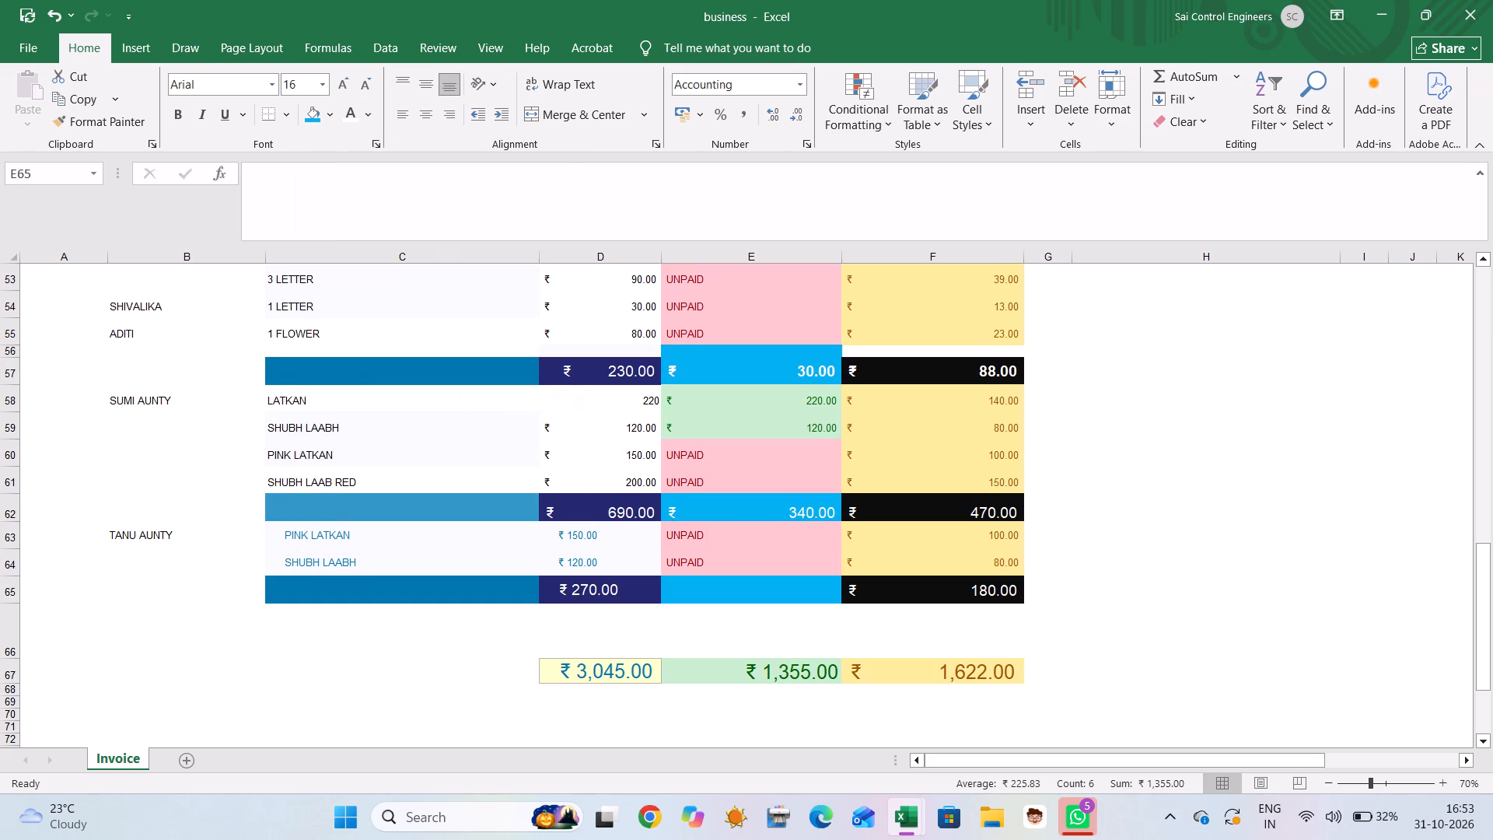
pyautogui.click(1031, 652)
# Delete the thin empty row 56 above the block total that follows ADITI's flower item.
pyautogui.click(816, 350)
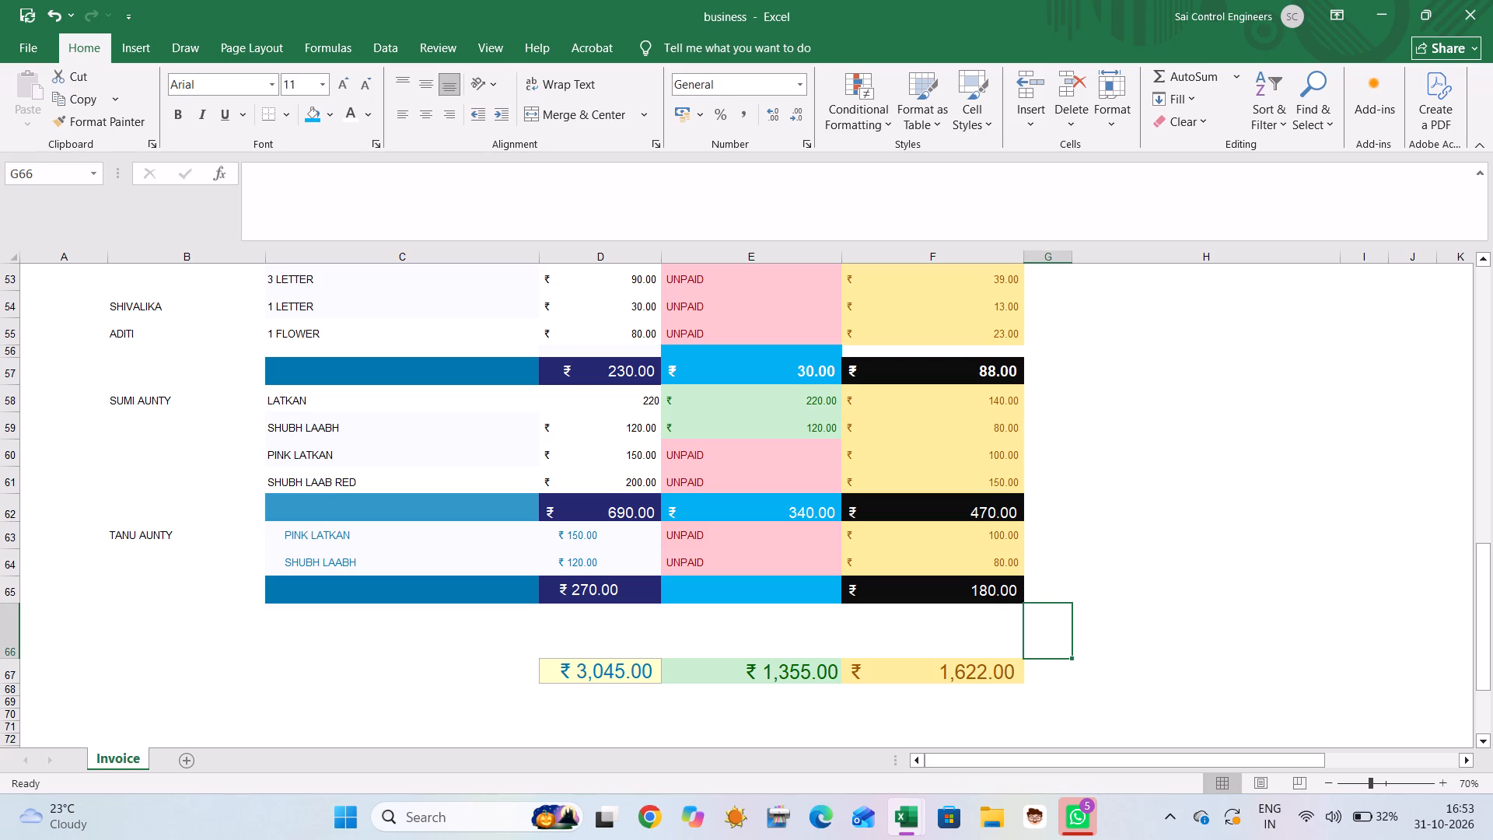
pyautogui.click(16, 351)
pyautogui.rightClick(16, 351)
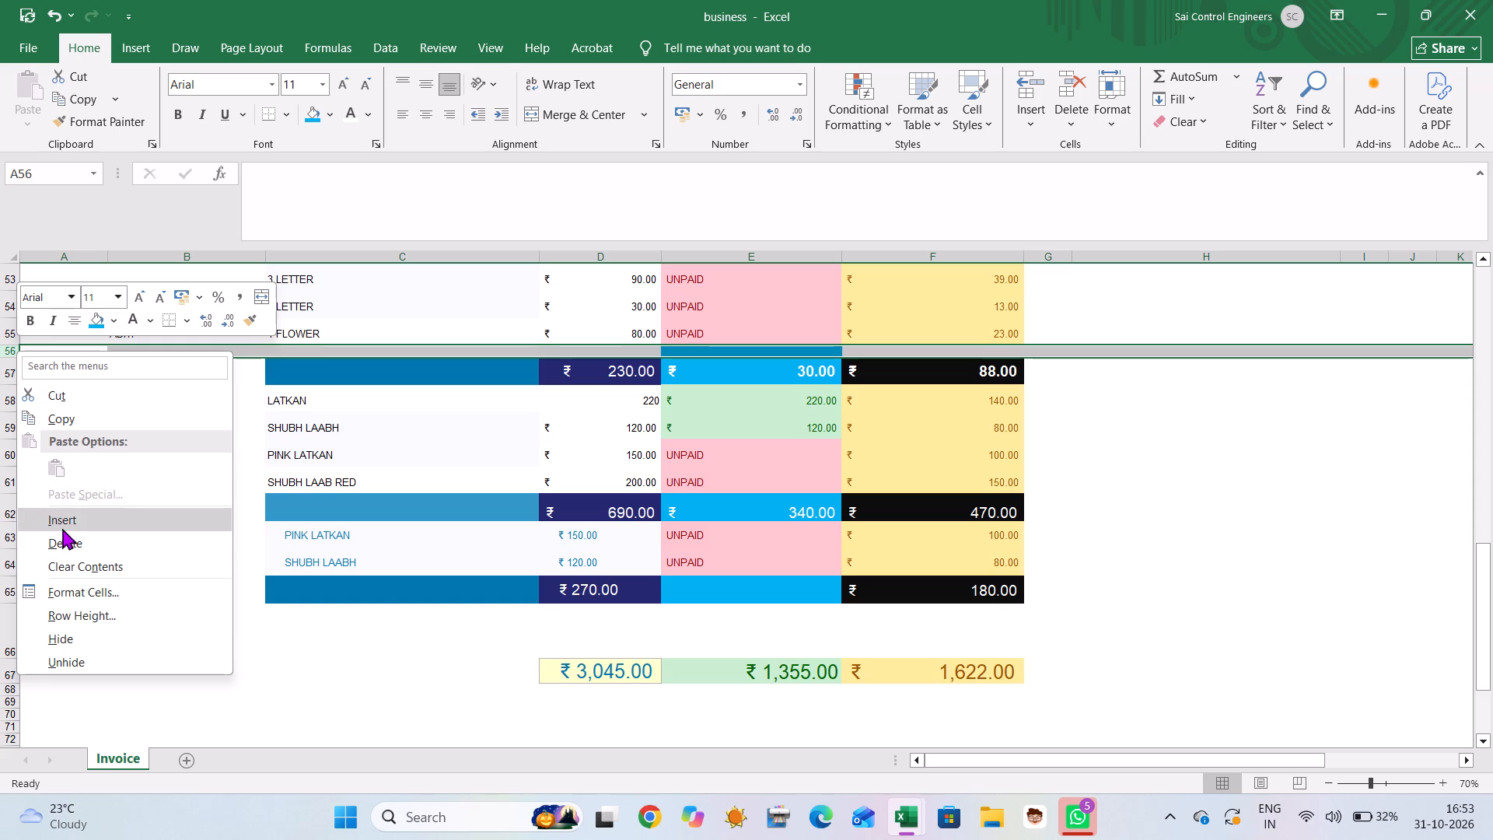
pyautogui.click(68, 540)
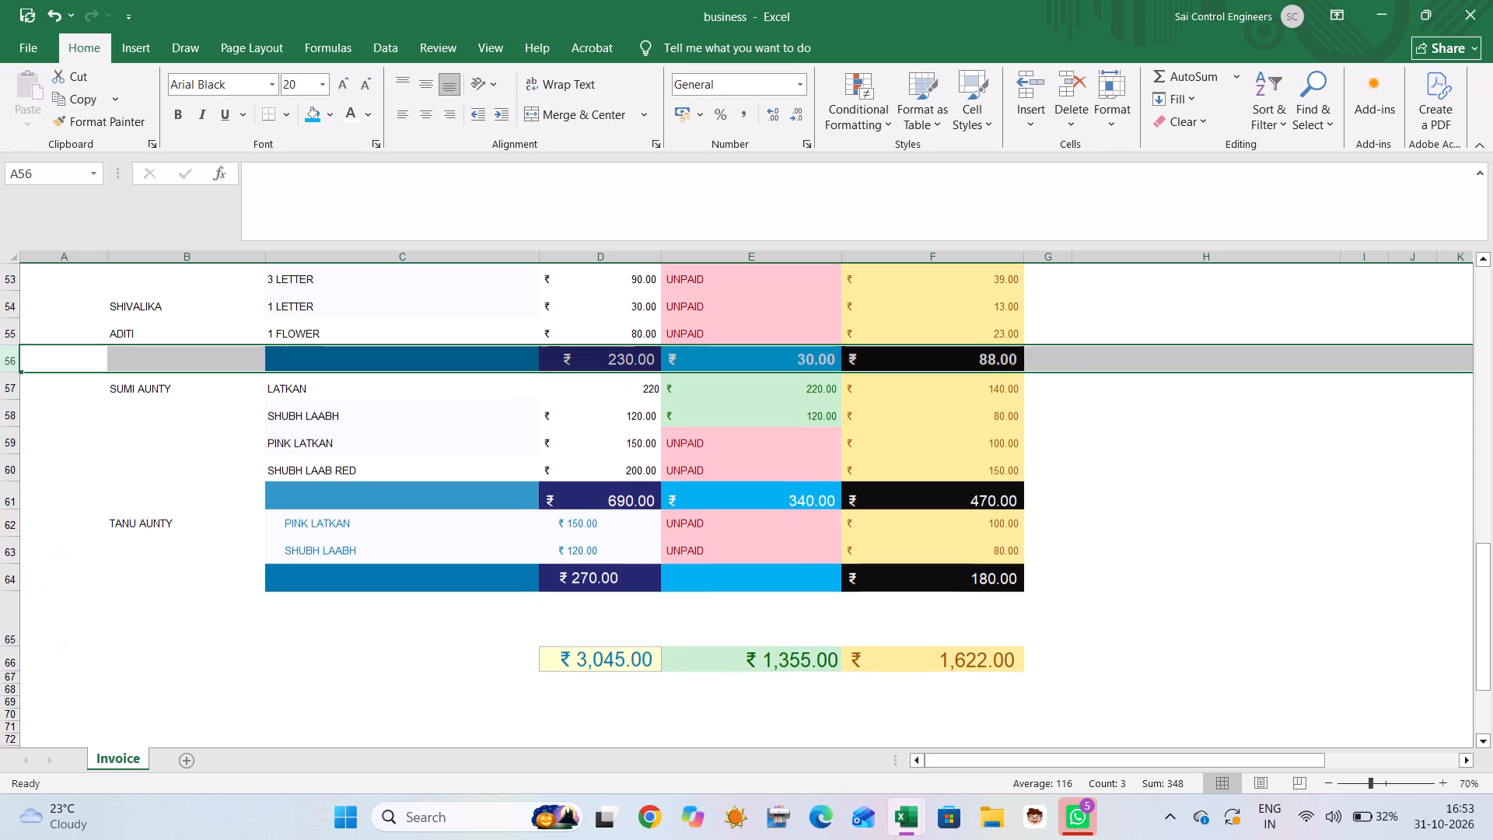
# Review the fill colours of the block totals across the invoice sheet from the last block to the first.
pyautogui.scroll(1, 396, 572)
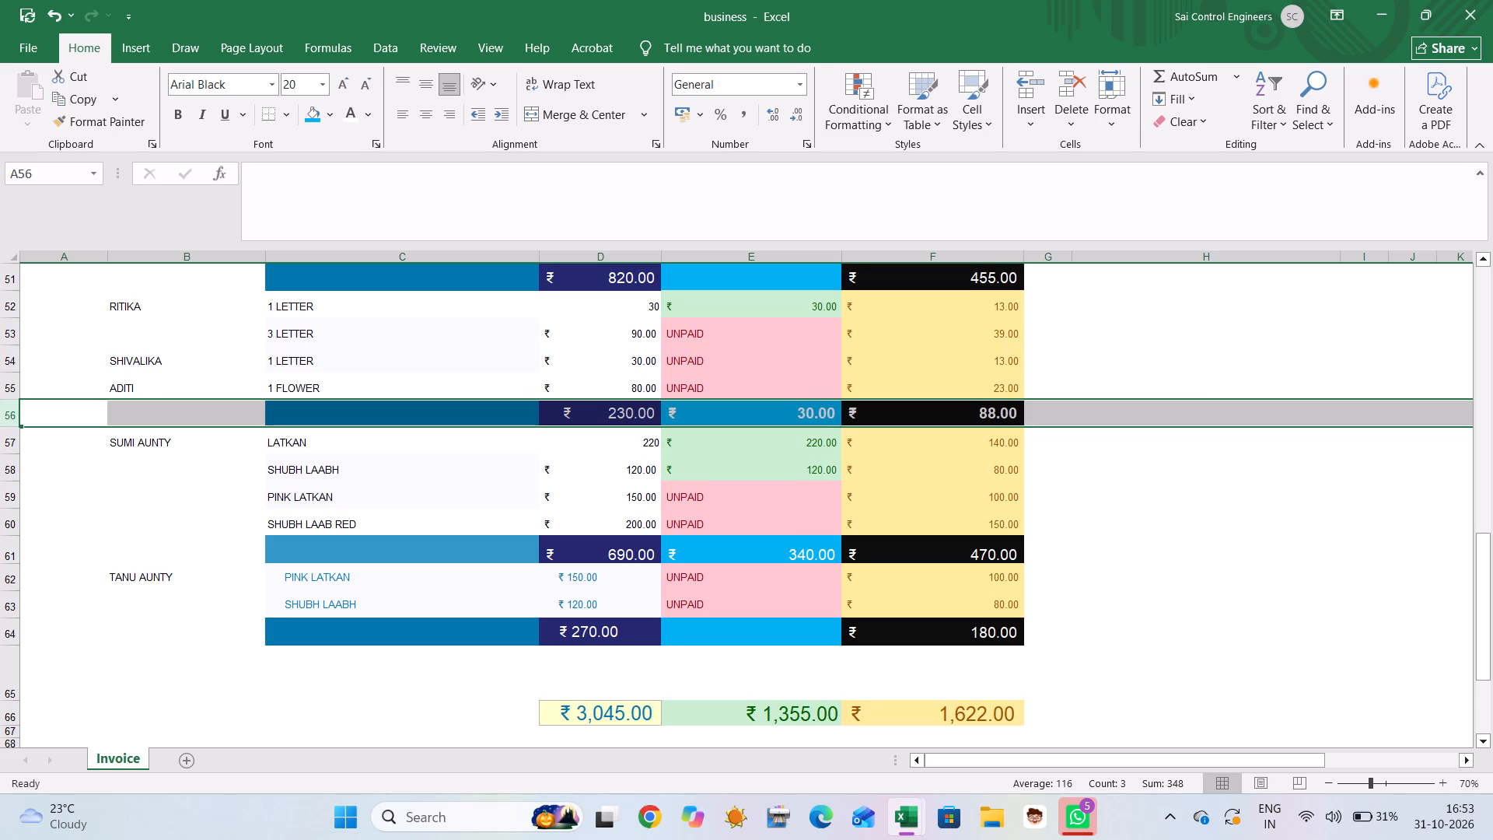
pyautogui.scroll(1, 396, 572)
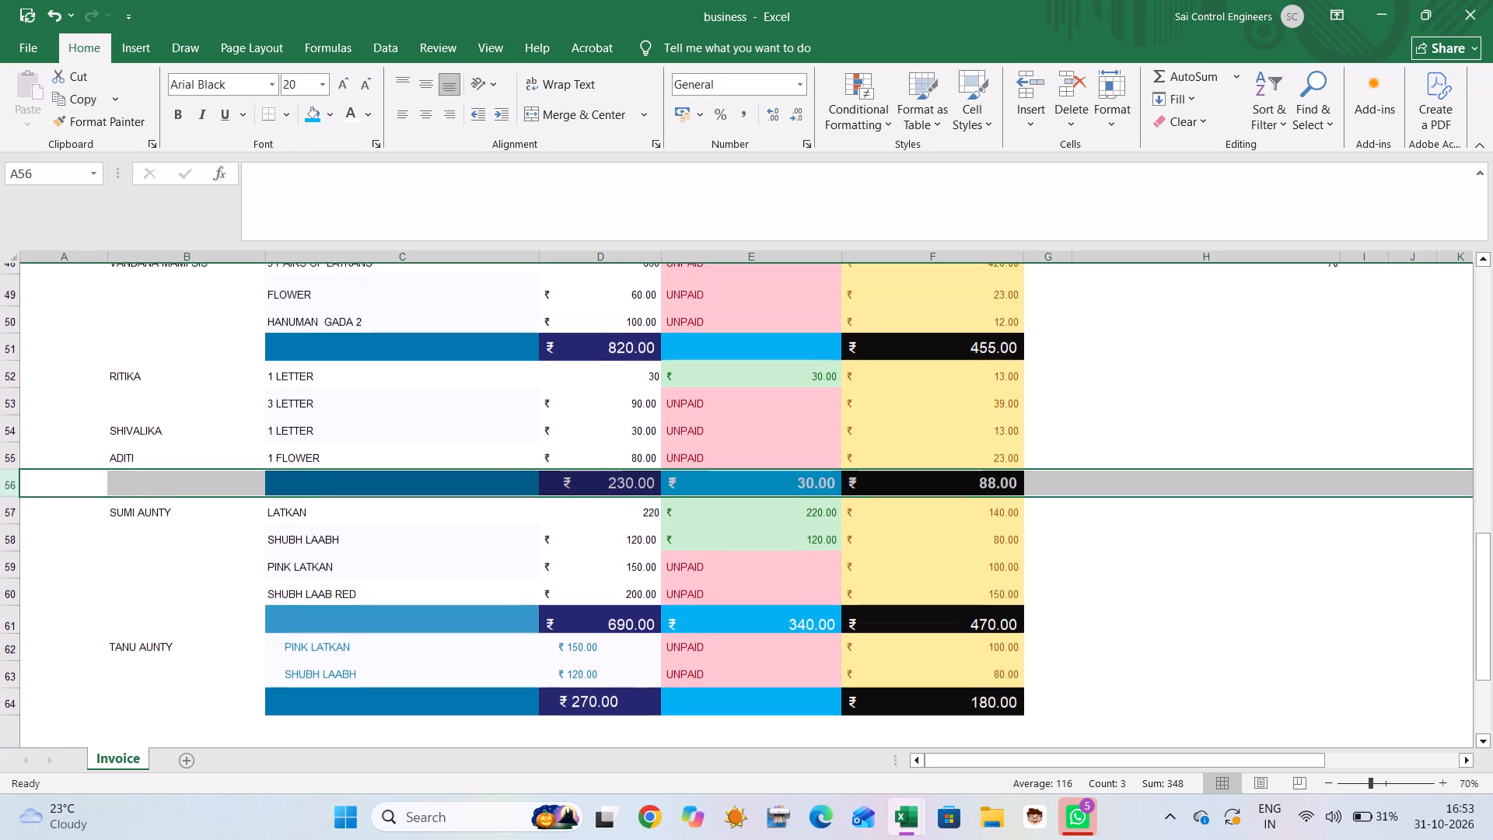
pyautogui.scroll(12, 396, 572)
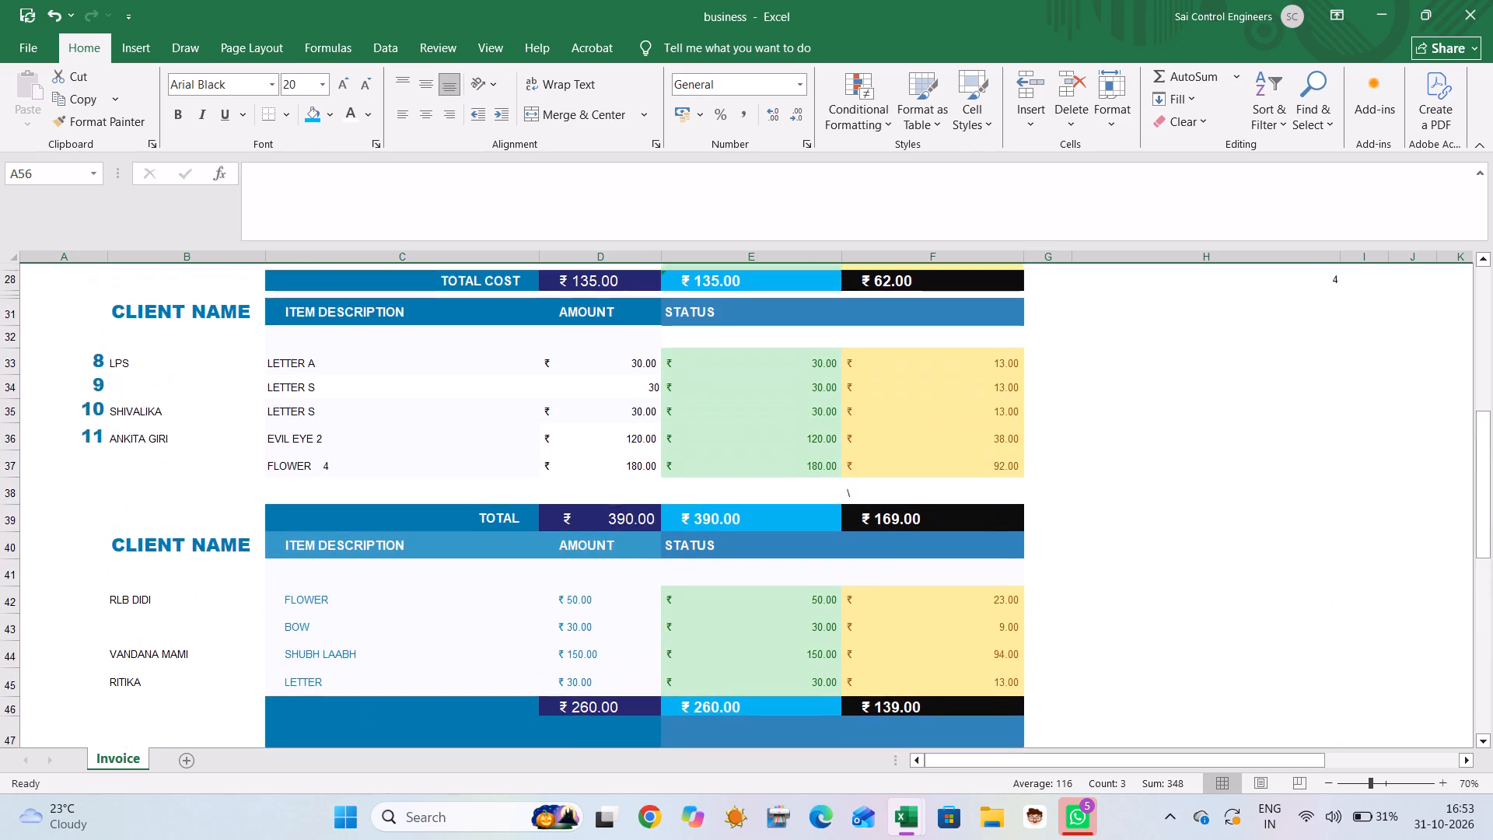
pyautogui.scroll(6, 396, 572)
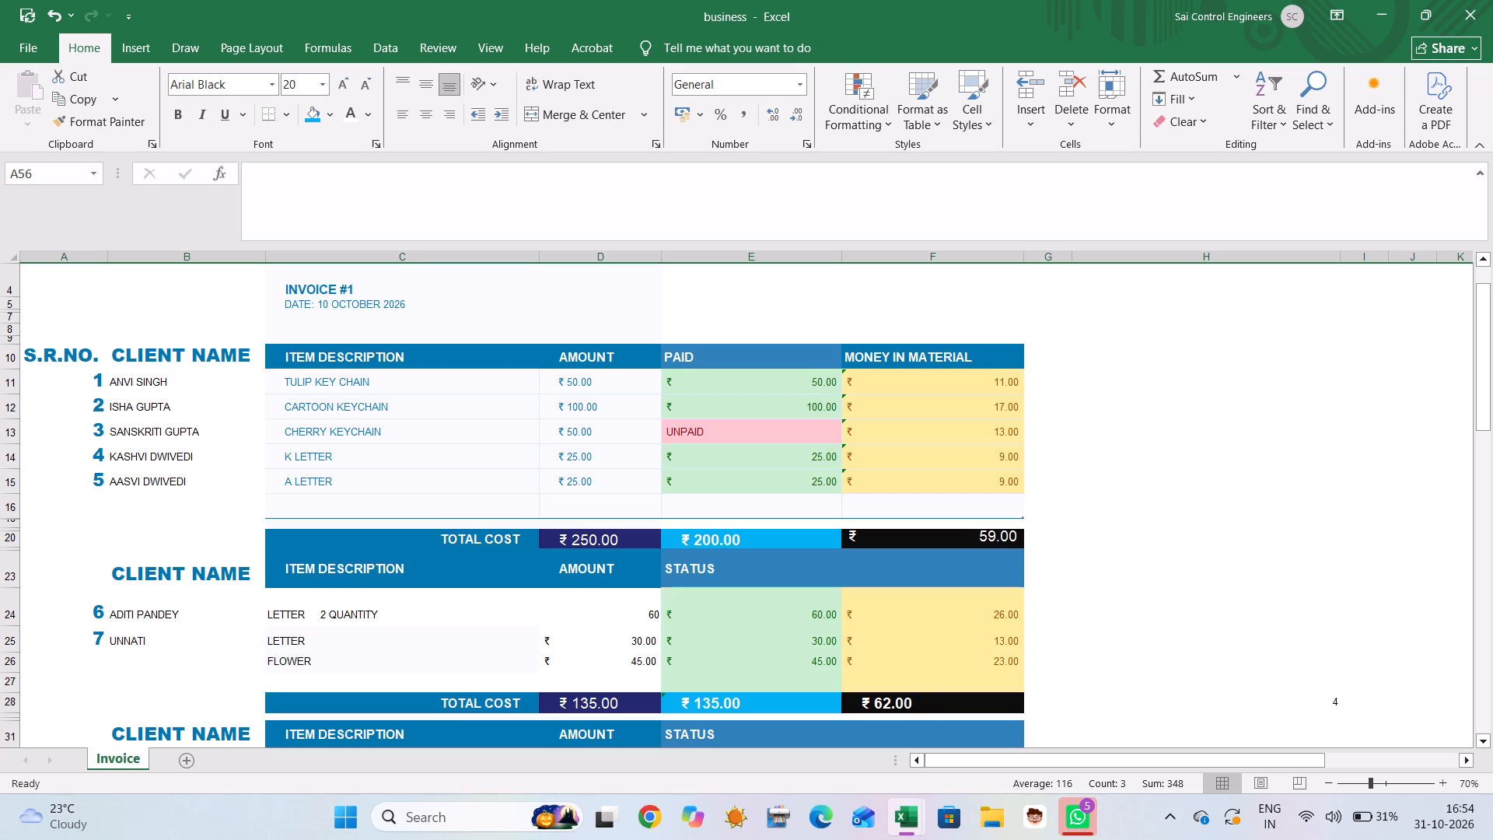
pyautogui.hotkey('ctrl', 'Down')
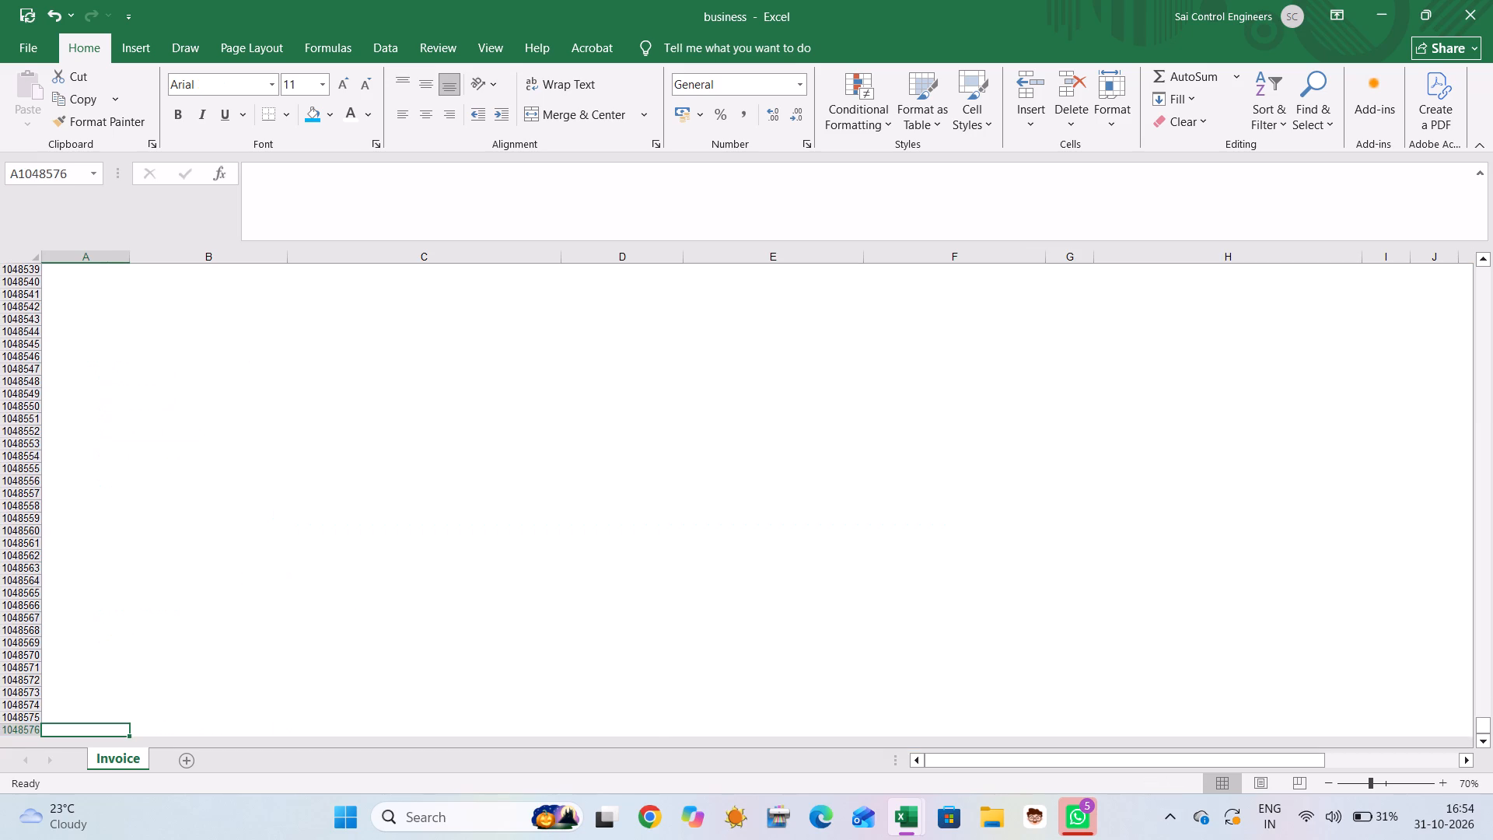
pyautogui.hotkey('ctrl', 'Up')
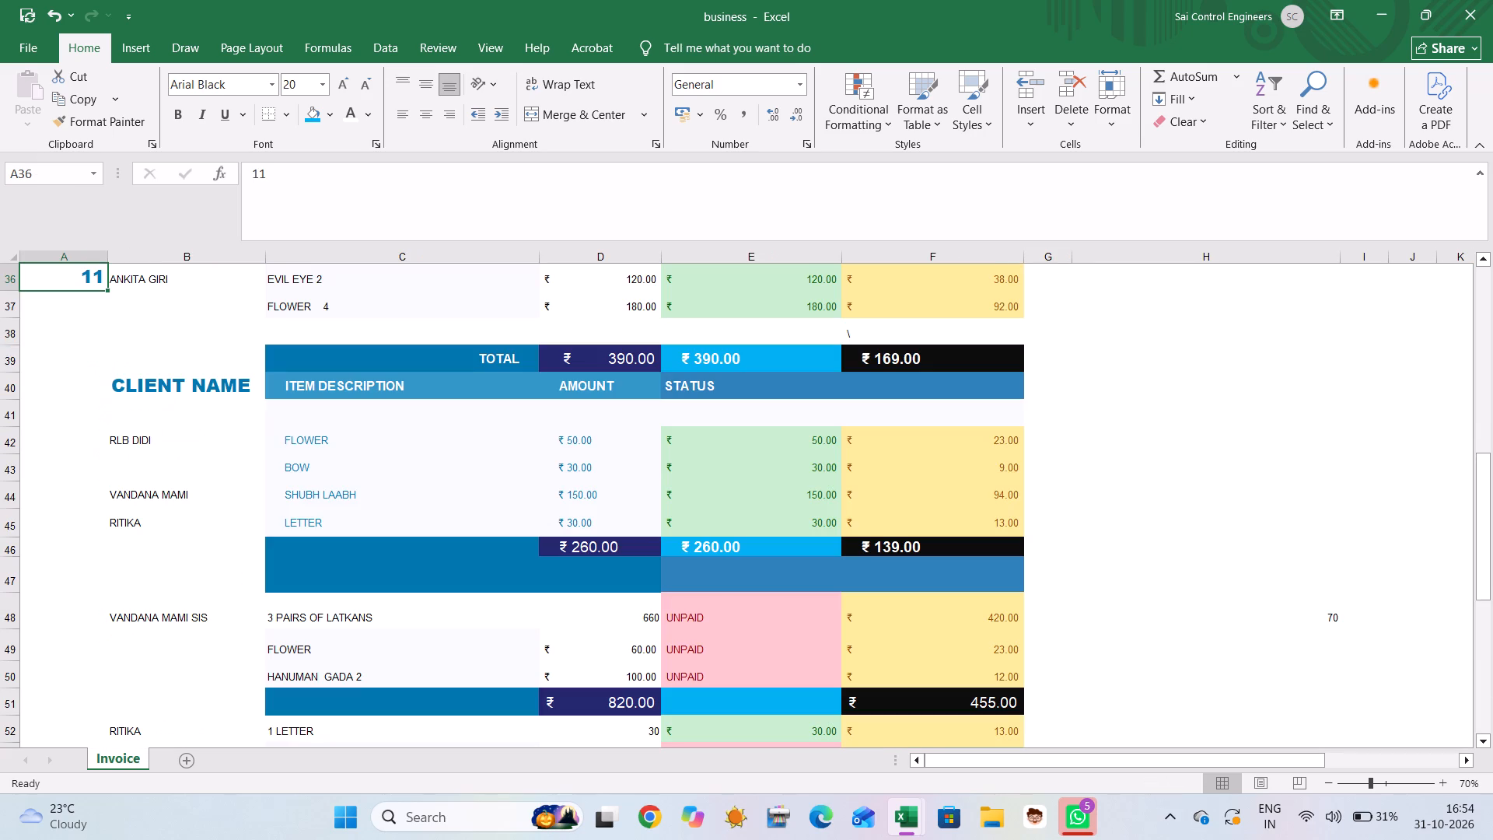
# Fill the AMOUNT column's item cells with standard yellow: D11:D15, D24:D26, D33:D37, D42:D45, D48:D50, D52:D55, D57:D60 and D62:D63.
pyautogui.scroll(10, 604, 303)
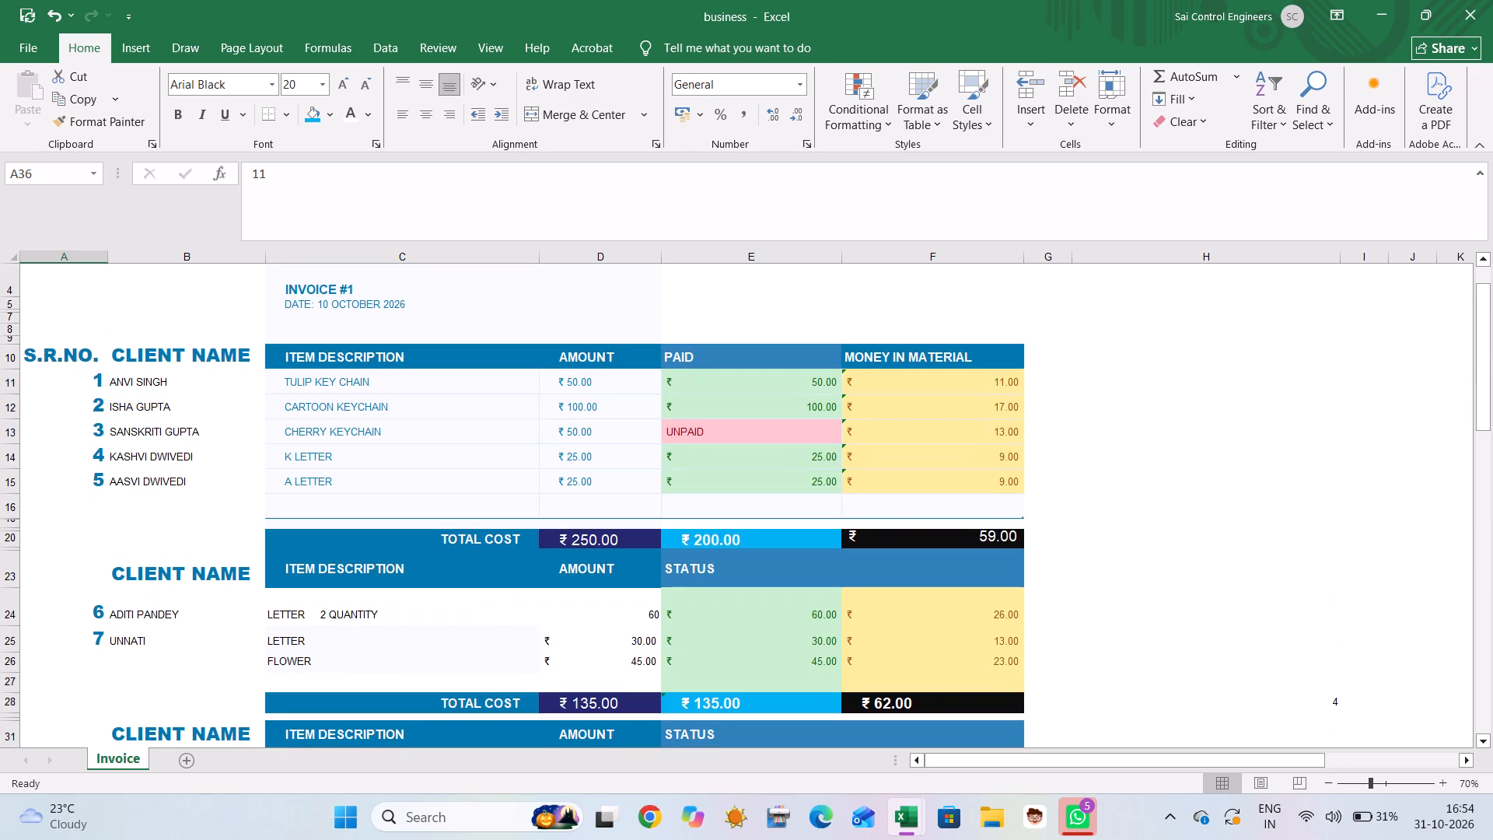
pyautogui.click(562, 387)
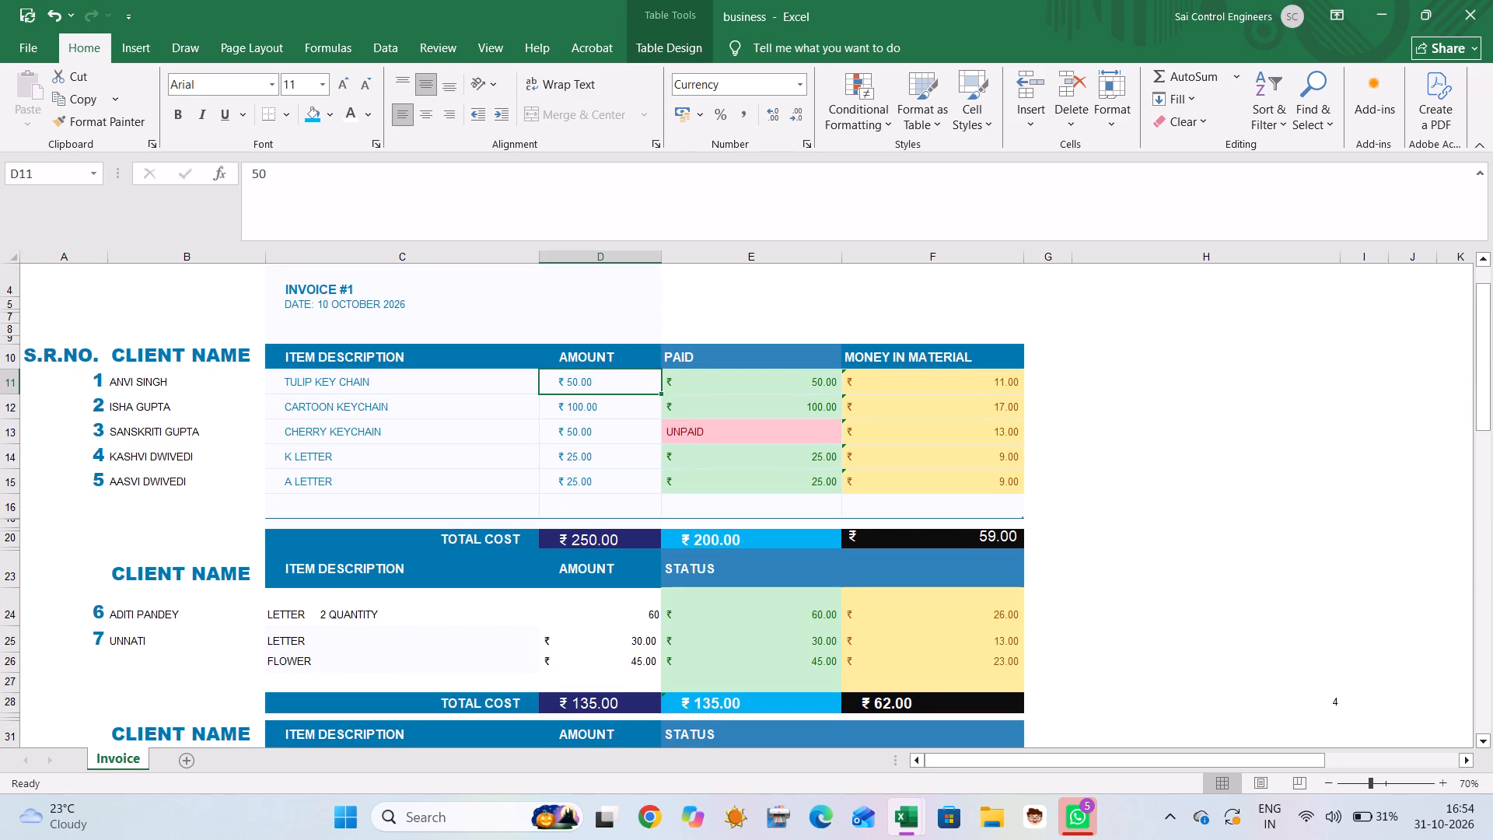
pyautogui.hotkey('ctrl', 'Down')
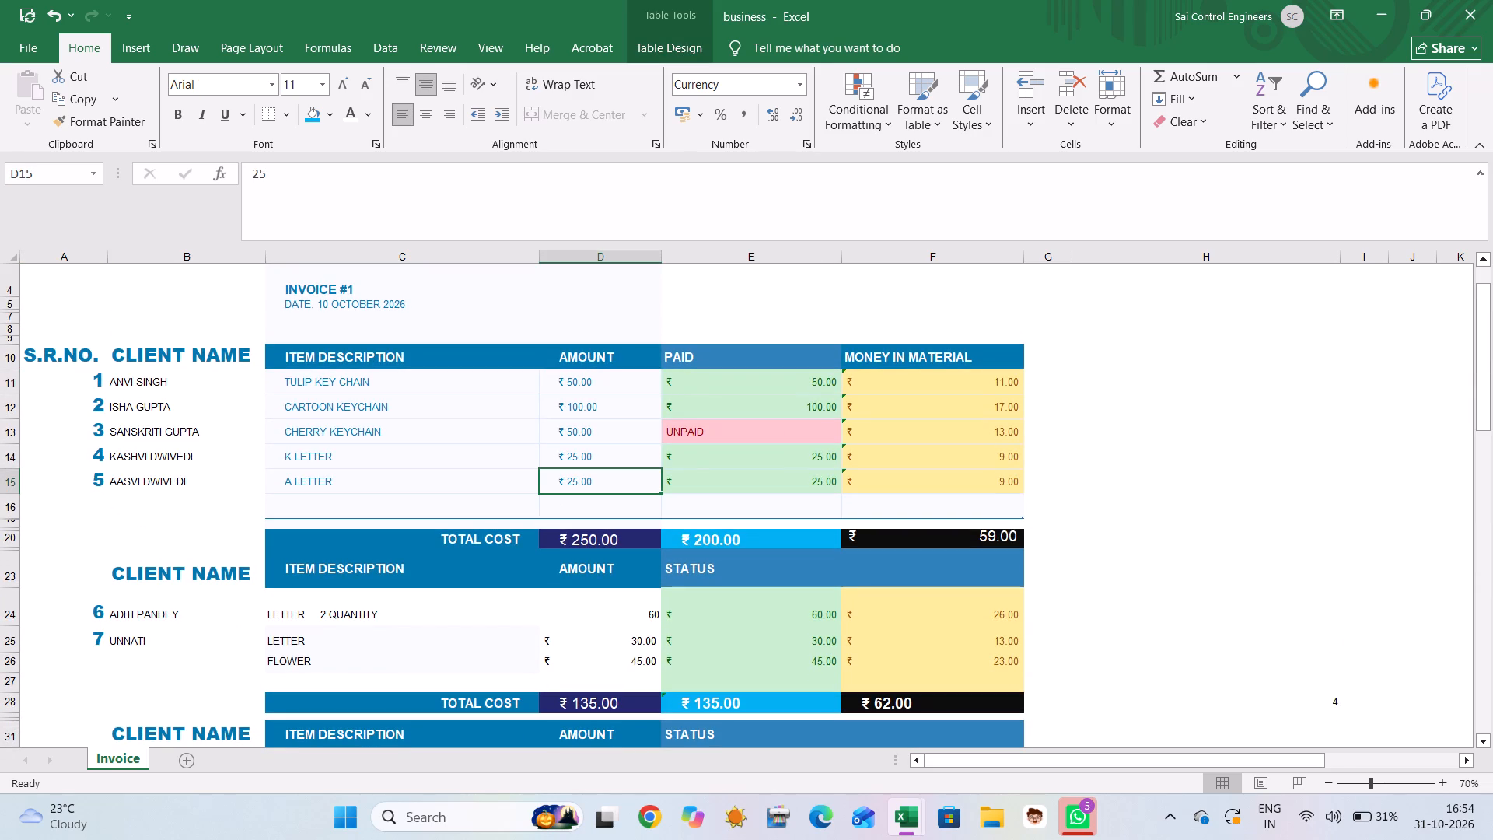
pyautogui.click(574, 387)
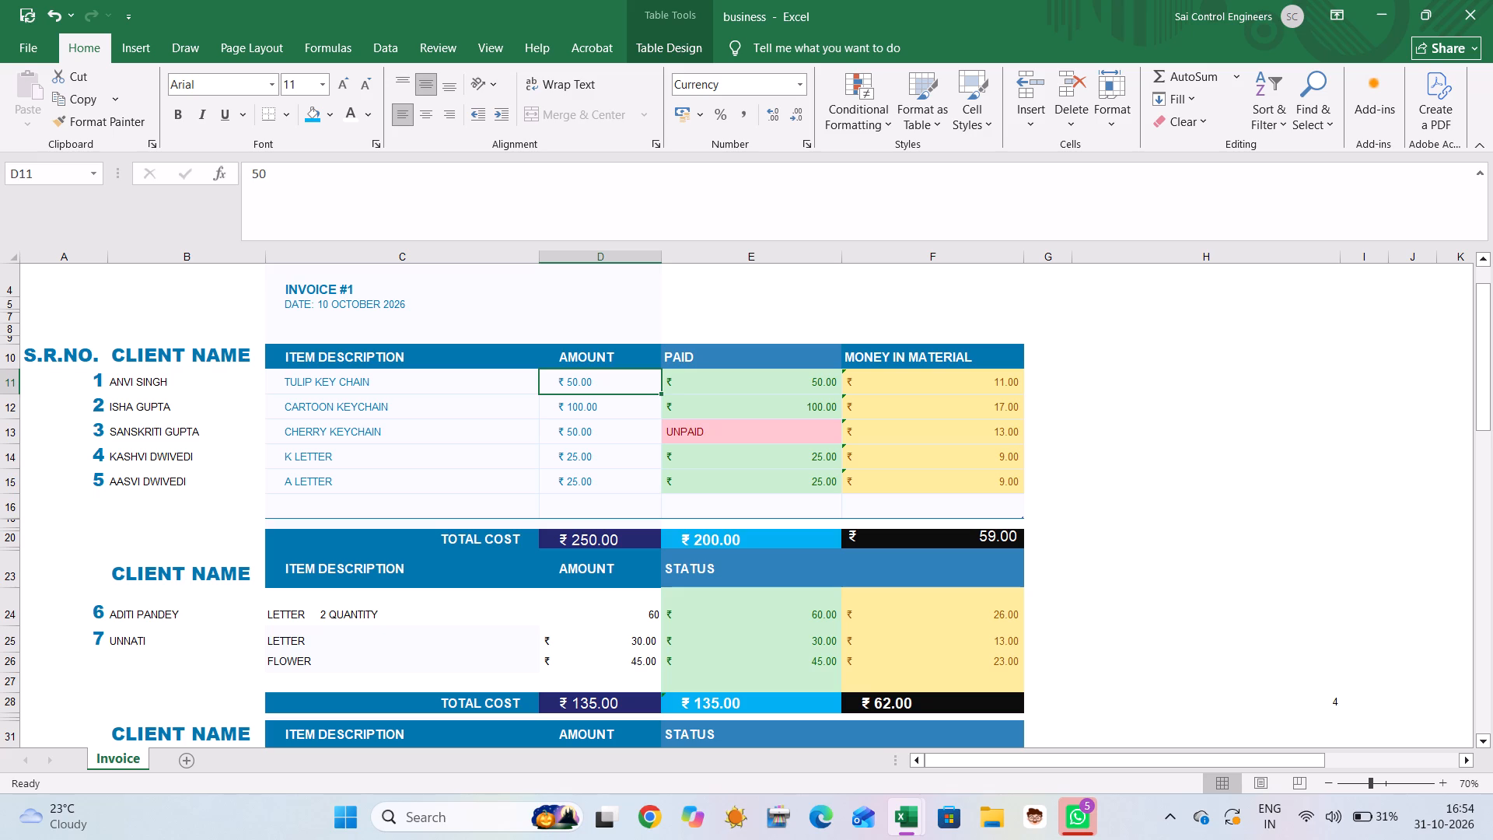
pyautogui.keyDown('ctrl'); pyautogui.click(583, 418); pyautogui.keyUp('ctrl')
pyautogui.keyDown('ctrl'); pyautogui.moveTo(586, 438); pyautogui.dragTo(587, 463); pyautogui.keyUp('ctrl')
pyautogui.keyDown('ctrl'); pyautogui.click(587, 463); pyautogui.keyUp('ctrl')
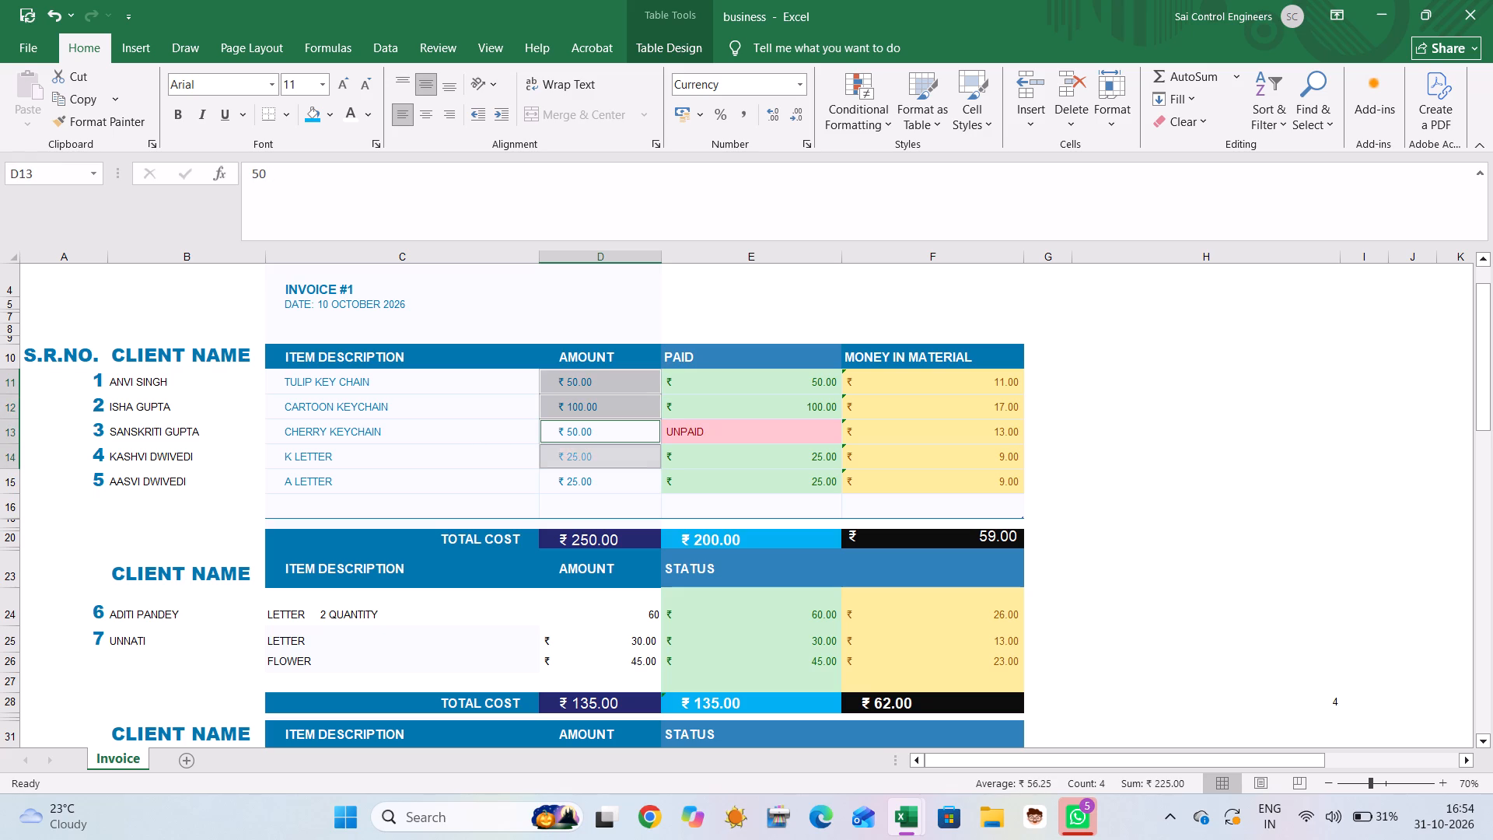
pyautogui.keyDown('ctrl'); pyautogui.moveTo(587, 485); pyautogui.dragTo(596, 450); pyautogui.keyUp('ctrl')
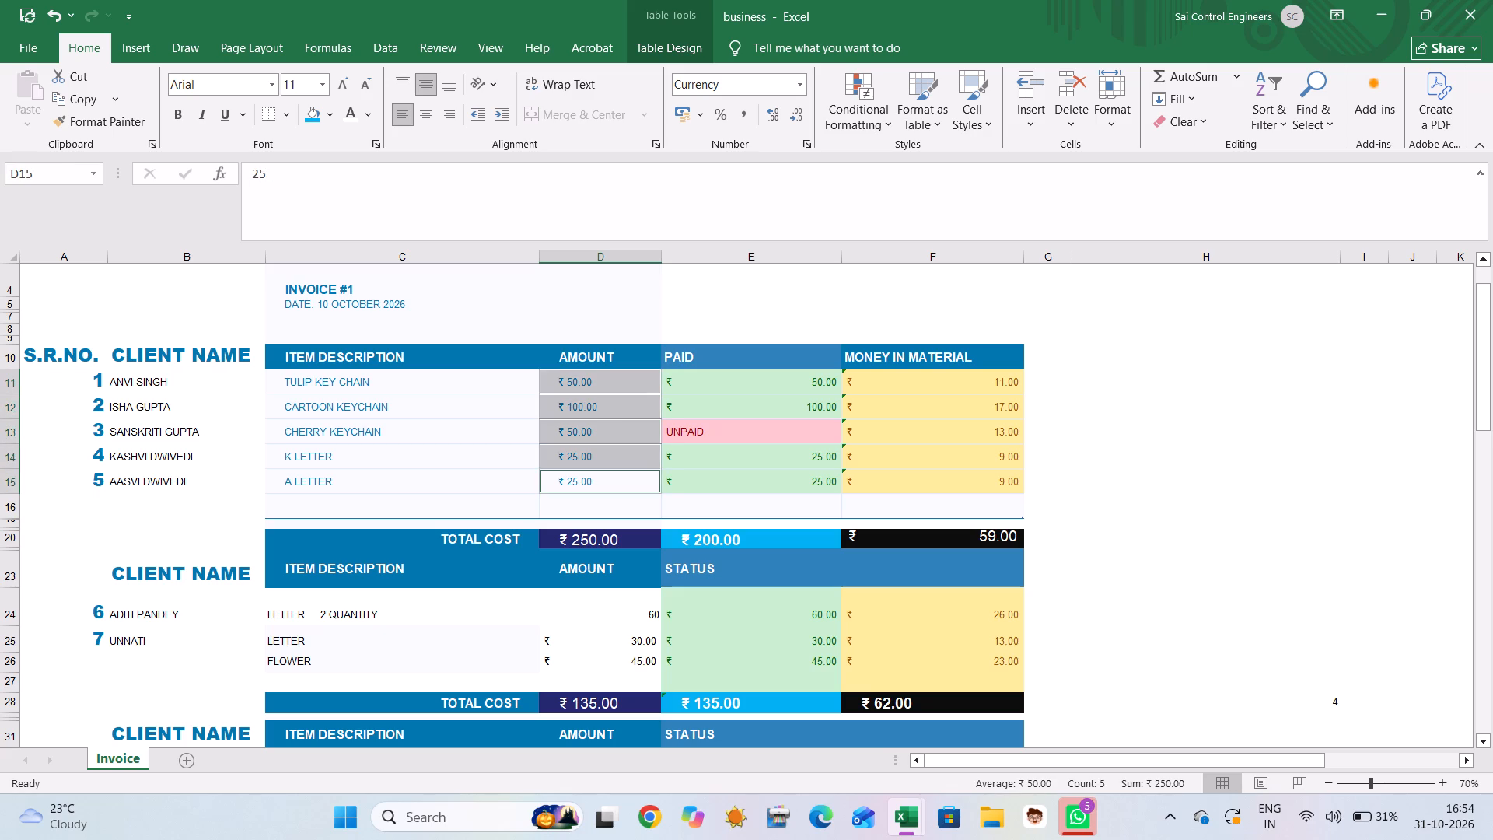
pyautogui.keyDown('ctrl'); pyautogui.click(599, 461); pyautogui.keyUp('ctrl')
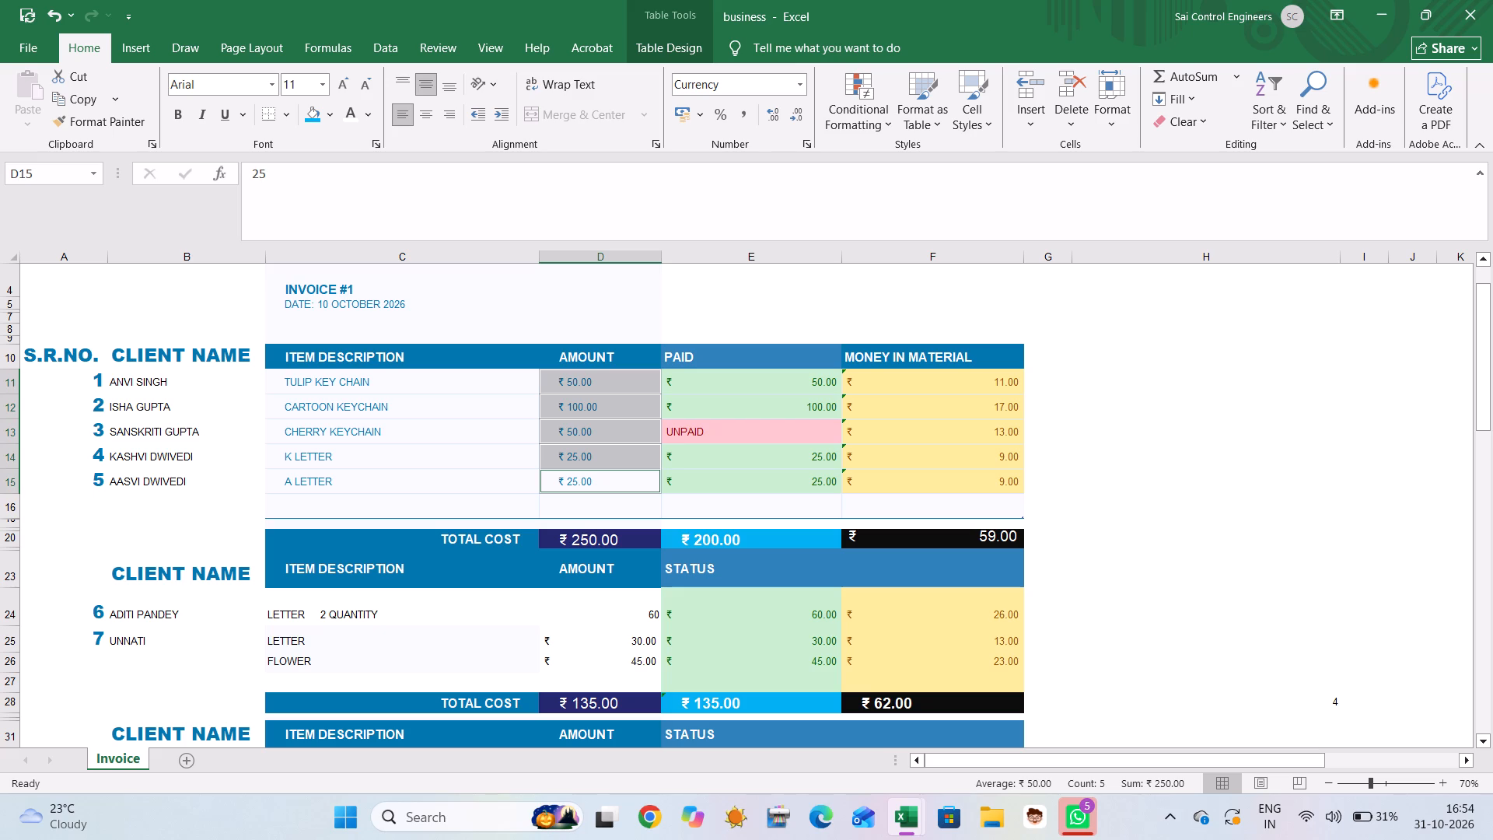
pyautogui.keyDown('ctrl'); pyautogui.click(628, 460); pyautogui.keyUp('ctrl')
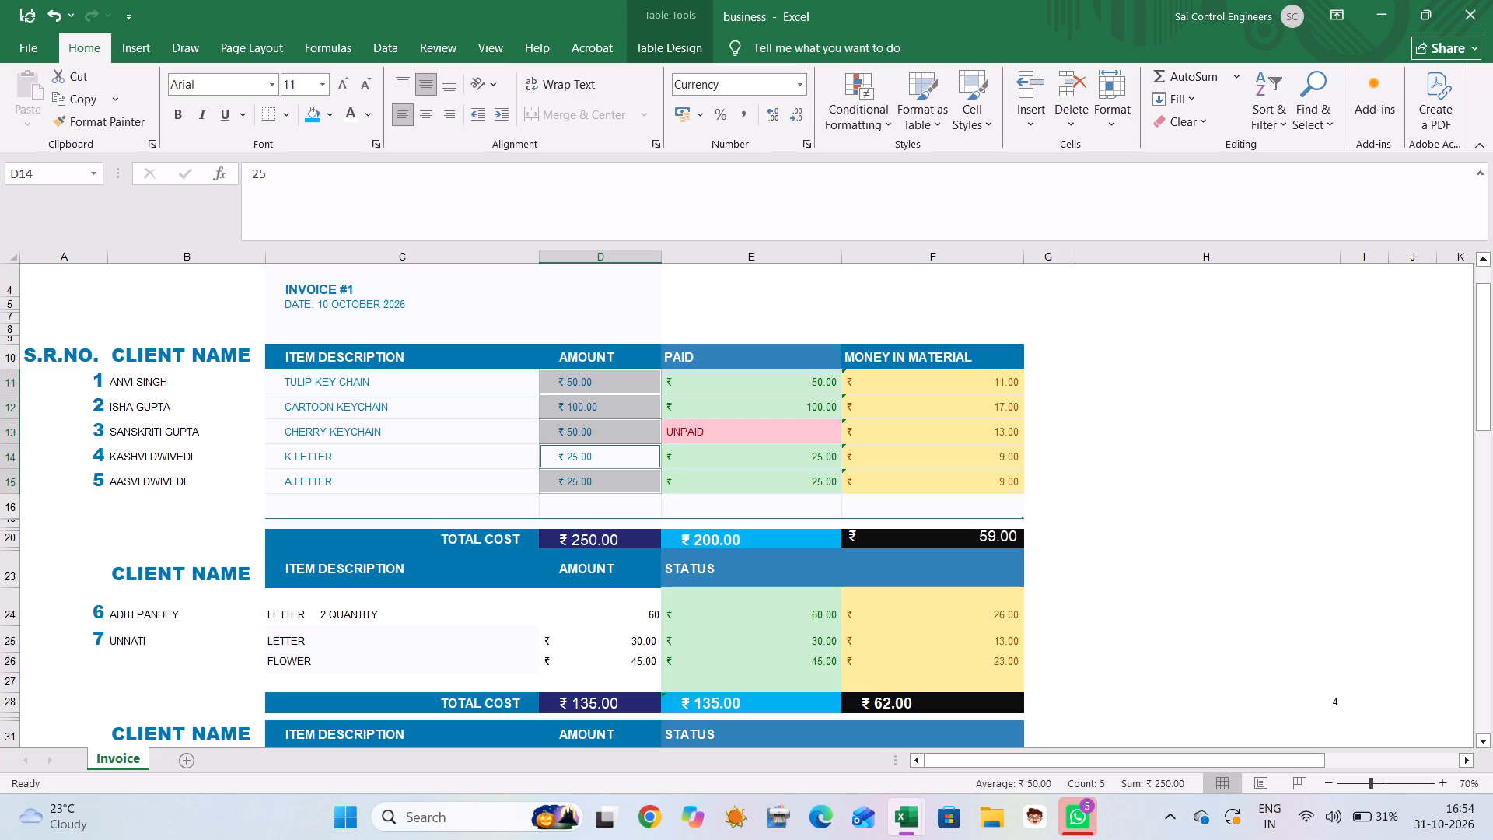
pyautogui.keyDown('ctrl'); pyautogui.click(625, 618); pyautogui.keyUp('ctrl')
pyautogui.keyDown('ctrl'); pyautogui.click(625, 618); pyautogui.keyUp('ctrl')
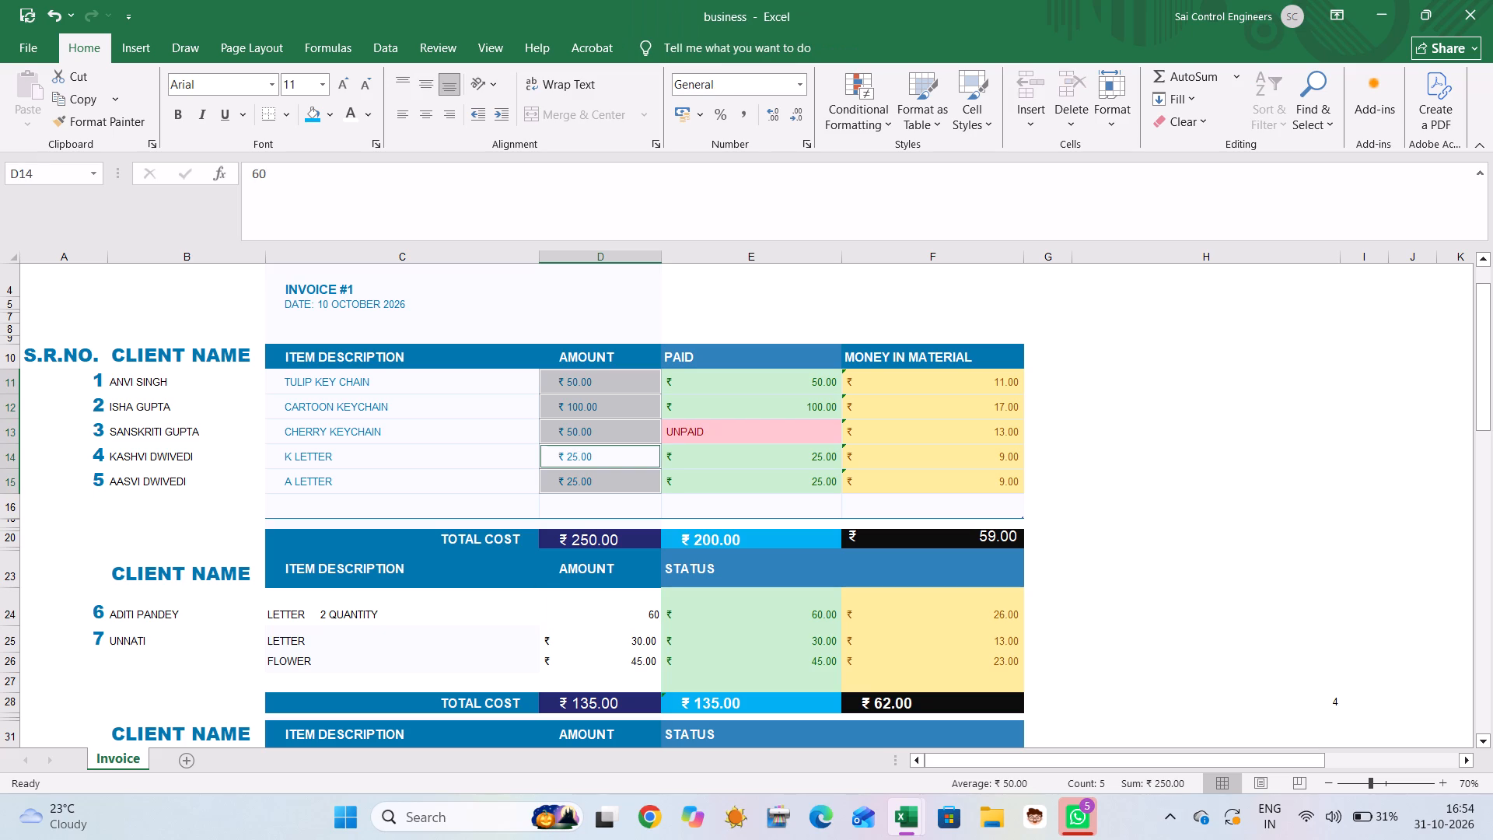
pyautogui.keyDown('ctrl'); pyautogui.click(614, 602); pyautogui.keyUp('ctrl')
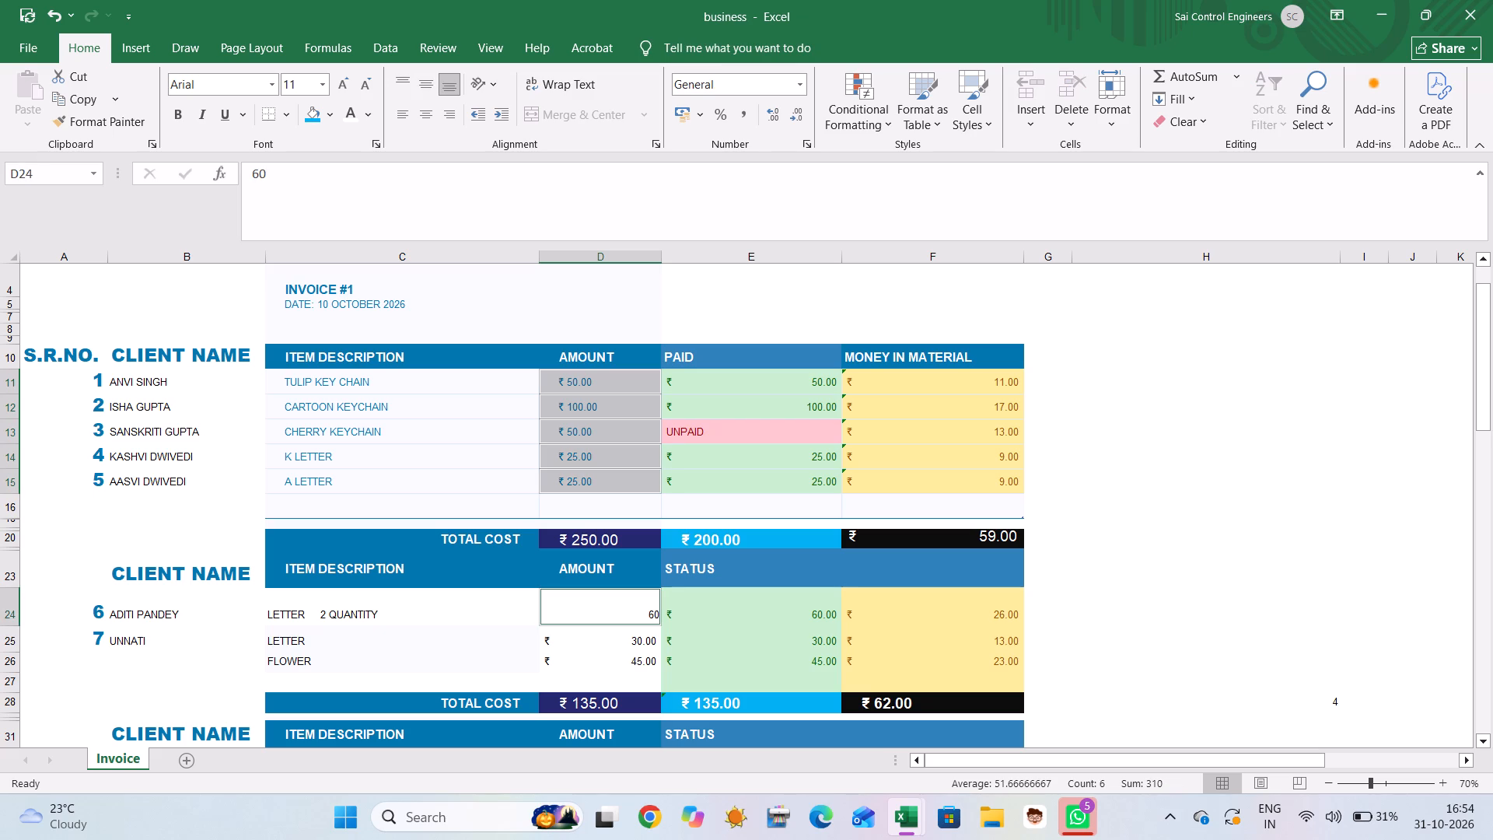
pyautogui.keyDown('ctrl'); pyautogui.click(613, 641); pyautogui.keyUp('ctrl')
pyautogui.keyDown('ctrl'); pyautogui.click(613, 663); pyautogui.keyUp('ctrl')
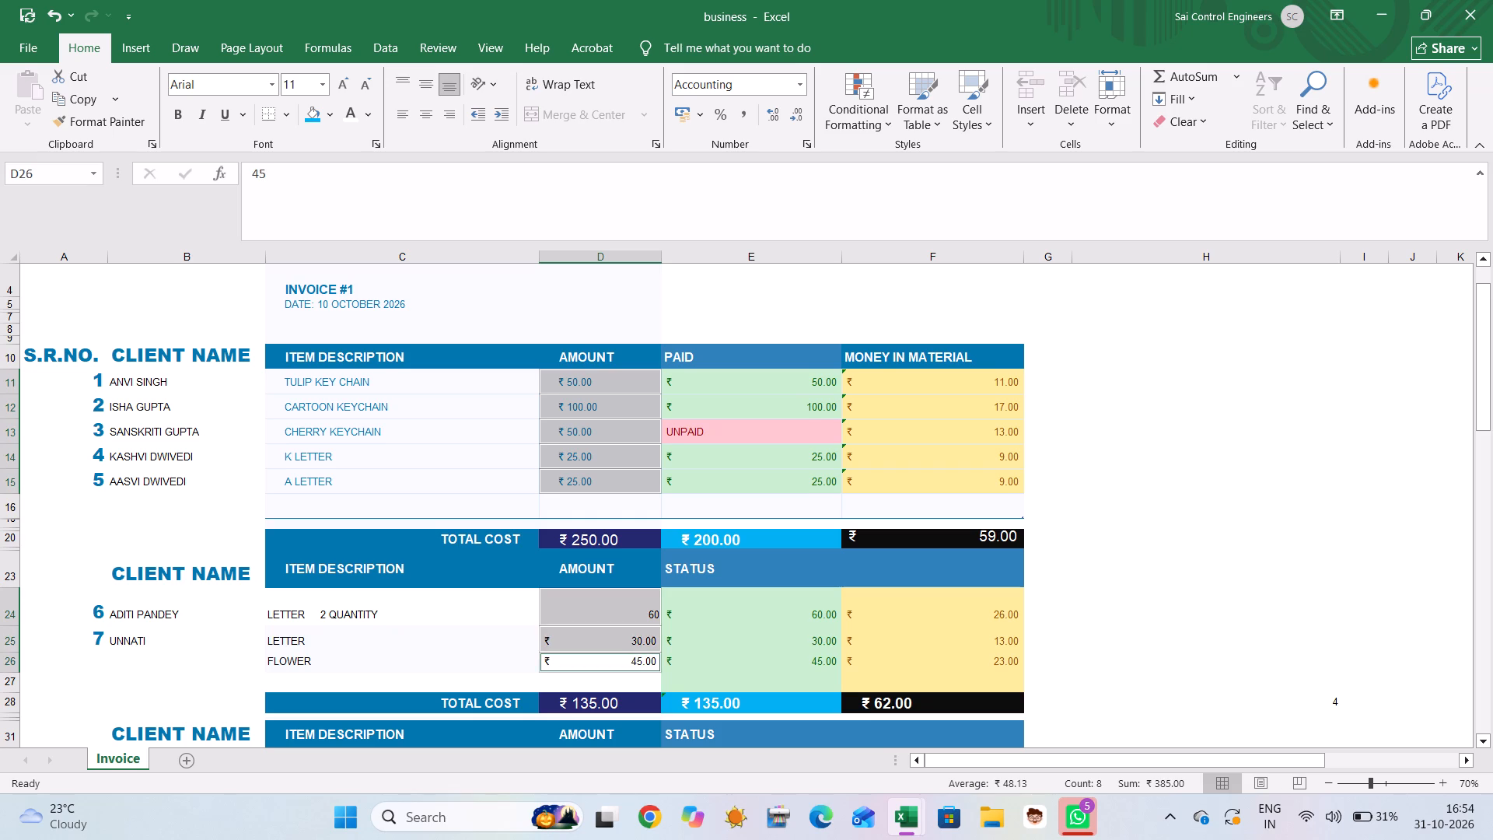
pyautogui.keyDown('ctrl'); pyautogui.scroll(-4, 613, 663); pyautogui.keyUp('ctrl')
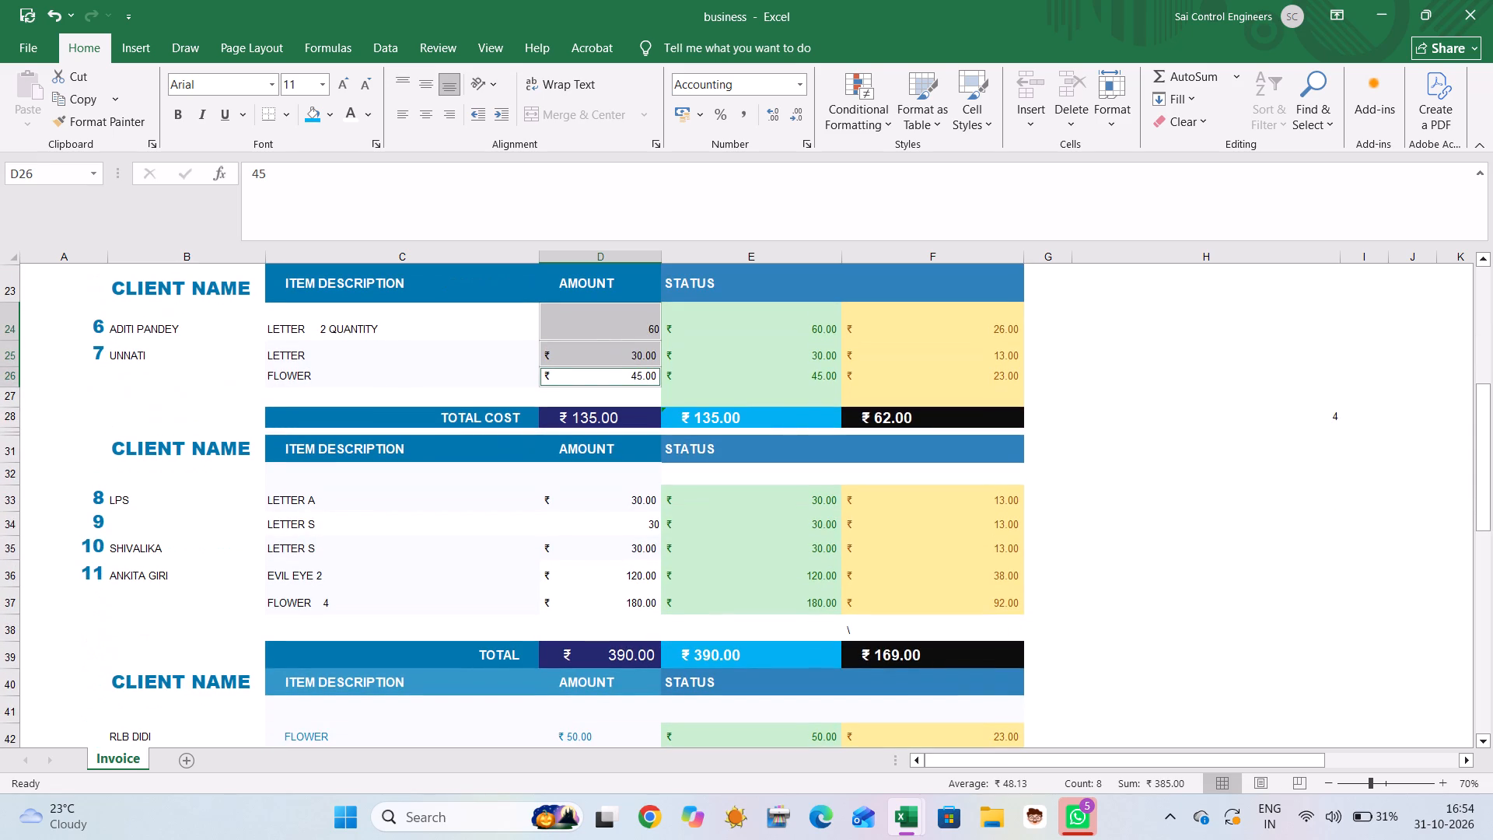
pyautogui.keyDown('ctrl'); pyautogui.click(635, 499); pyautogui.keyUp('ctrl')
pyautogui.keyDown('ctrl'); pyautogui.click(635, 525); pyautogui.keyUp('ctrl')
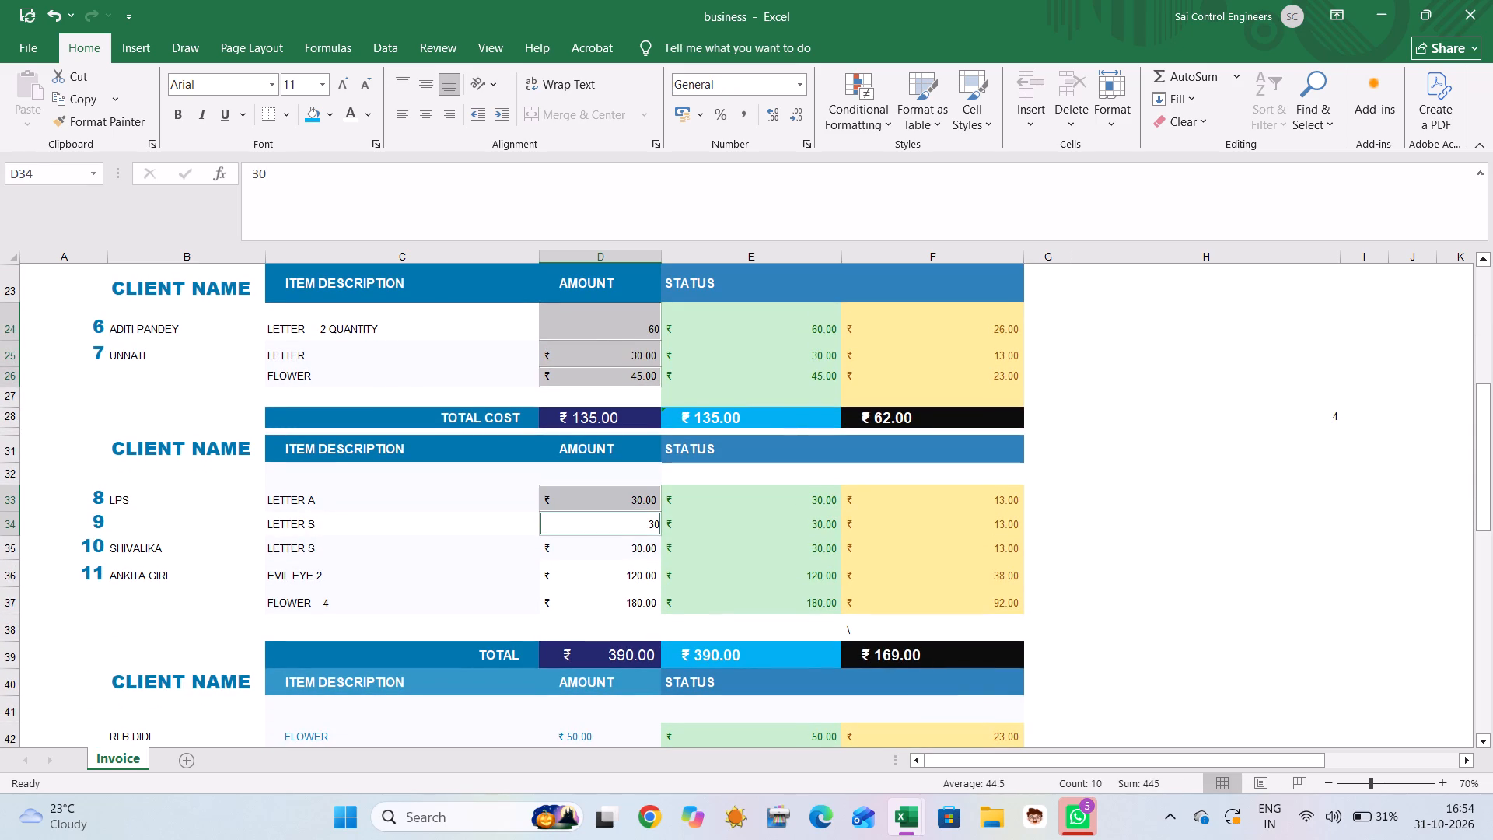
pyautogui.keyDown('ctrl'); pyautogui.click(632, 555); pyautogui.keyUp('ctrl')
pyautogui.keyDown('ctrl'); pyautogui.click(632, 576); pyautogui.keyUp('ctrl')
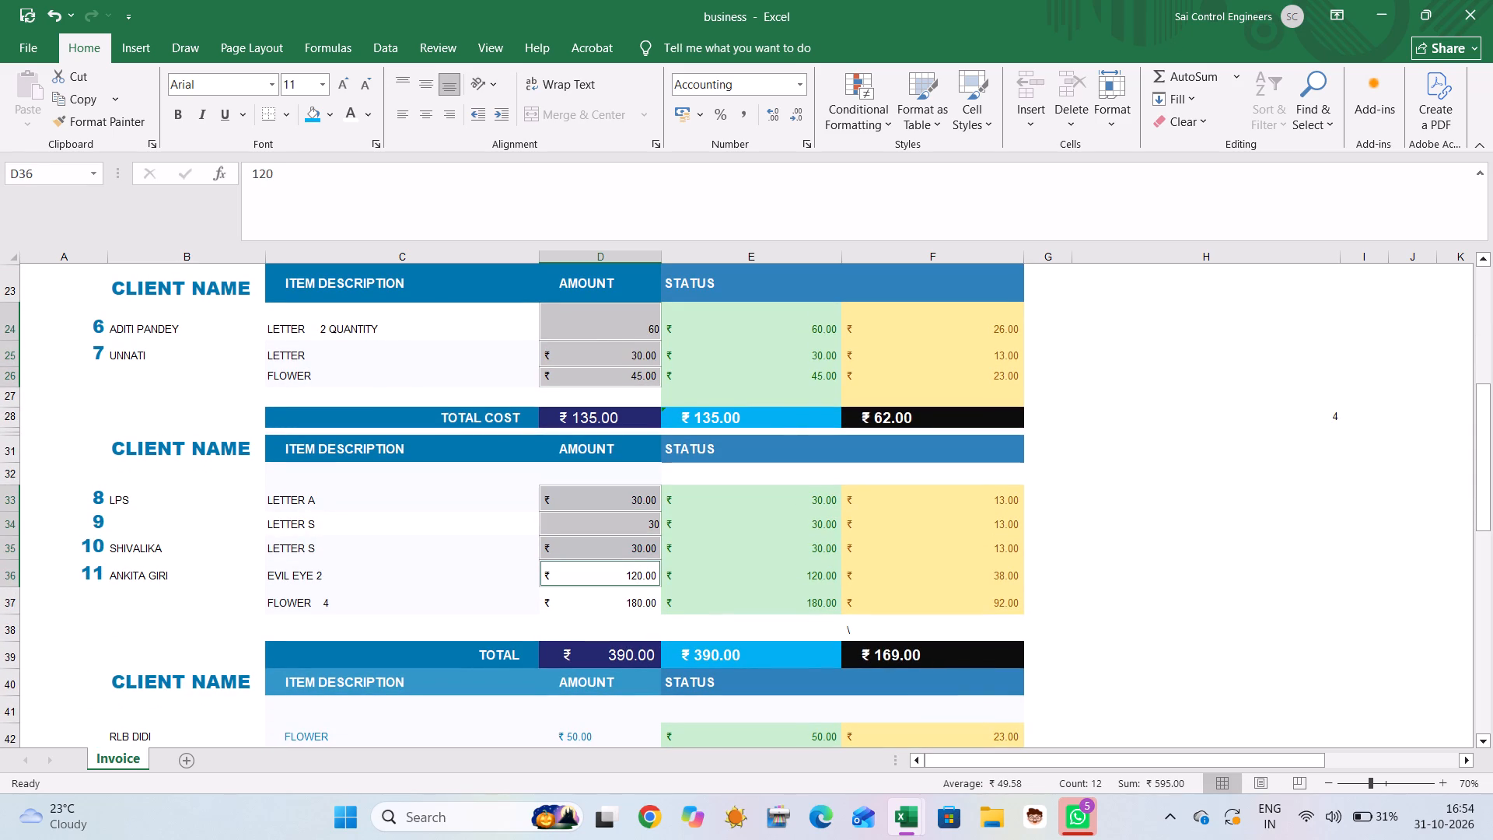
pyautogui.keyDown('ctrl'); pyautogui.click(632, 604); pyautogui.keyUp('ctrl')
pyautogui.keyDown('ctrl'); pyautogui.scroll(-2, 632, 604); pyautogui.keyUp('ctrl')
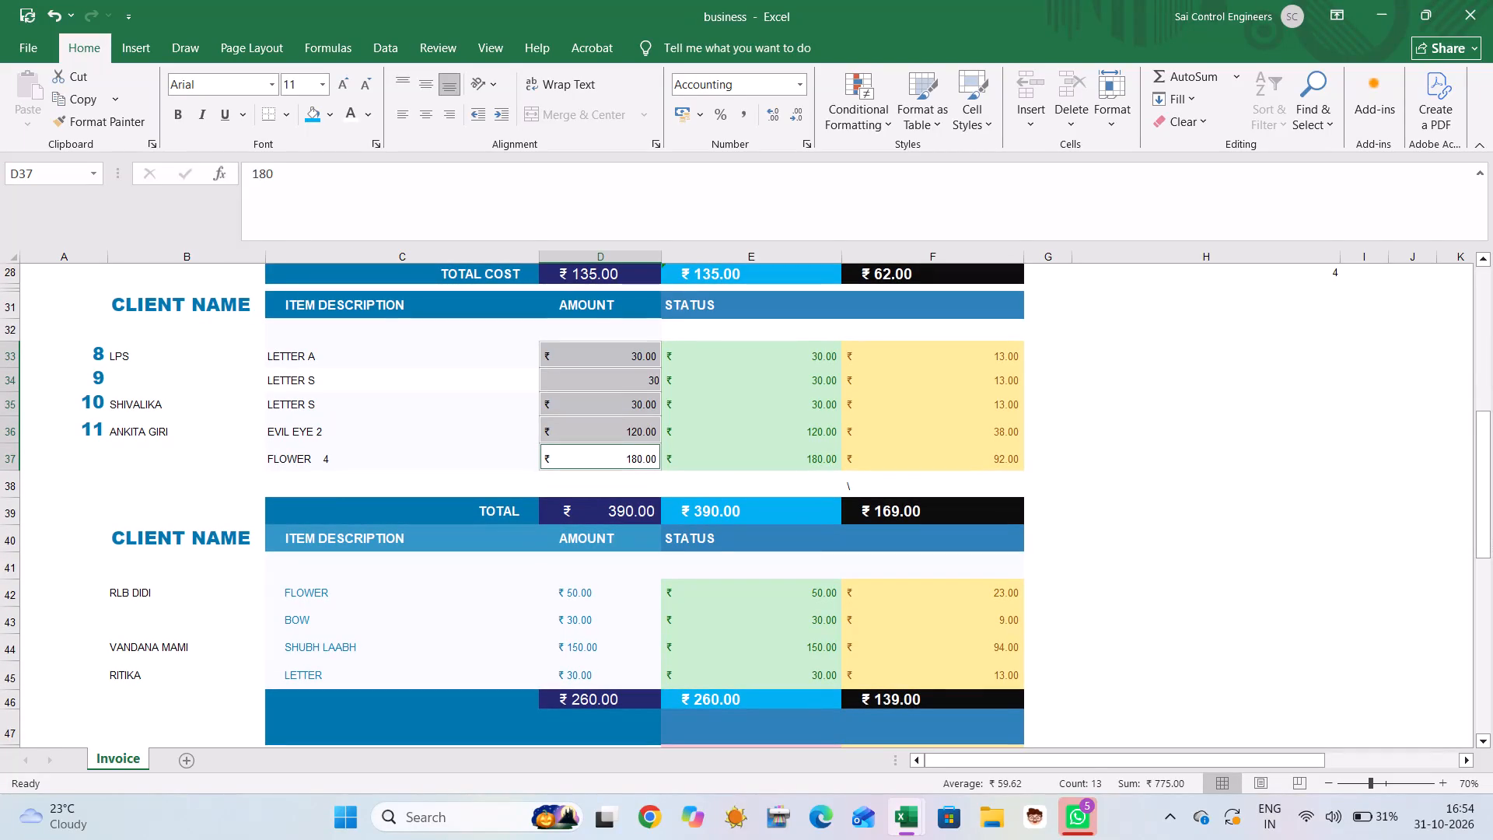
pyautogui.keyDown('ctrl'); pyautogui.click(607, 580); pyautogui.keyUp('ctrl')
pyautogui.keyDown('ctrl'); pyautogui.click(600, 614); pyautogui.keyUp('ctrl')
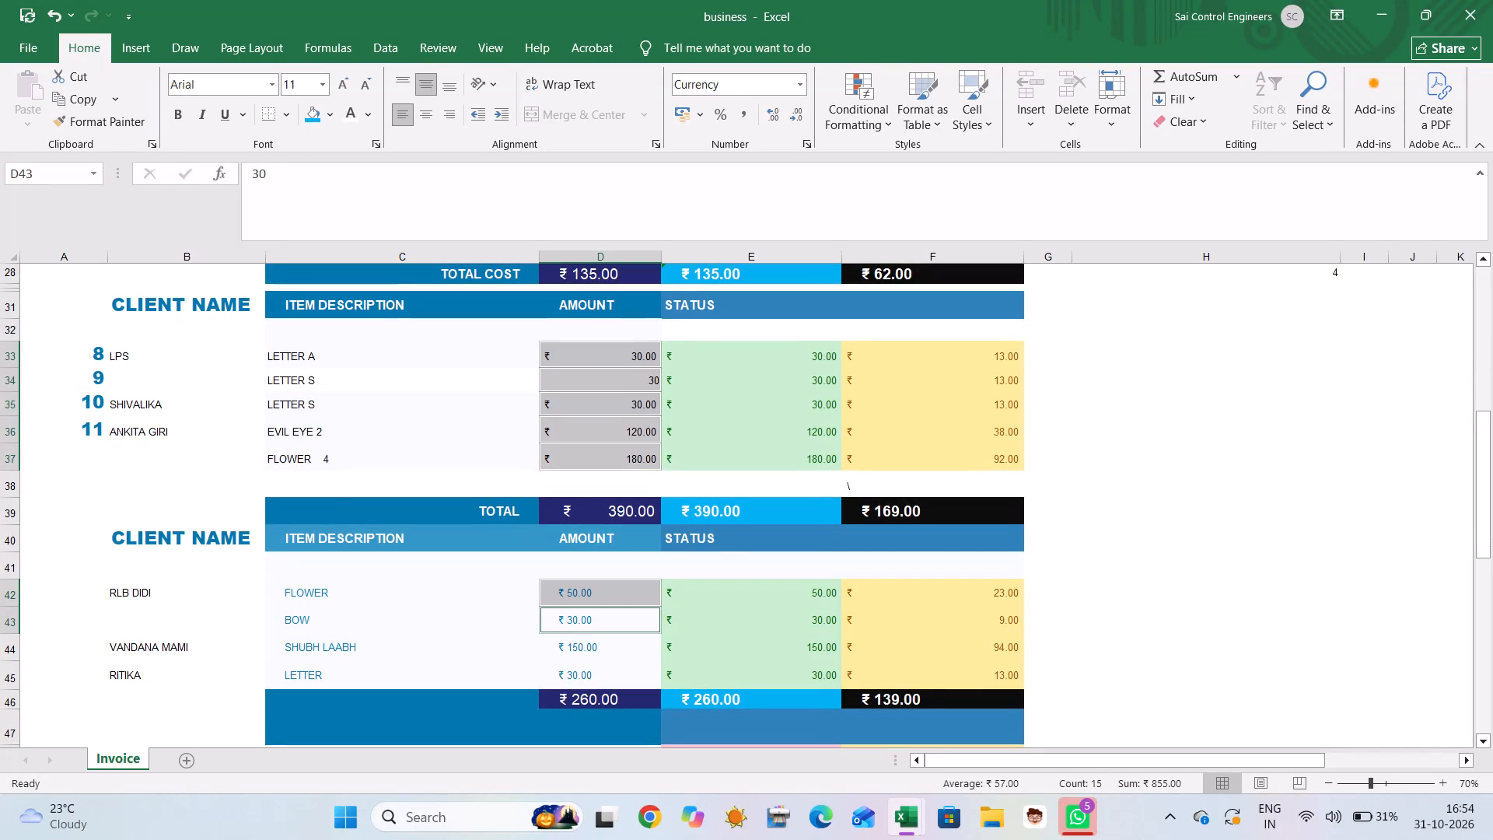
pyautogui.keyDown('ctrl'); pyautogui.click(593, 656); pyautogui.keyUp('ctrl')
pyautogui.keyDown('ctrl'); pyautogui.click(591, 679); pyautogui.keyUp('ctrl')
pyautogui.keyDown('ctrl'); pyautogui.scroll(-3, 591, 679); pyautogui.keyUp('ctrl')
pyautogui.keyDown('ctrl'); pyautogui.click(603, 475); pyautogui.keyUp('ctrl')
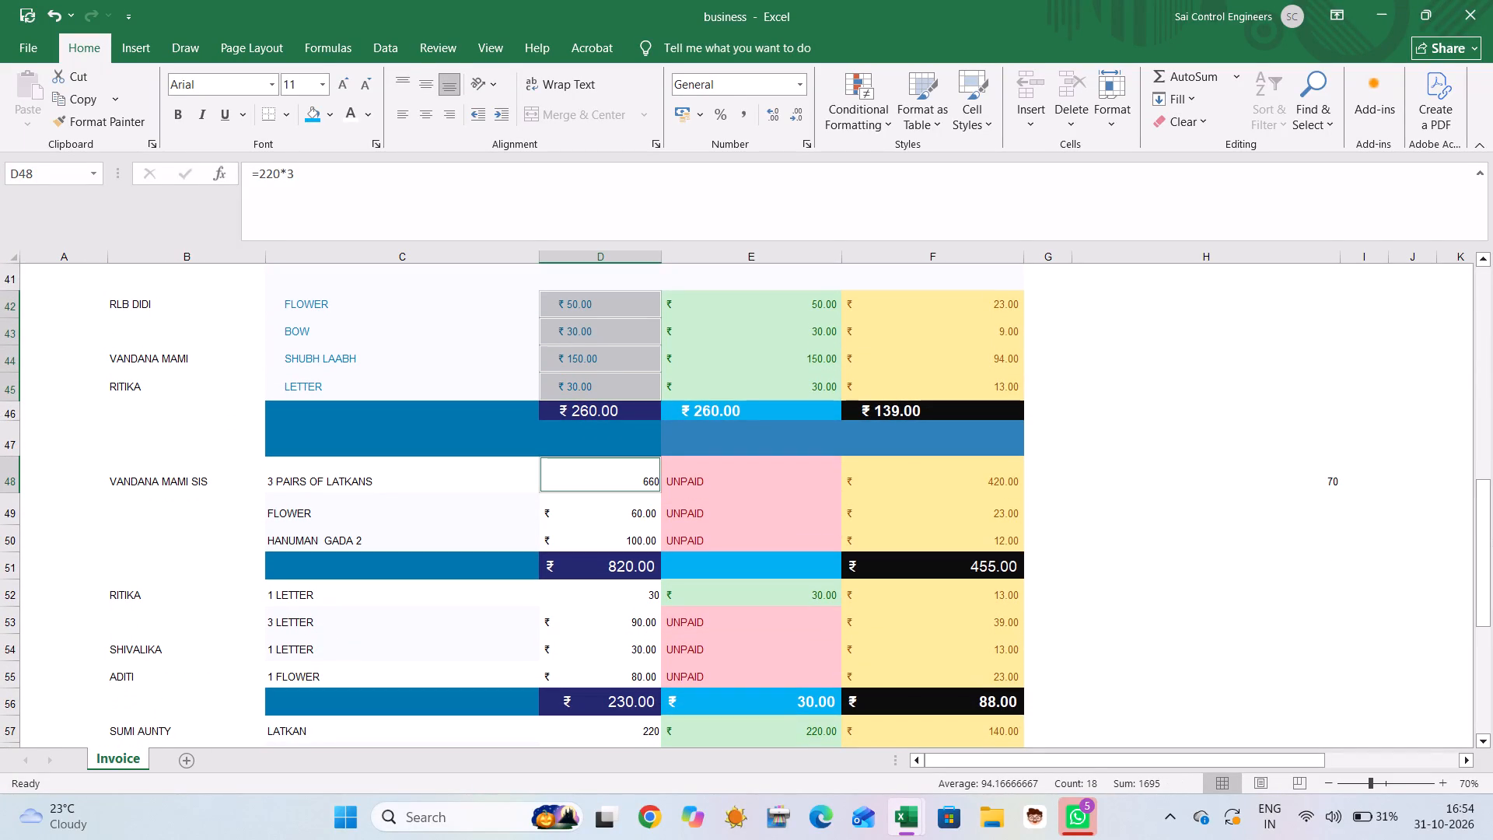
pyautogui.keyDown('ctrl'); pyautogui.click(610, 513); pyautogui.keyUp('ctrl')
pyautogui.keyDown('ctrl'); pyautogui.click(617, 547); pyautogui.keyUp('ctrl')
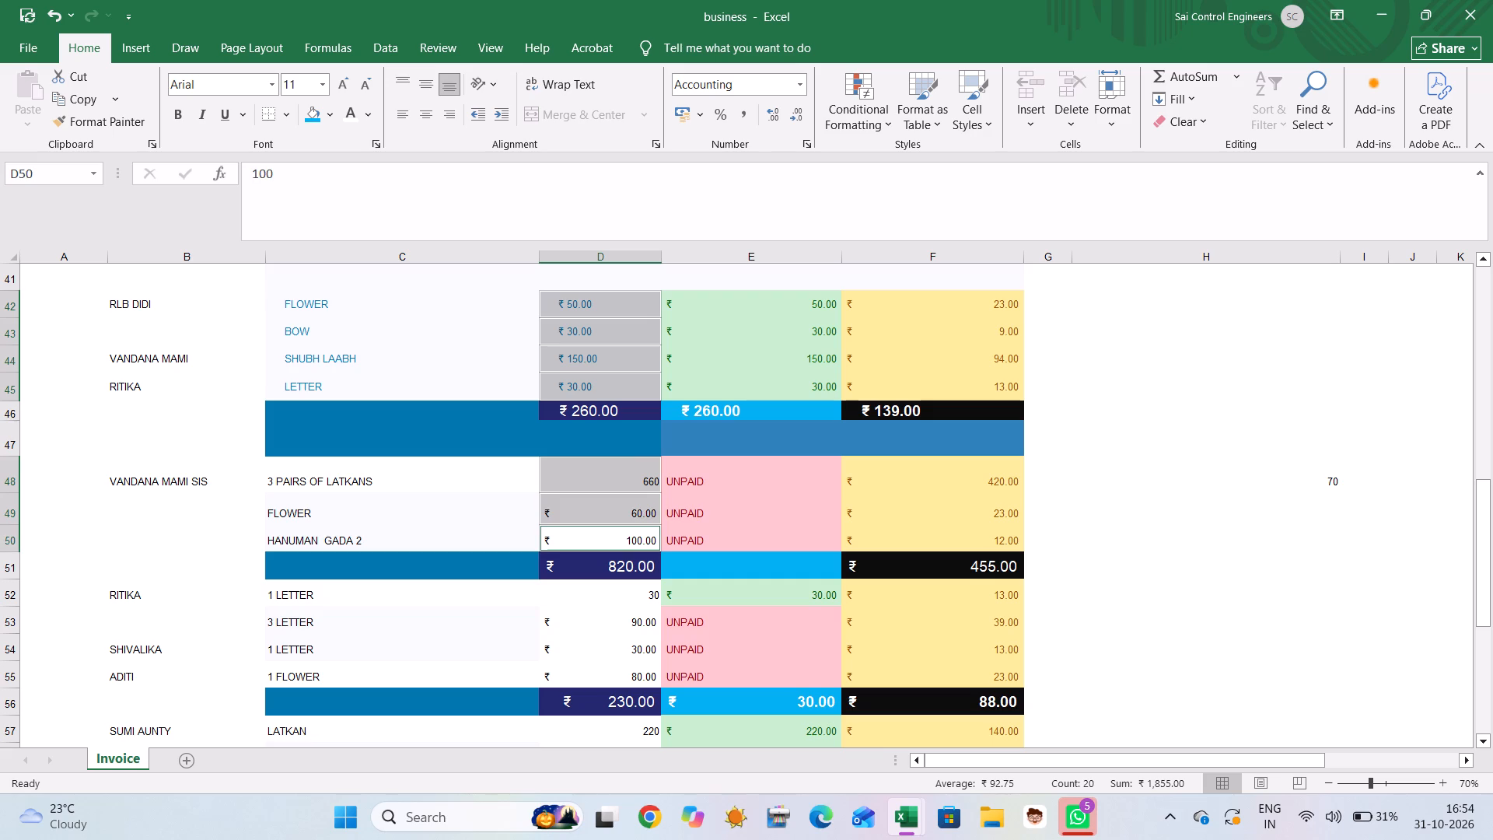
pyautogui.keyDown('ctrl'); pyautogui.click(611, 598); pyautogui.keyUp('ctrl')
pyautogui.keyDown('ctrl'); pyautogui.moveTo(613, 626); pyautogui.dragTo(615, 648); pyautogui.keyUp('ctrl')
pyautogui.keyDown('ctrl'); pyautogui.click(615, 648); pyautogui.keyUp('ctrl')
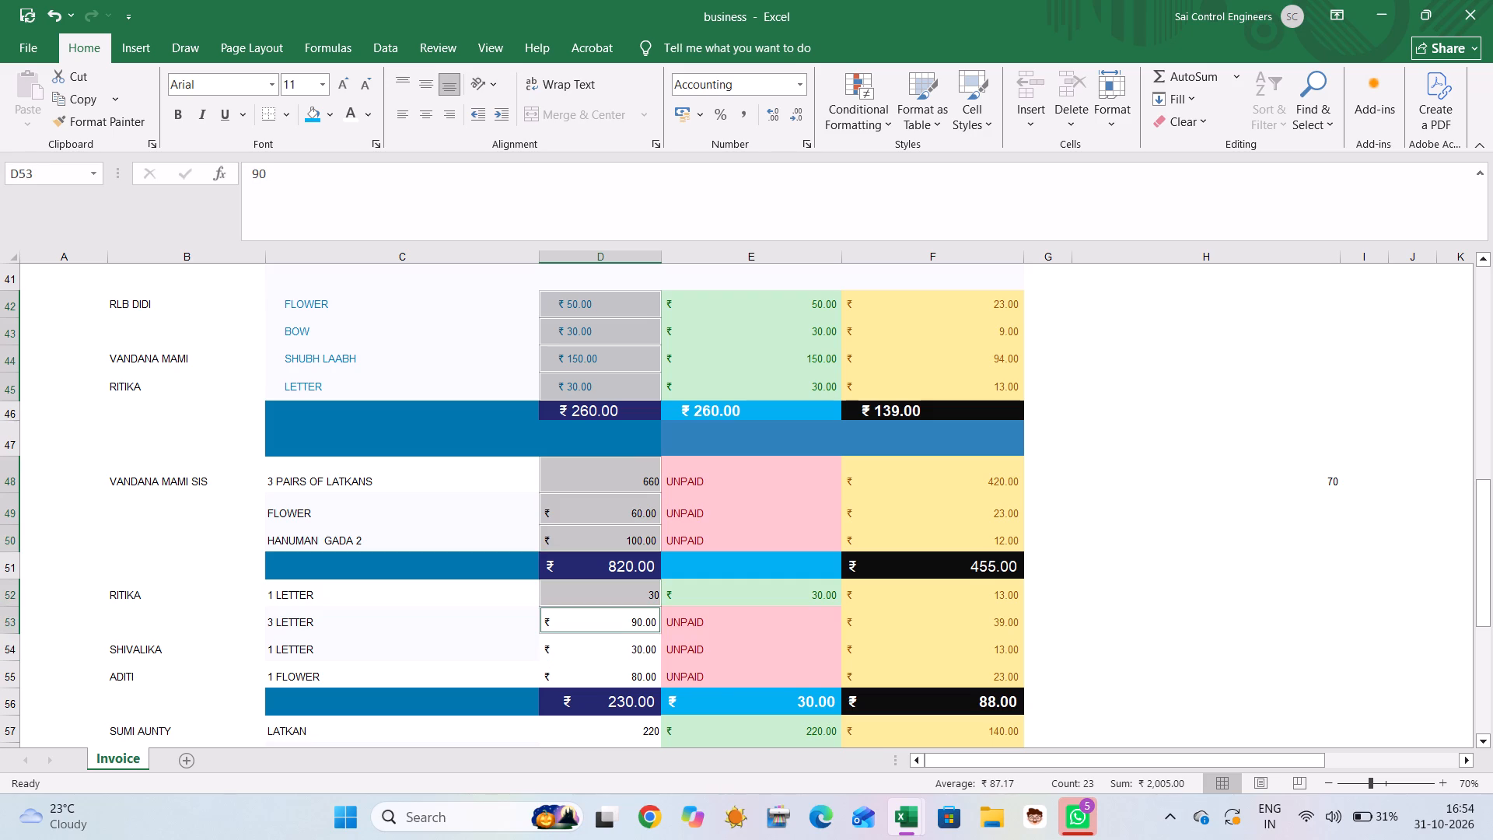
pyautogui.keyDown('ctrl'); pyautogui.click(623, 639); pyautogui.keyUp('ctrl')
pyautogui.keyDown('ctrl'); pyautogui.click(612, 674); pyautogui.keyUp('ctrl')
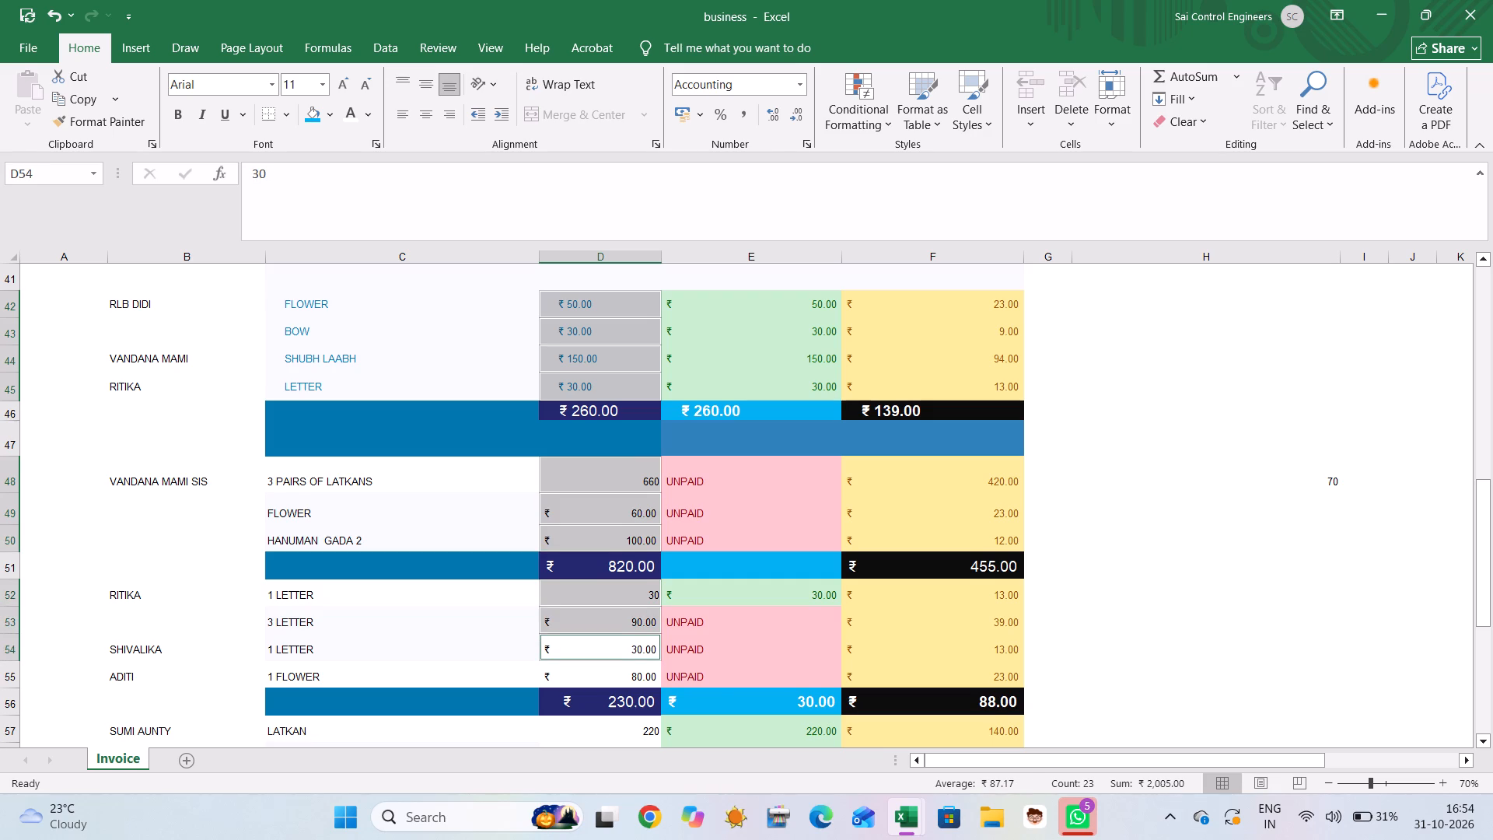
pyautogui.keyDown('ctrl'); pyautogui.scroll(-3, 612, 674); pyautogui.keyUp('ctrl')
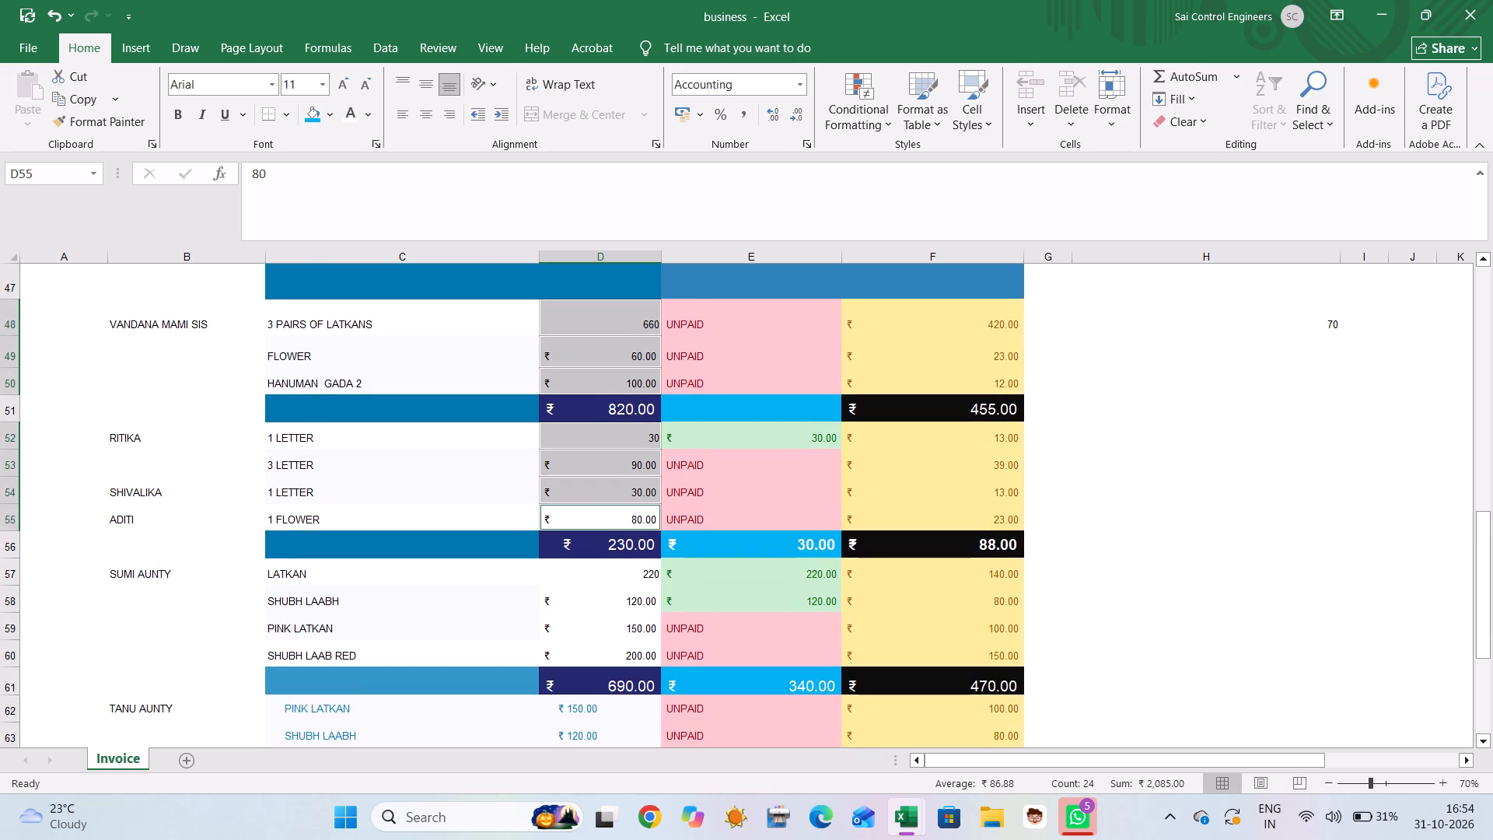
pyautogui.keyDown('ctrl'); pyautogui.click(619, 568); pyautogui.keyUp('ctrl')
pyautogui.keyDown('ctrl'); pyautogui.click(618, 597); pyautogui.keyUp('ctrl')
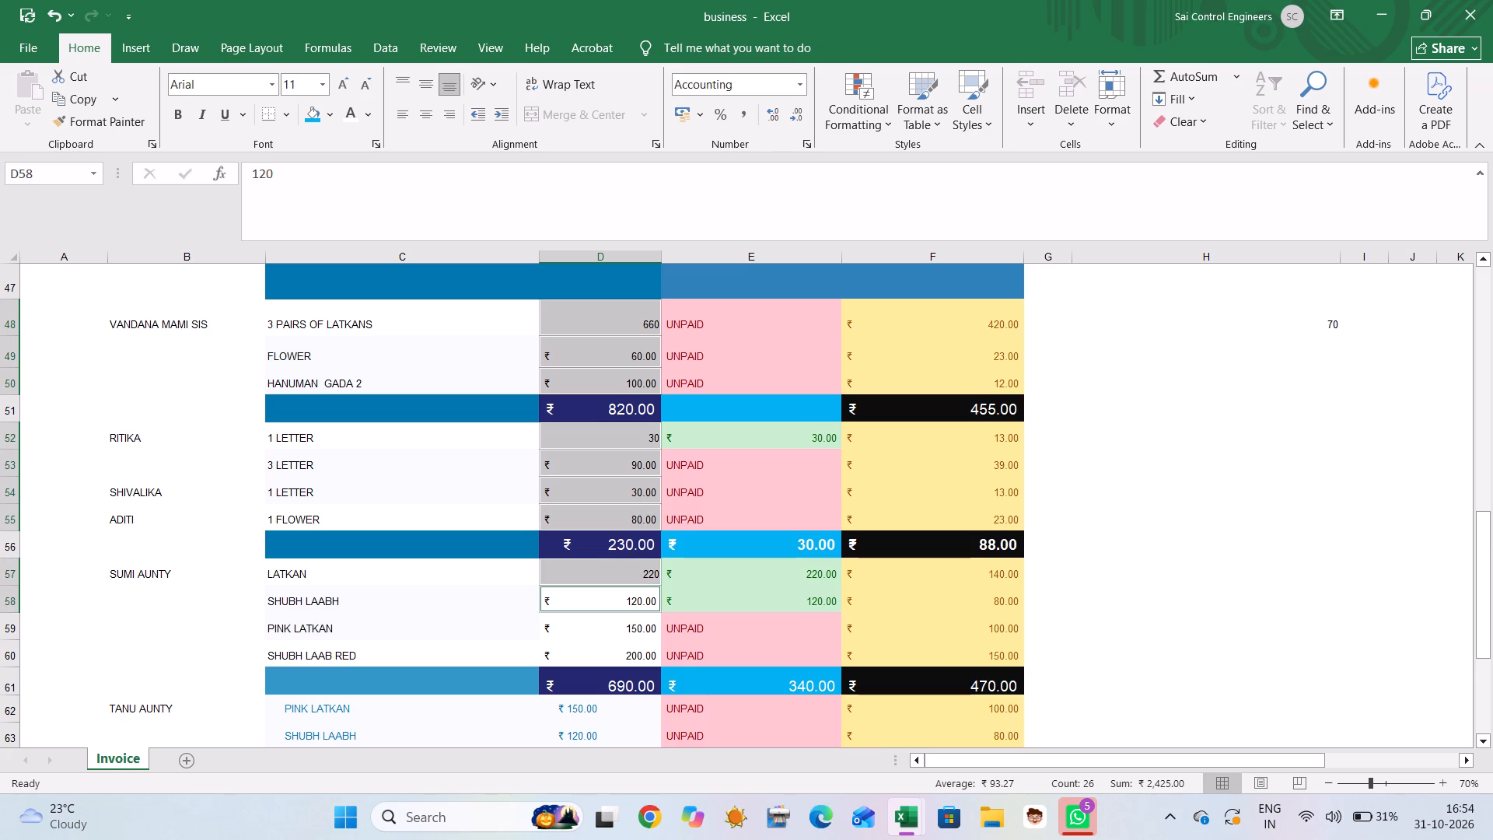
pyautogui.keyDown('ctrl'); pyautogui.click(614, 633); pyautogui.keyUp('ctrl')
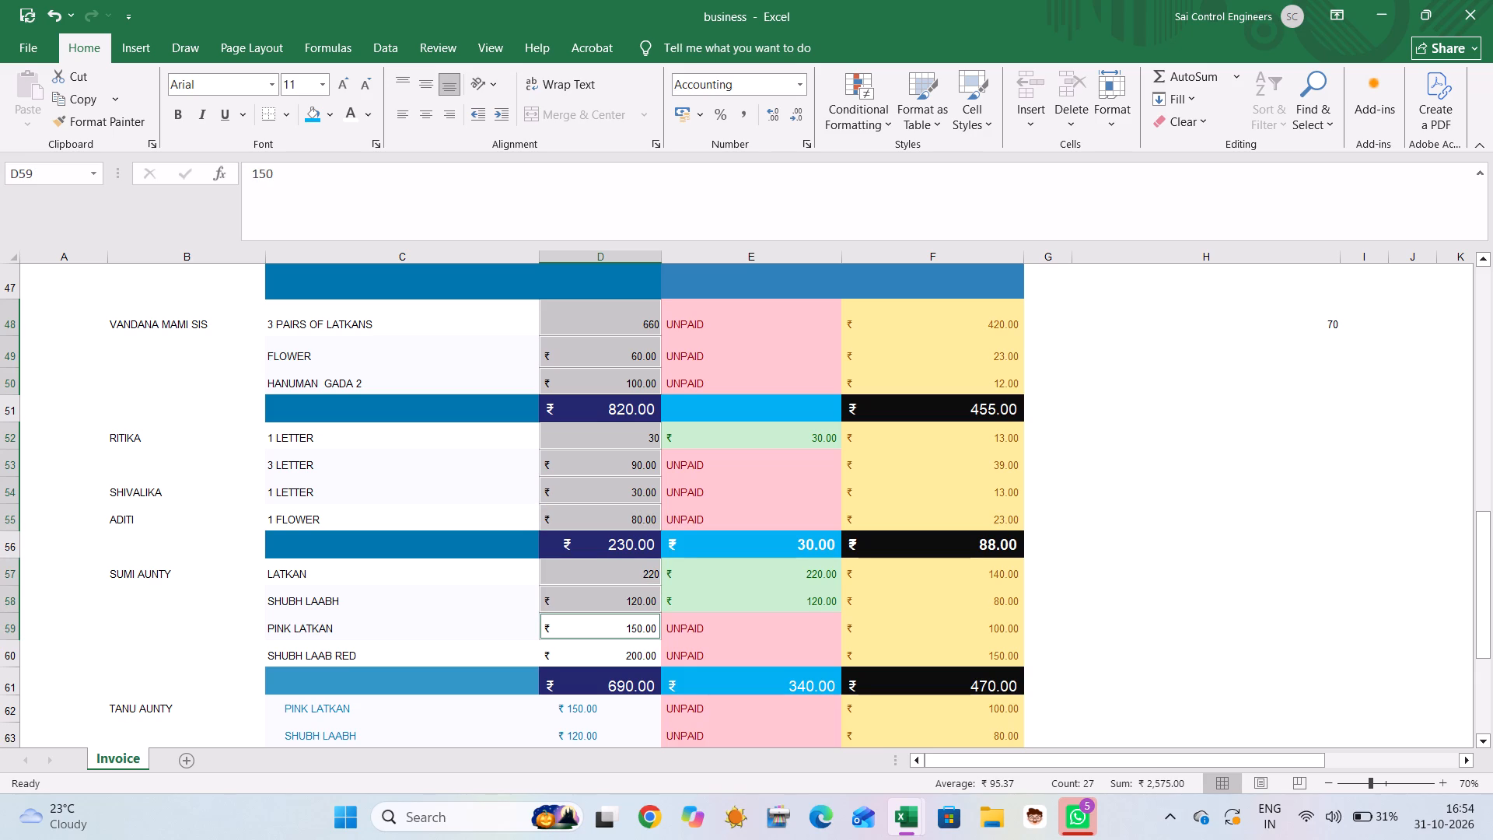
pyautogui.keyDown('ctrl'); pyautogui.click(614, 647); pyautogui.keyUp('ctrl')
pyautogui.keyDown('ctrl'); pyautogui.scroll(-2, 614, 647); pyautogui.keyUp('ctrl')
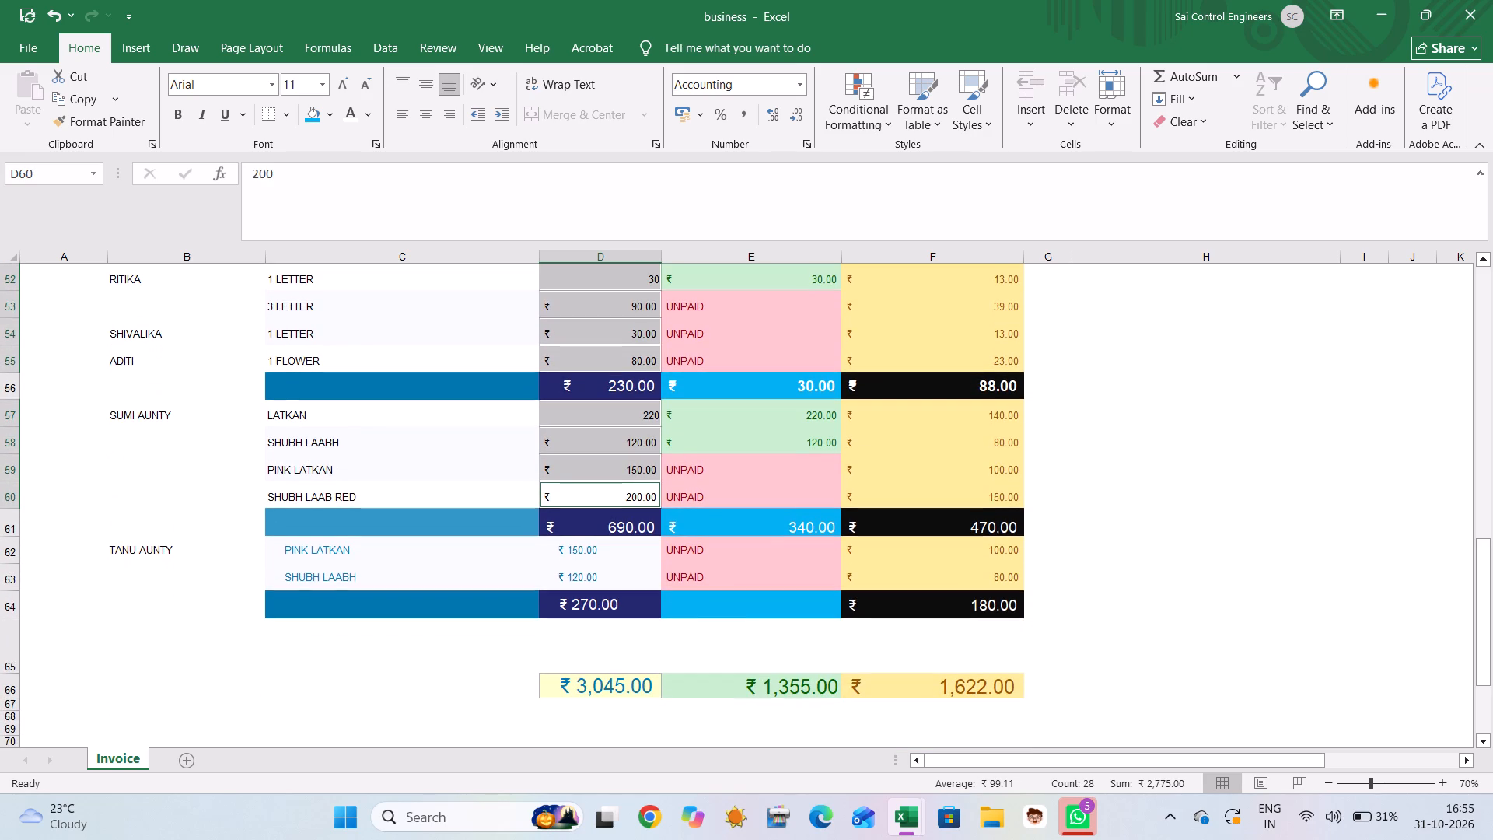
pyautogui.keyDown('ctrl'); pyautogui.click(602, 555); pyautogui.keyUp('ctrl')
pyautogui.keyDown('ctrl'); pyautogui.click(602, 577); pyautogui.keyUp('ctrl')
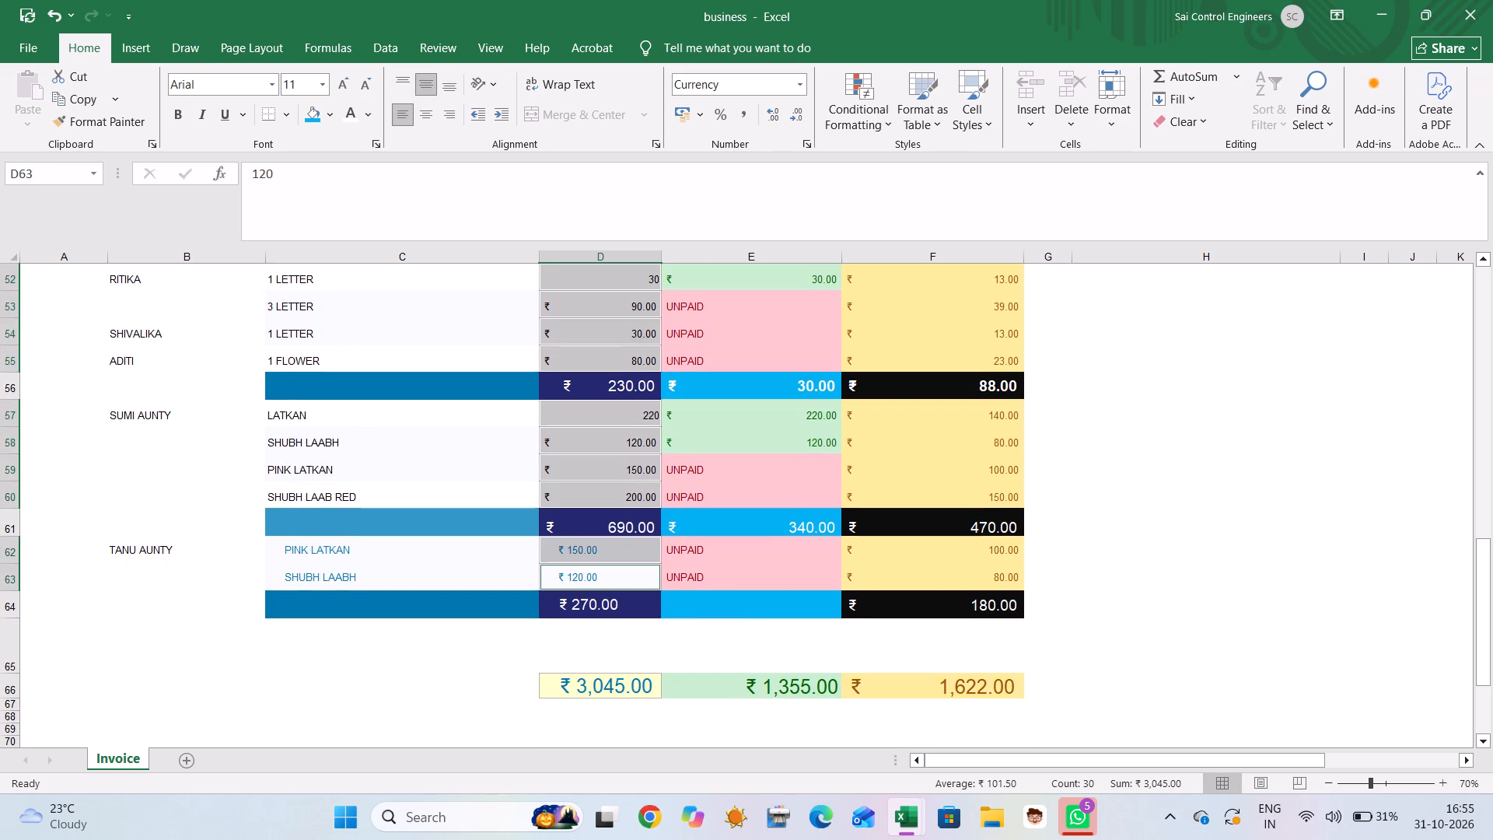
pyautogui.click(329, 112)
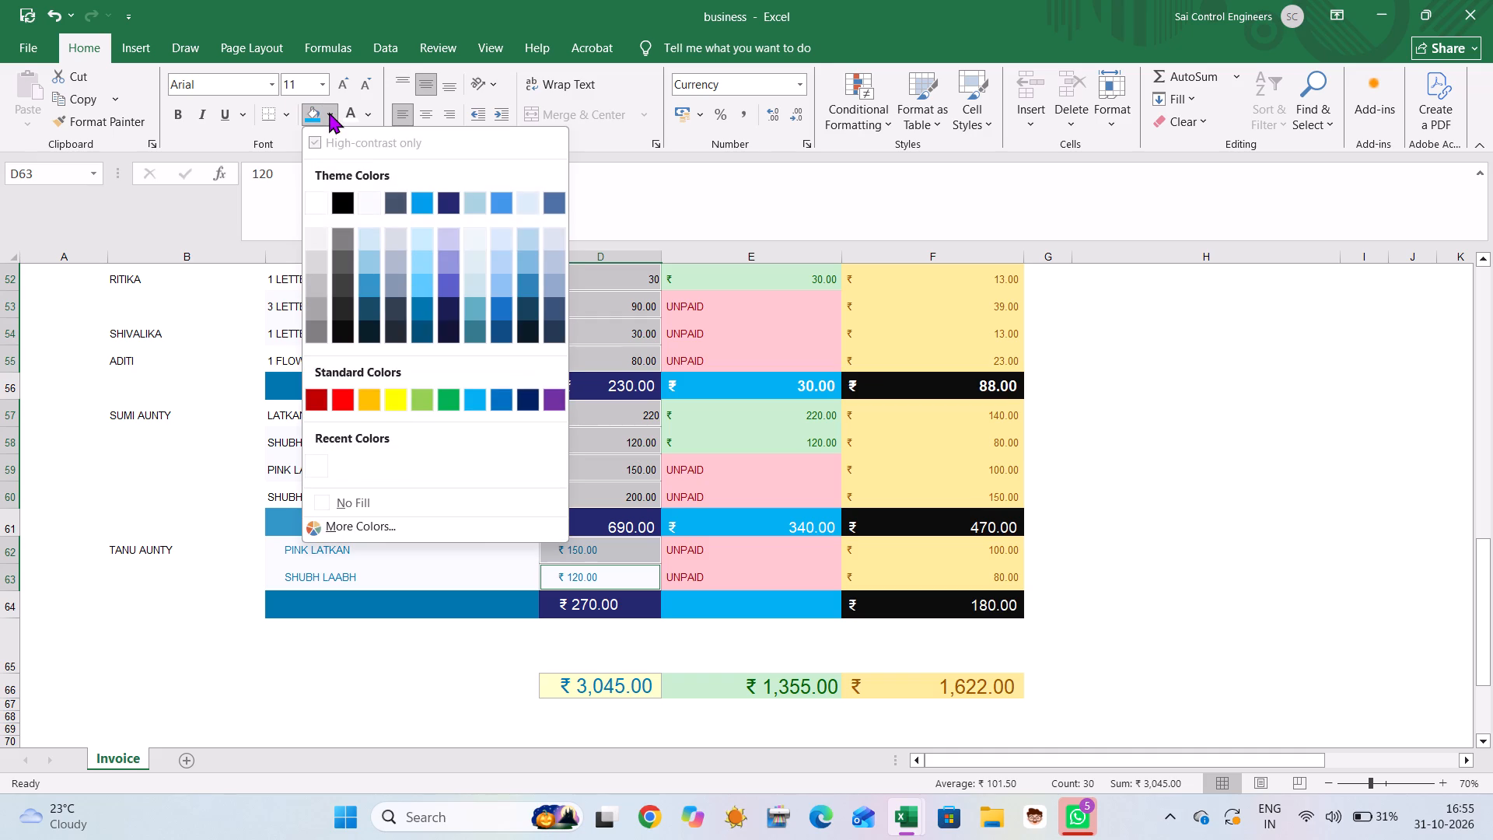
pyautogui.click(398, 401)
pyautogui.click(402, 702)
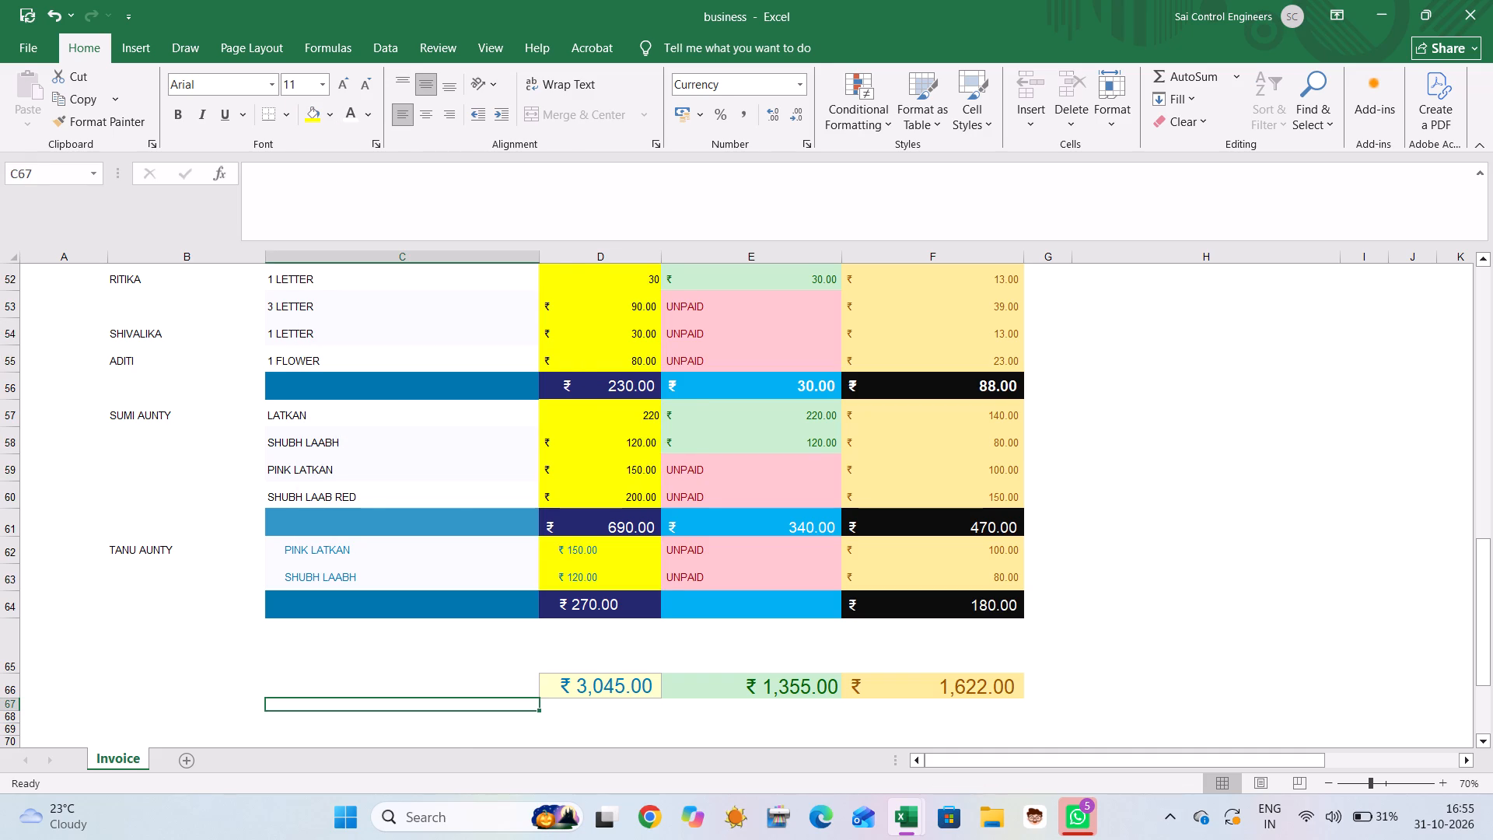
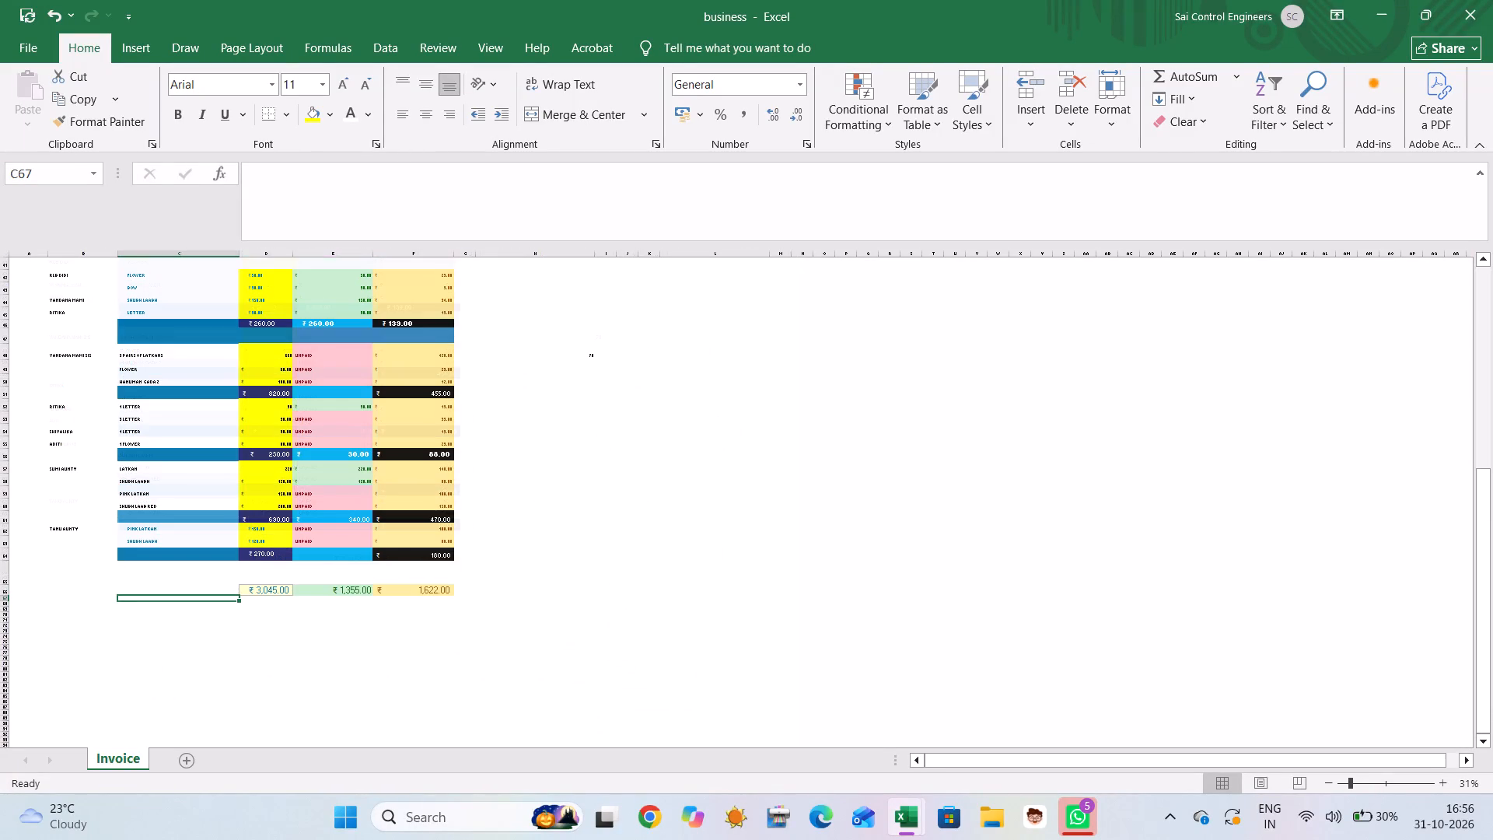
# Review the column fills and fonts from the last client block back to the INVOICE #1 heading.
pyautogui.hscroll(1, 253, 476)
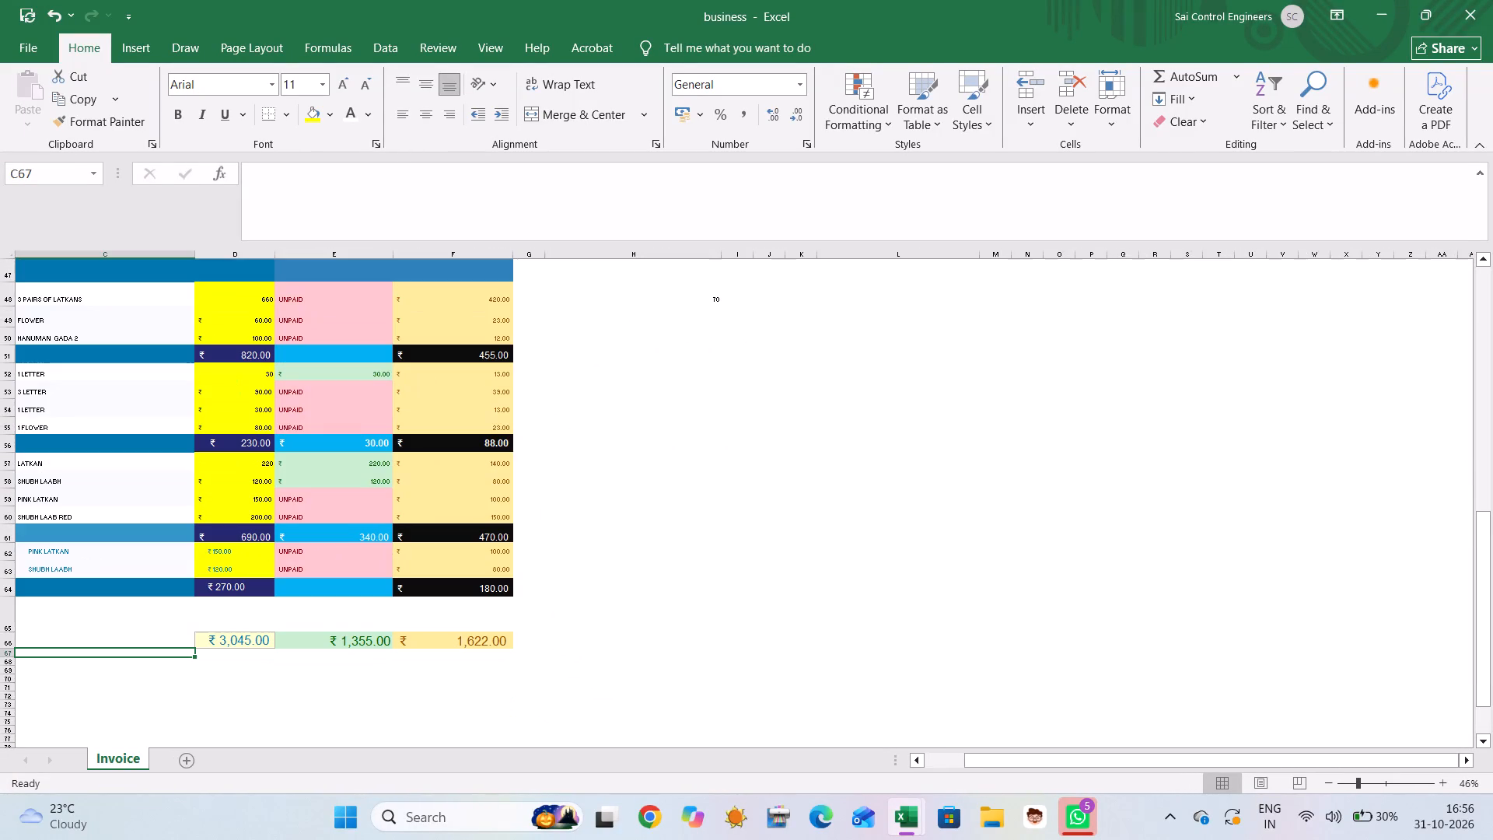
pyautogui.scroll(3, 170, 453)
pyautogui.hscroll(2, 170, 453)
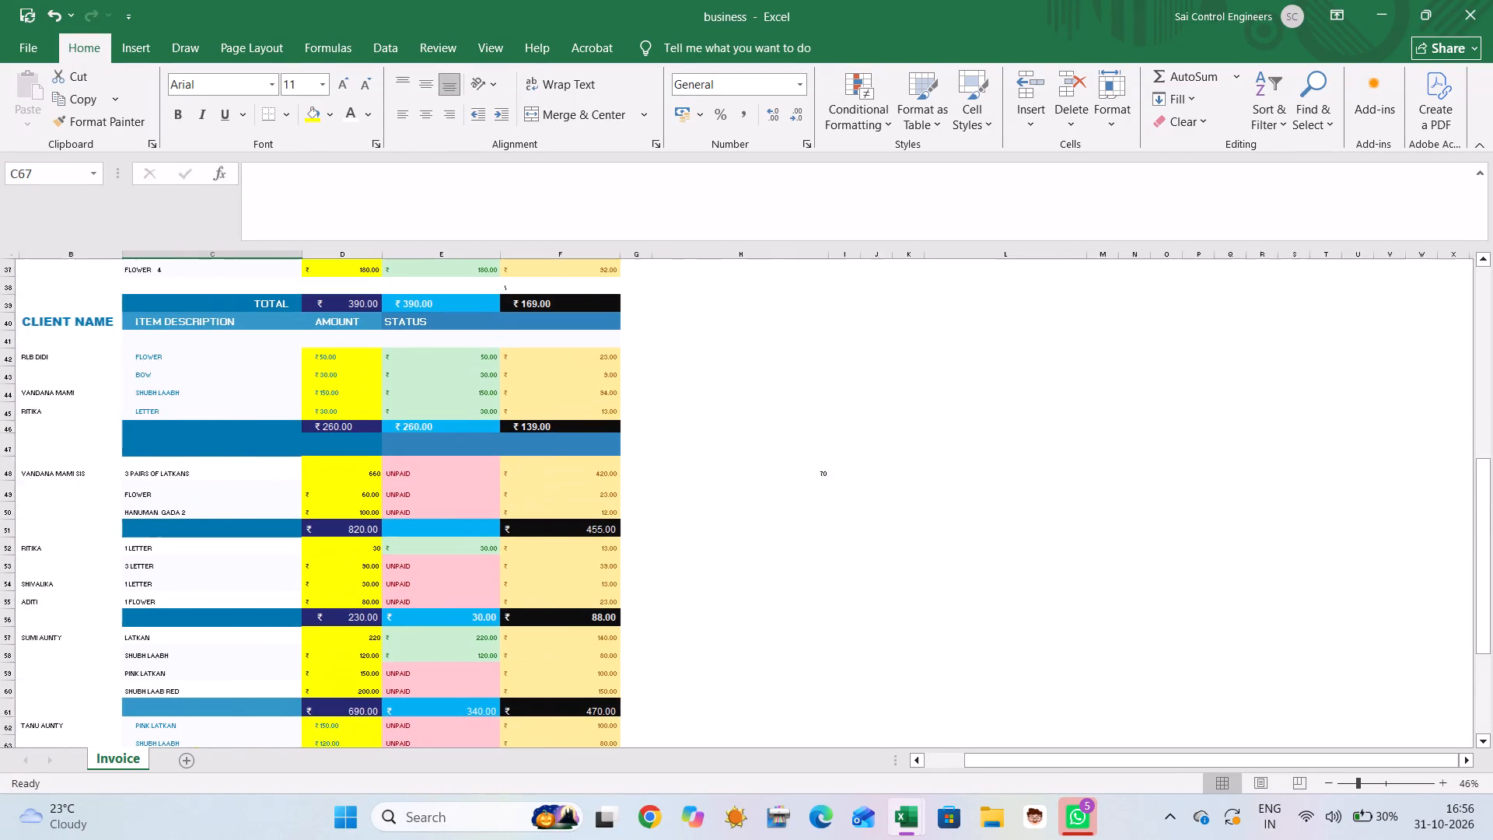
pyautogui.hscroll(2, 170, 453)
pyautogui.scroll(9, 170, 453)
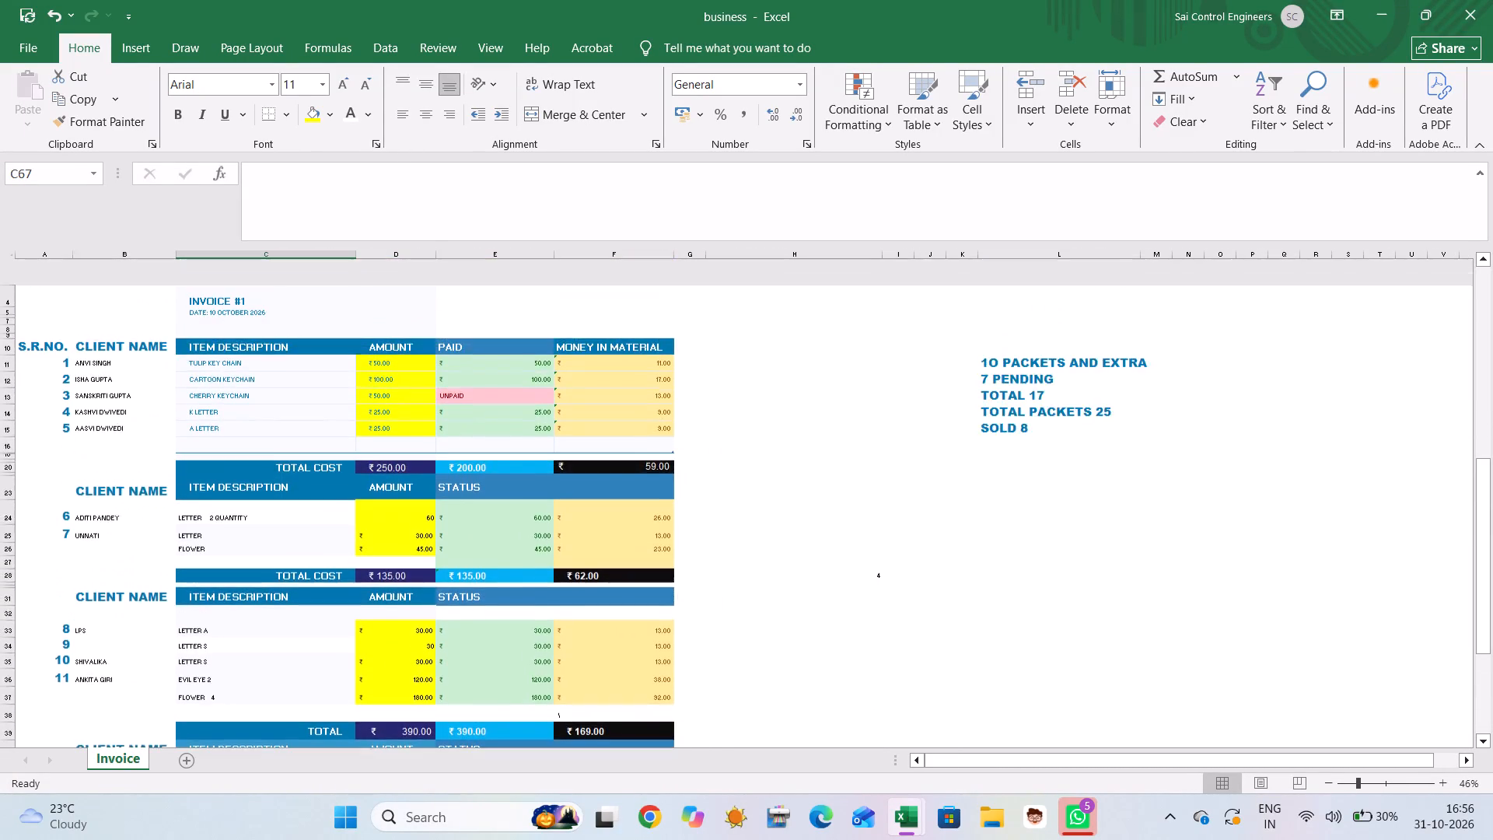
pyautogui.hscroll(2, 170, 453)
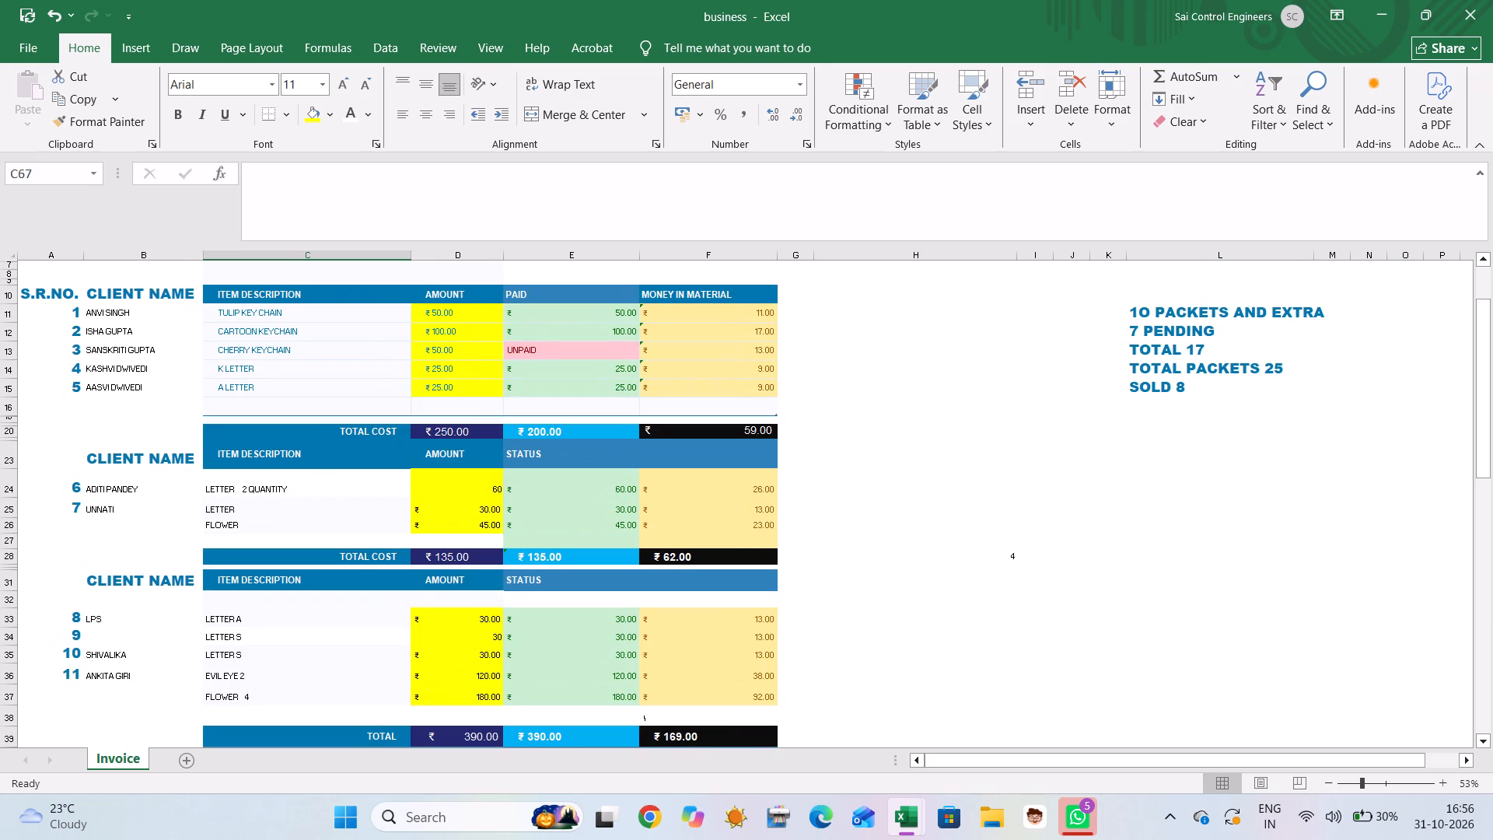
pyautogui.scroll(2, 229, 464)
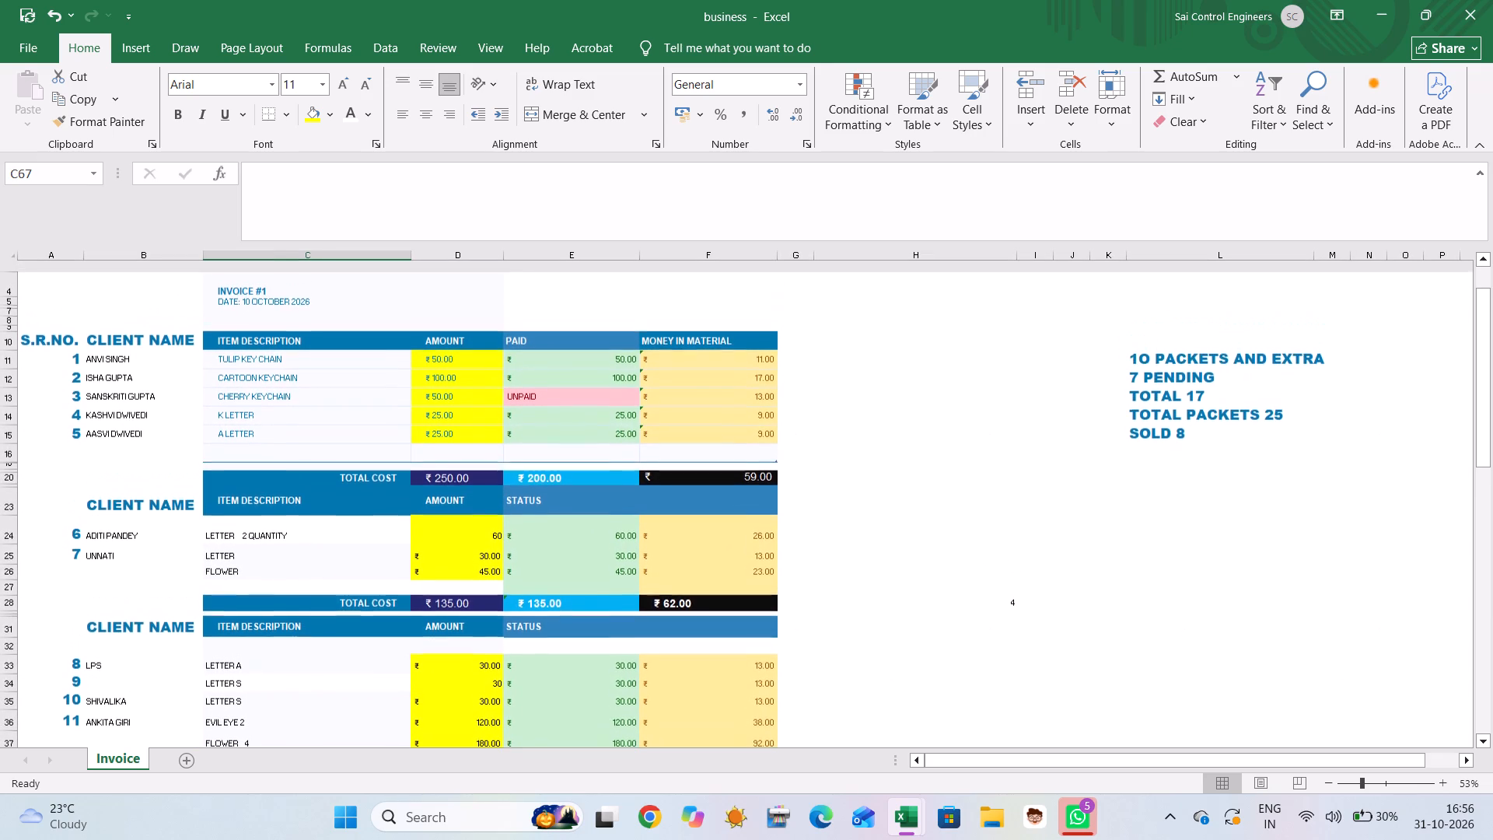
pyautogui.scroll(1, 229, 464)
pyautogui.hscroll(1, 229, 464)
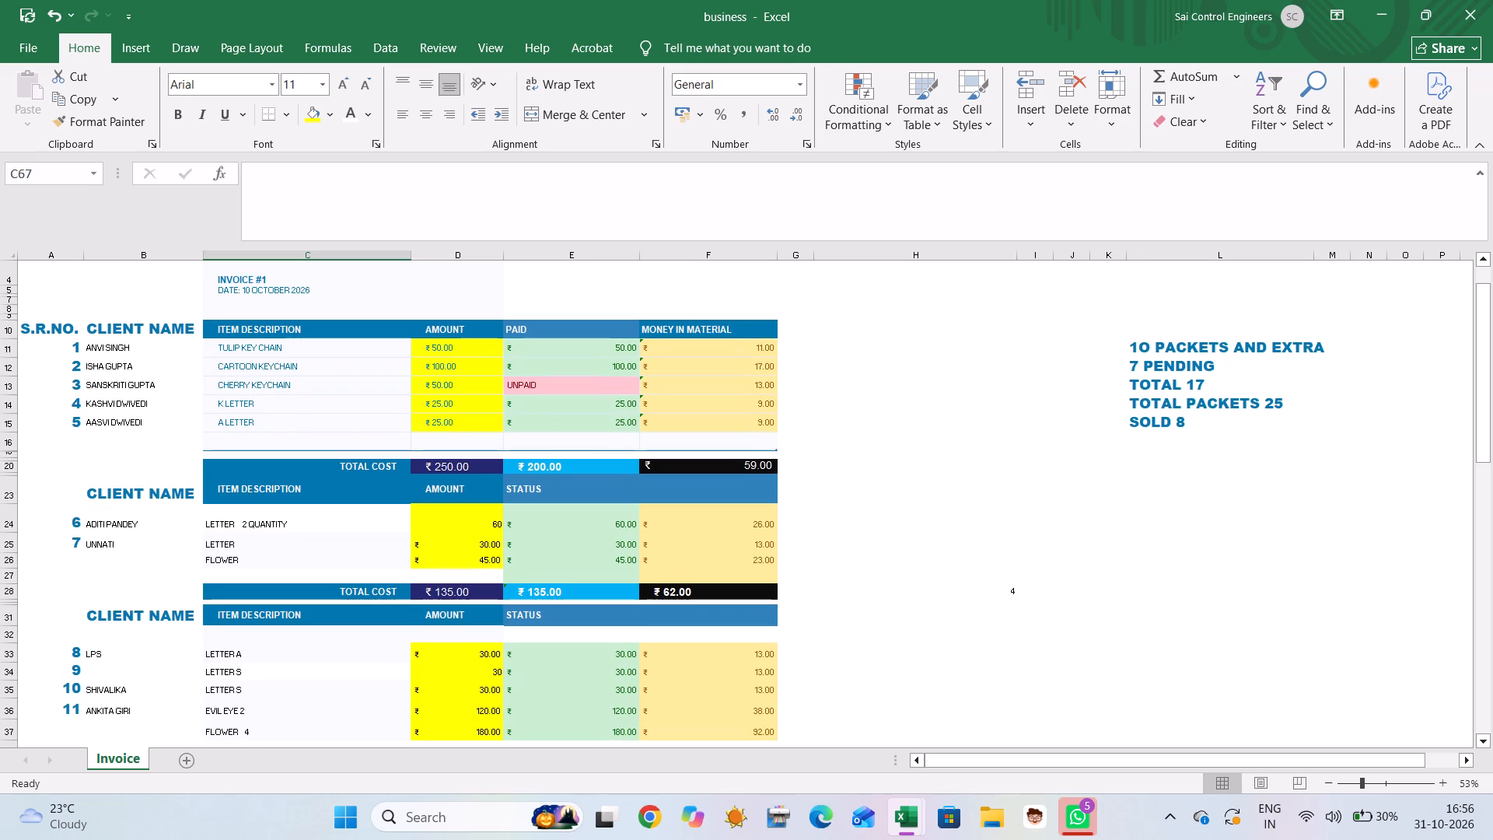
pyautogui.scroll(4, 286, 524)
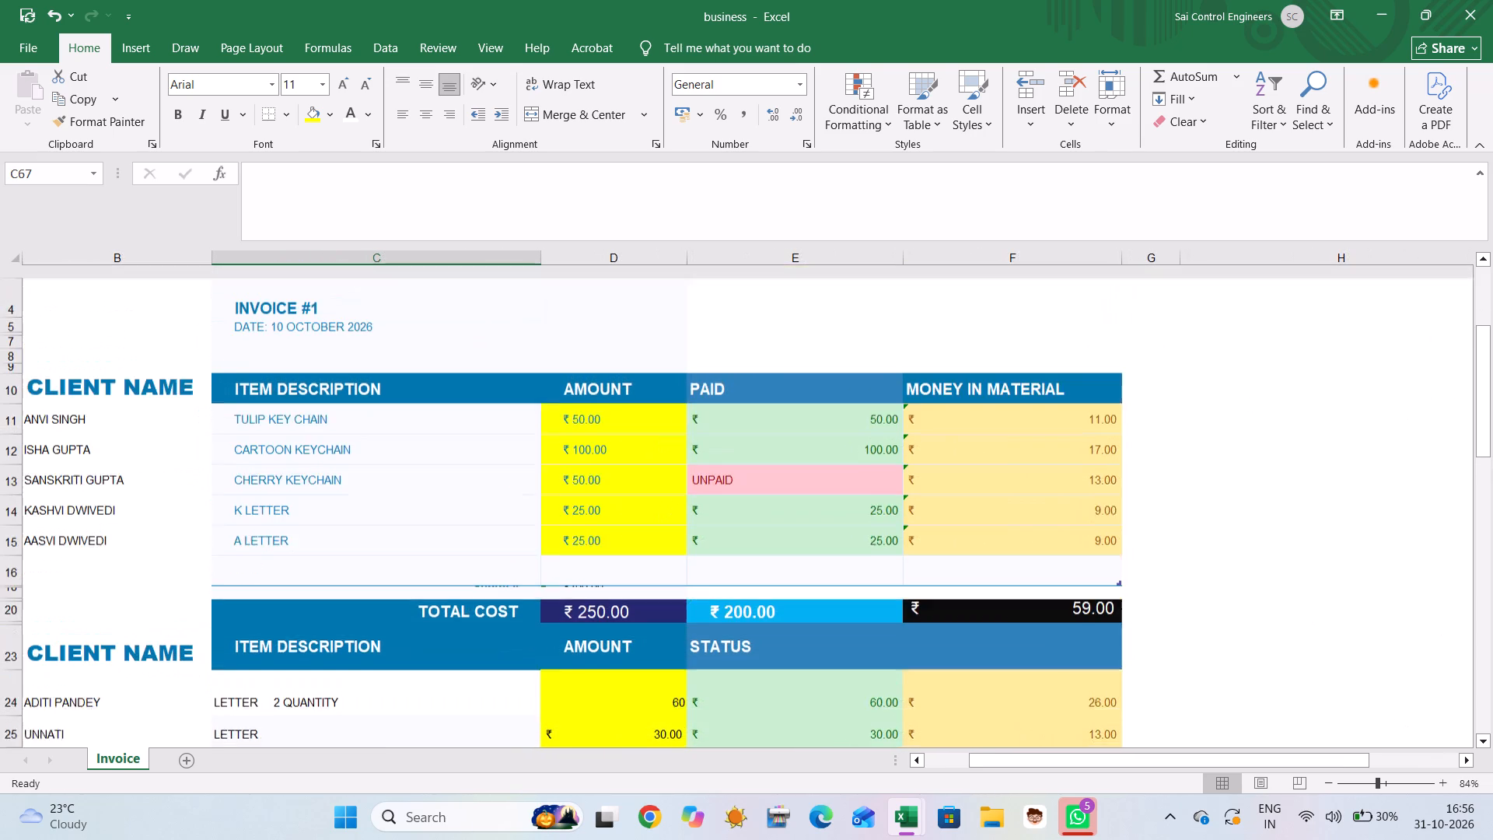
pyautogui.scroll(3, 286, 524)
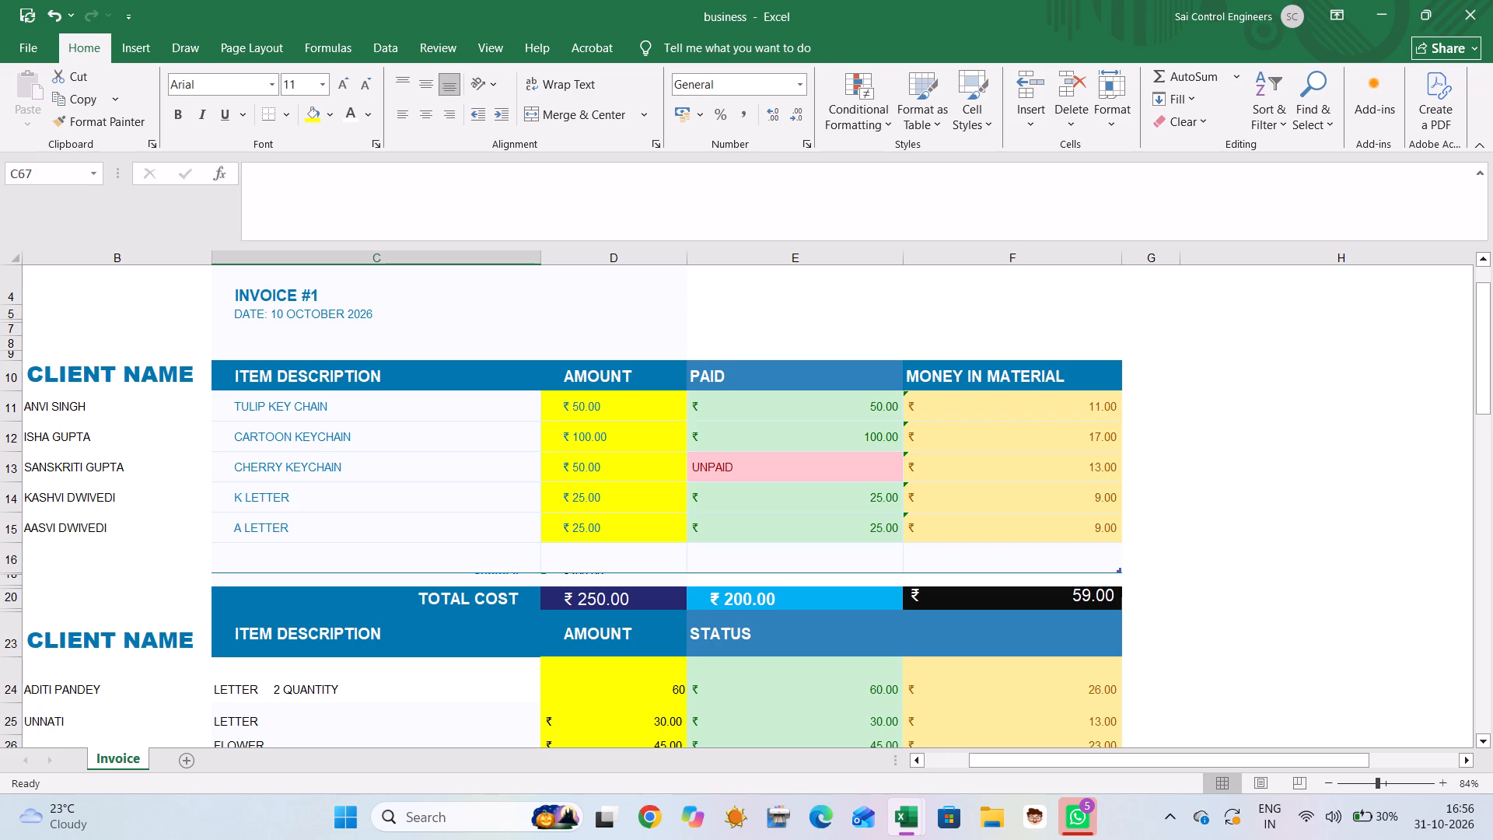
# Check the item rows and block totals for consistent colours from the first block through to the grand totals in row 66.
pyautogui.scroll(-1, 286, 524)
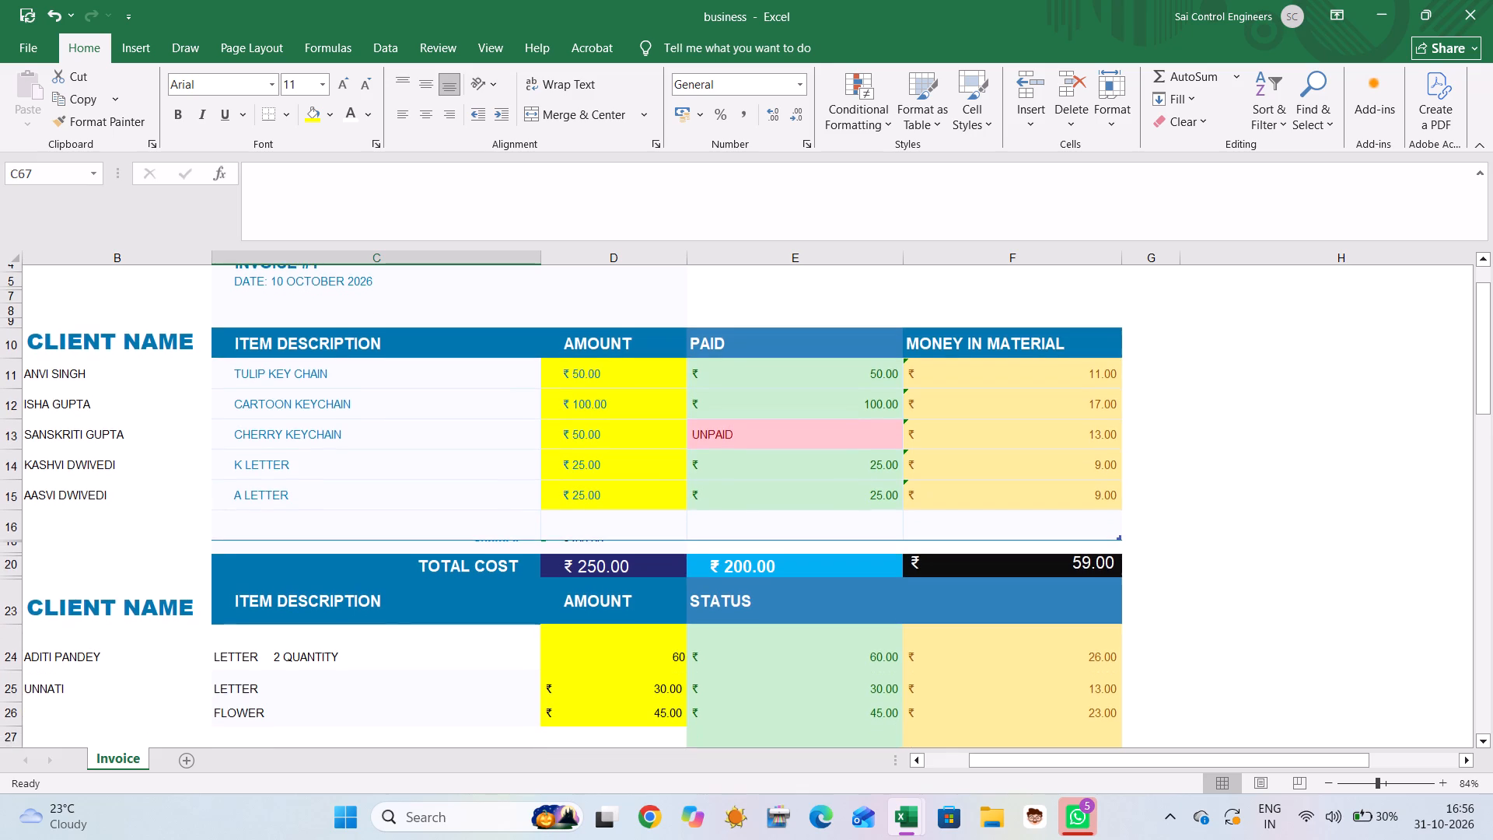
pyautogui.scroll(-1, 286, 524)
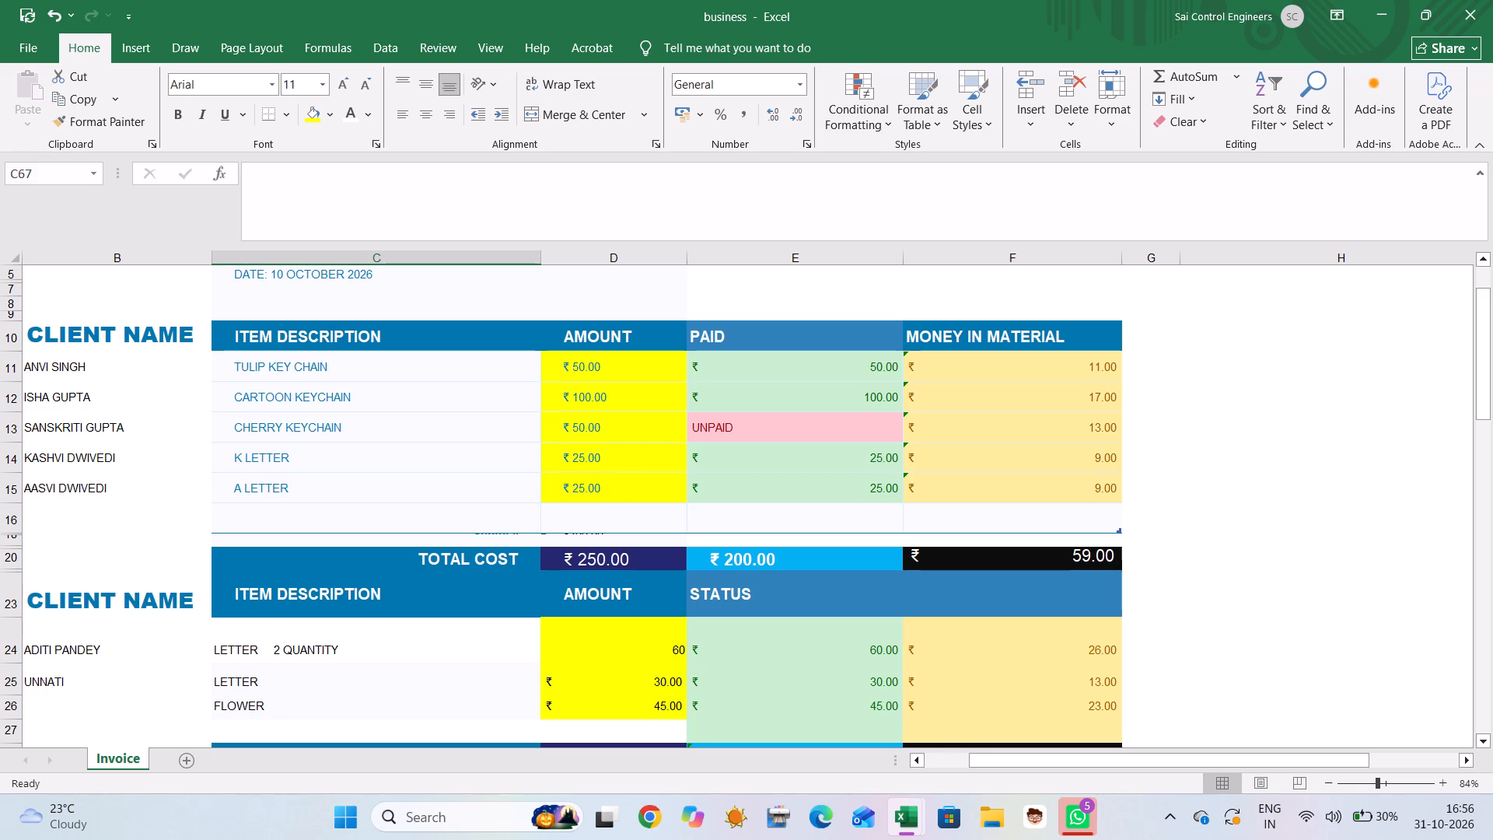
pyautogui.scroll(-2, 286, 524)
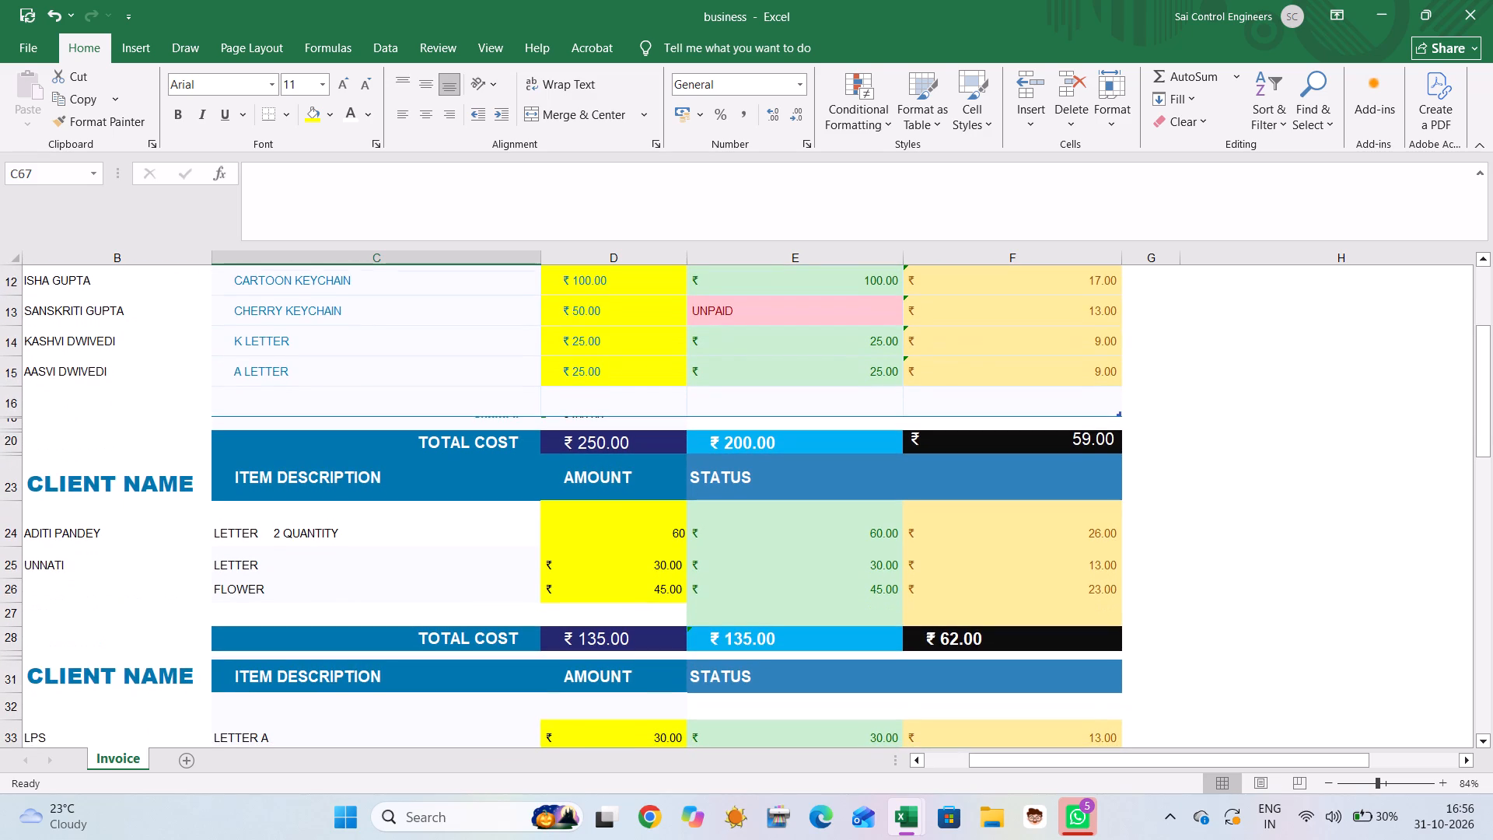
pyautogui.scroll(2, 286, 524)
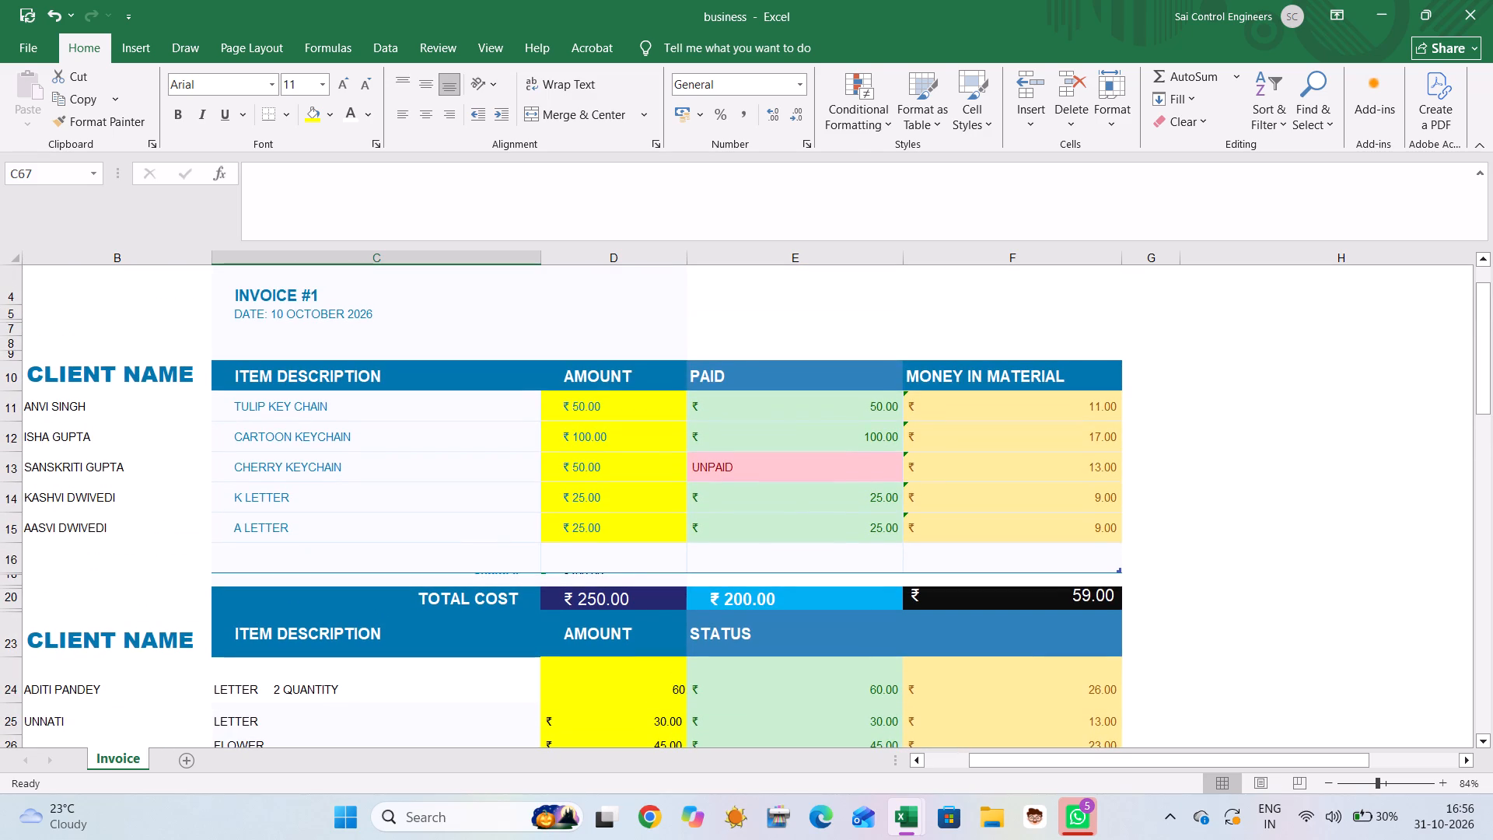
pyautogui.scroll(-2, 286, 524)
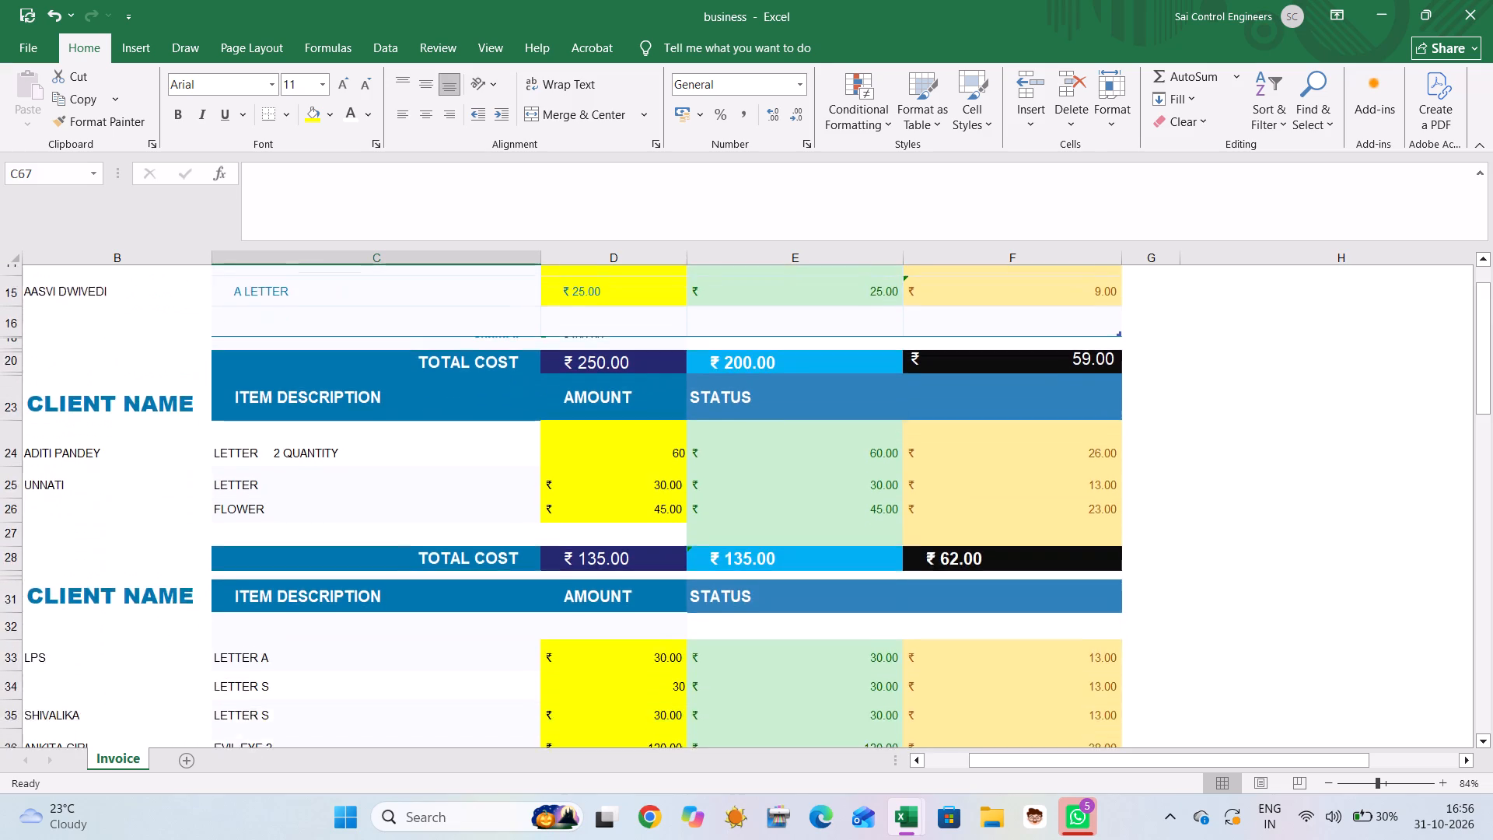
pyautogui.scroll(-13, 286, 524)
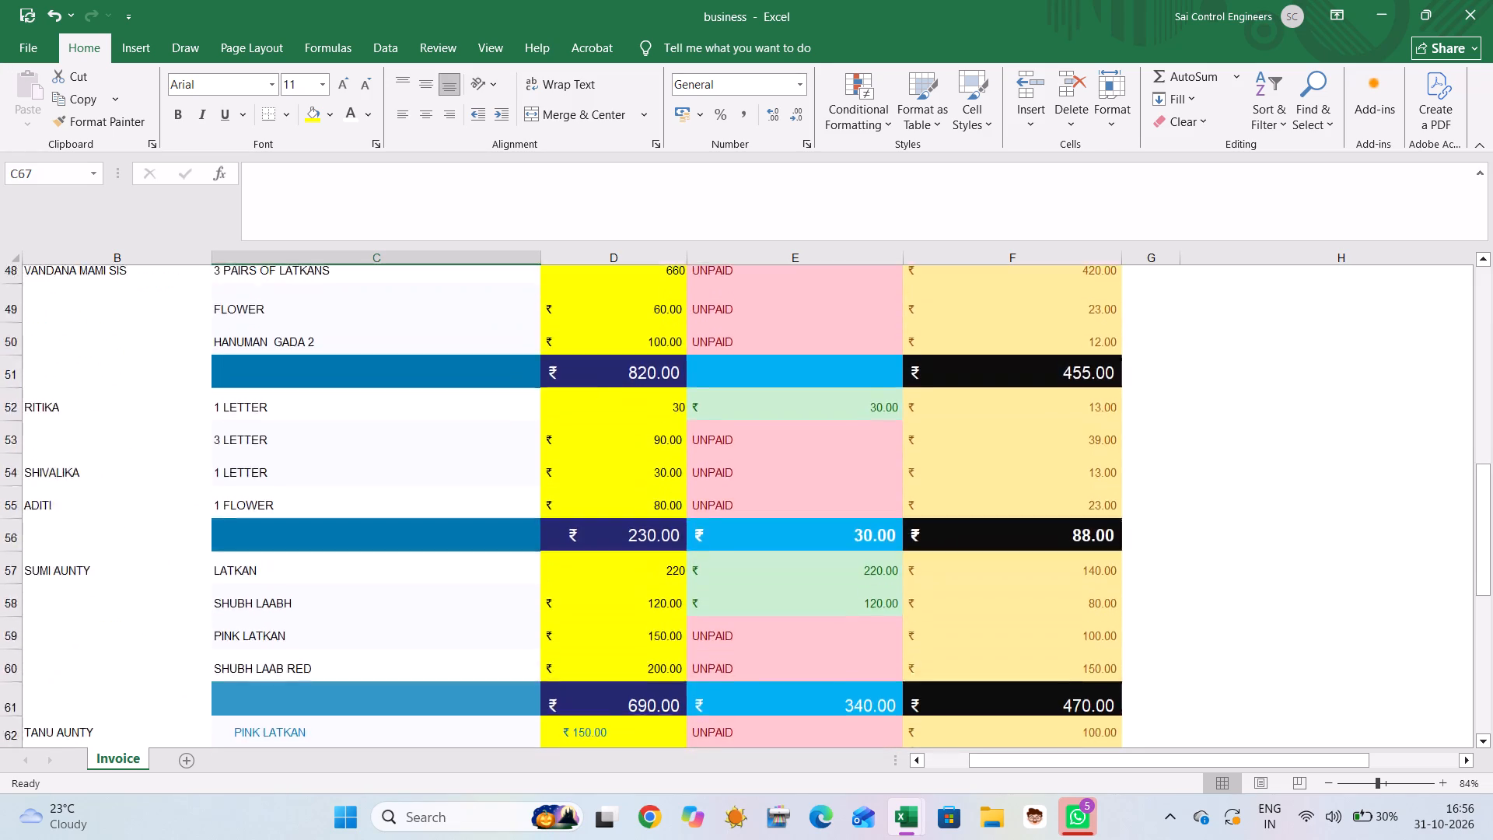
pyautogui.scroll(-2, 286, 524)
pyautogui.scroll(4, 286, 524)
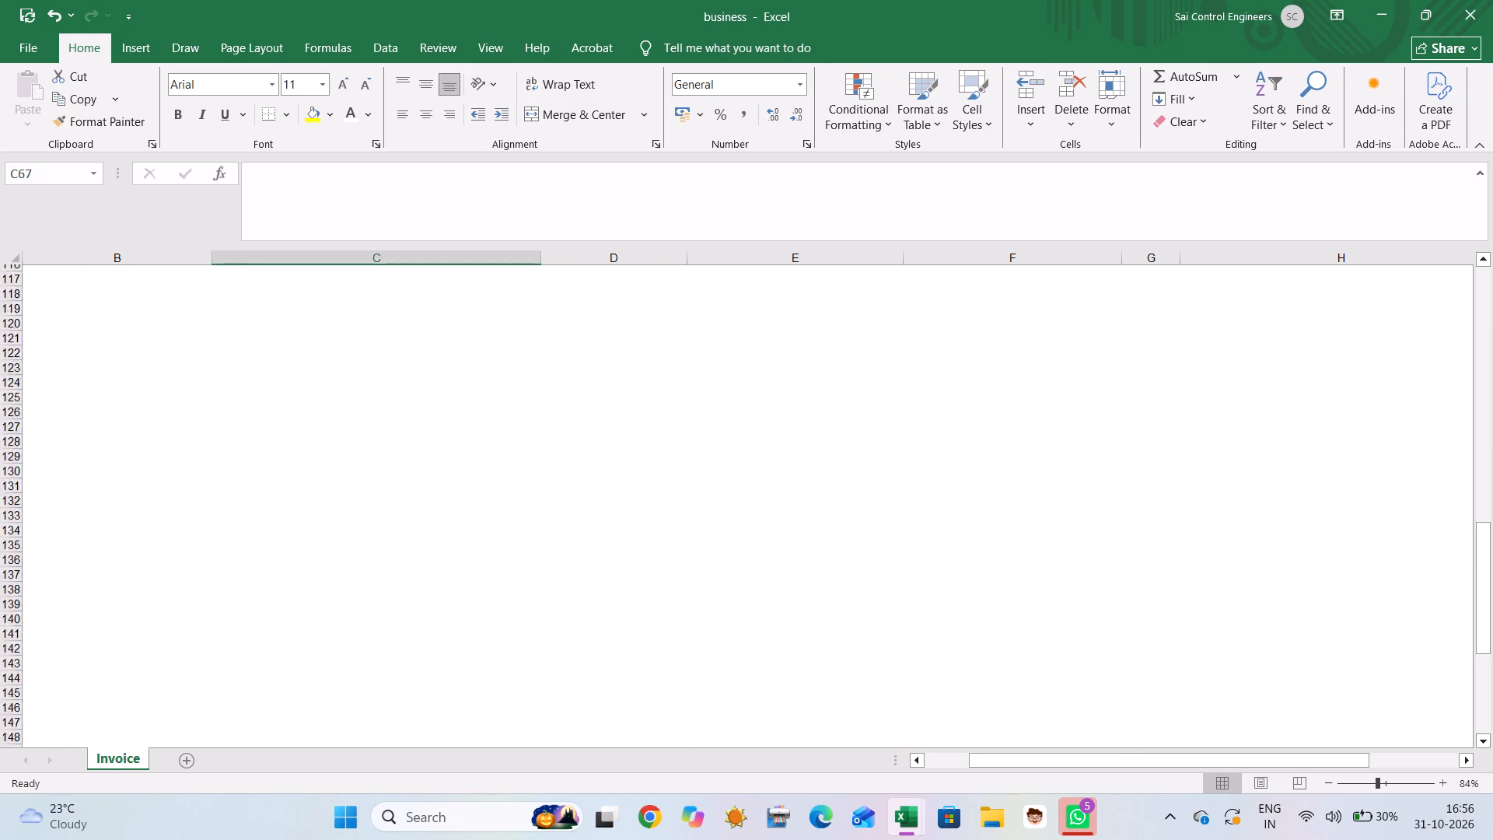
pyautogui.scroll(13, 654, 368)
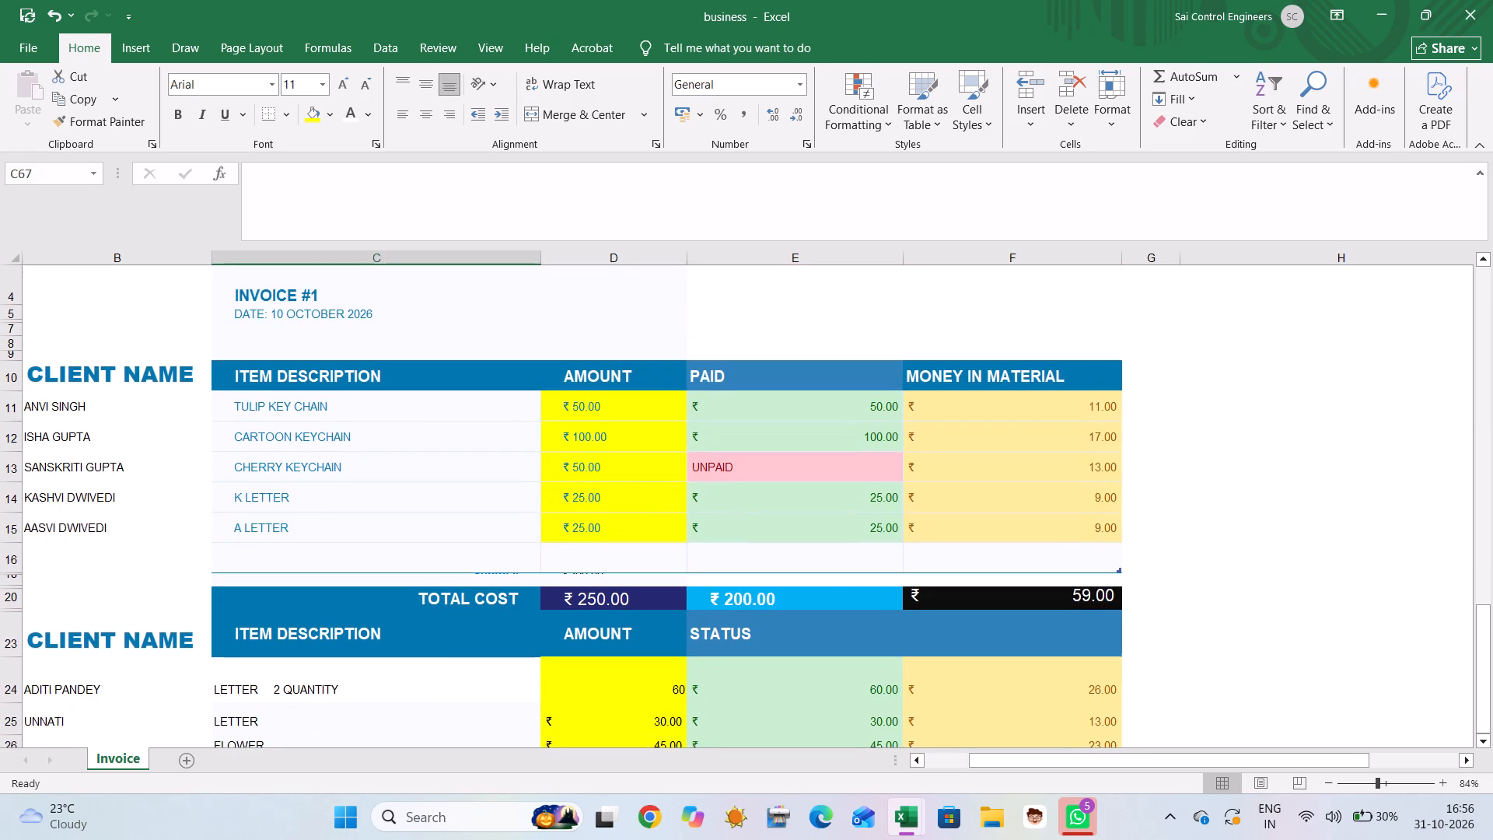
pyautogui.scroll(-2, 986, 404)
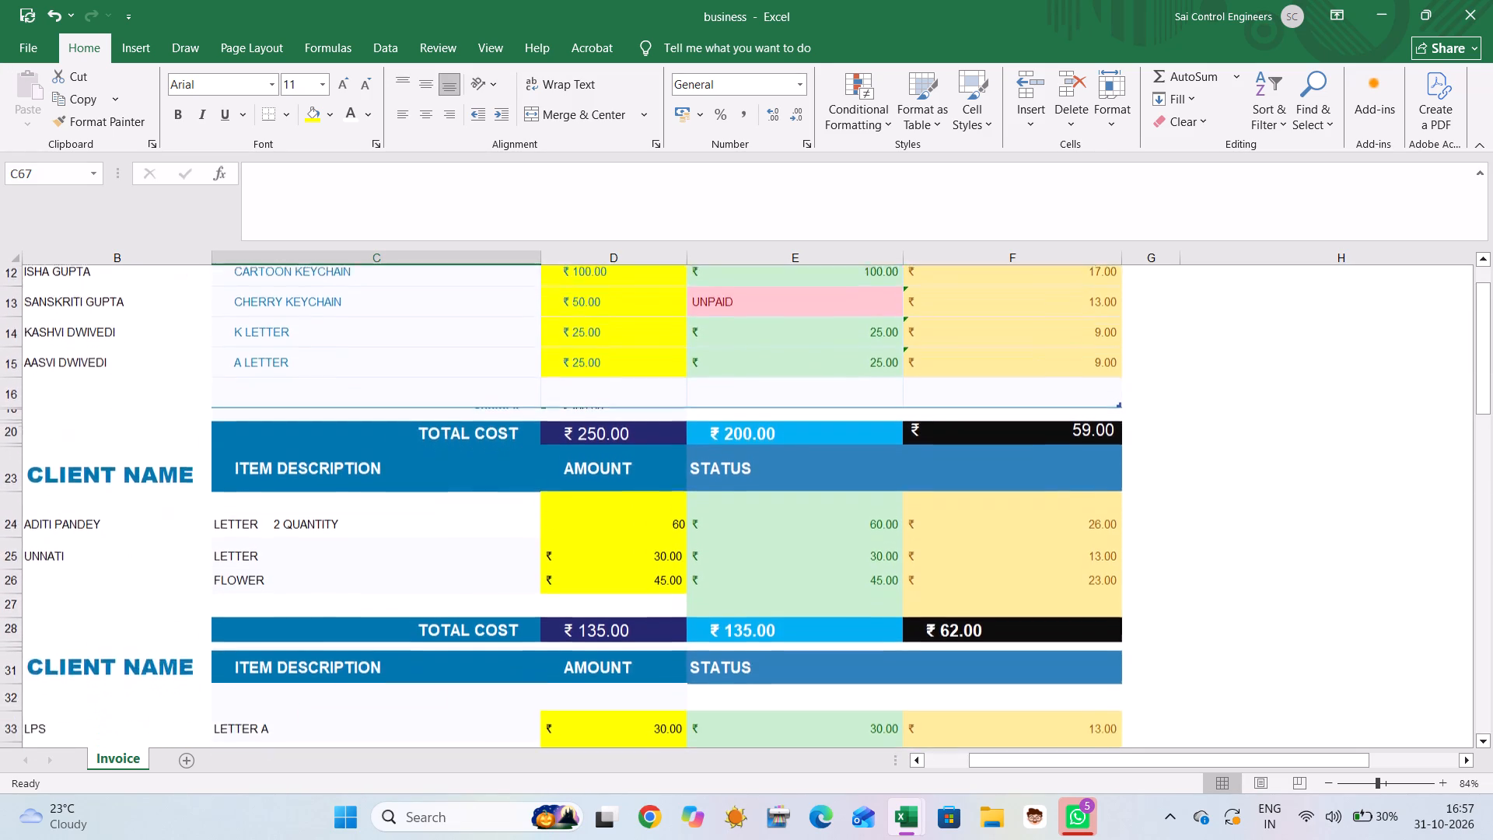
pyautogui.scroll(-5, 986, 404)
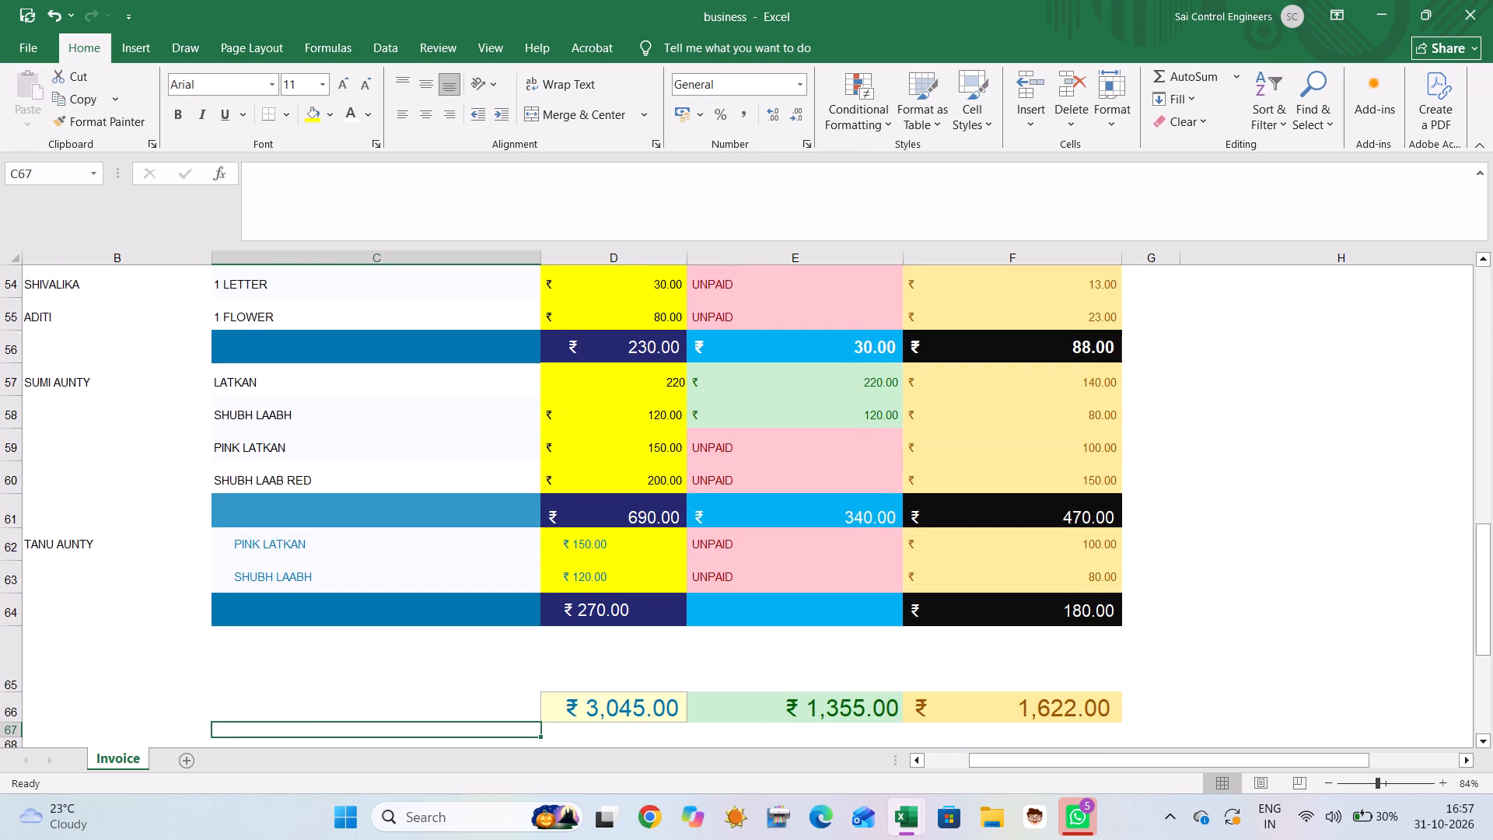
pyautogui.scroll(-1, 986, 404)
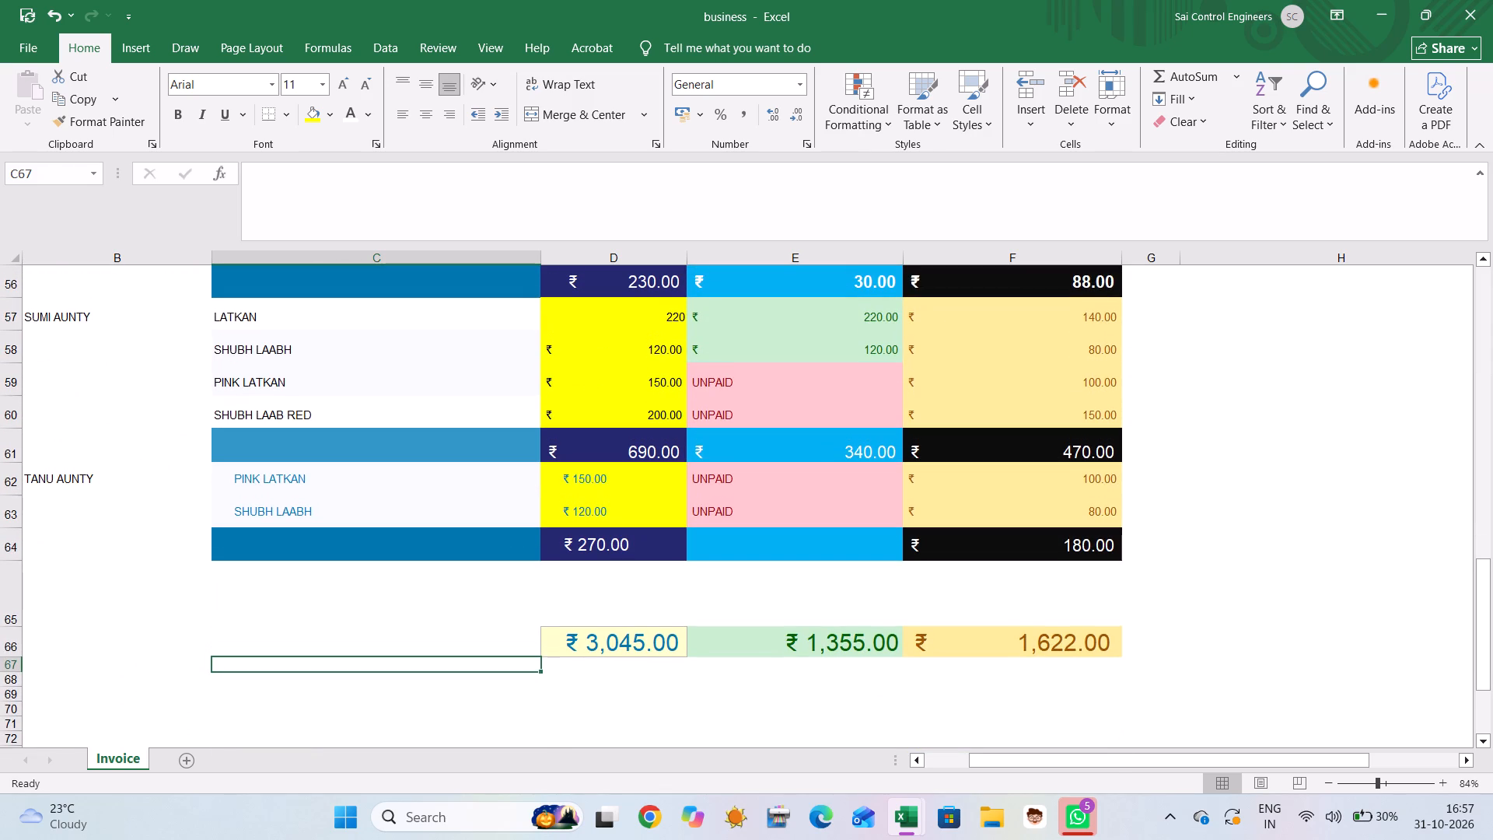
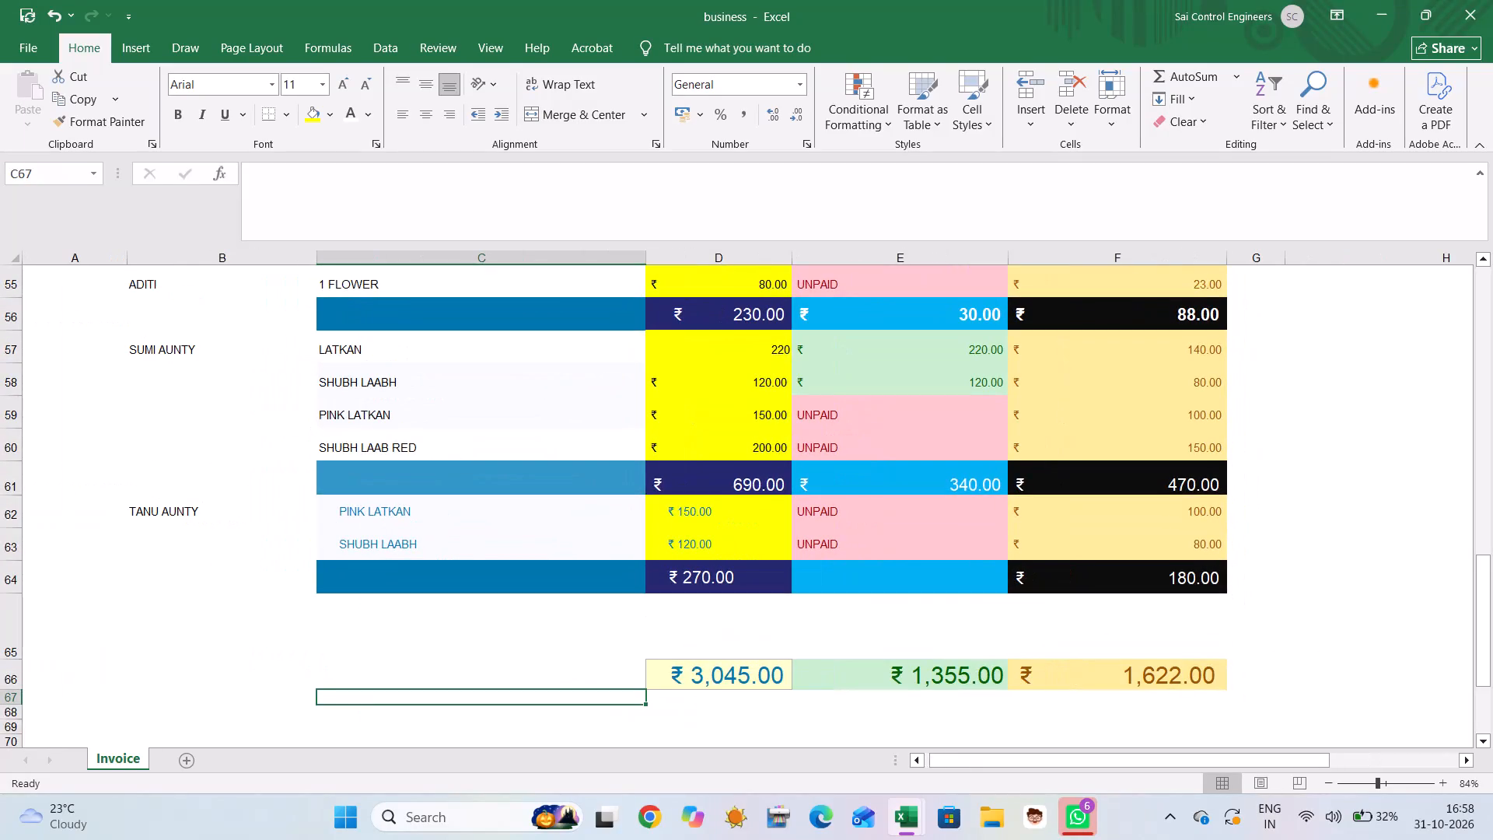
# Number the item rows 42 to 45 in column A as 12, 13, 14 and 15.
pyautogui.scroll(9, 800, 641)
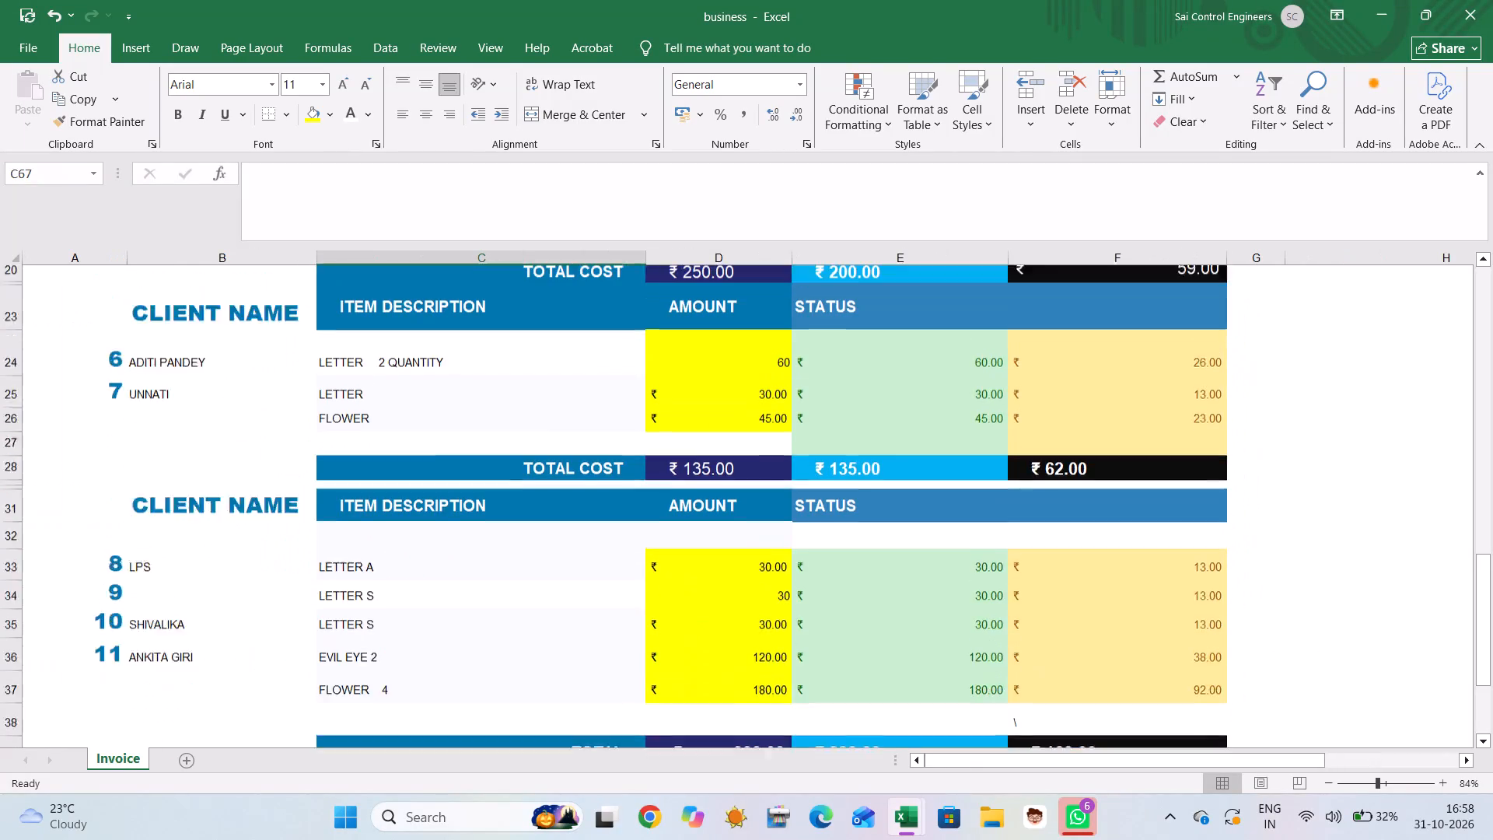
pyautogui.scroll(-4, 597, 551)
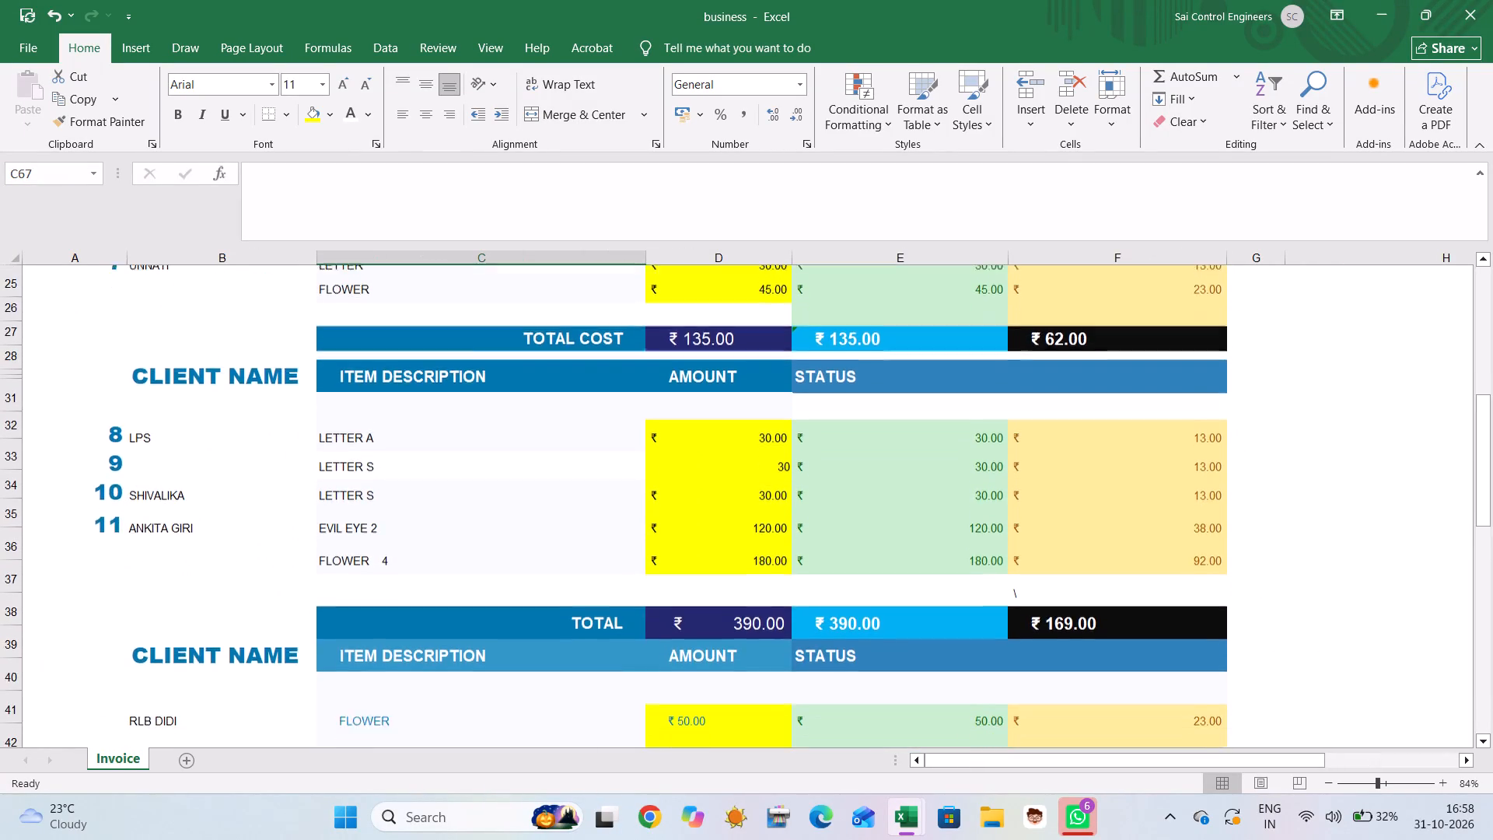
pyautogui.scroll(-2, 597, 551)
pyautogui.click(88, 537)
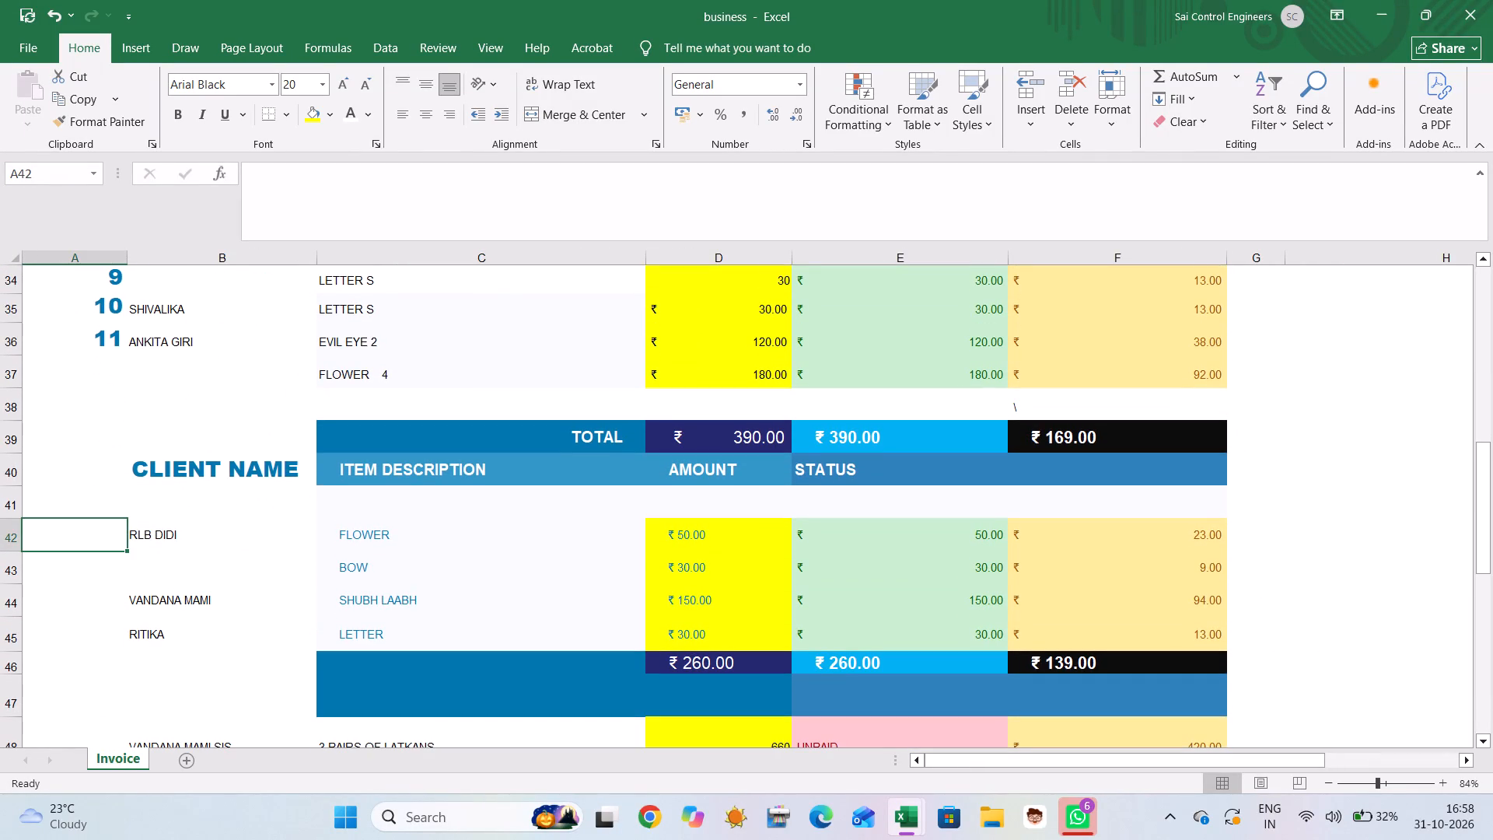
pyautogui.write('12')
pyautogui.press('Down')
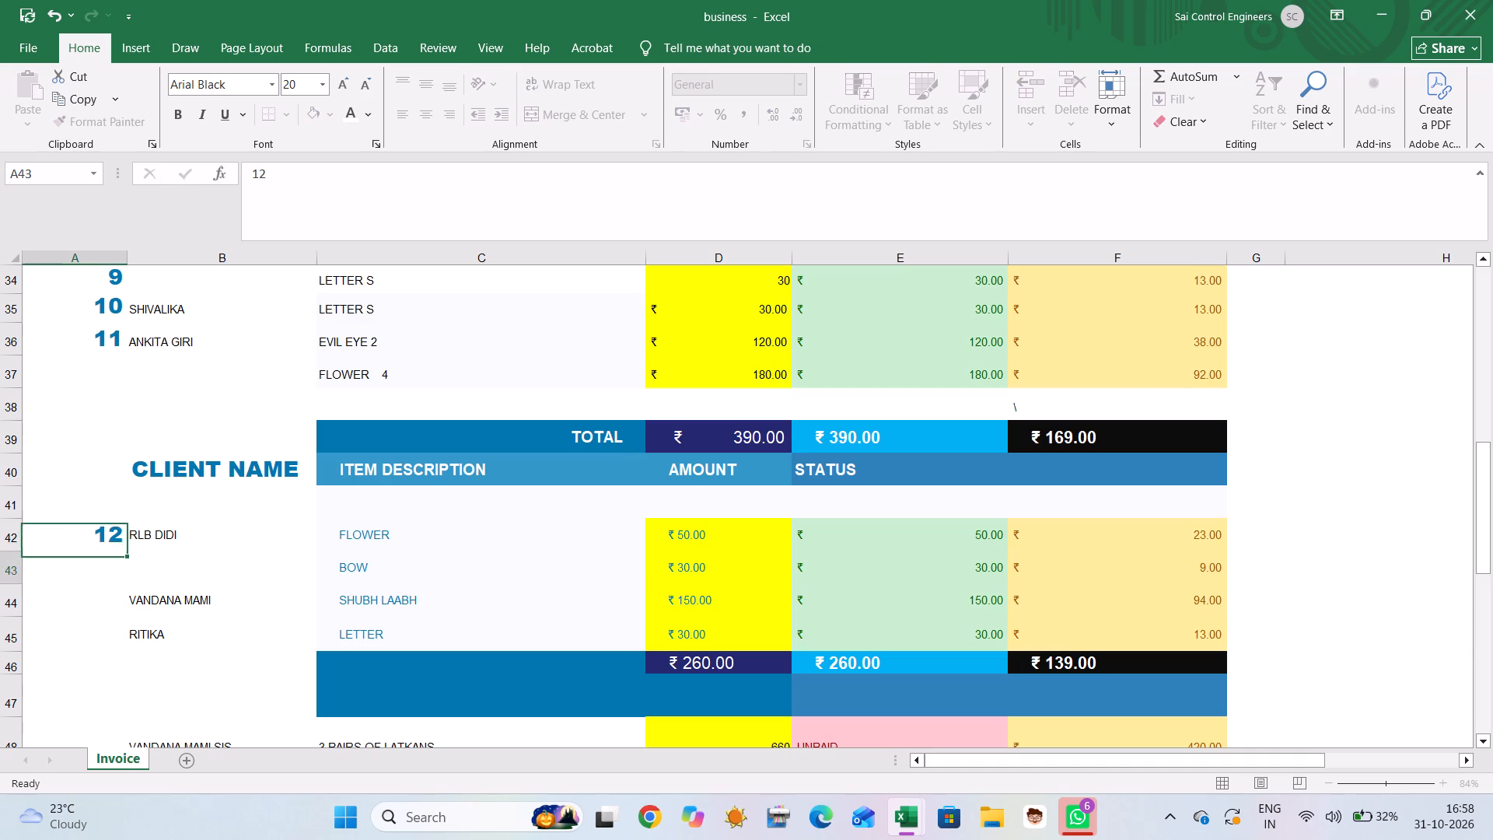
pyautogui.write('13')
pyautogui.press('Down')
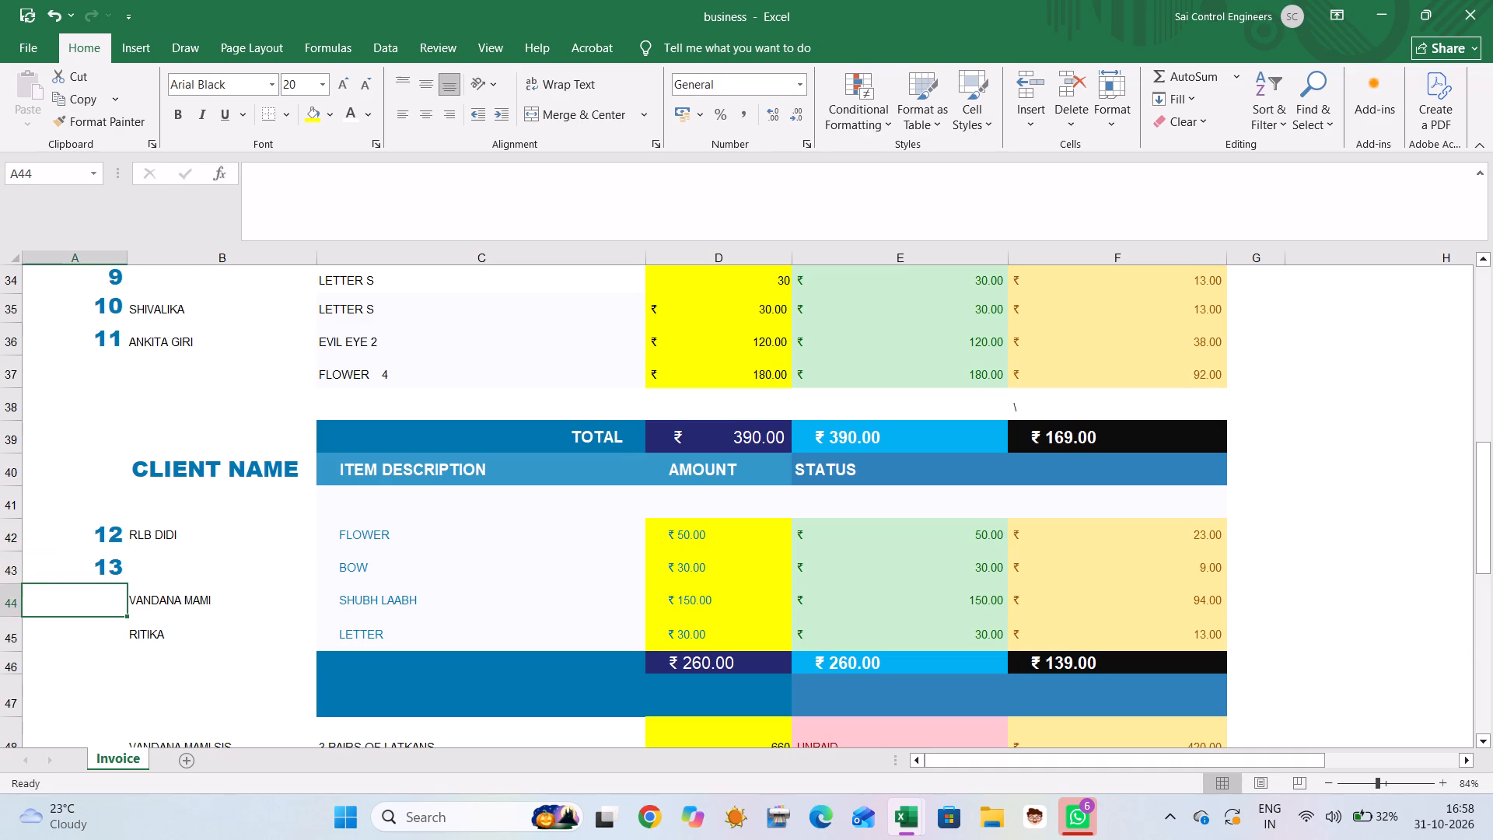
pyautogui.write('14')
pyautogui.press('Down')
pyautogui.write('15')
pyautogui.press('Down')
# Continue the serial numbers in column A with 16, 17 and 18 for the item rows 48 to 50.
pyautogui.press('Down')
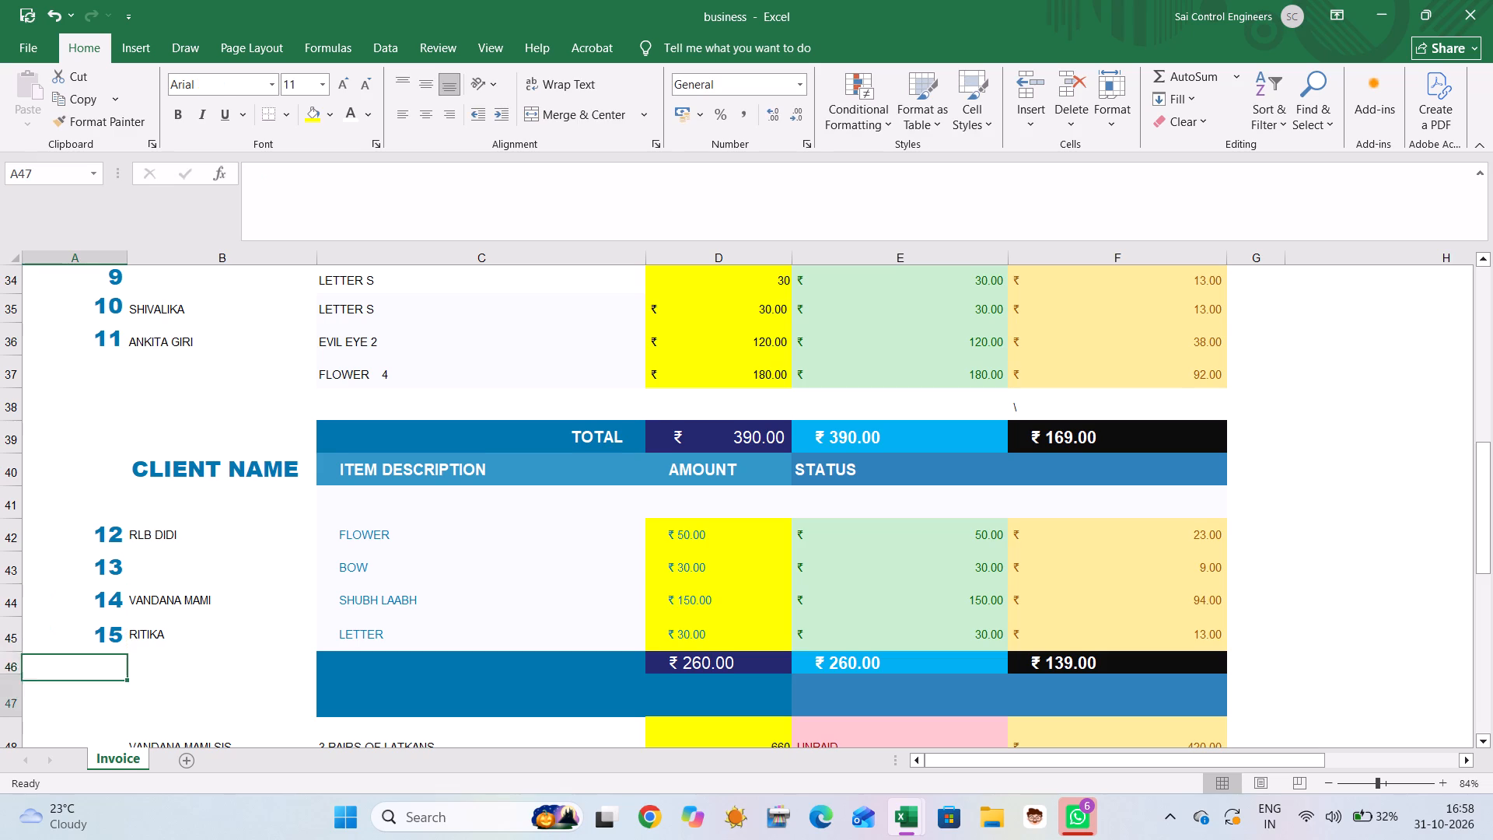
pyautogui.press('Down')
pyautogui.press('Down')
pyautogui.press('Up')
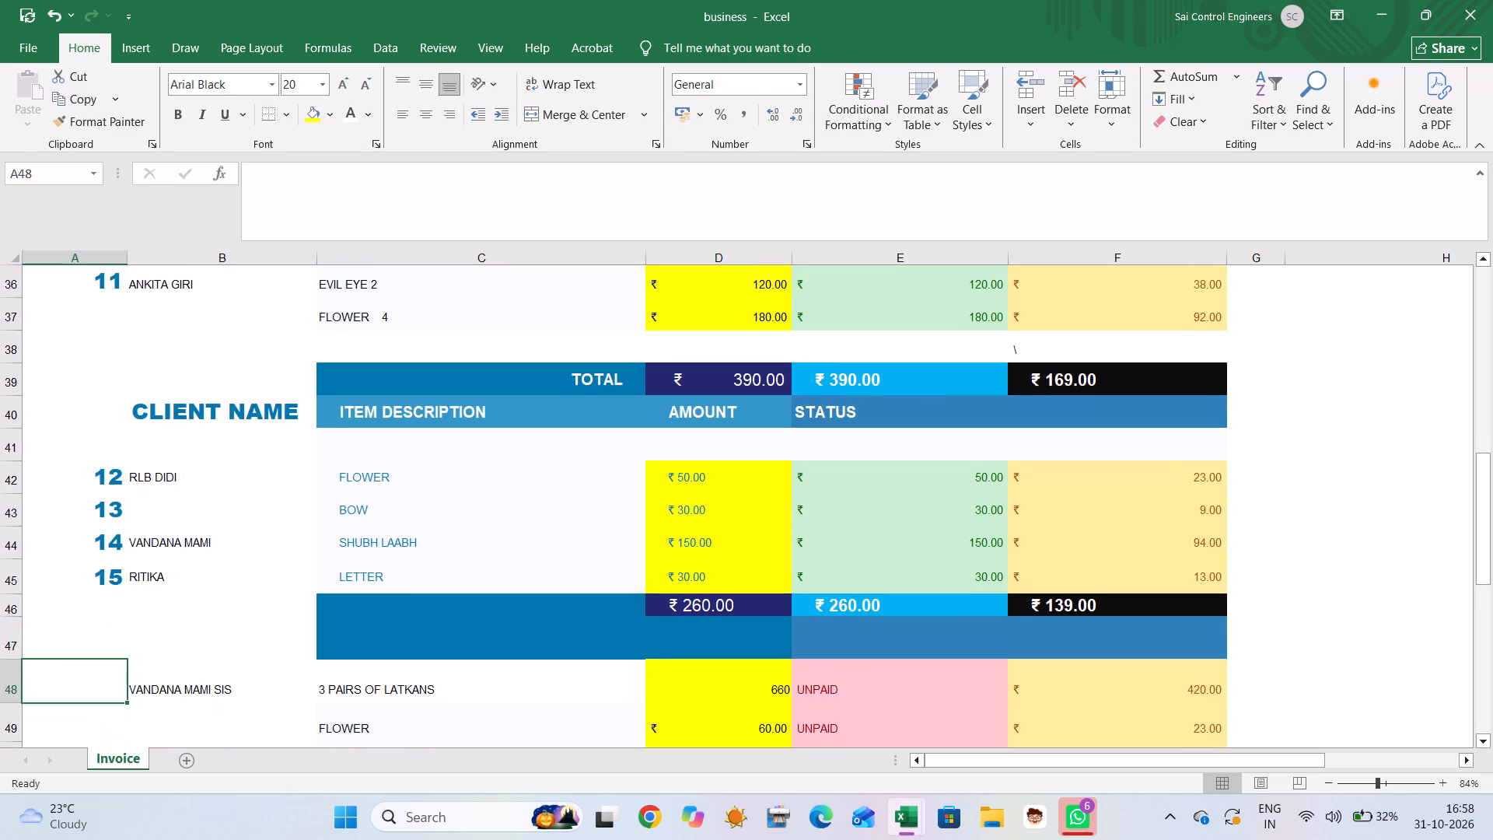
pyautogui.write('16')
pyautogui.press('Down')
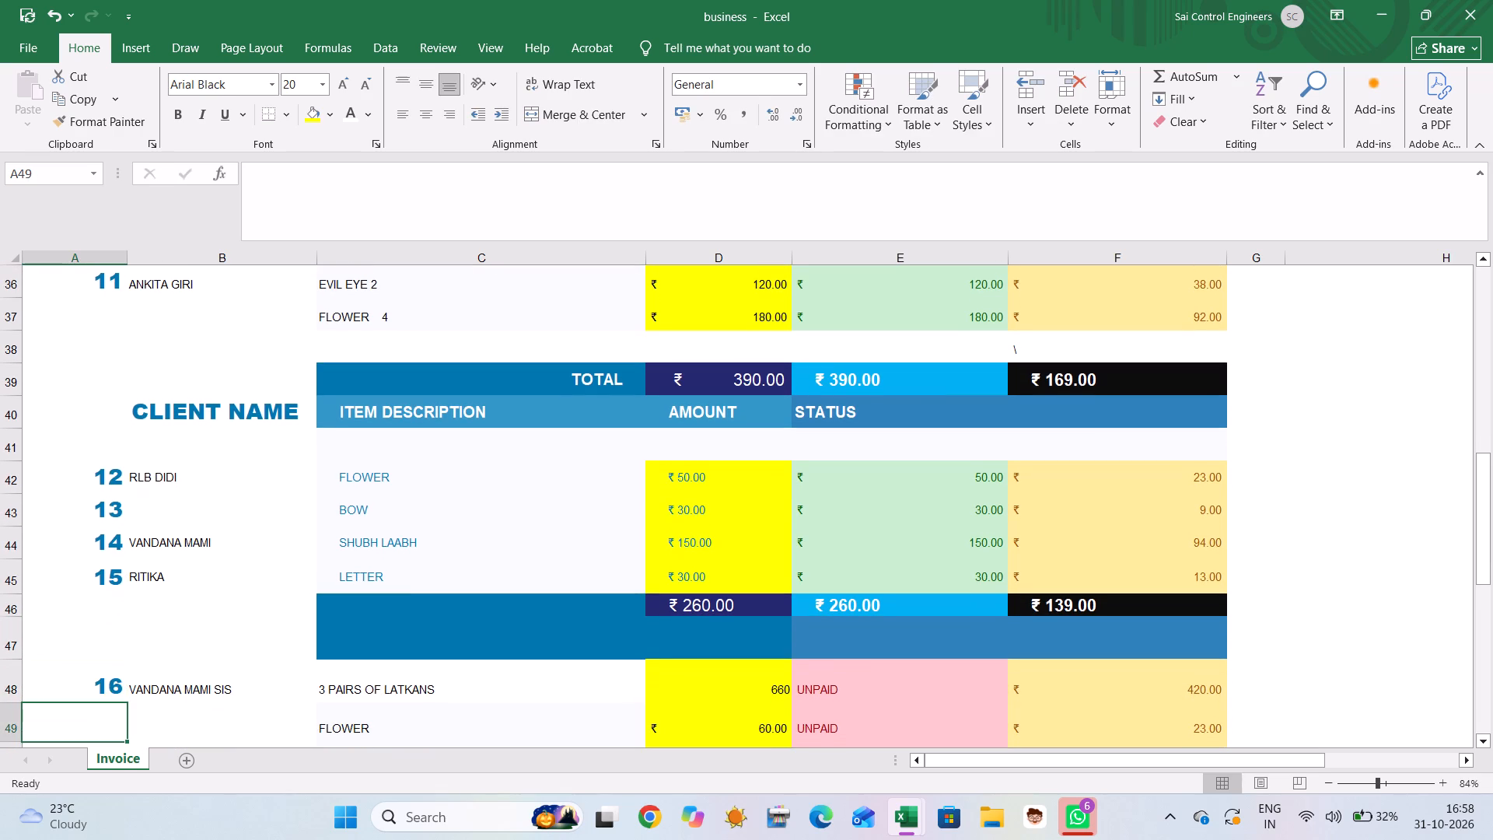
pyautogui.press('1')
pyautogui.press('7')
pyautogui.press('Down')
pyautogui.press('Down')
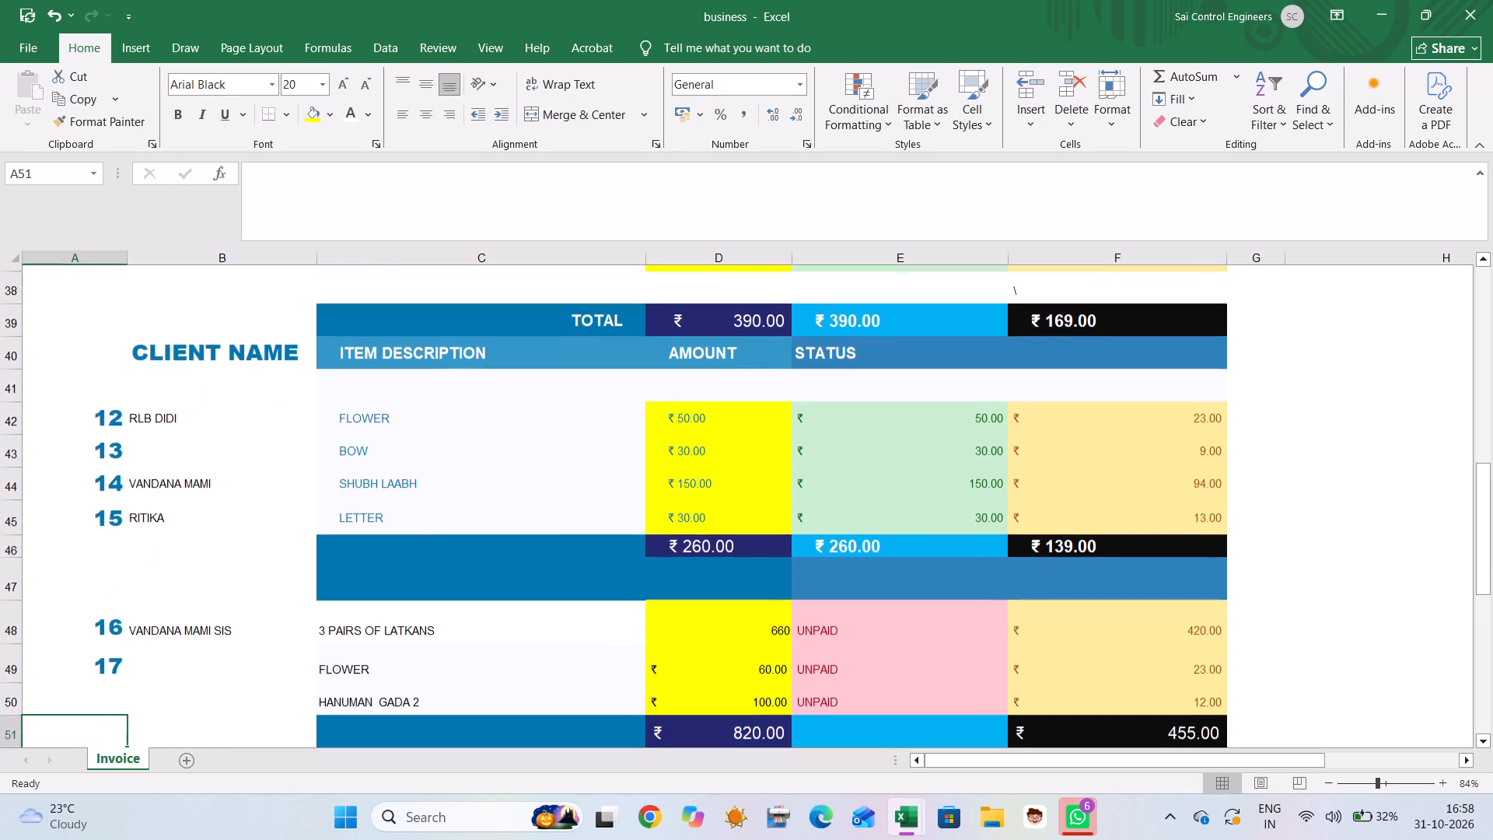
pyautogui.press('Down')
pyautogui.press('Up')
pyautogui.press('Up')
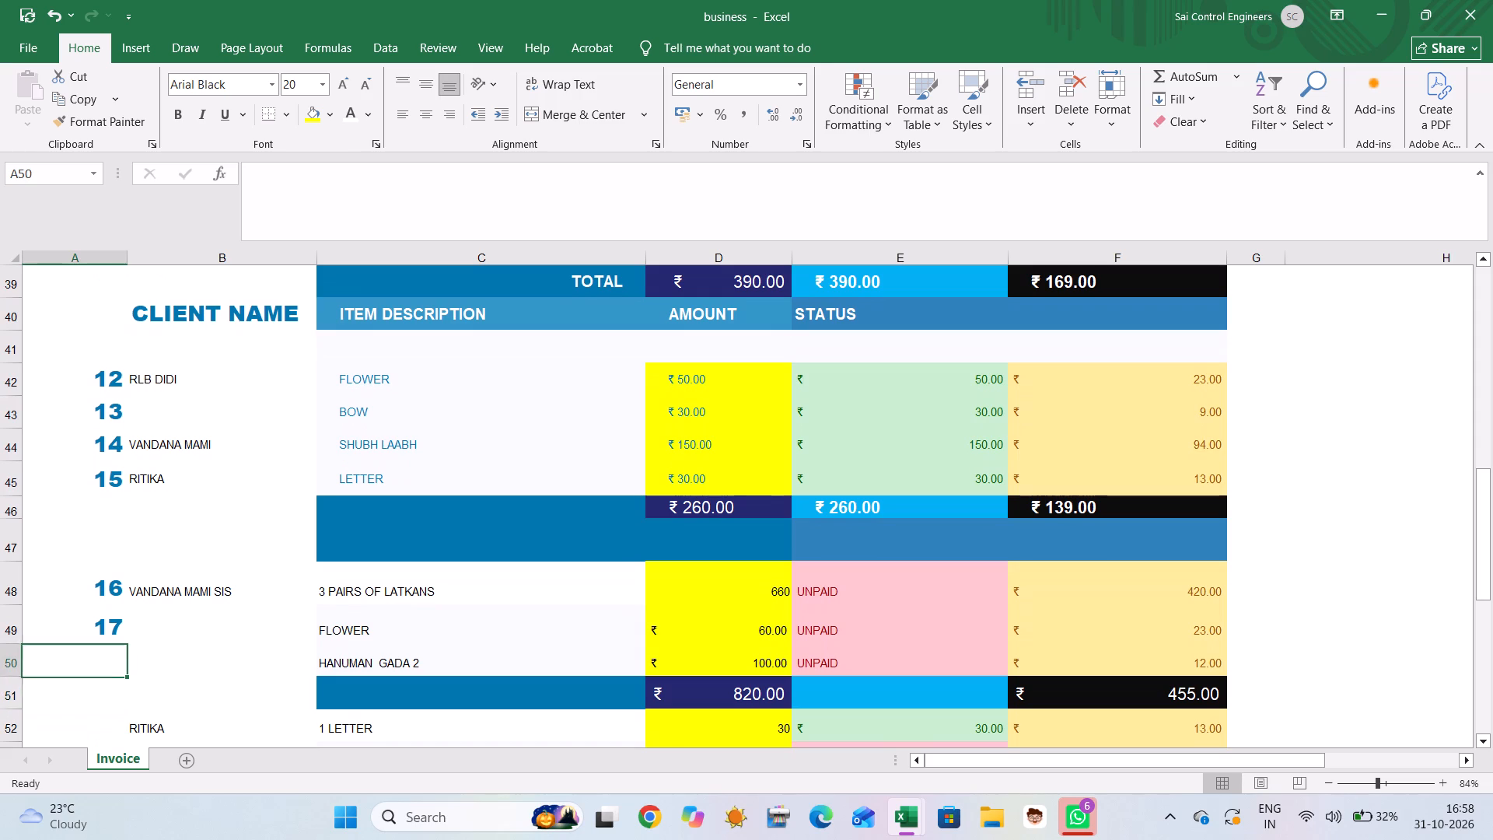
pyautogui.press('1')
pyautogui.press('8')
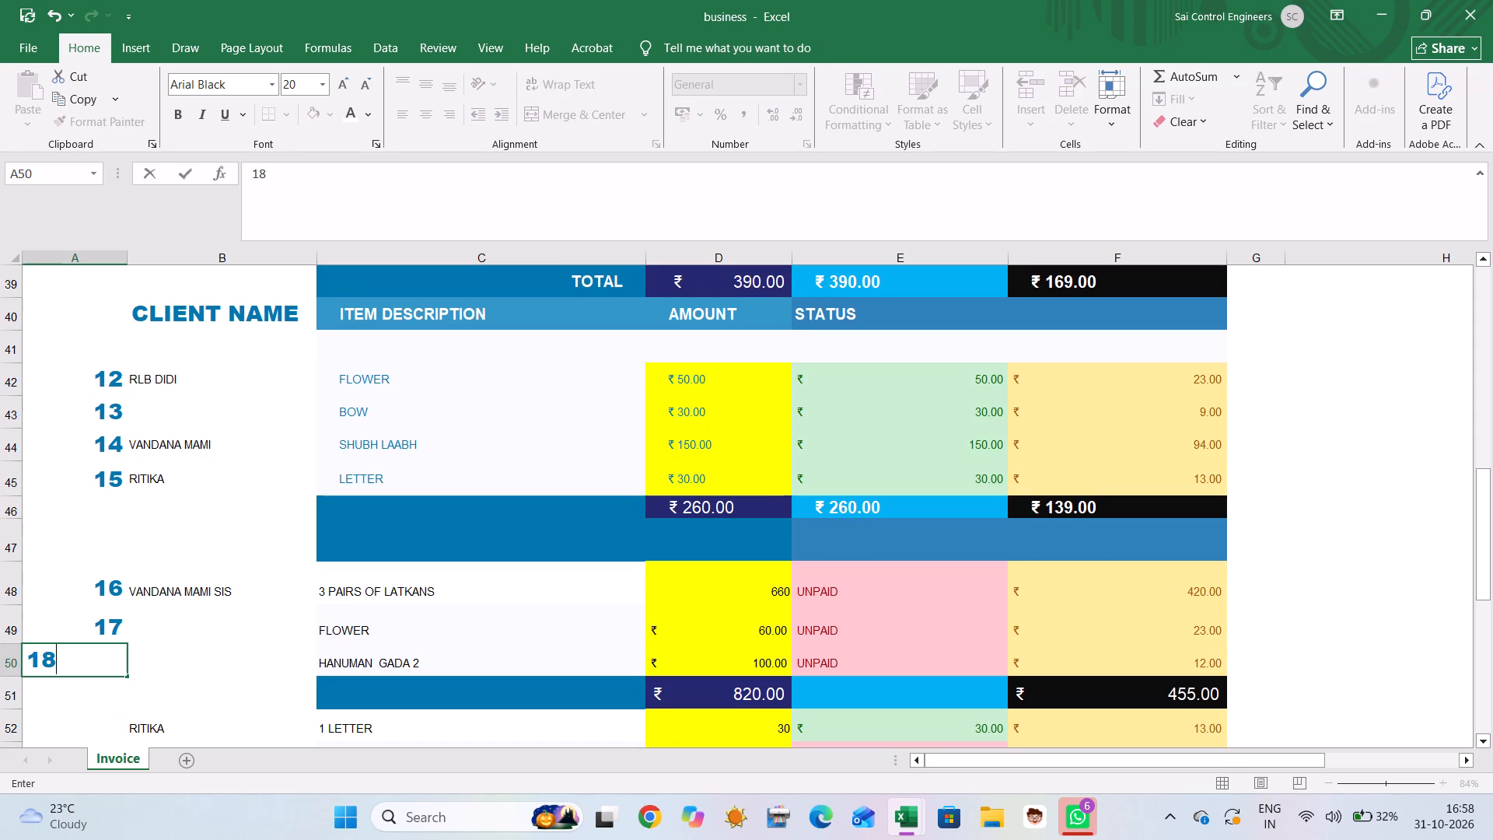
pyautogui.press('Down')
# Enter serial numbers 19, 20, 21 and 22 in column A for the item rows 52 to 55.
pyautogui.press('Down')
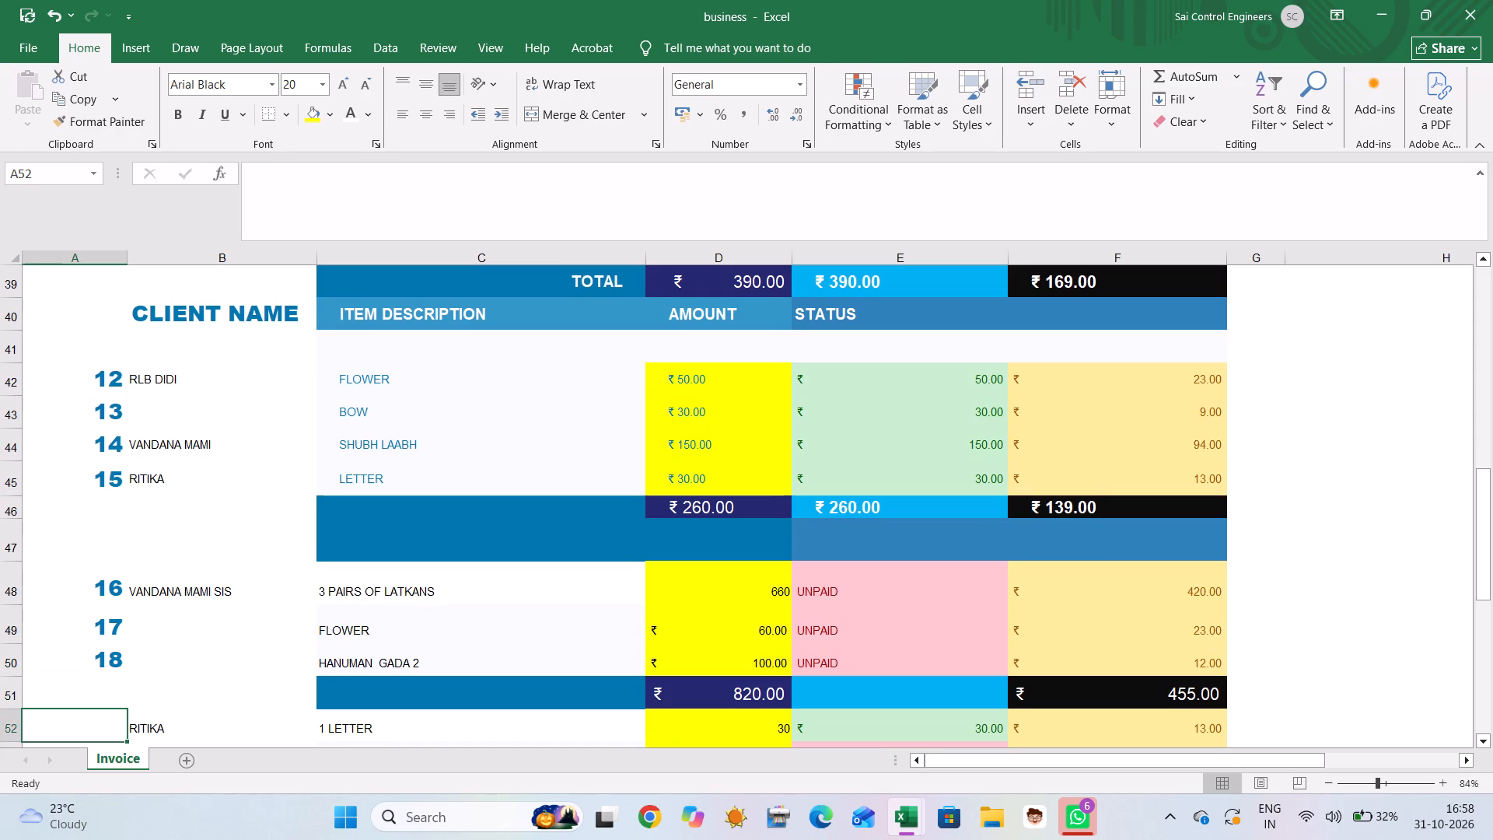
pyautogui.press('1')
pyautogui.press('9')
pyautogui.press('Down')
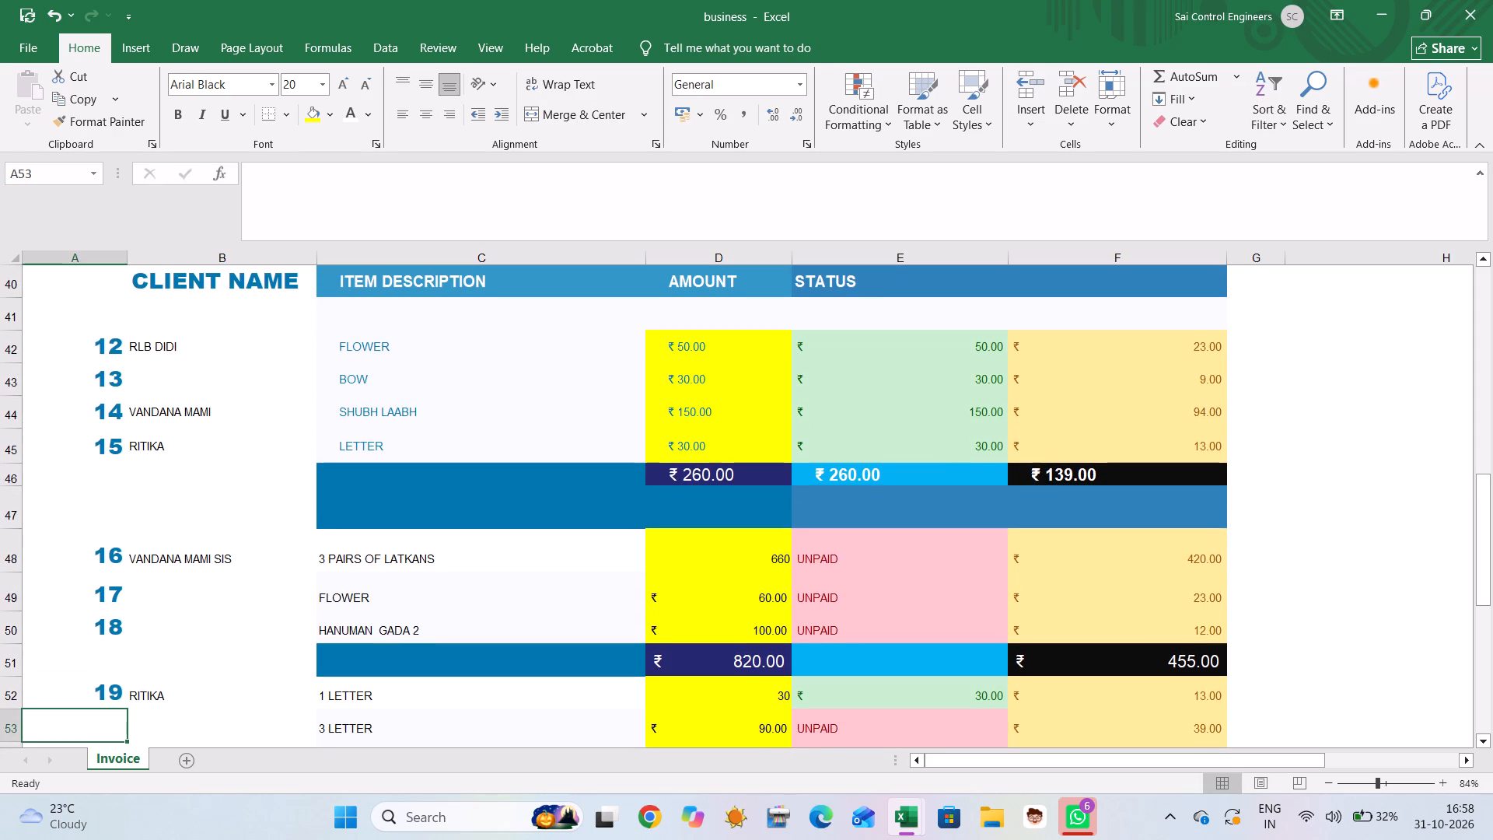
pyautogui.press('2')
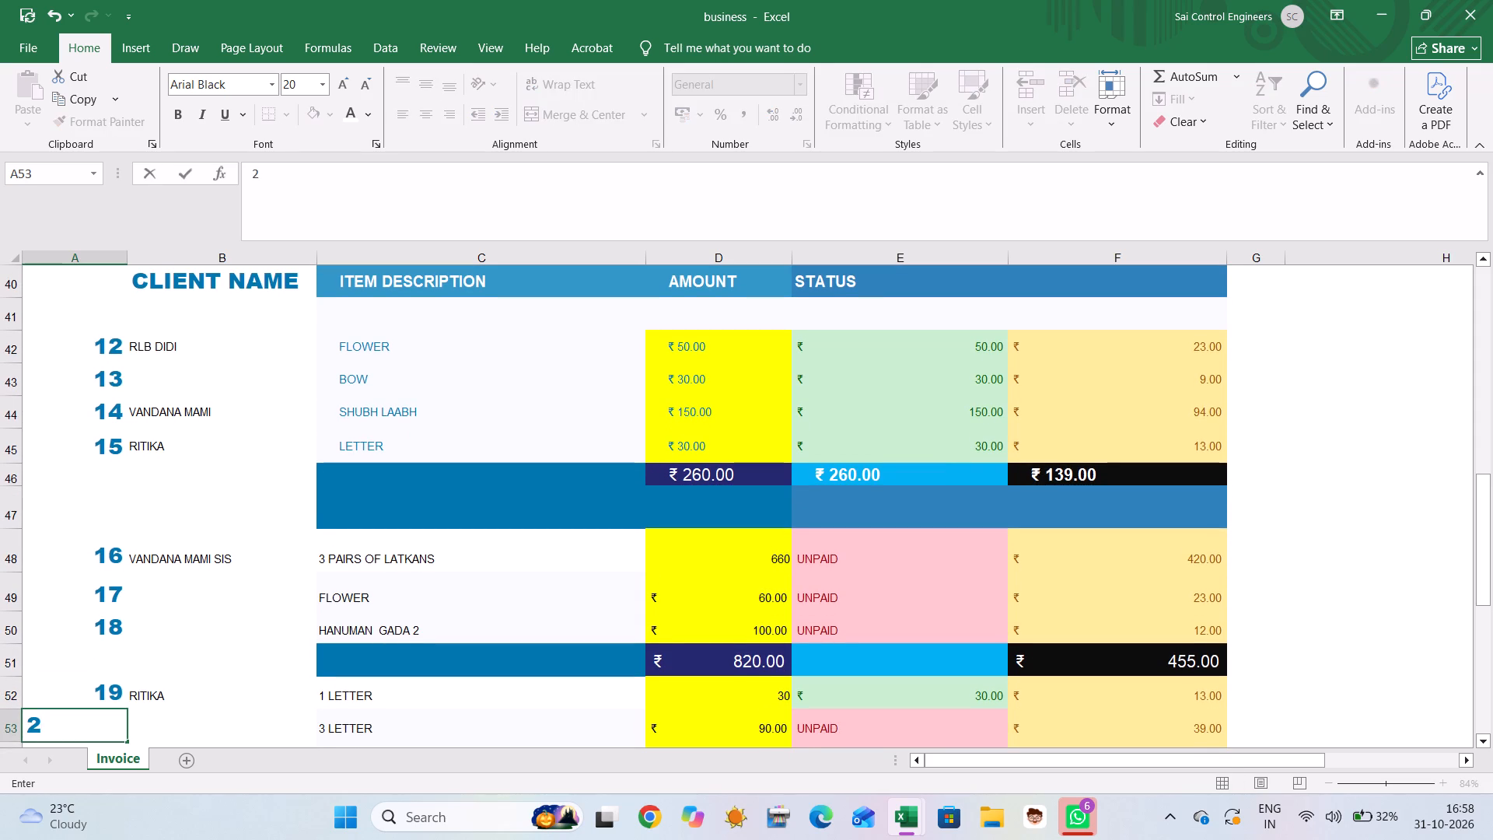
pyautogui.press('0')
pyautogui.press('Down')
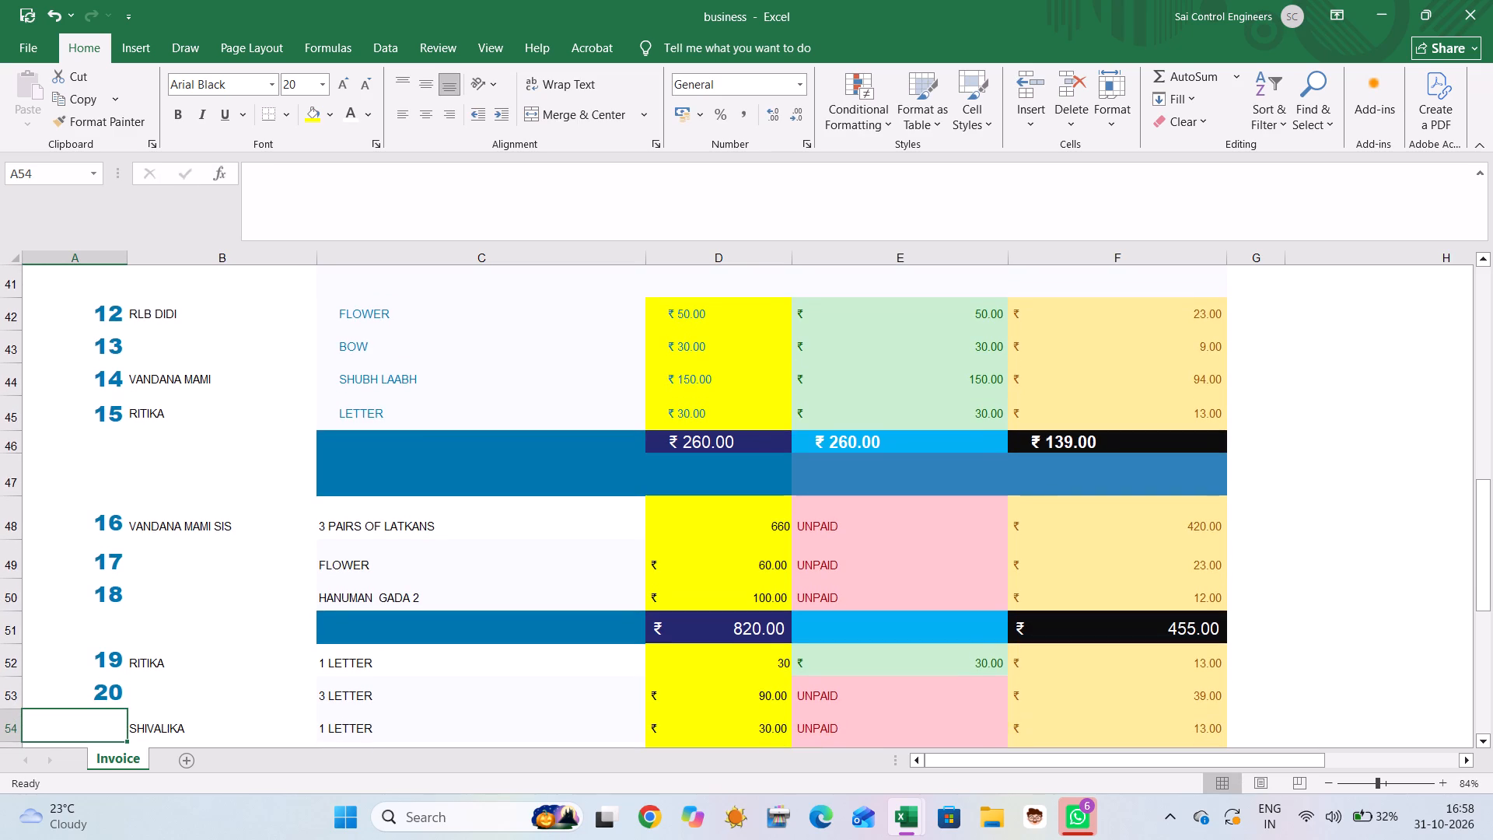
pyautogui.write('21')
pyautogui.press('Down')
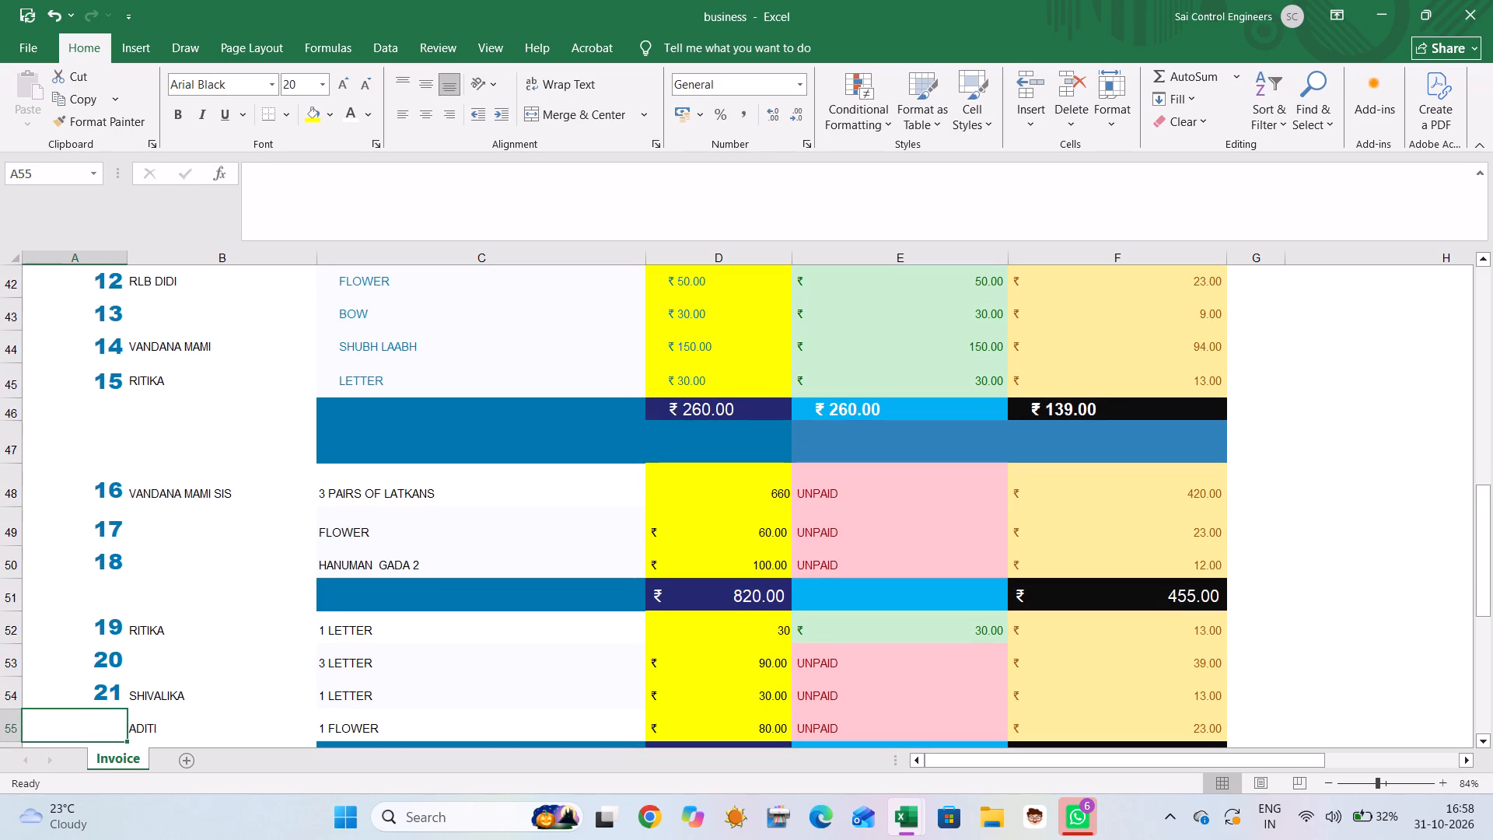
pyautogui.write('22')
pyautogui.press('Down')
# Enter serial numbers 23, 24, 25 and 26 in column A for the item rows 57 to 60.
pyautogui.press('Down')
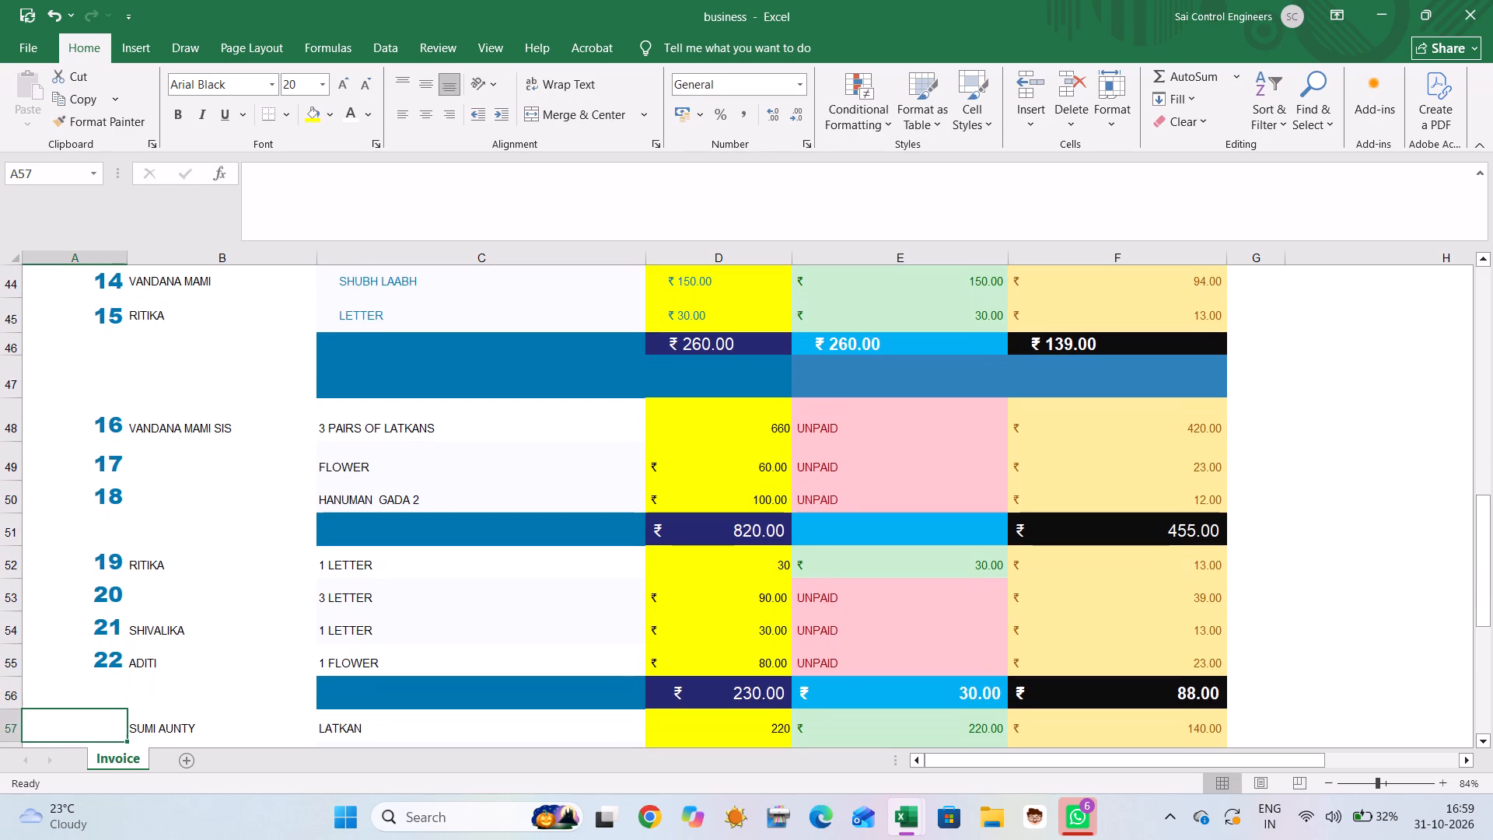
pyautogui.write('23')
pyautogui.press('Down')
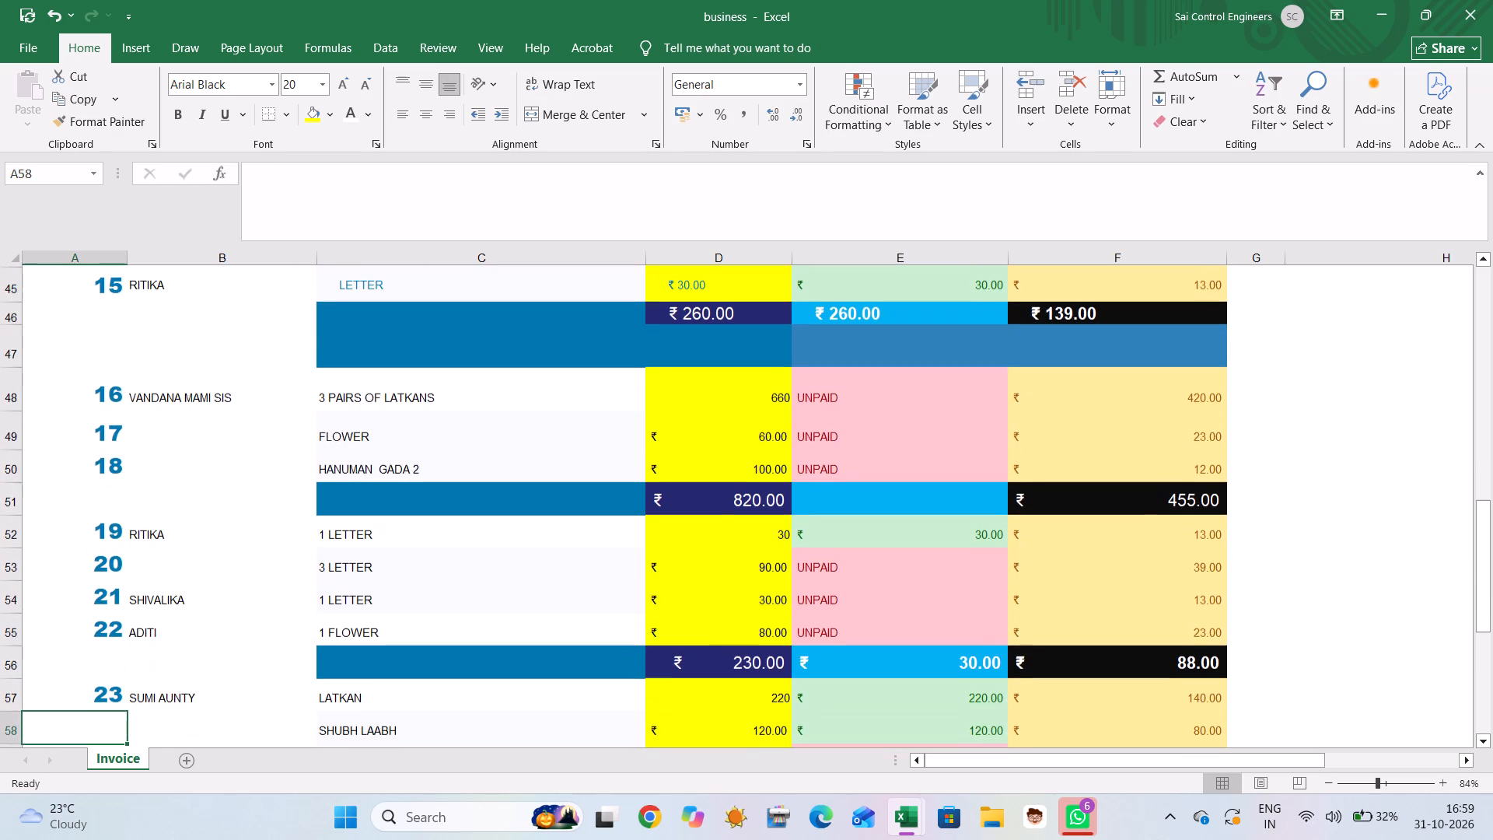
pyautogui.write('24')
pyautogui.press('Down')
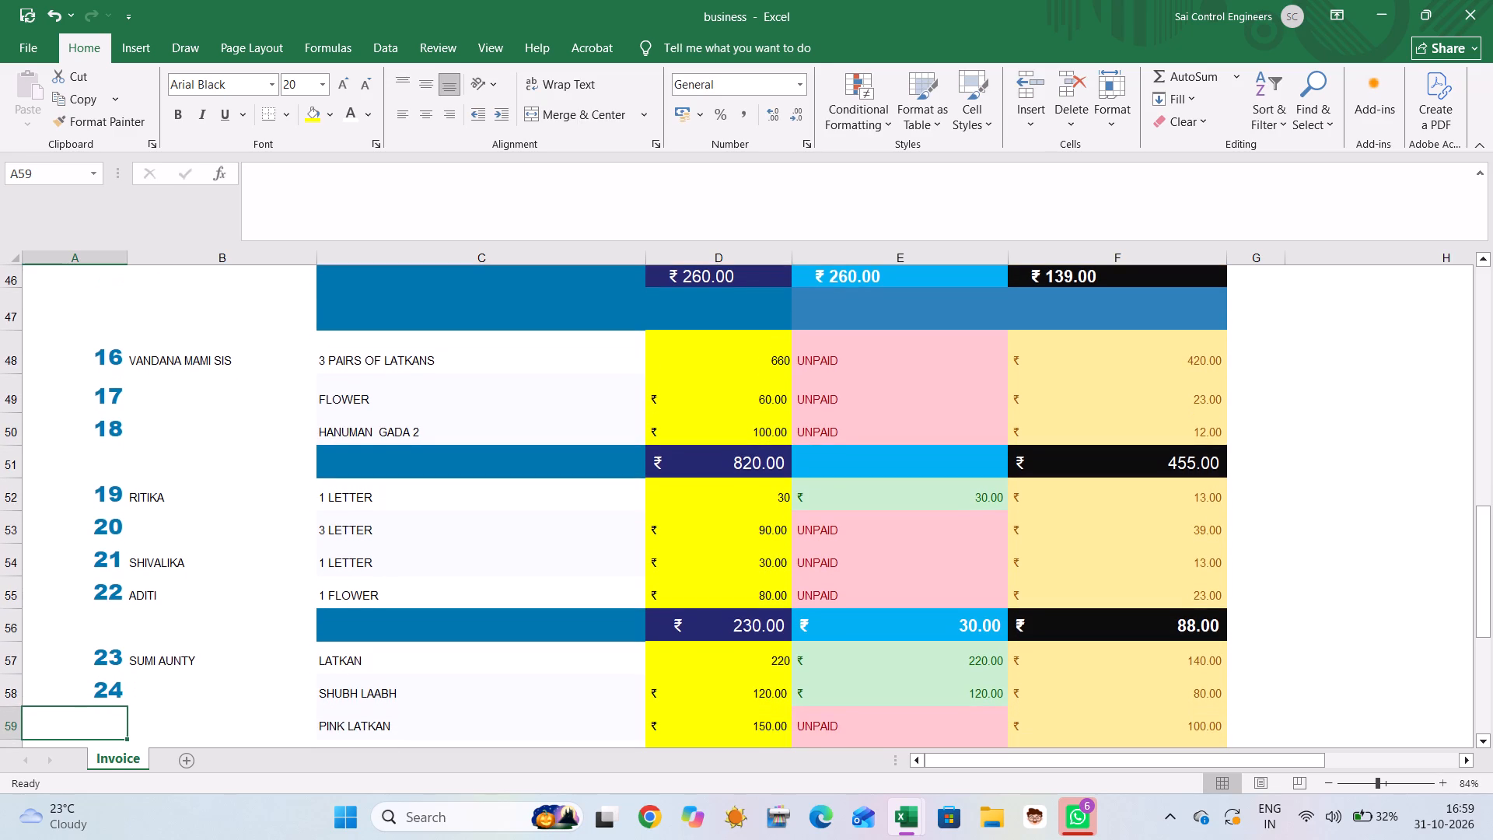
pyautogui.write('25')
pyautogui.press('Down')
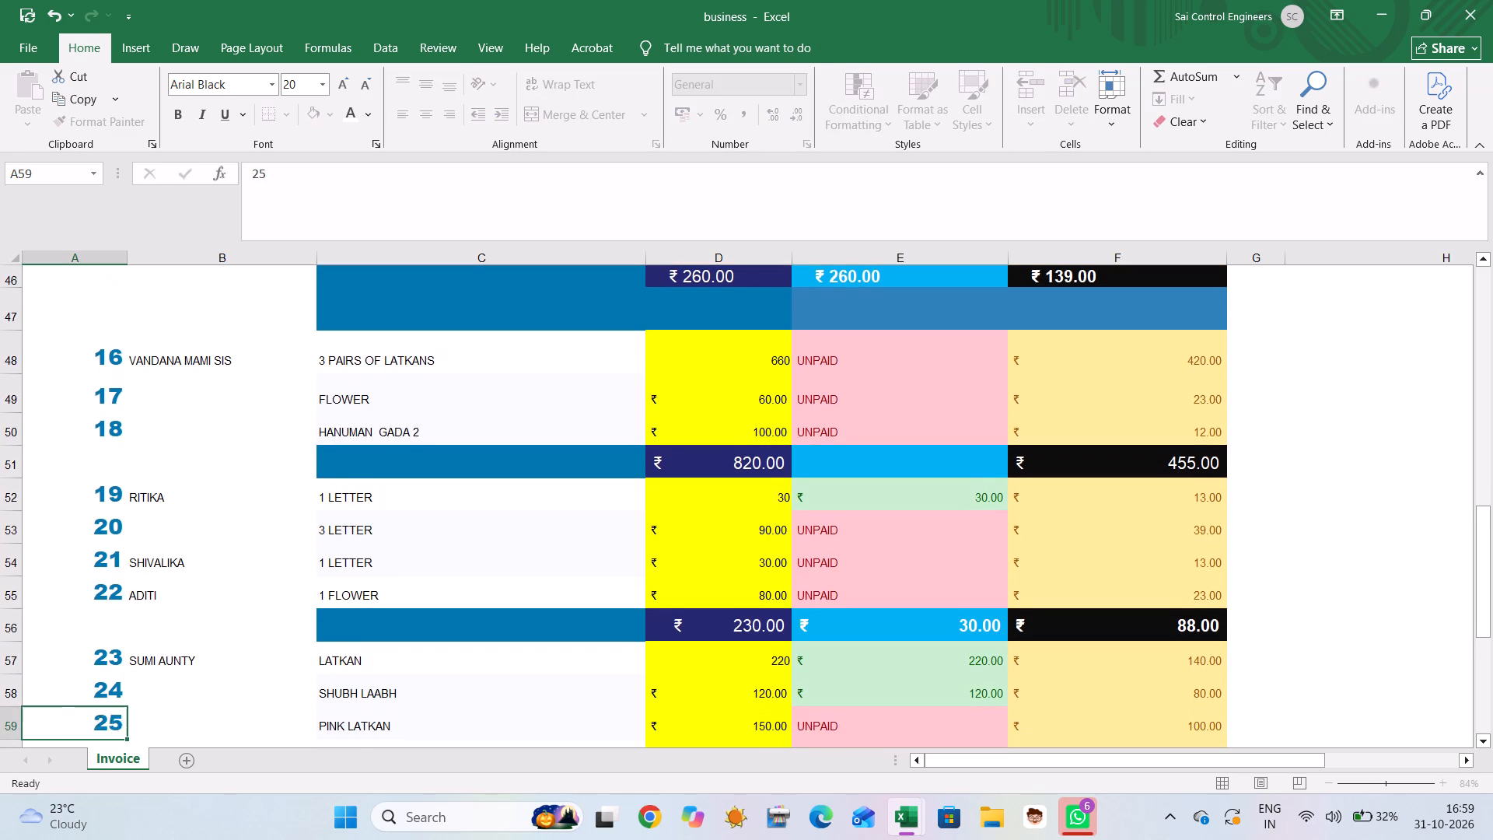
pyautogui.write('26')
pyautogui.press('Down')
# Number the last block's two item rows, 62 and 63, as 27 and 28 in column A.
pyautogui.press('Down')
pyautogui.press('Down')
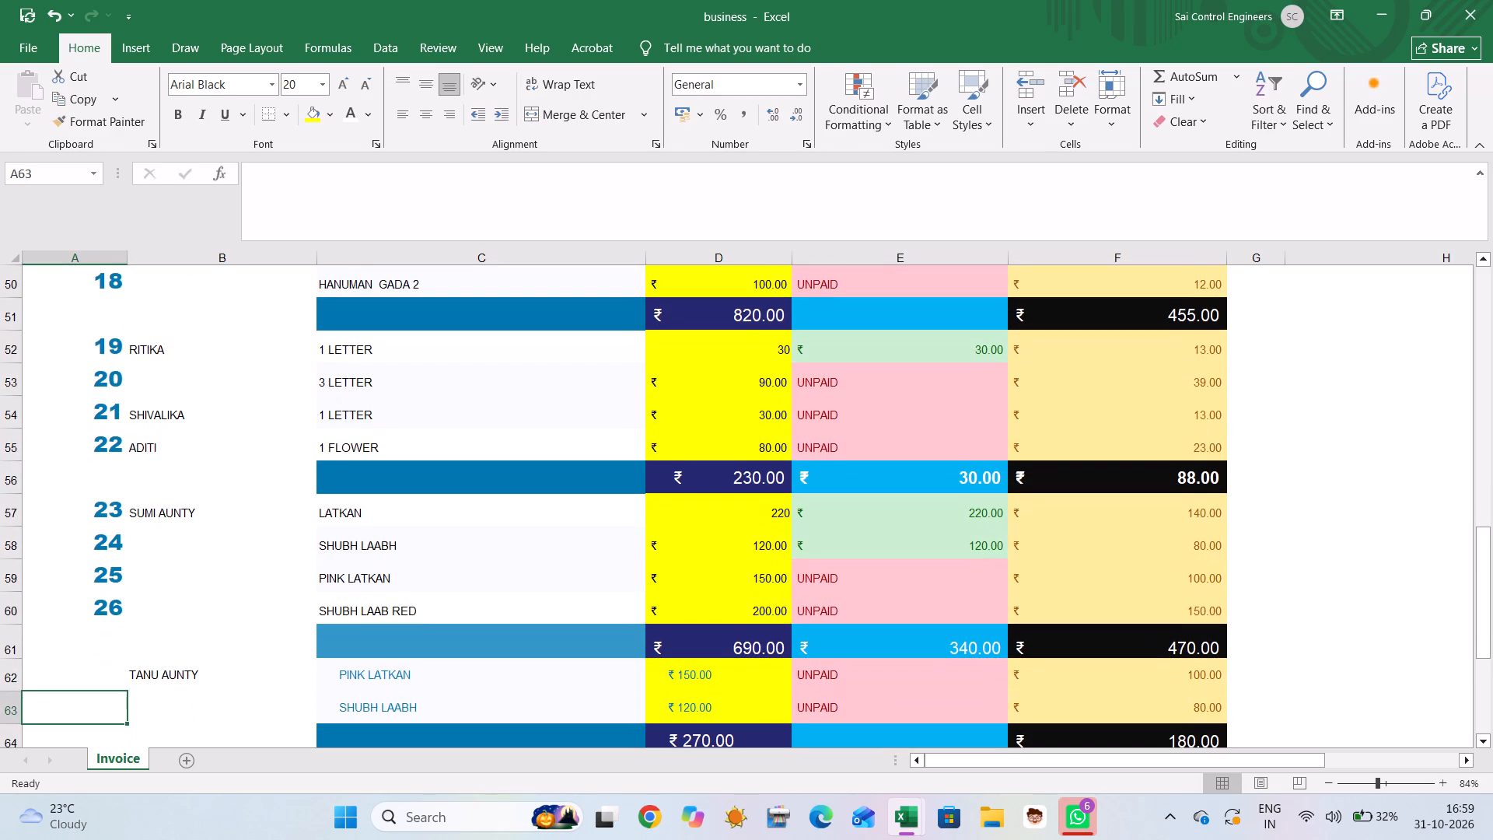
pyautogui.press('Up')
pyautogui.press('2')
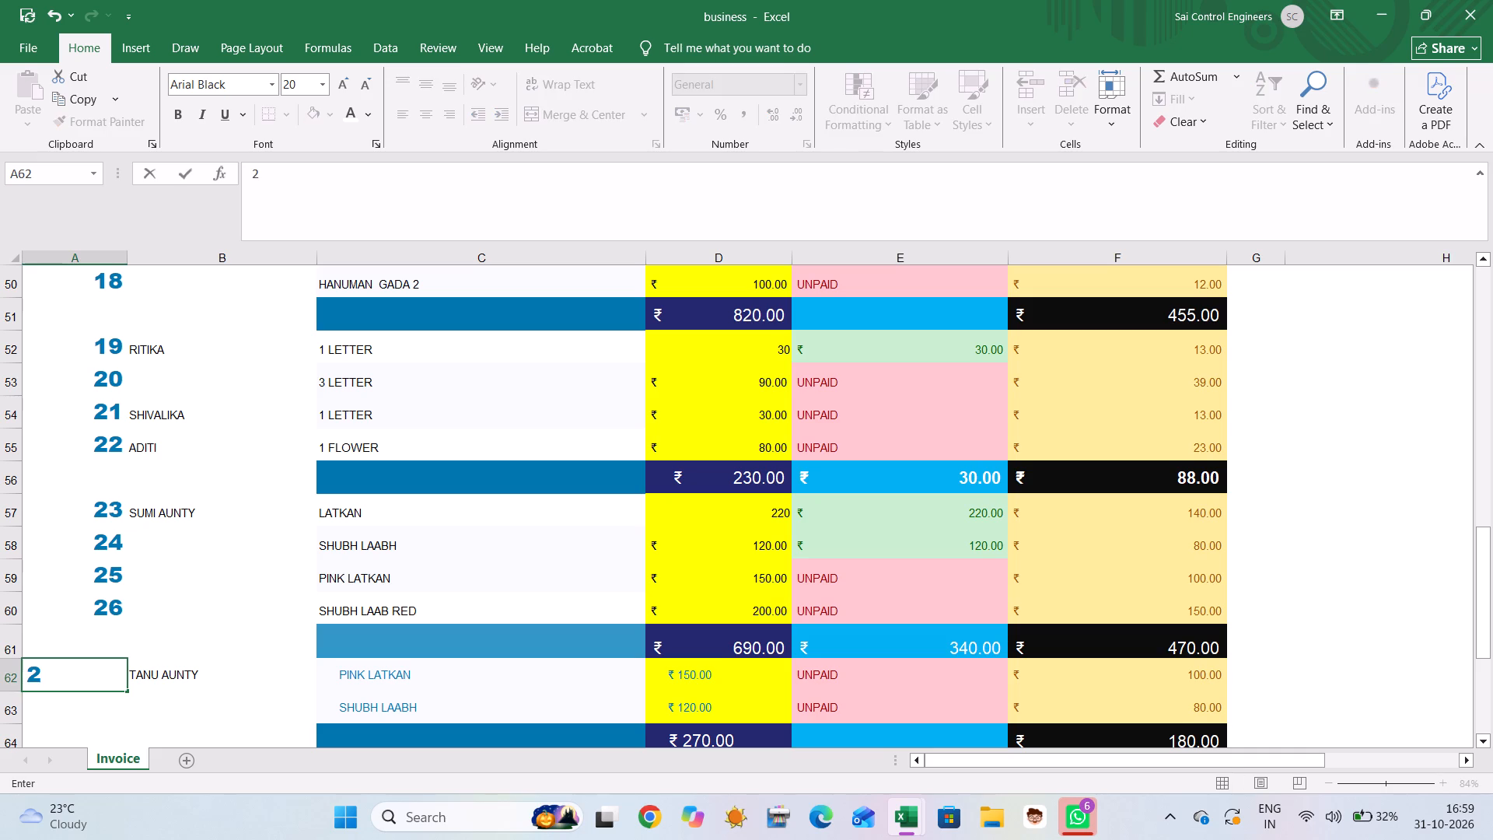
pyautogui.press('7')
pyautogui.press('Down')
pyautogui.write('28')
pyautogui.press('Down')
pyautogui.press('Down')
pyautogui.press('Down')
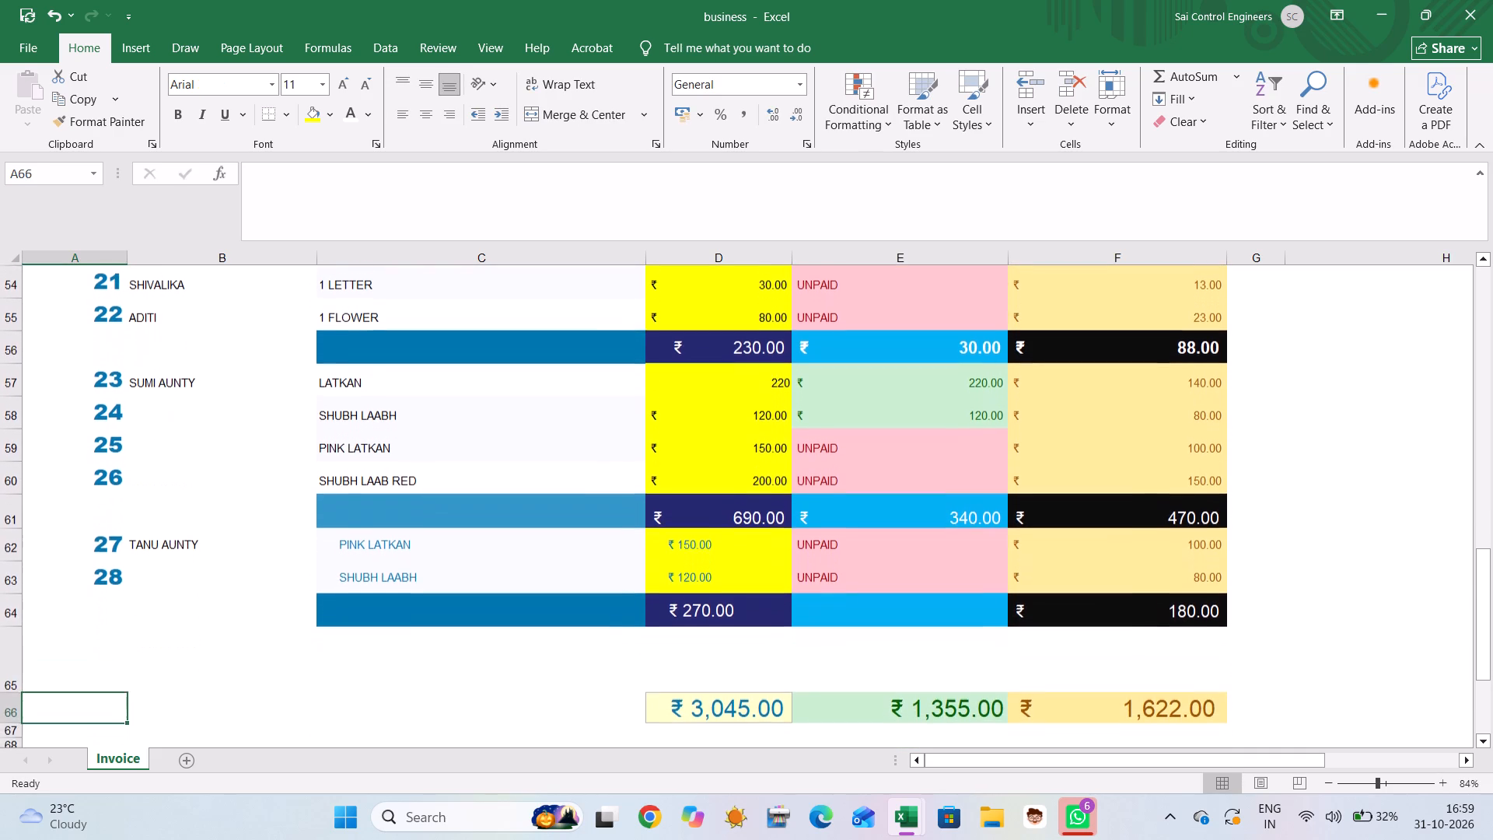
pyautogui.press('Down')
pyautogui.press('Up')
pyautogui.press('Up')
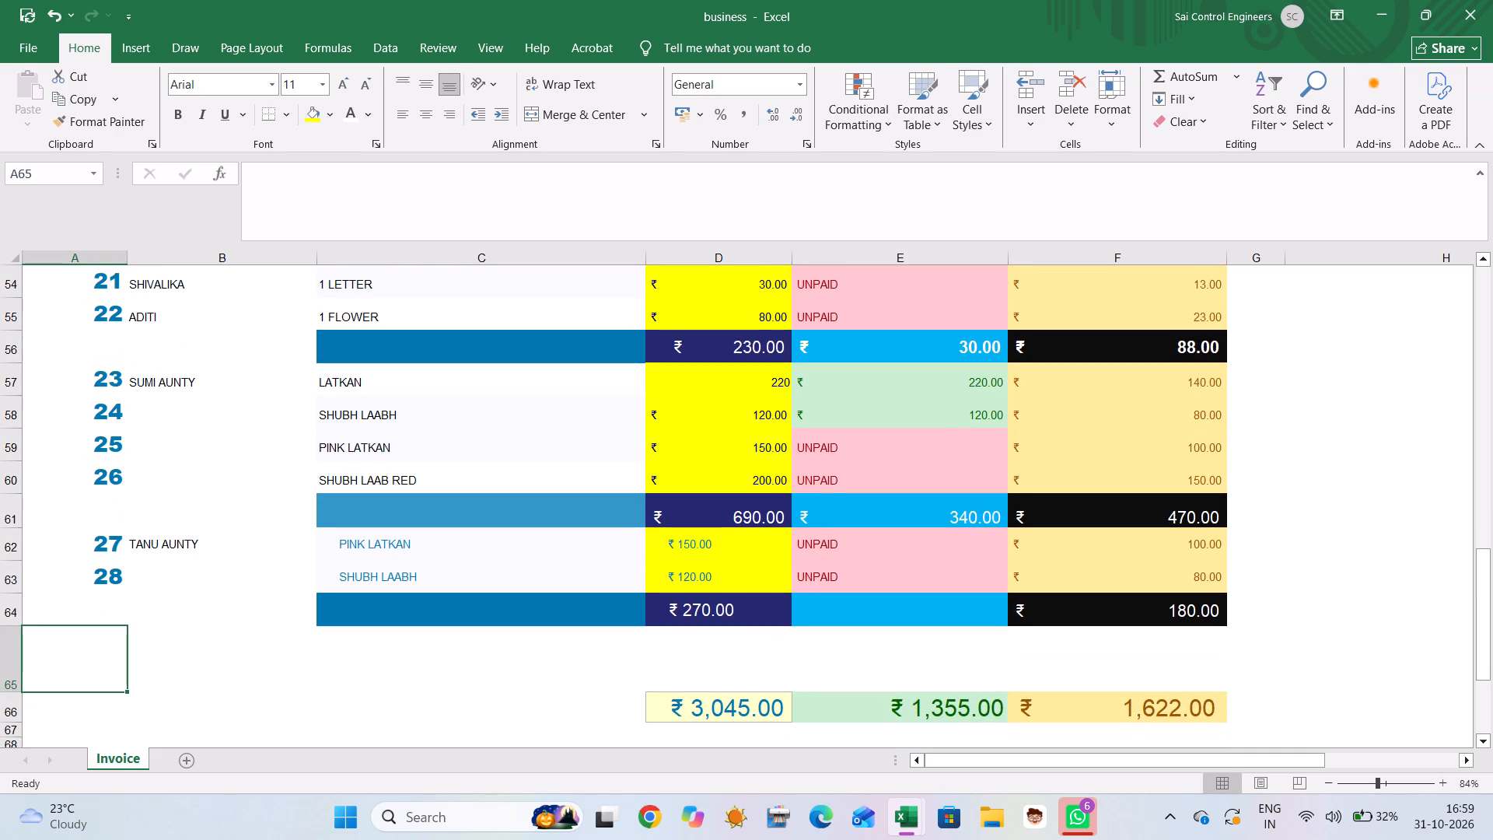
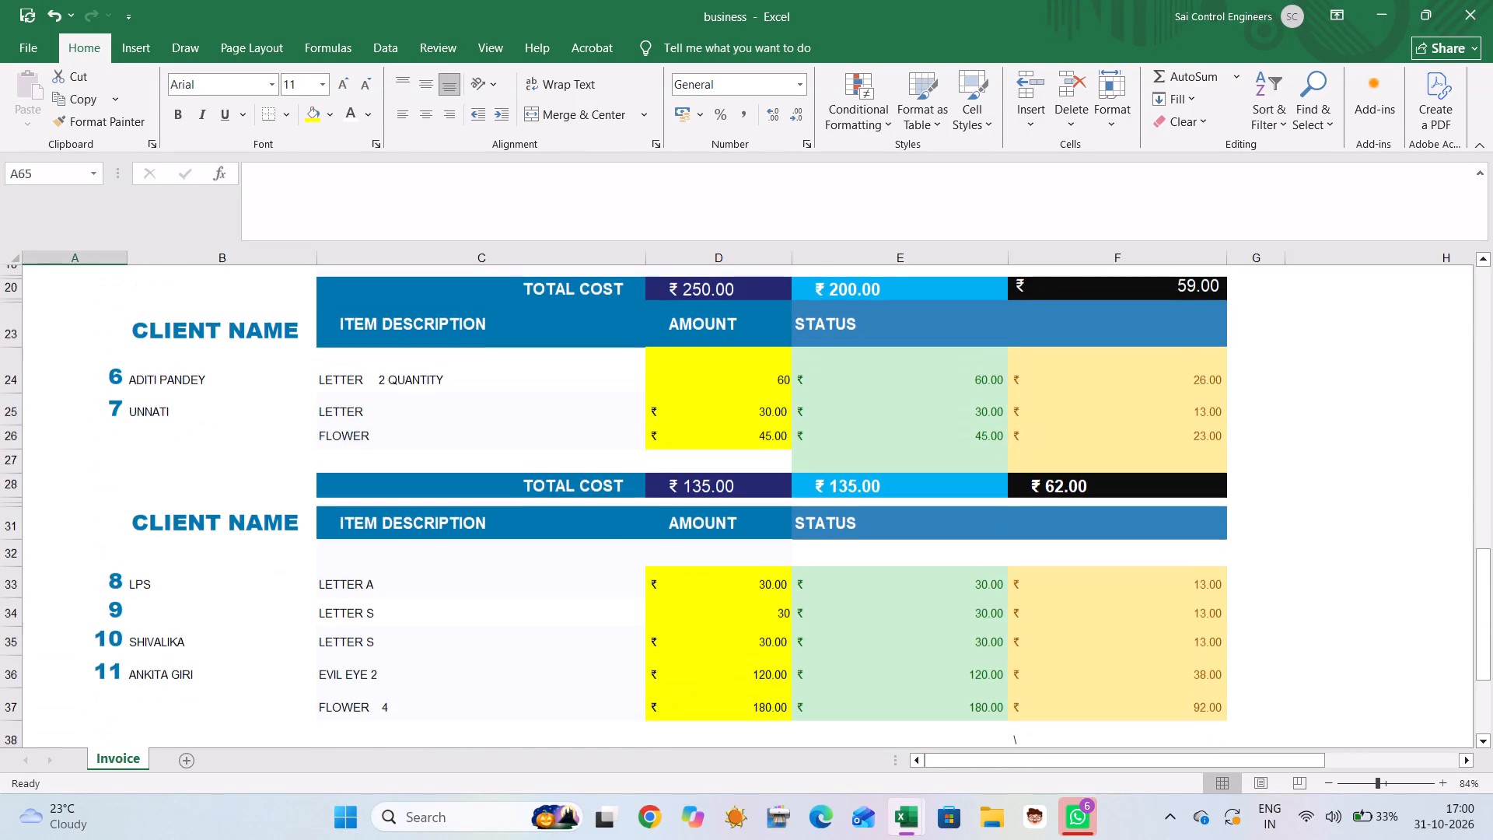
# Review the whole invoice sheet from the first block to the grand totals, checking the serial numbers and column colours.
pyautogui.scroll(8, 88, 537)
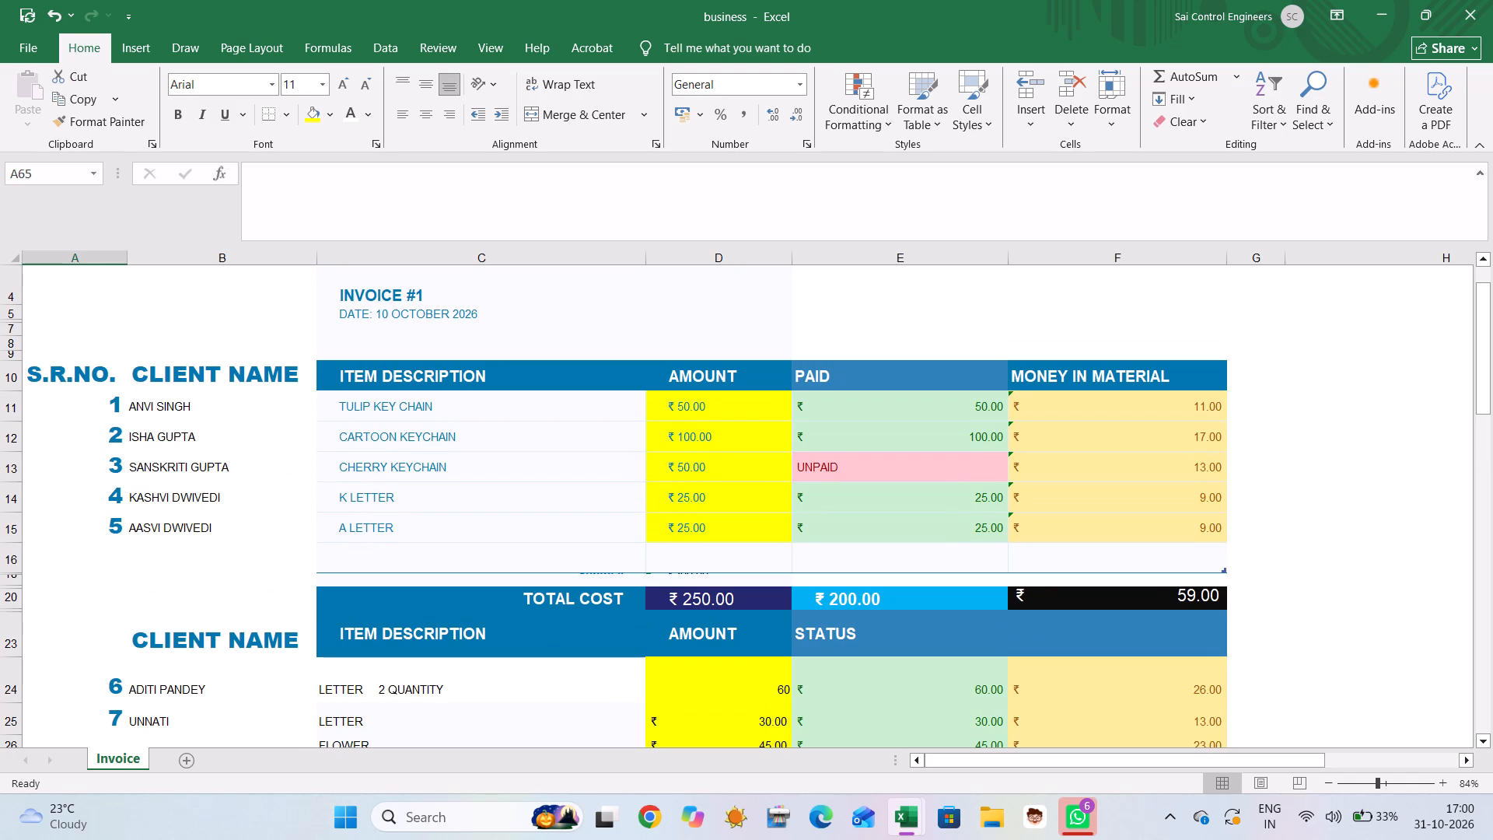
pyautogui.scroll(-2, 88, 537)
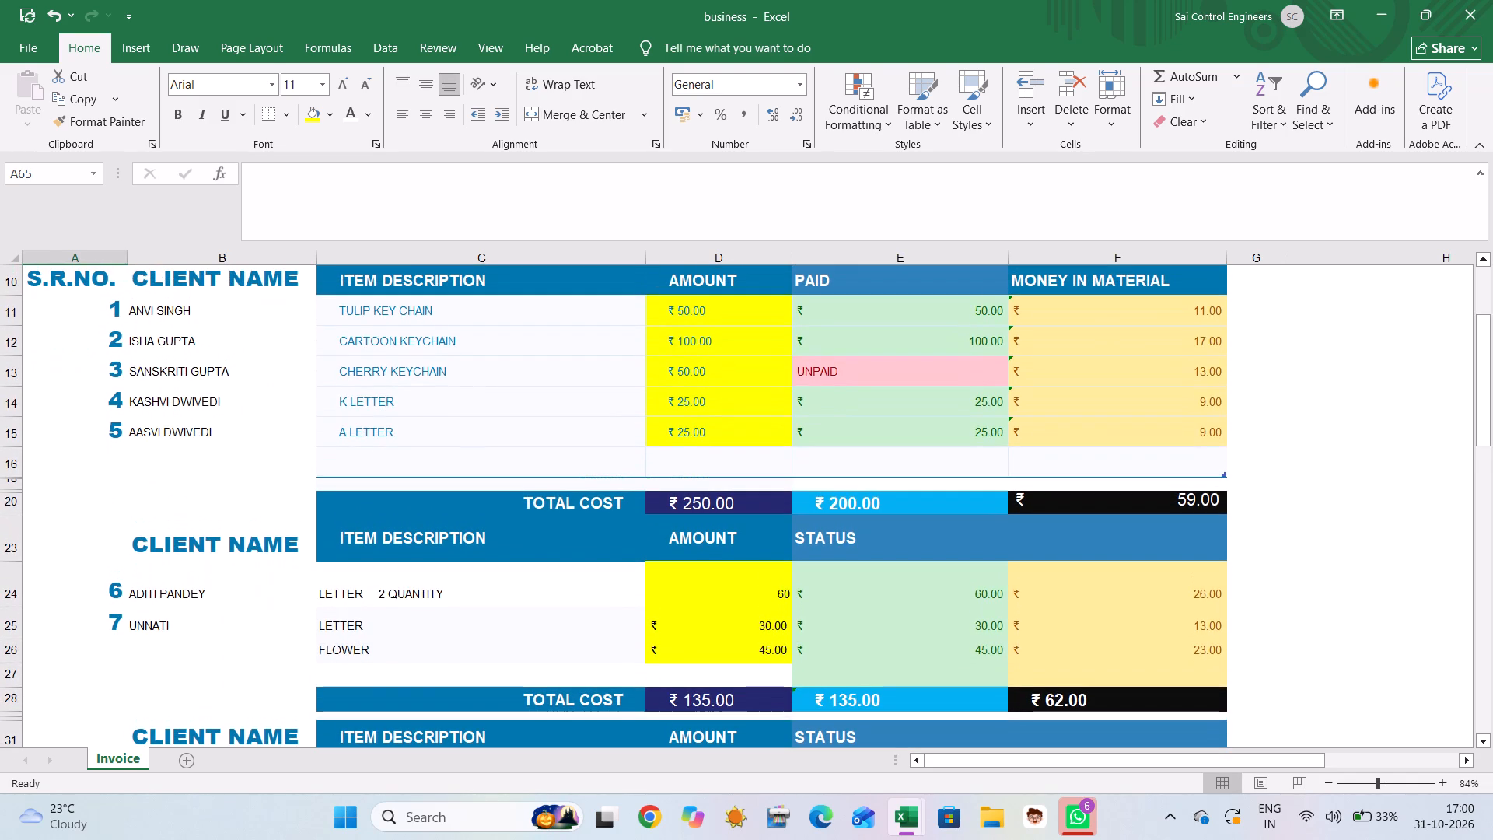
pyautogui.scroll(-3, 88, 537)
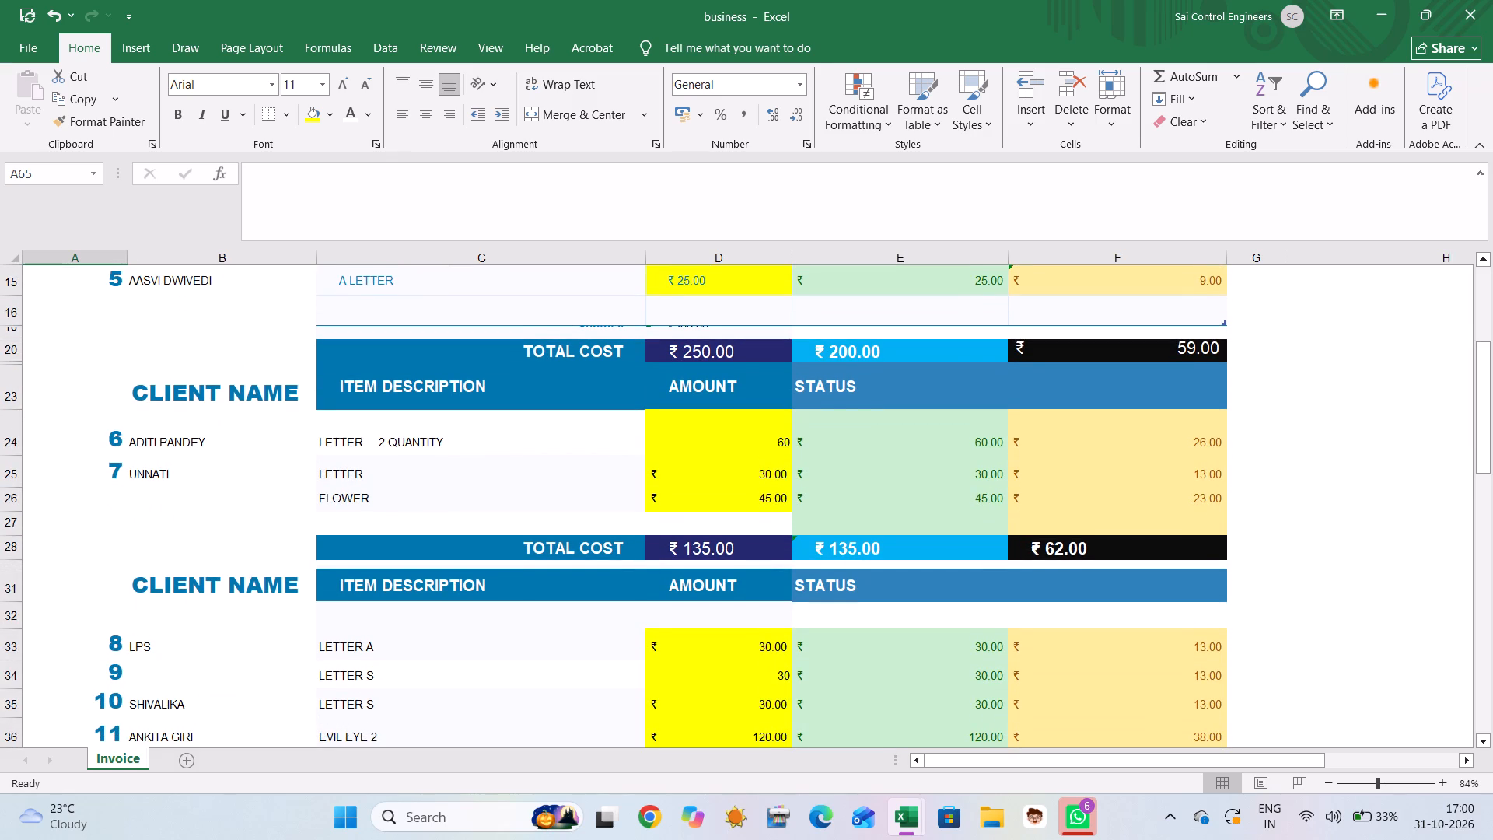
pyautogui.scroll(-2, 332, 614)
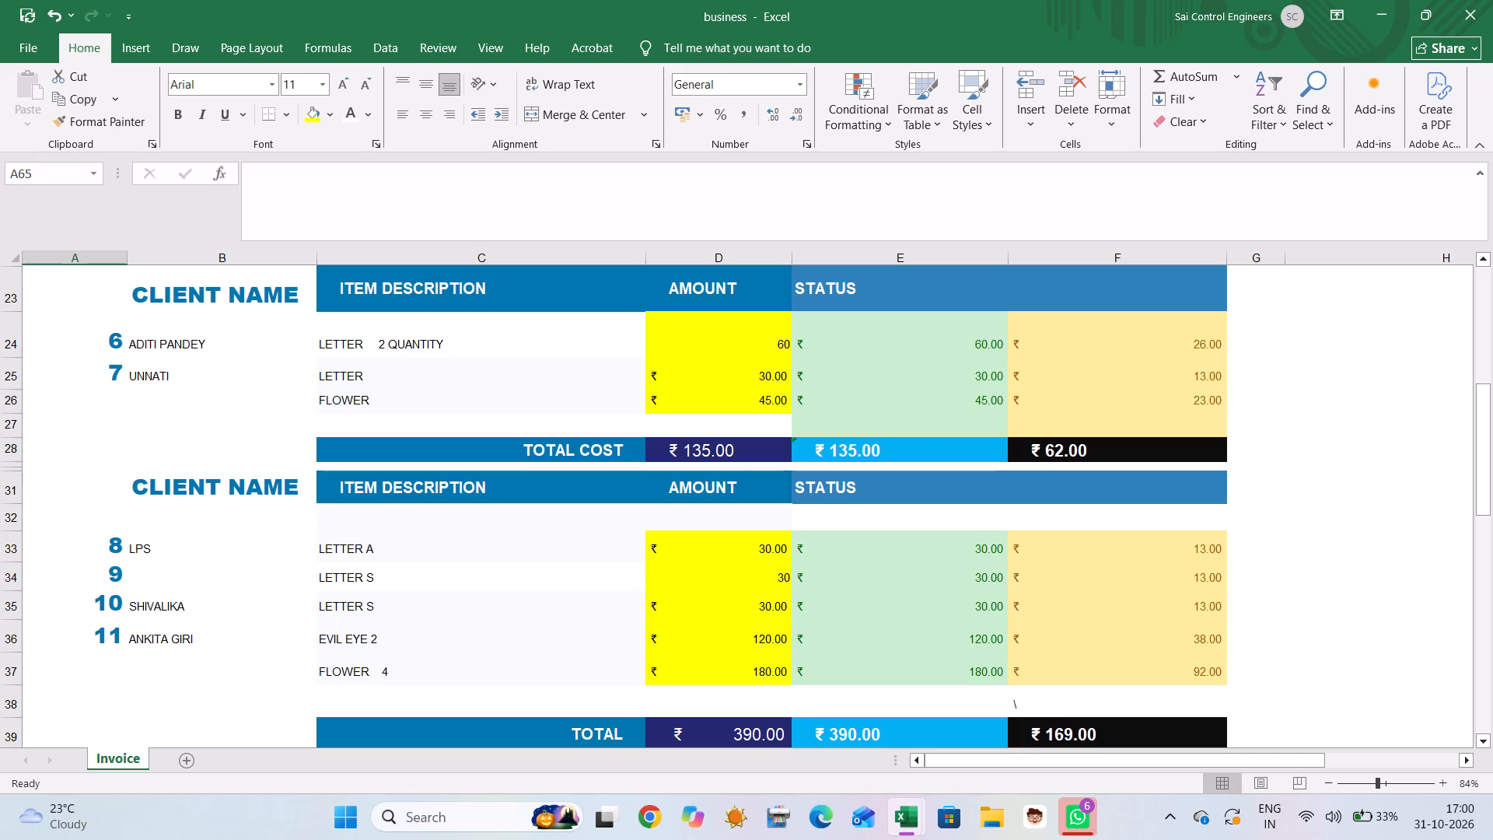
pyautogui.scroll(-4, 453, 673)
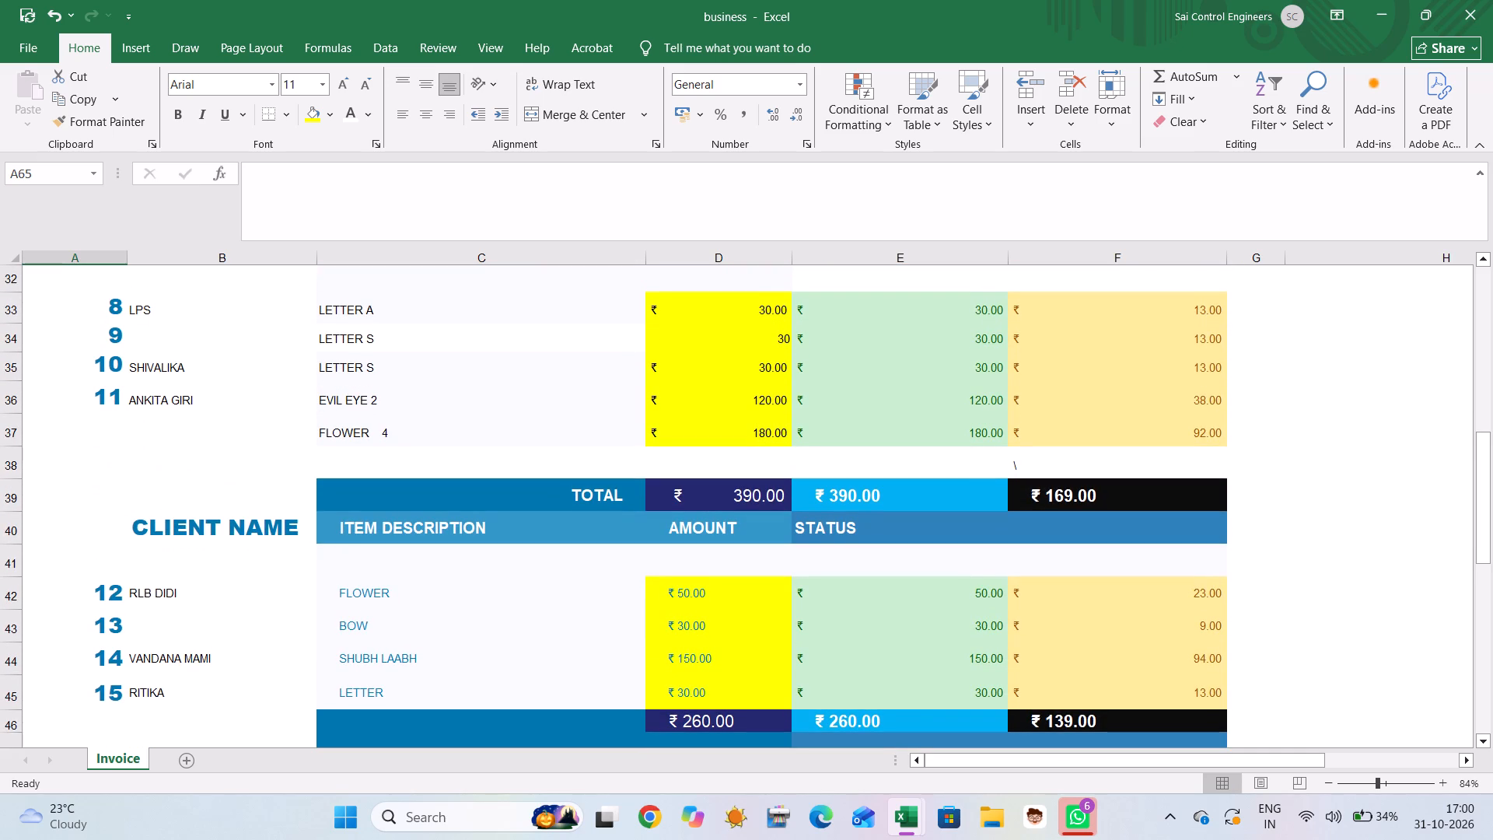
pyautogui.scroll(-1, 412, 695)
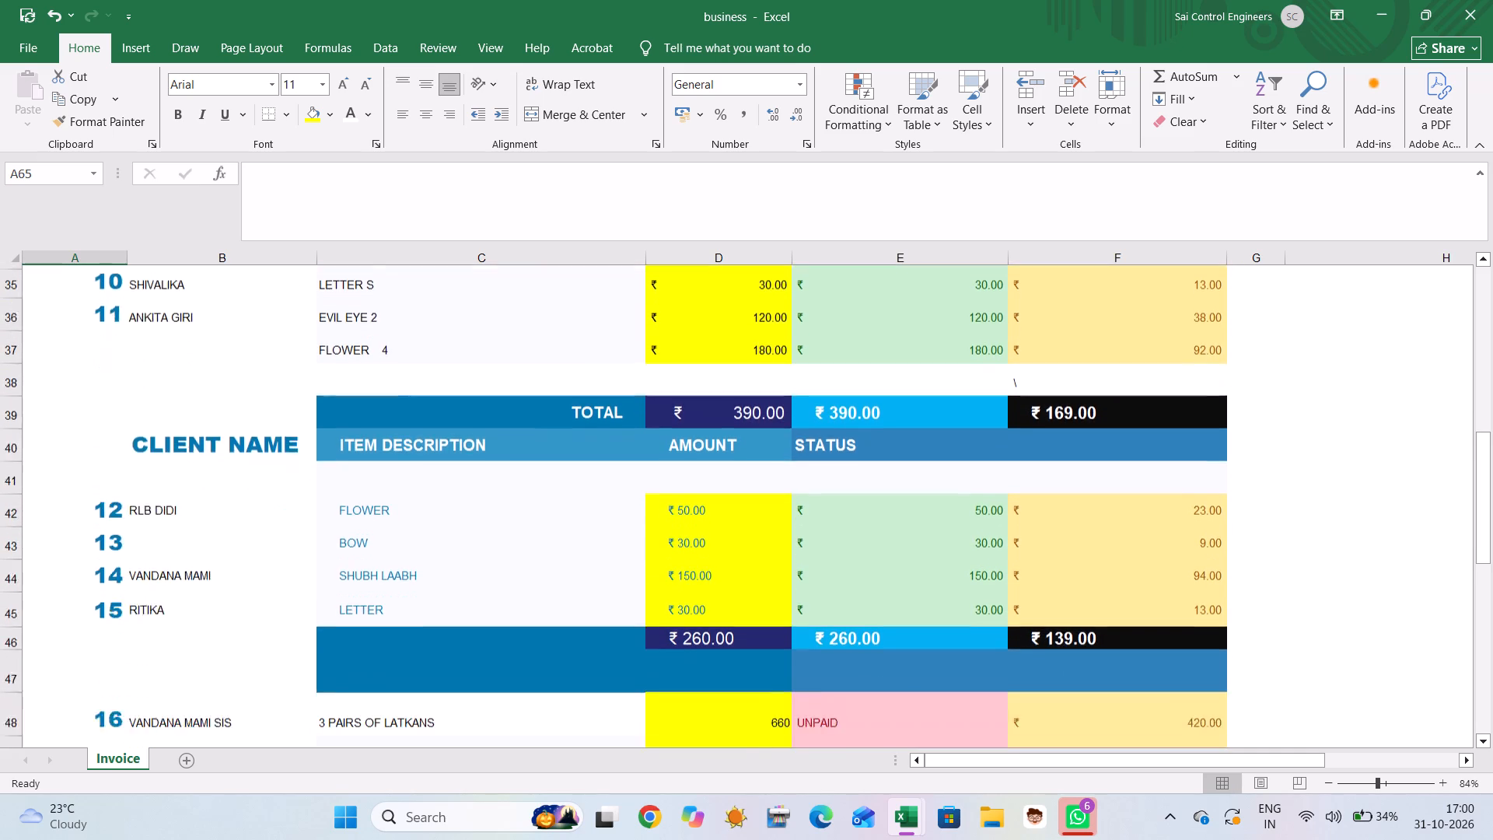
pyautogui.scroll(-2, 412, 695)
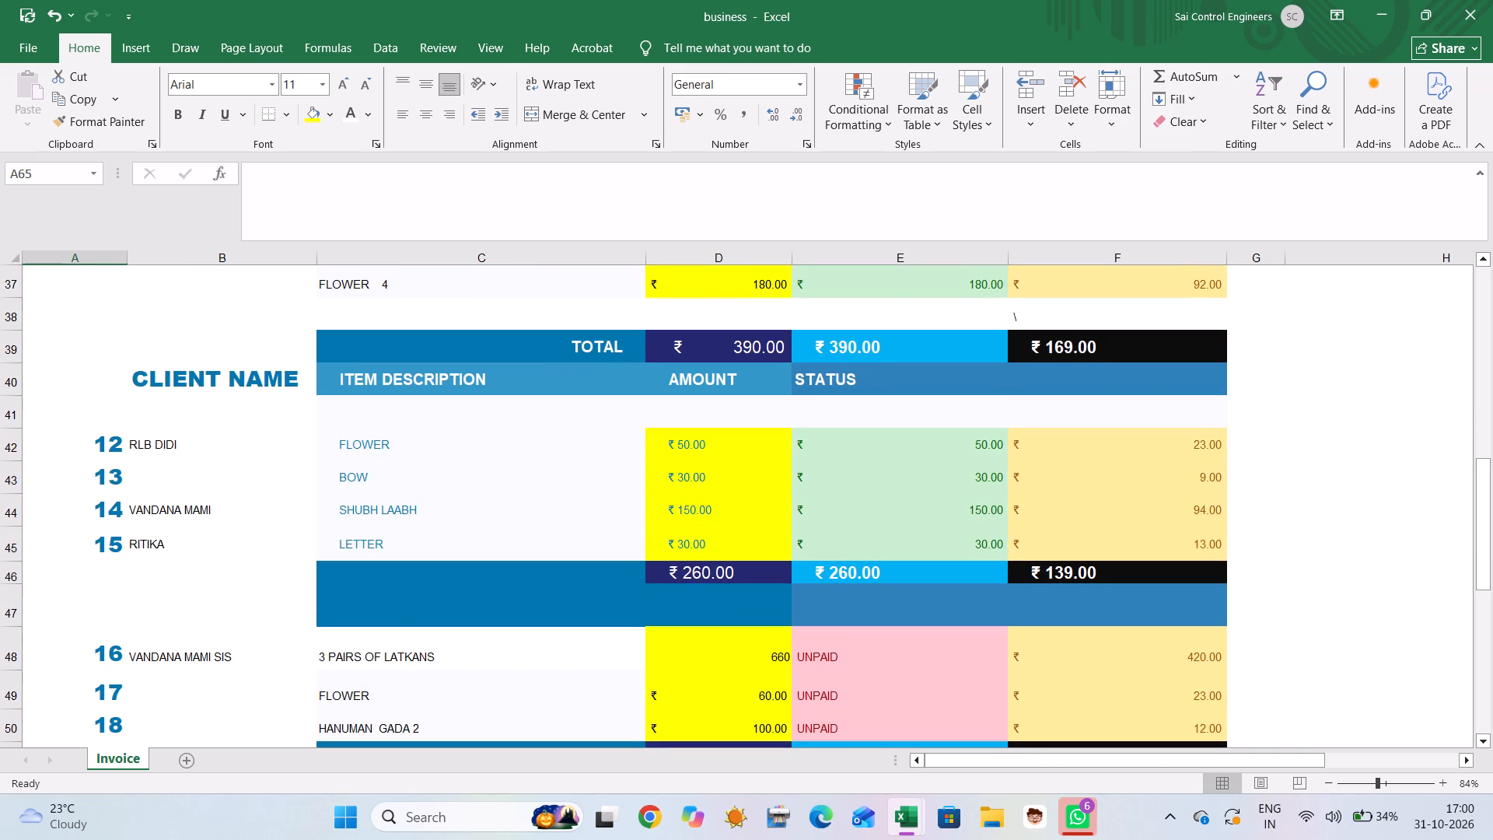
pyautogui.scroll(-3, 450, 719)
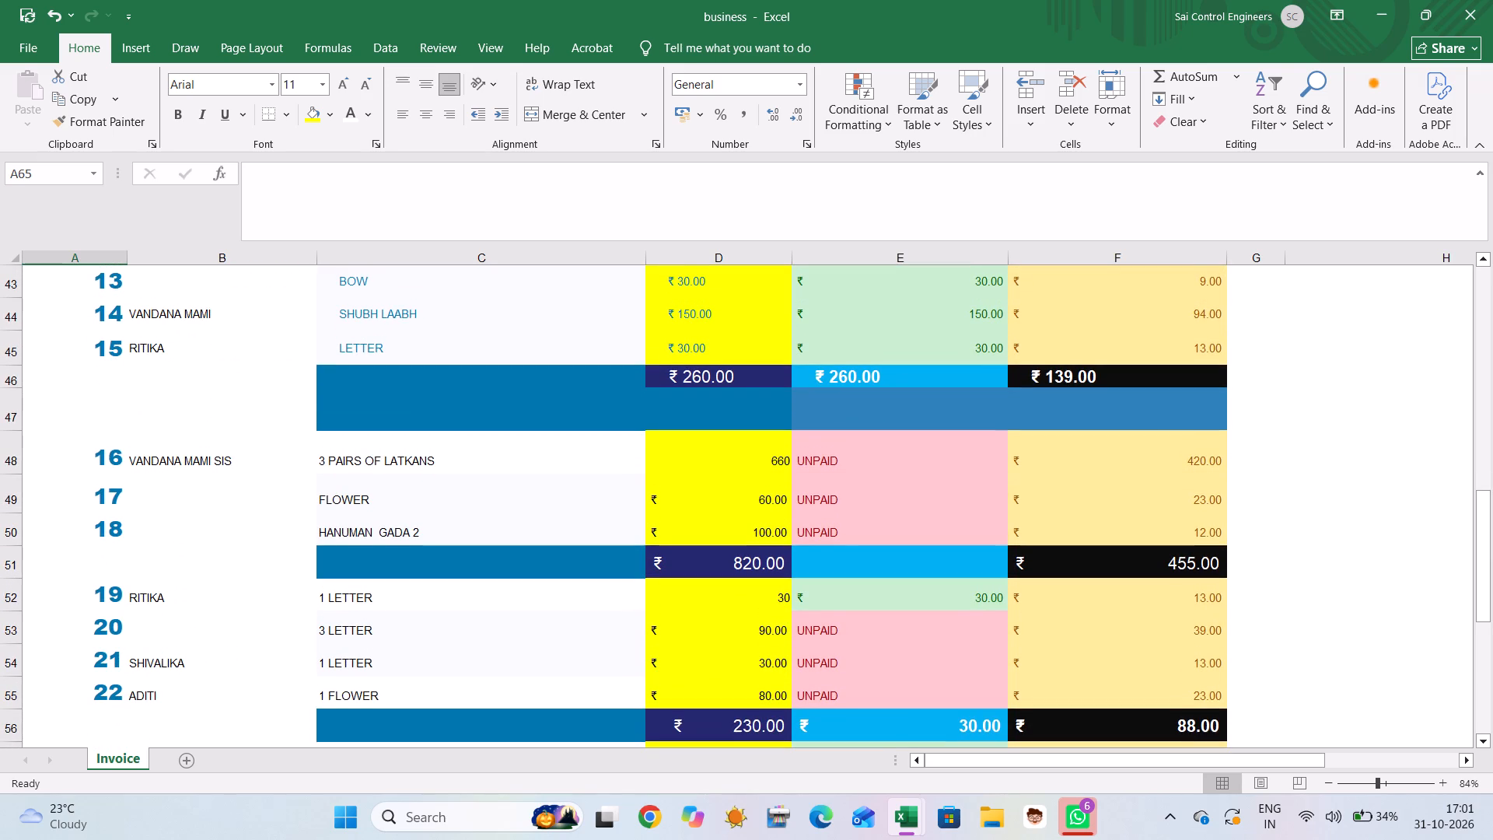
pyautogui.scroll(-2, 429, 696)
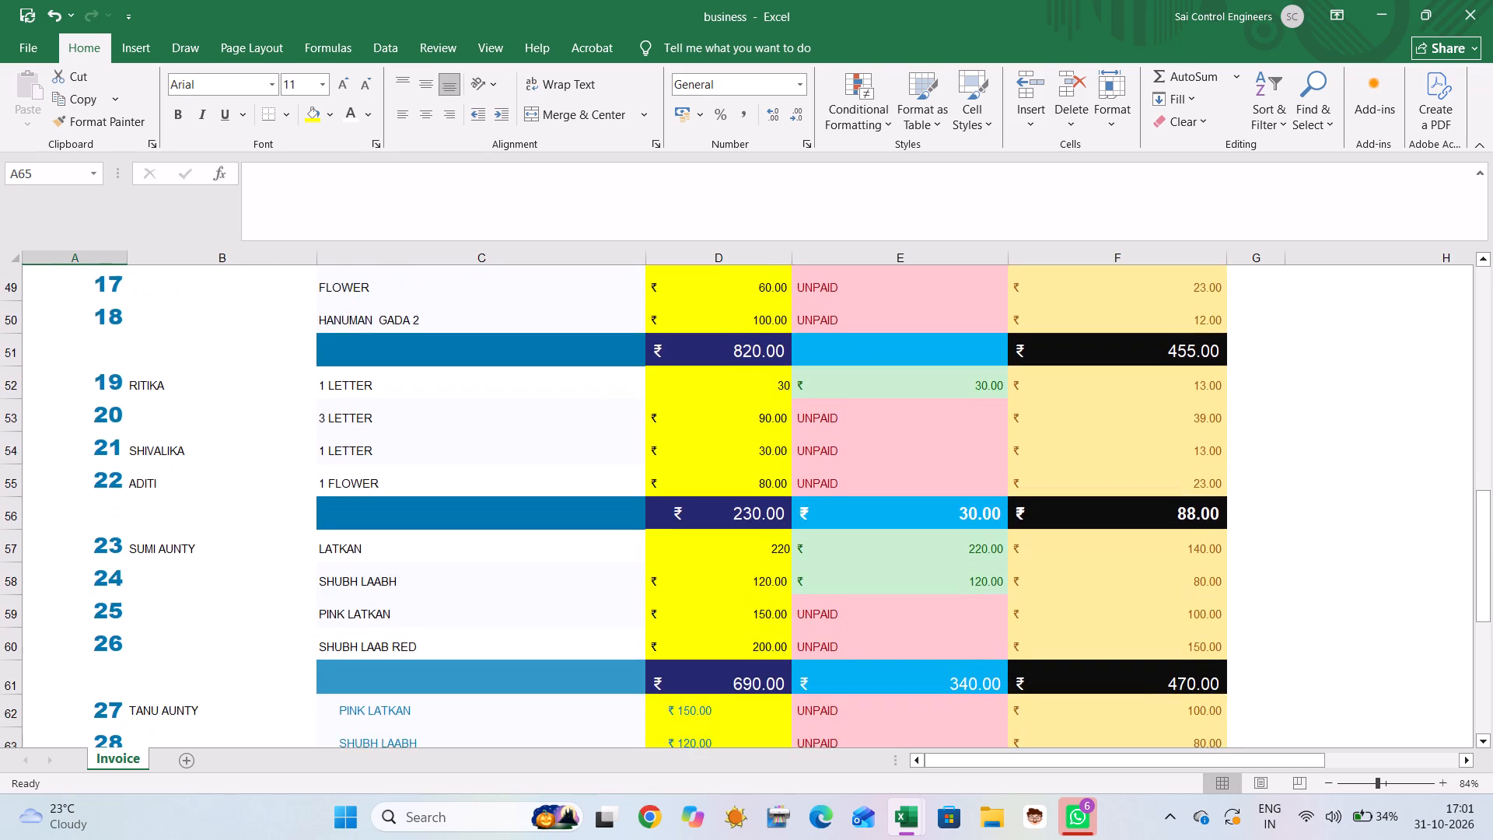
pyautogui.scroll(-1, 429, 696)
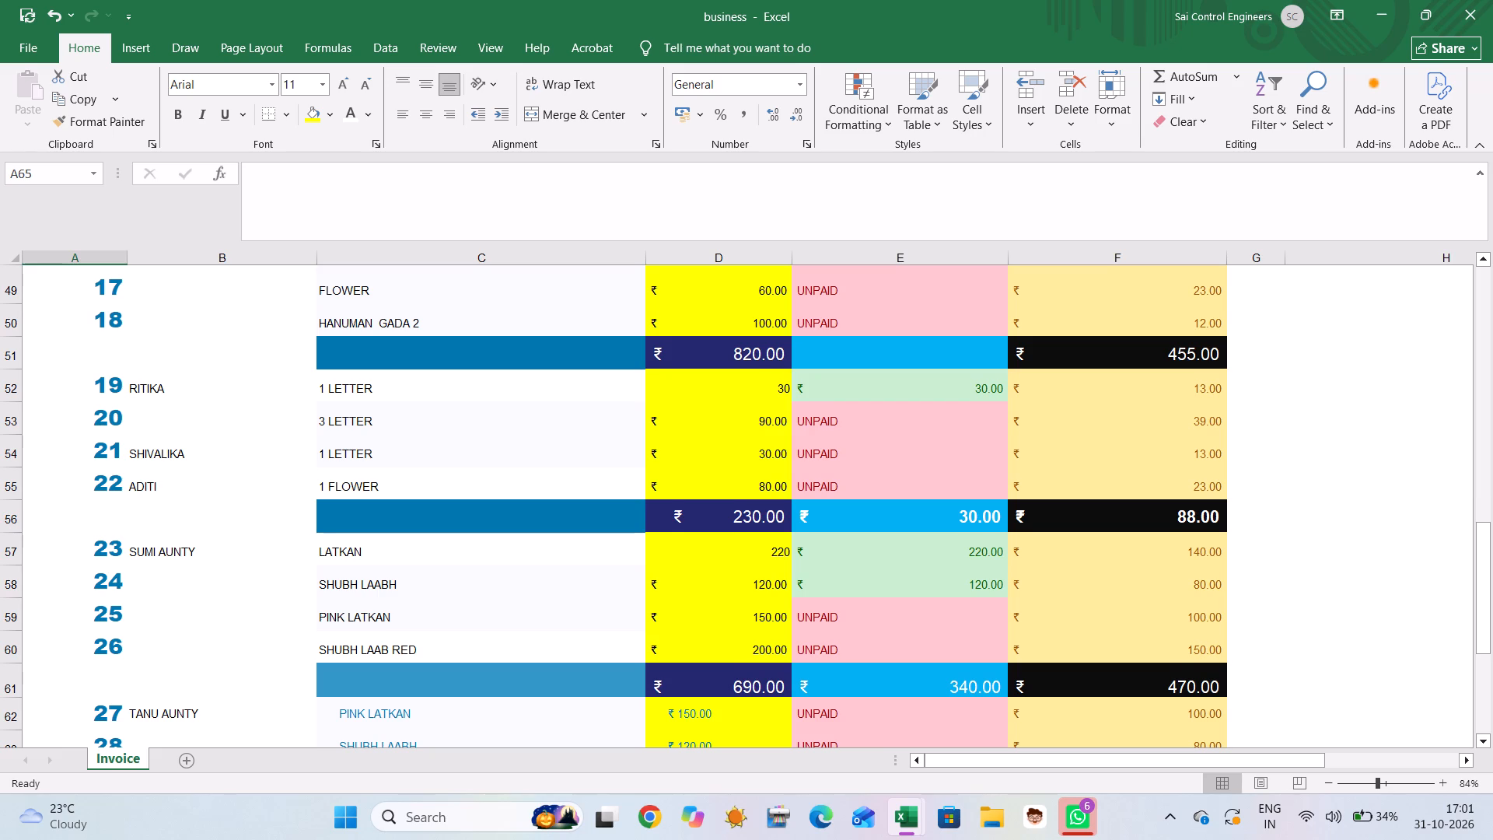
pyautogui.scroll(-2, 437, 654)
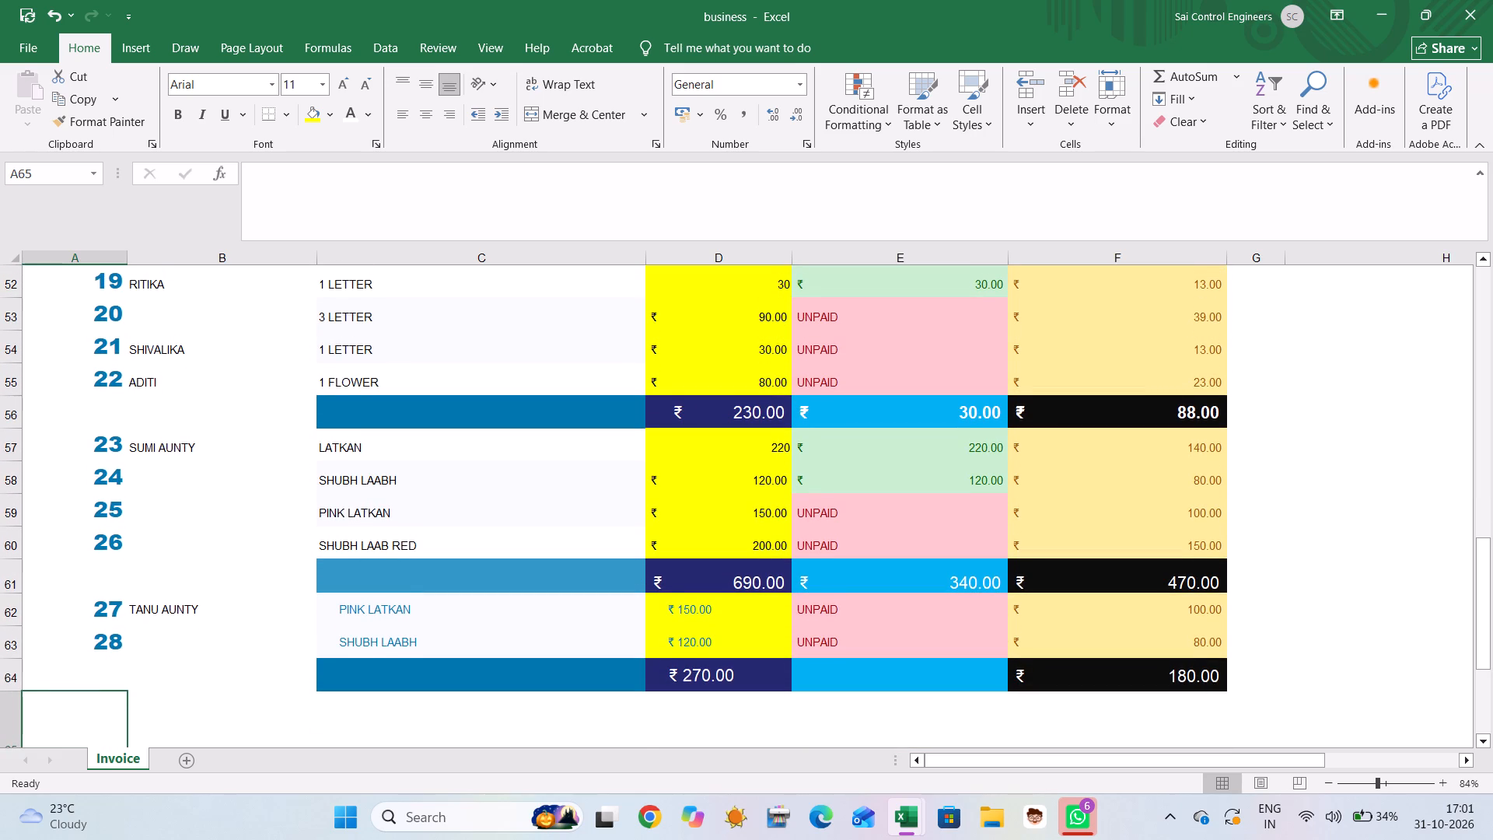
pyautogui.scroll(-1, 468, 632)
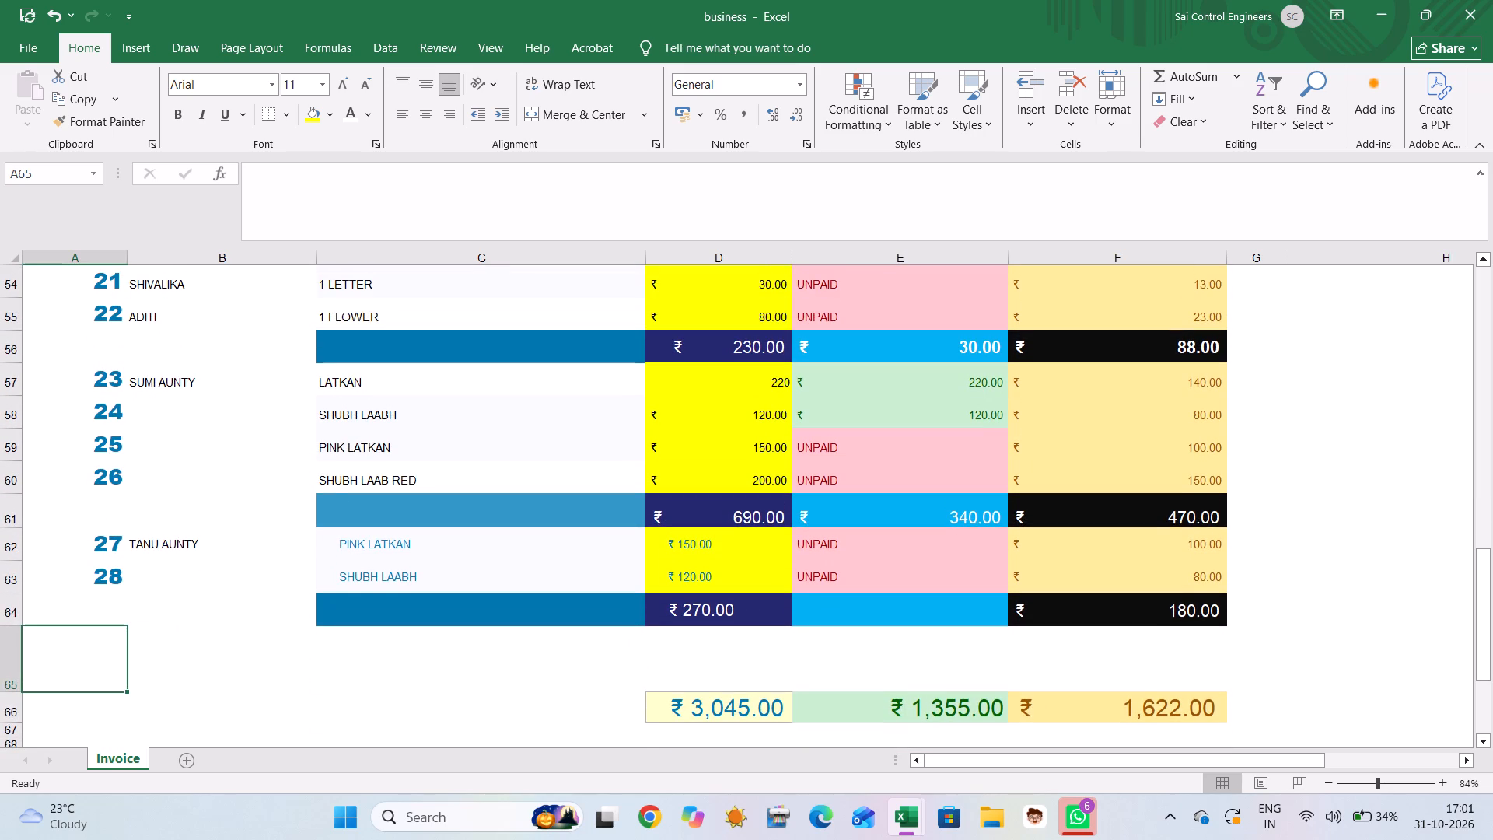
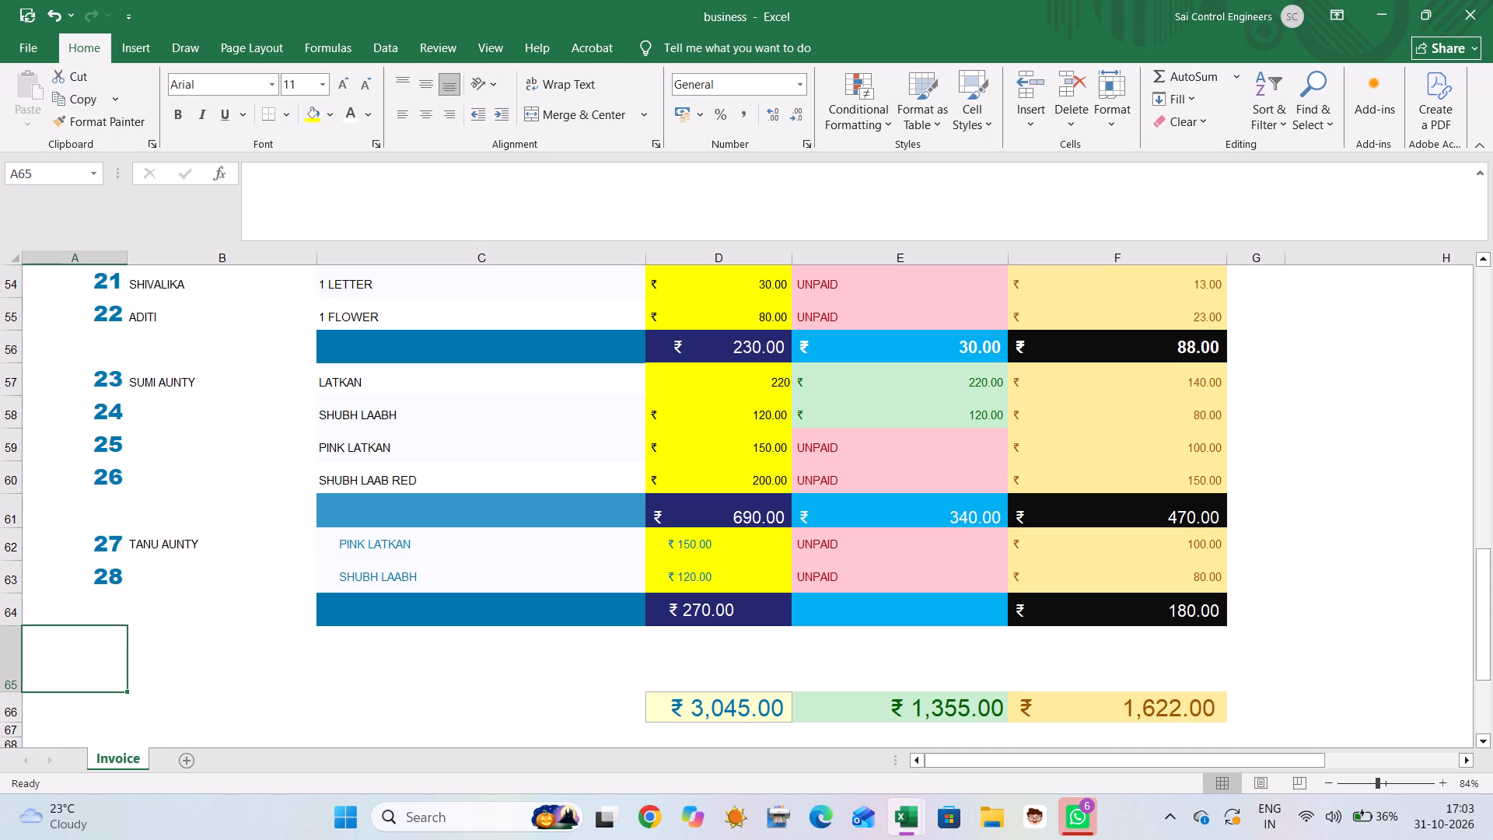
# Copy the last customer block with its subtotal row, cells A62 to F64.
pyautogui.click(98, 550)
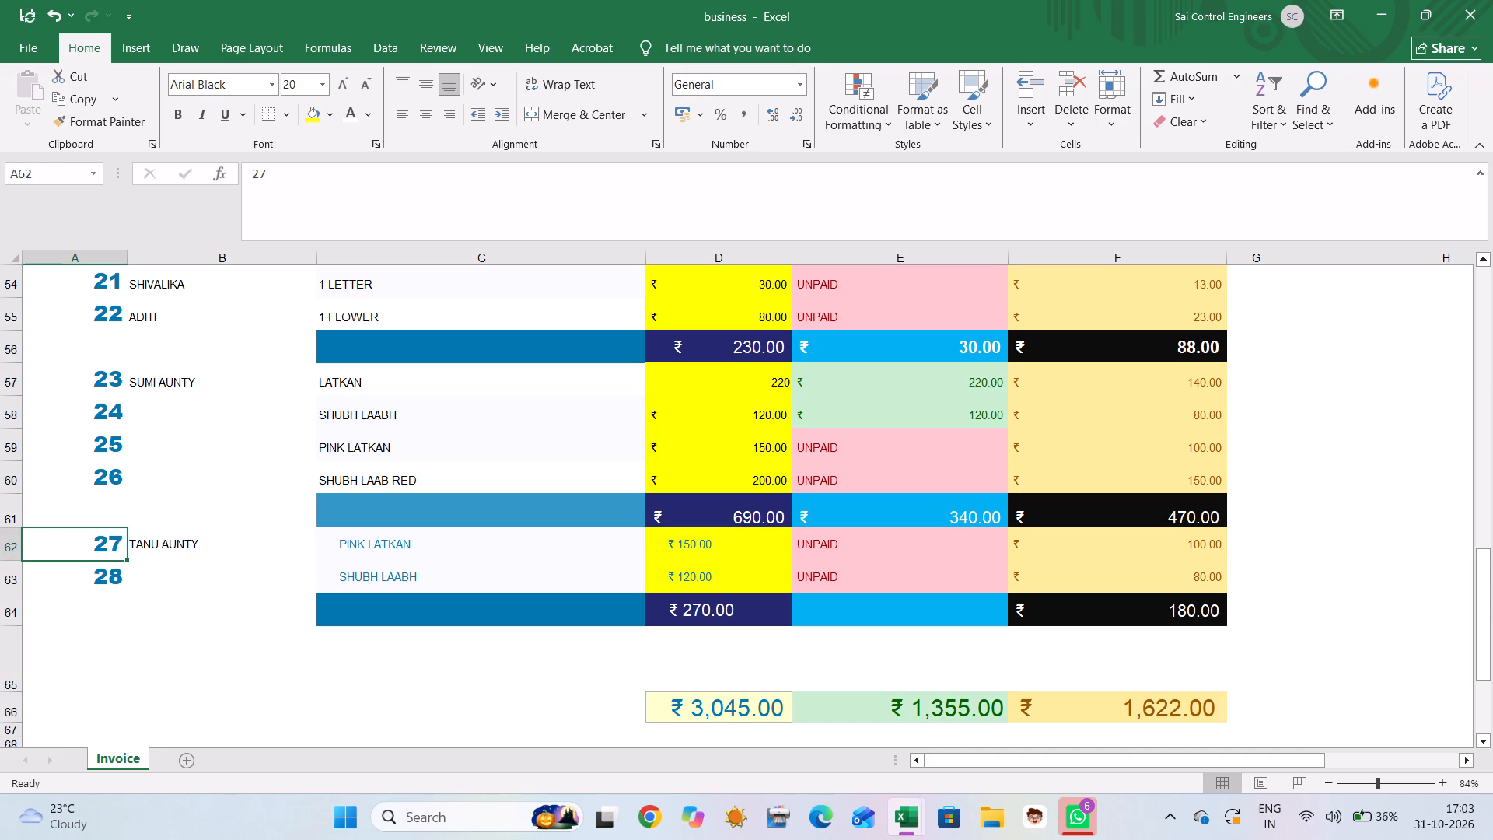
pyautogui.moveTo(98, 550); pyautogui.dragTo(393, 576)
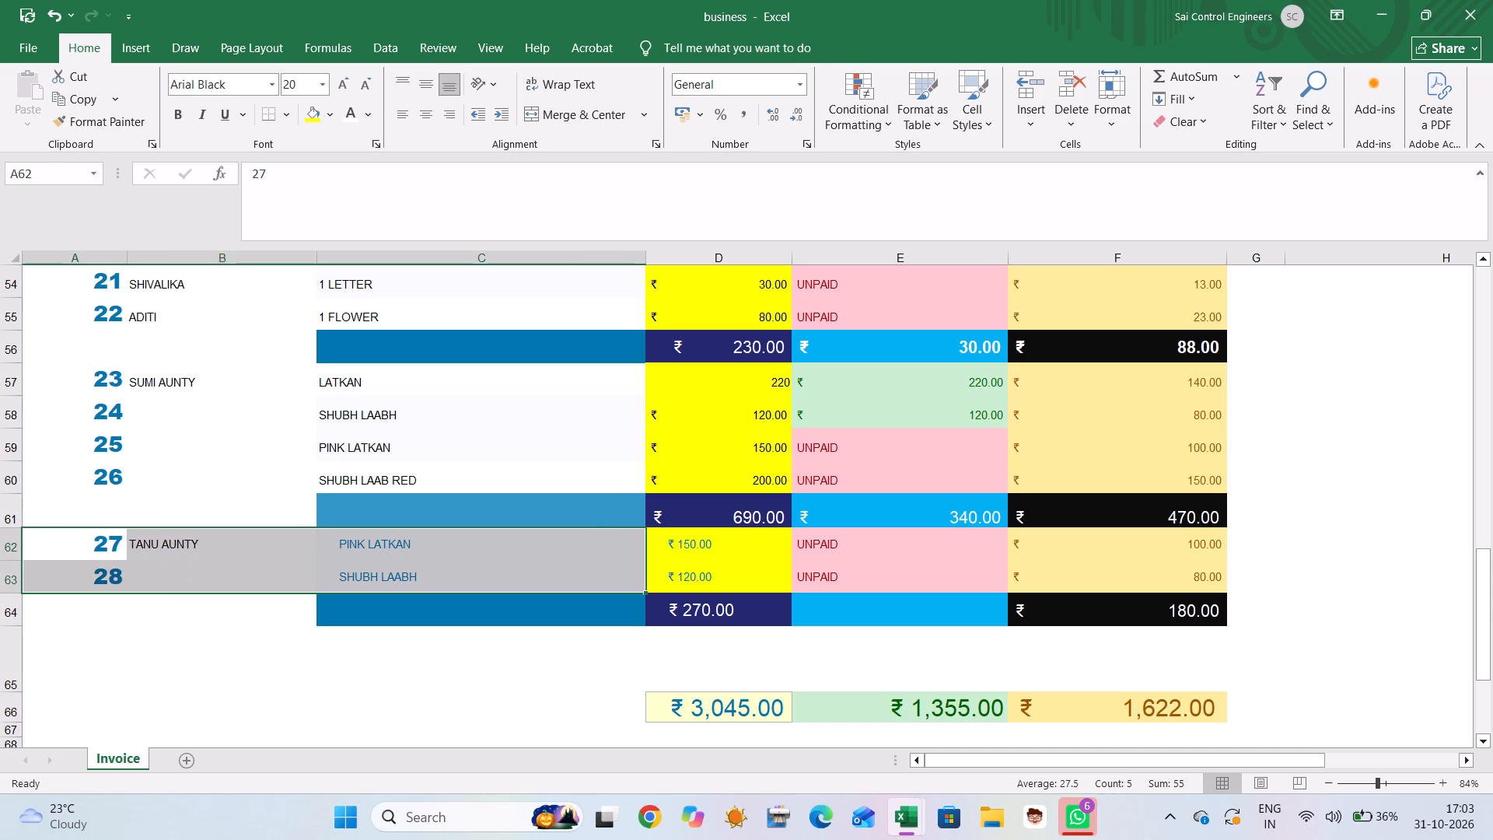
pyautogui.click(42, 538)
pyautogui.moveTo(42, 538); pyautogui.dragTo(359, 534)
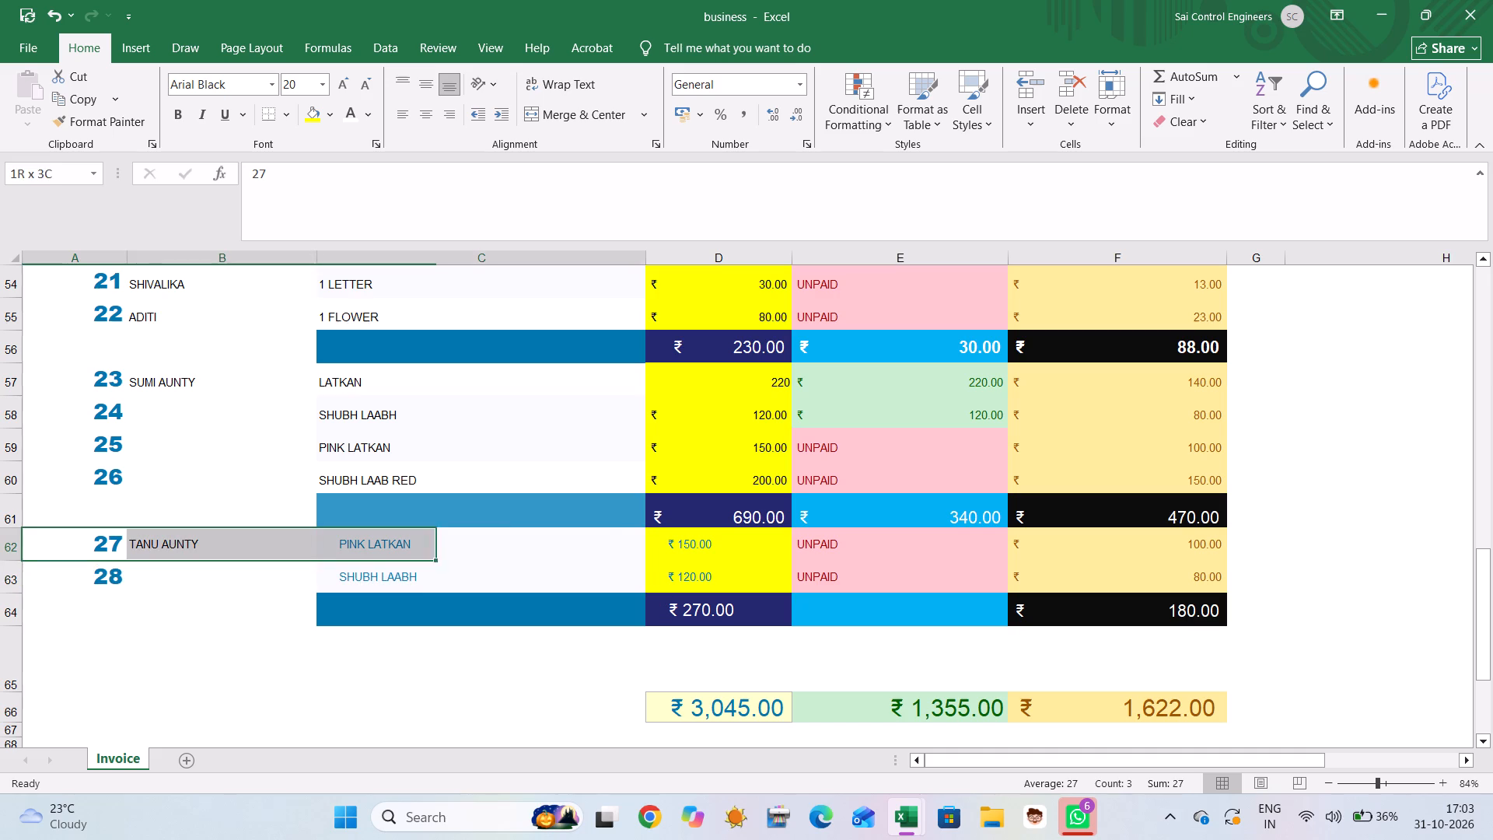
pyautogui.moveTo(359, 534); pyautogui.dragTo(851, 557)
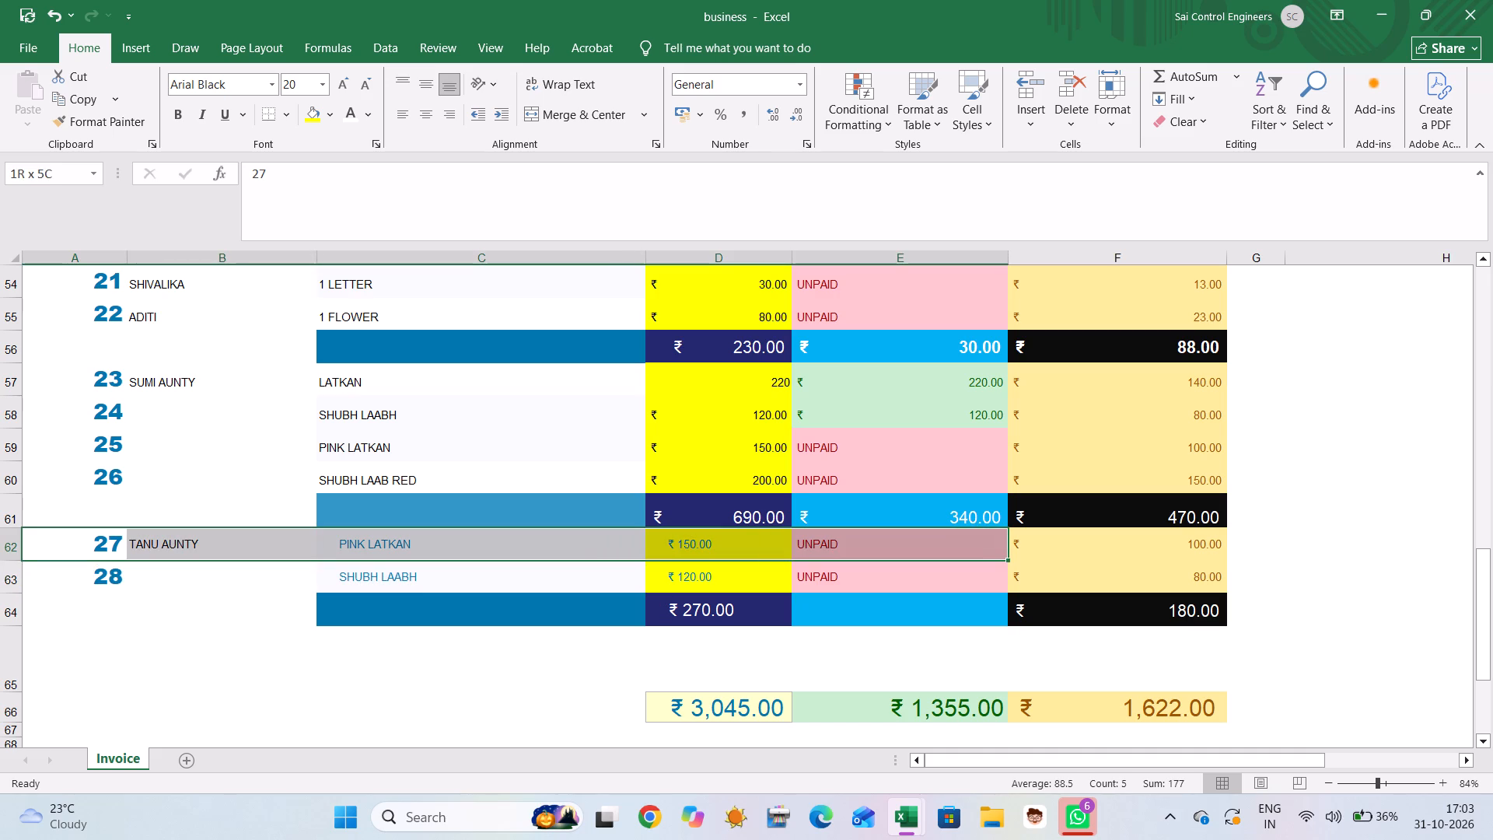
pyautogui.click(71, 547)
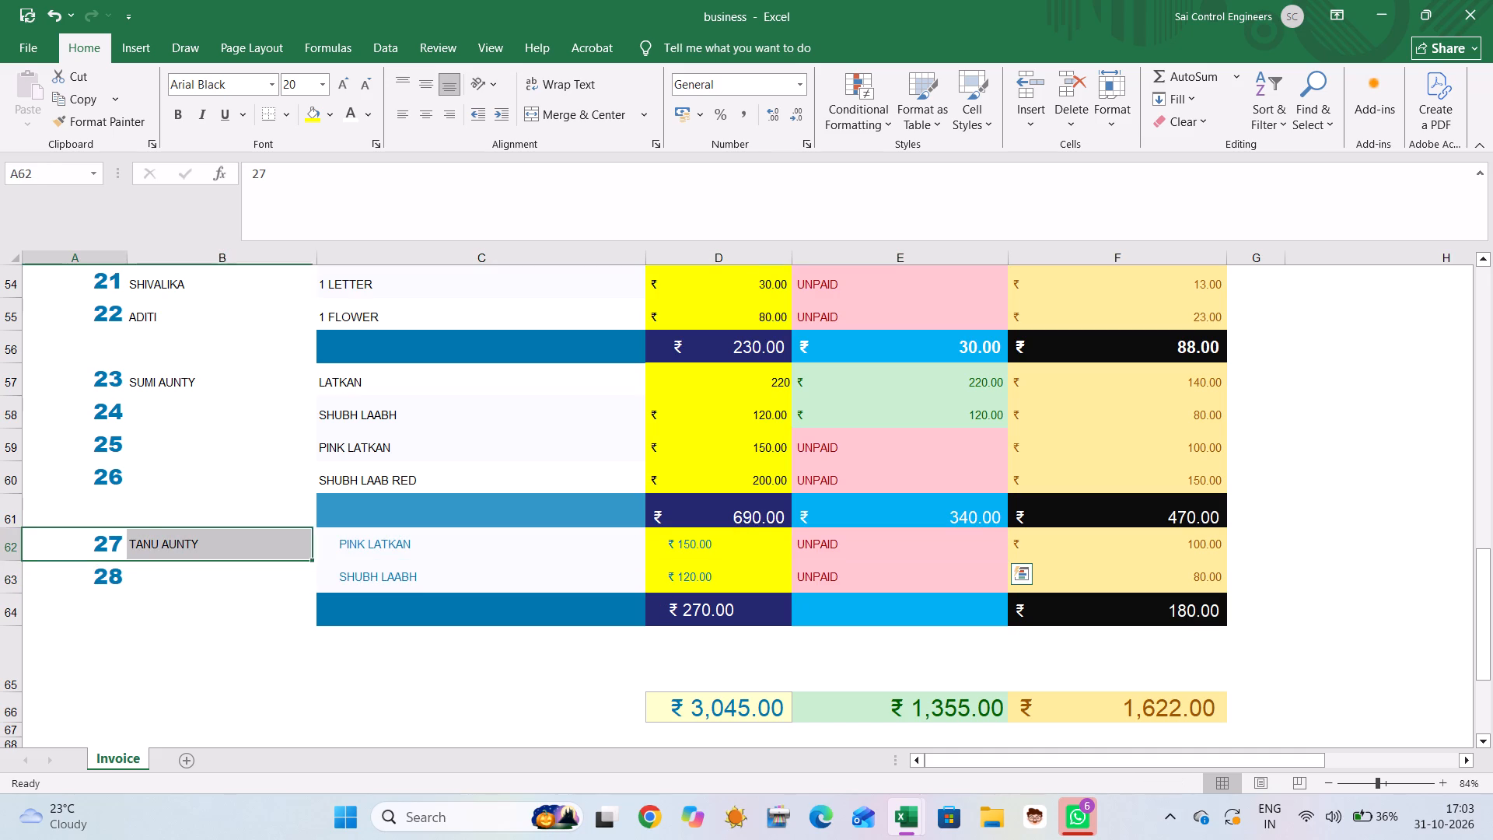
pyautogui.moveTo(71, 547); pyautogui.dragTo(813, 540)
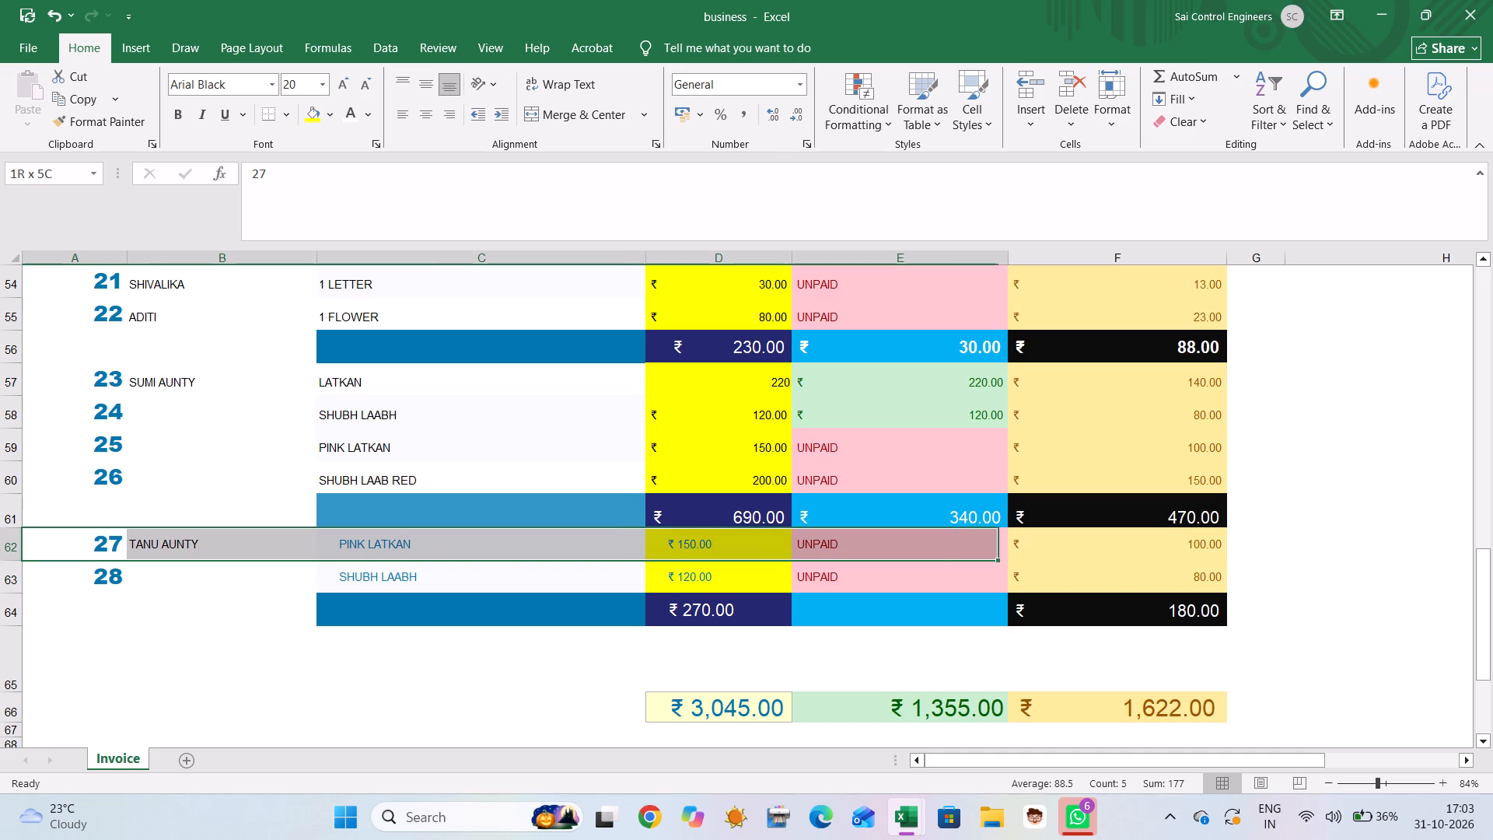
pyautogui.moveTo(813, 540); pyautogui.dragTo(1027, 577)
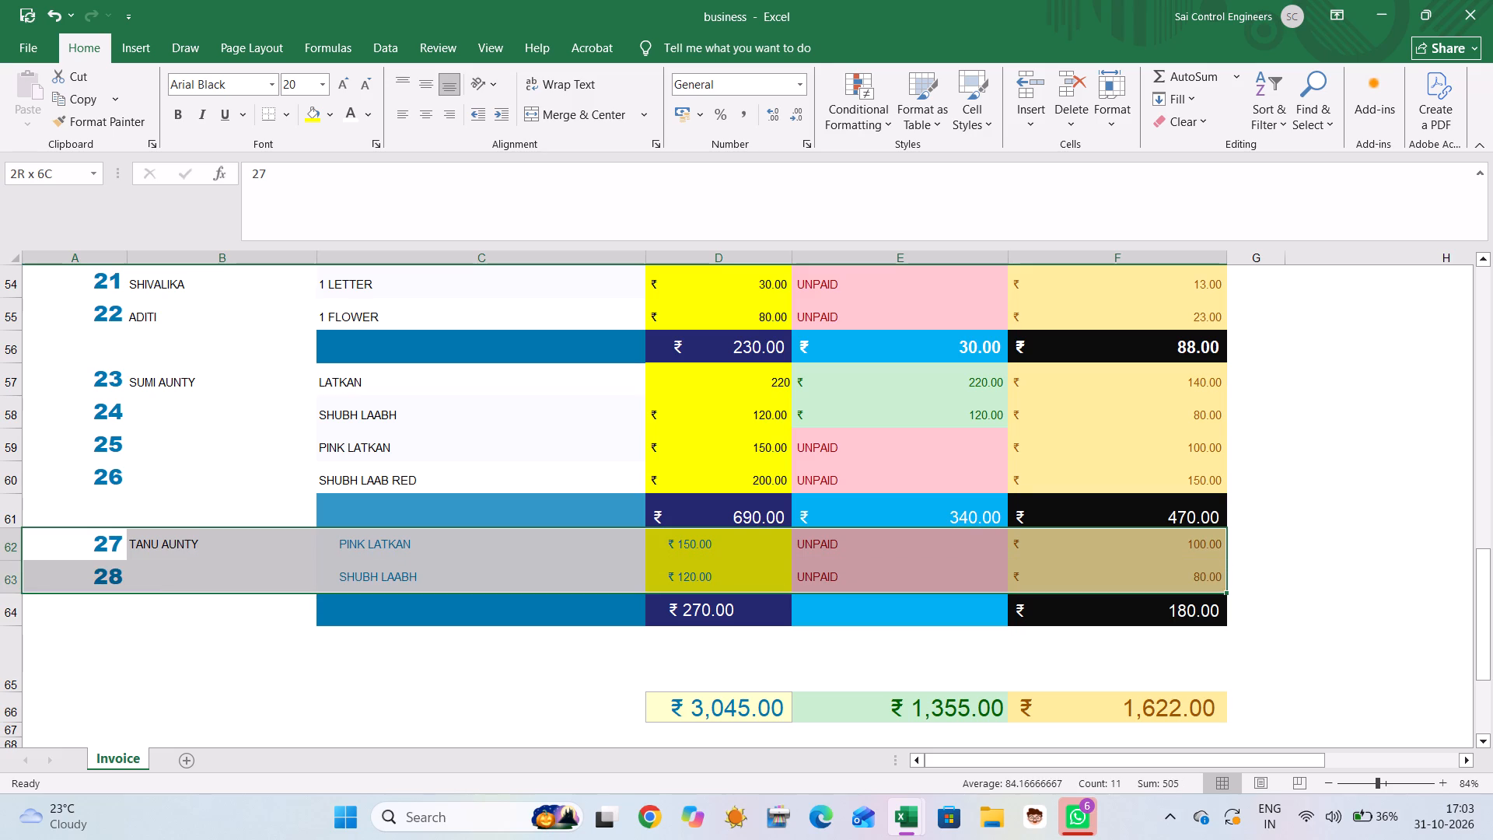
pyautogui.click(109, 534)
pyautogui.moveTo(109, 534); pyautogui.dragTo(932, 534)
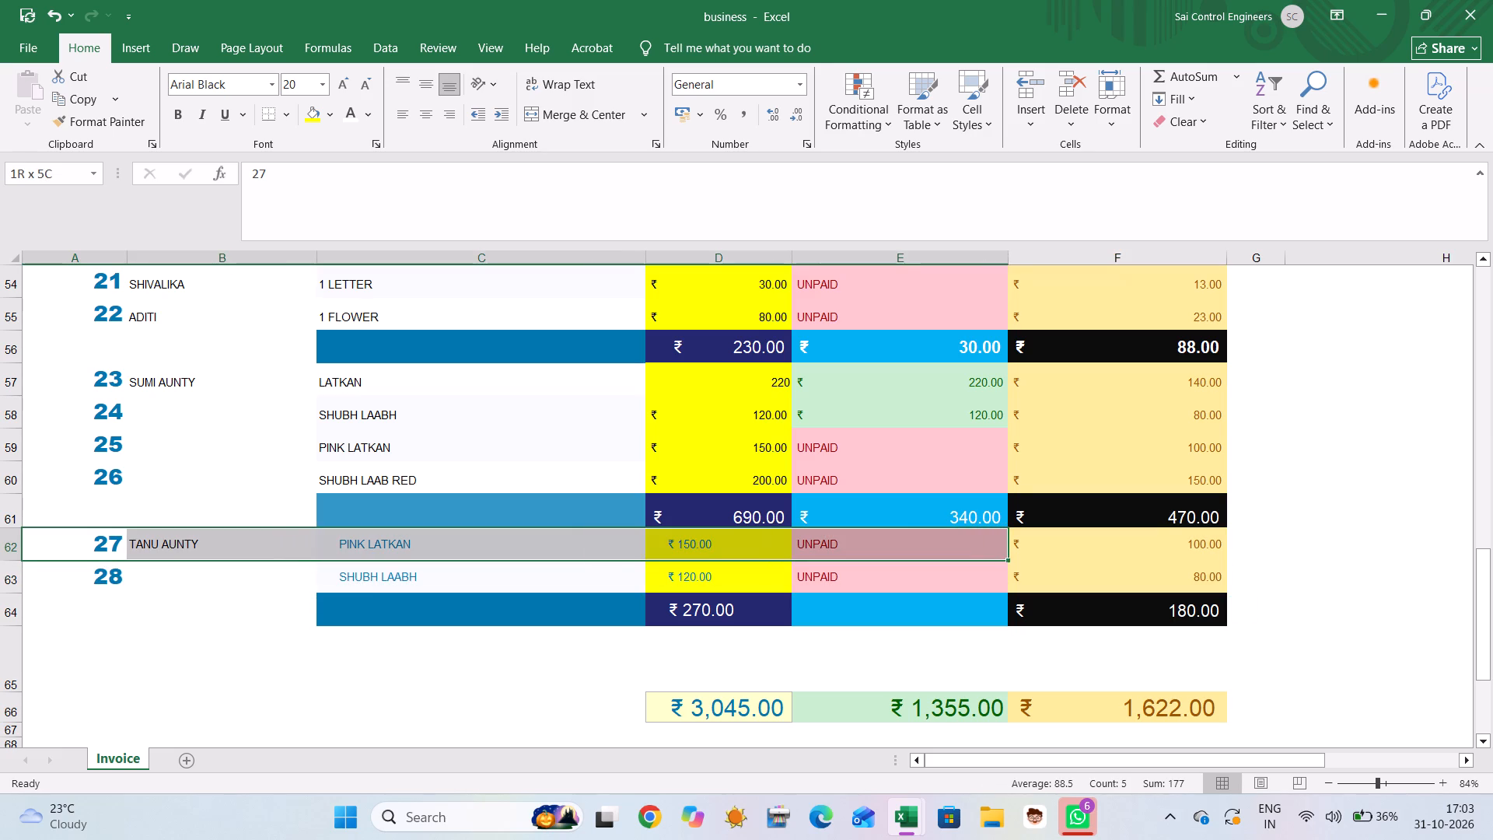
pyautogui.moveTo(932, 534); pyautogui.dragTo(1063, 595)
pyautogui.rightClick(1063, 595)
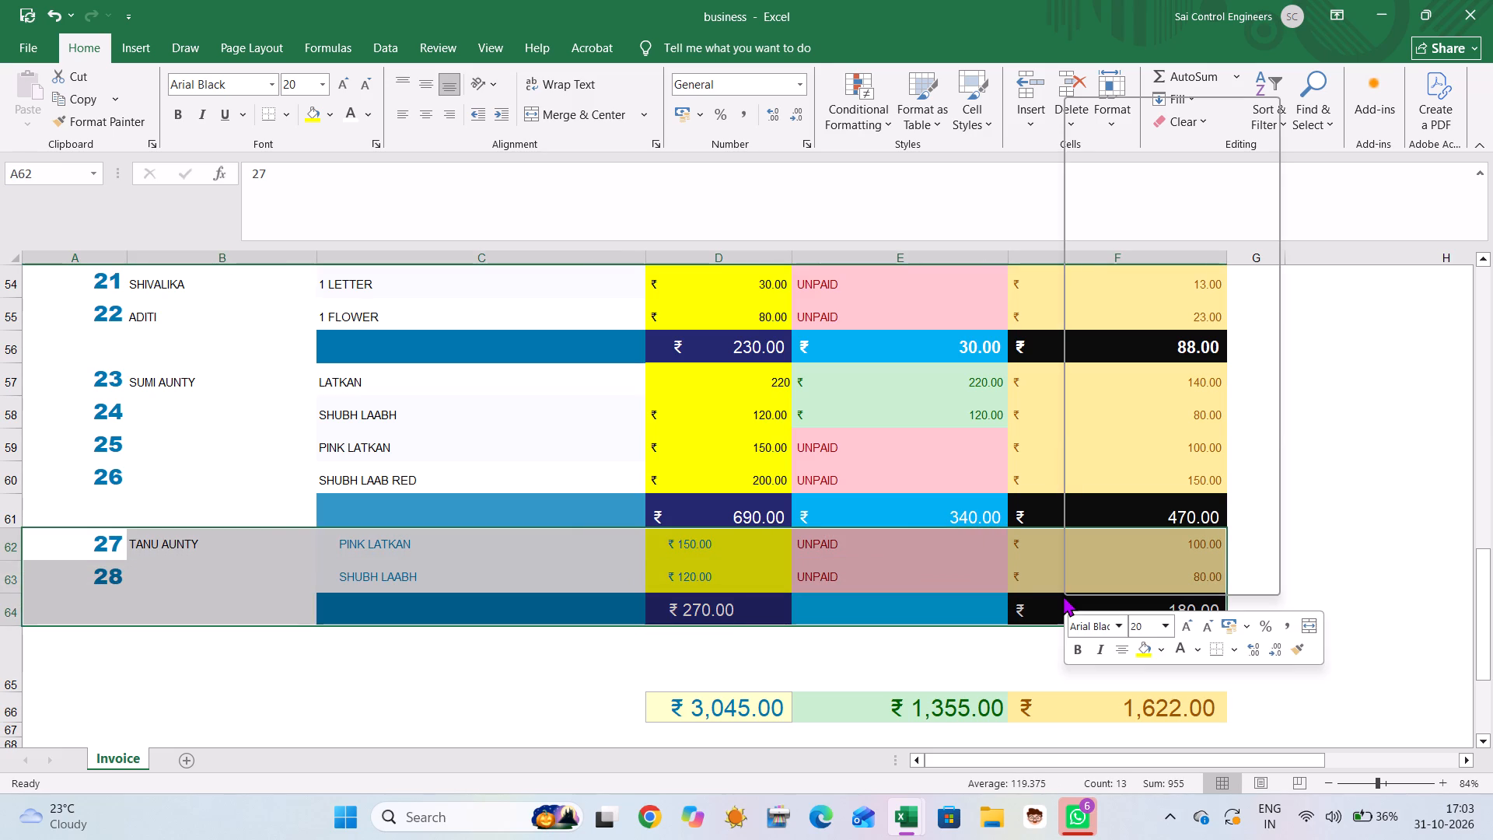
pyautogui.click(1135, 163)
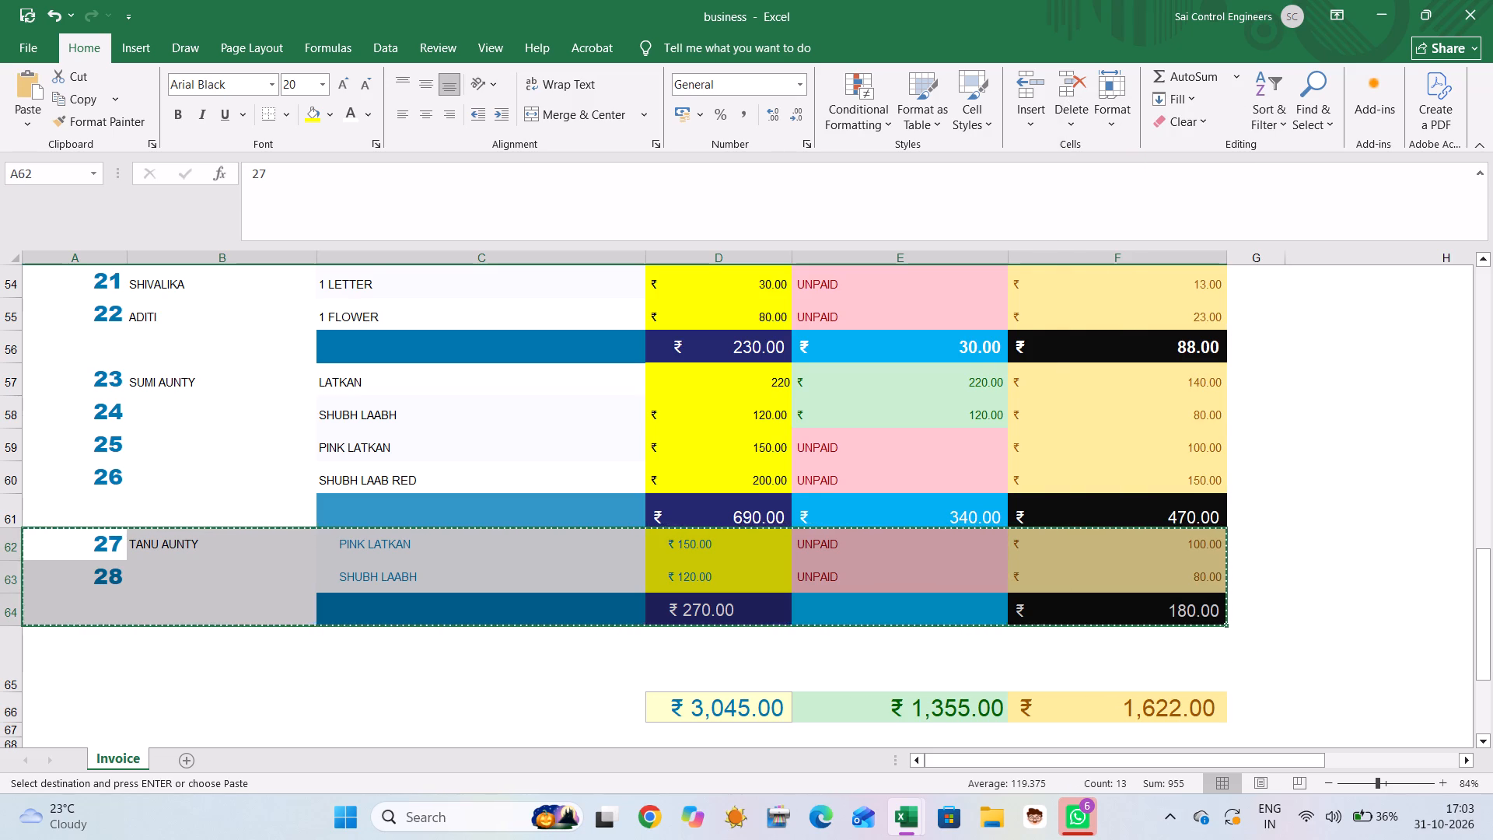
# Move the three grand totals from D66, E66 and F66 down to row 71 in the same columns.
pyautogui.scroll(-2, 365, 671)
pyautogui.click(703, 584)
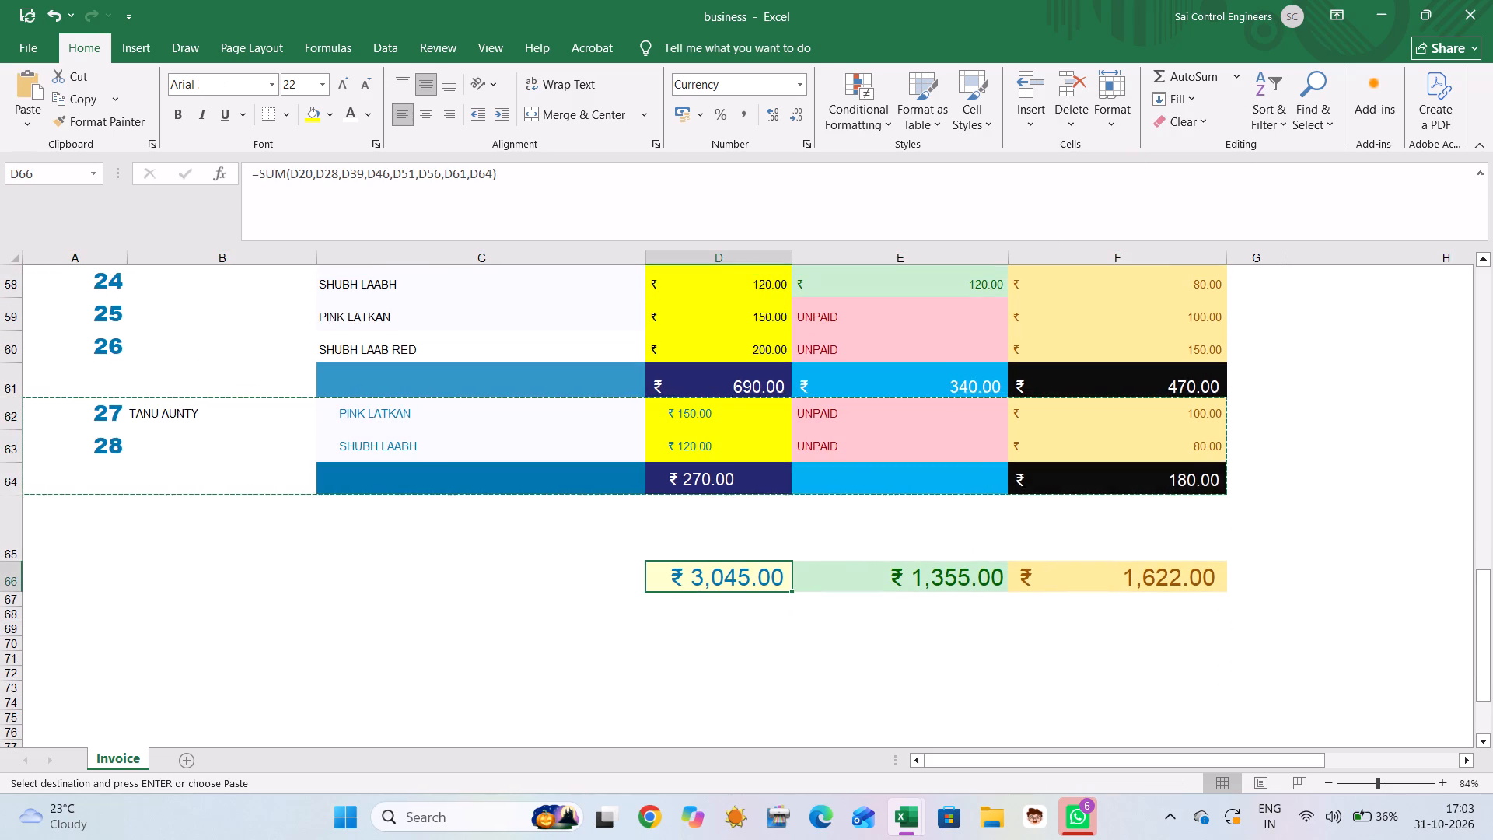
pyautogui.moveTo(706, 590); pyautogui.dragTo(711, 656)
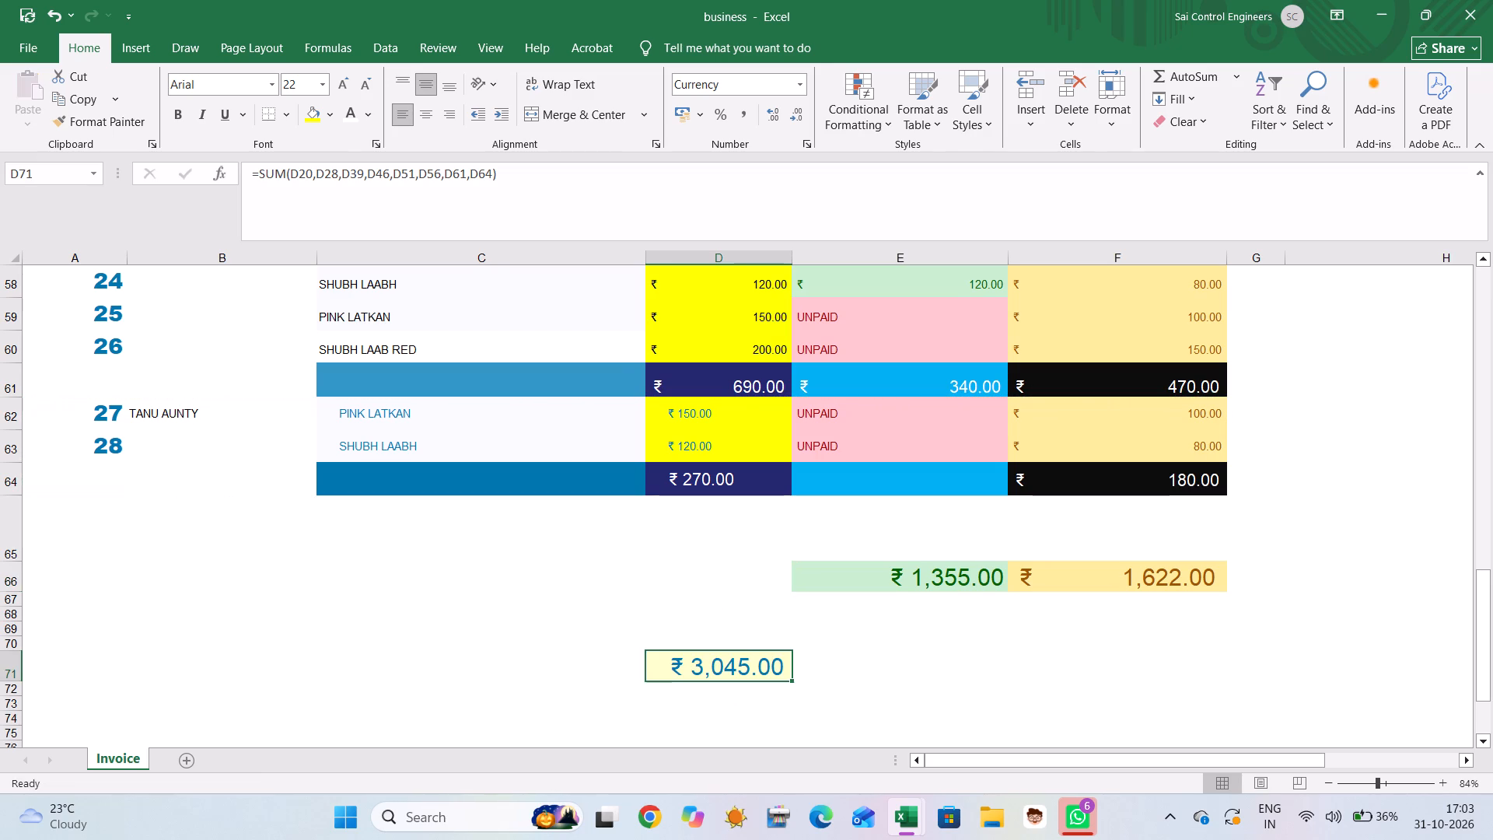
pyautogui.click(873, 569)
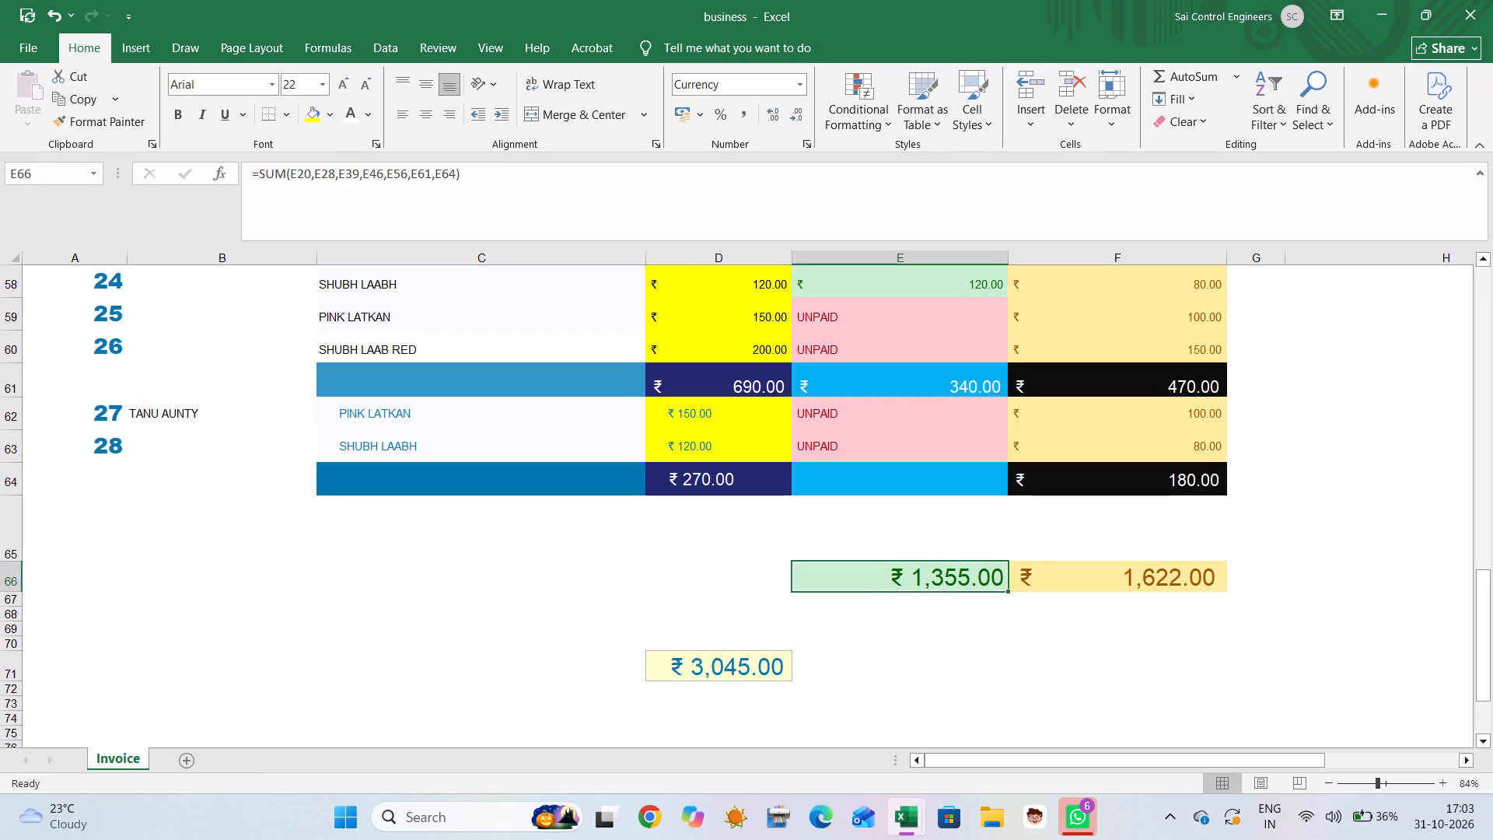
pyautogui.moveTo(875, 591); pyautogui.dragTo(879, 660)
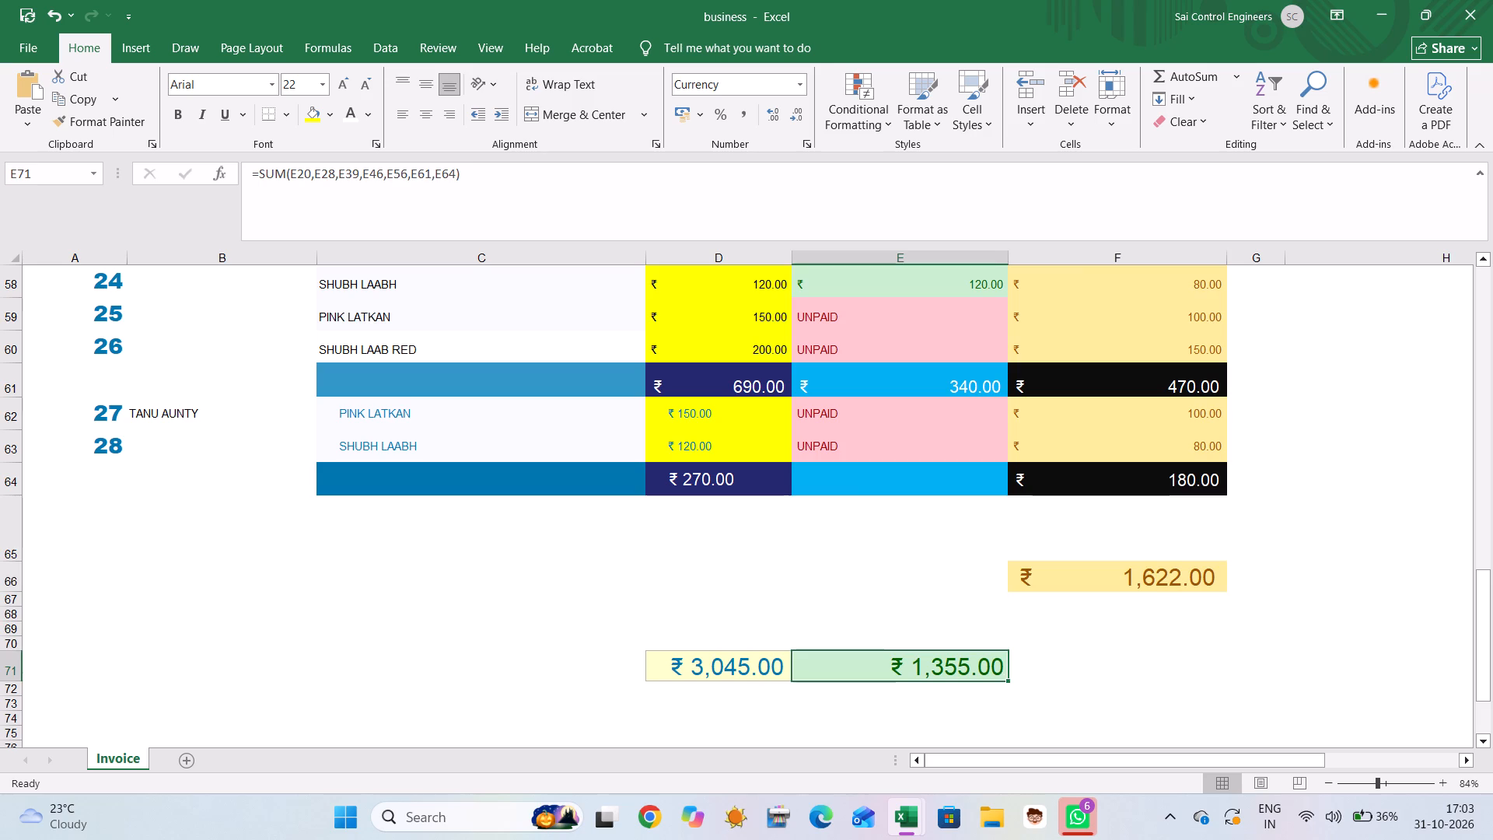
pyautogui.click(1083, 569)
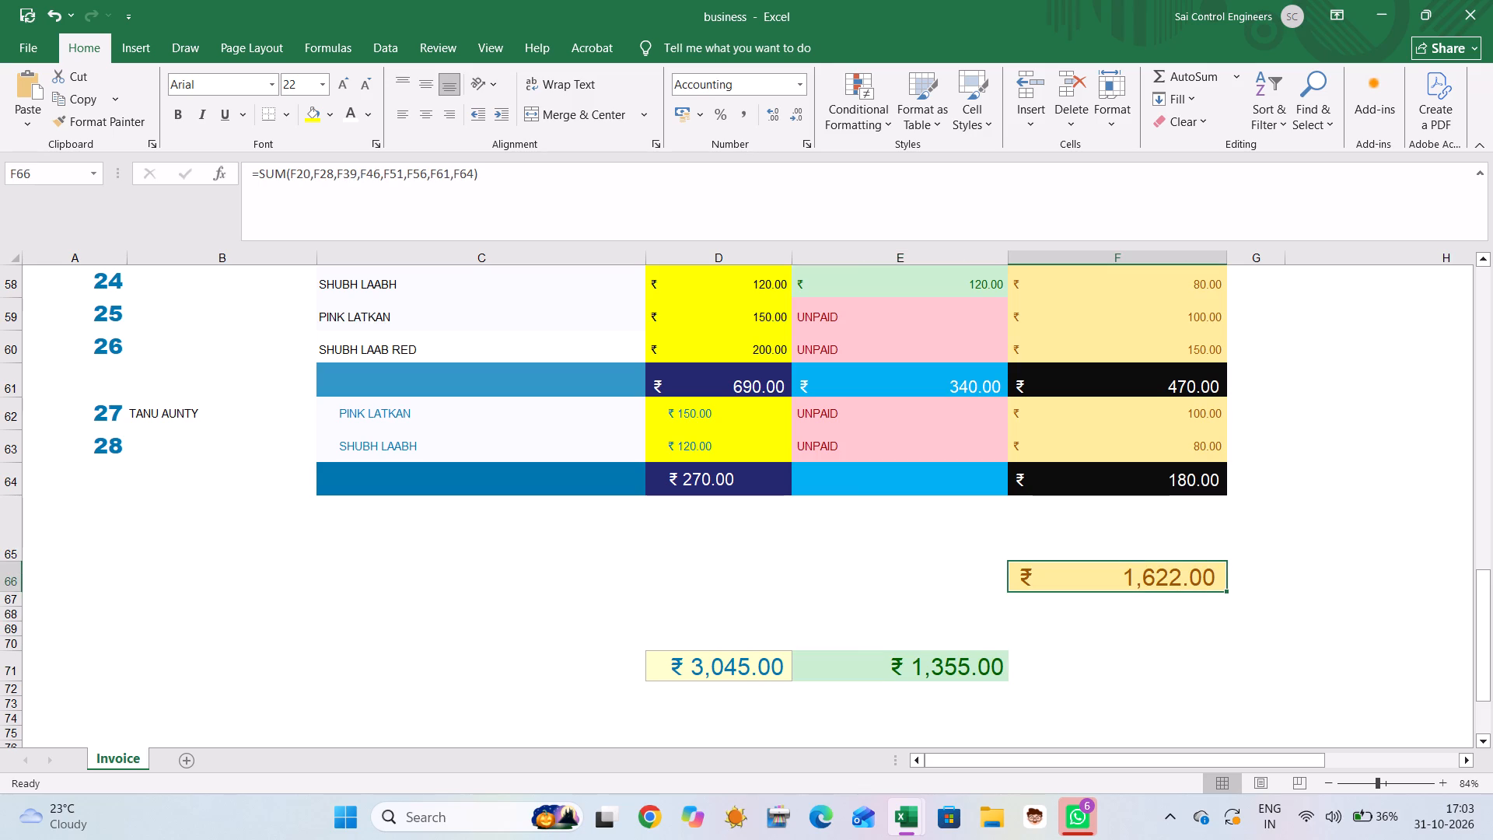
pyautogui.moveTo(1085, 593); pyautogui.dragTo(1093, 674)
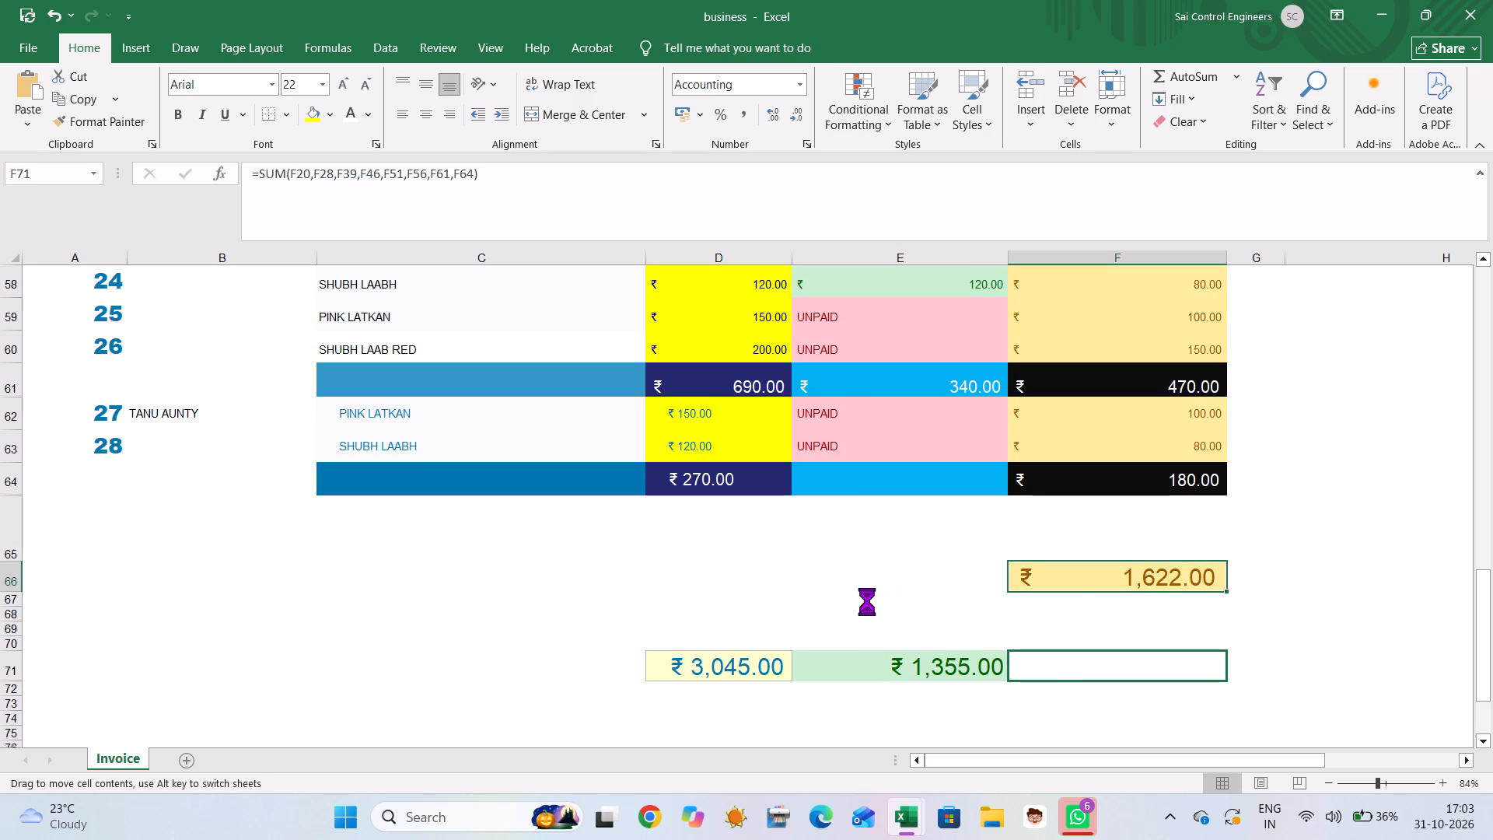
# Try to paste the copied block into the blank rows A65 to F70 as Picture (Enhanced Metafile).
pyautogui.click(323, 513)
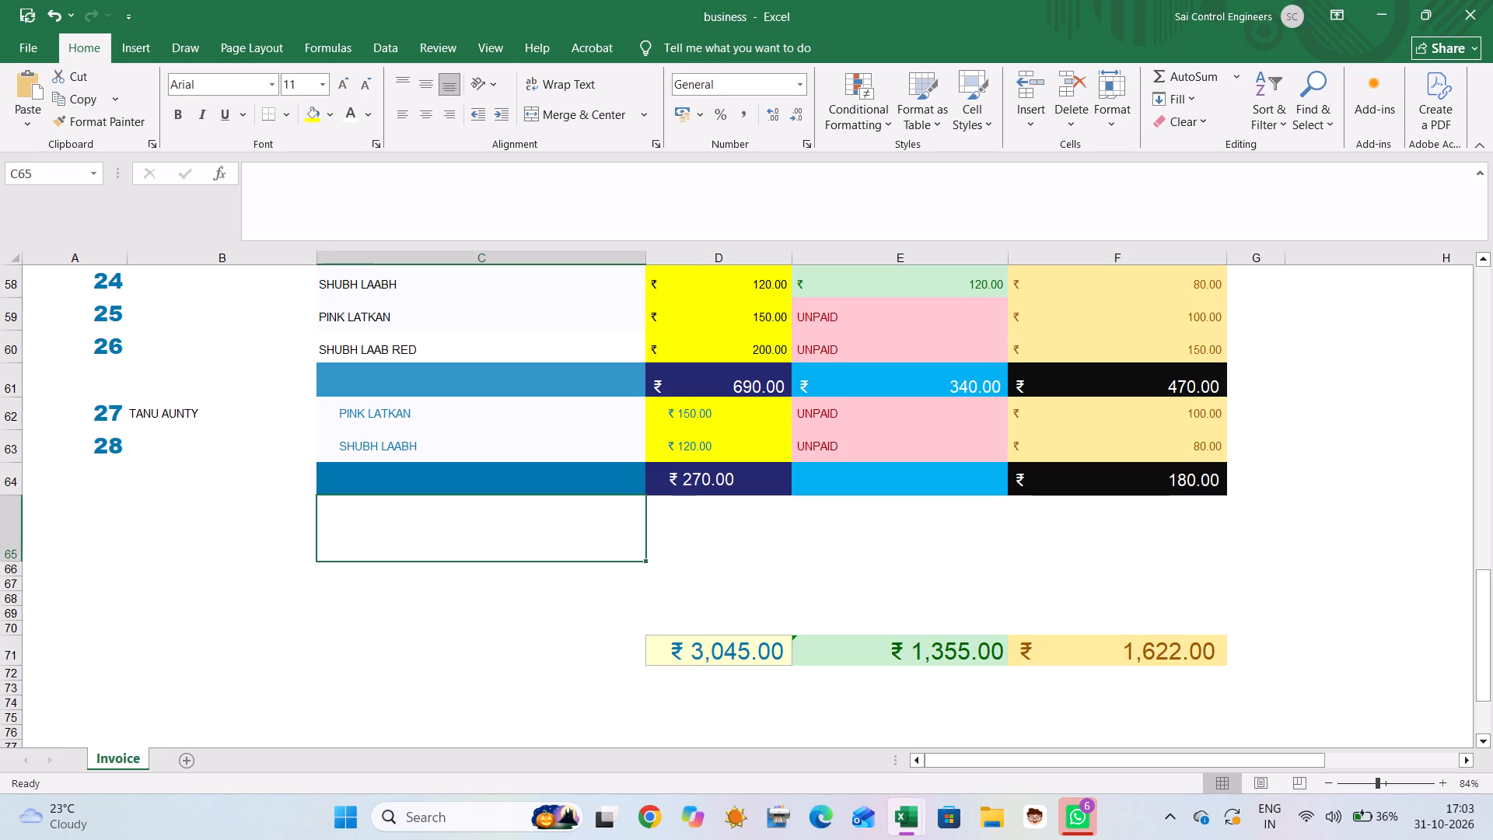
pyautogui.click(89, 511)
pyautogui.moveTo(89, 511); pyautogui.dragTo(401, 551)
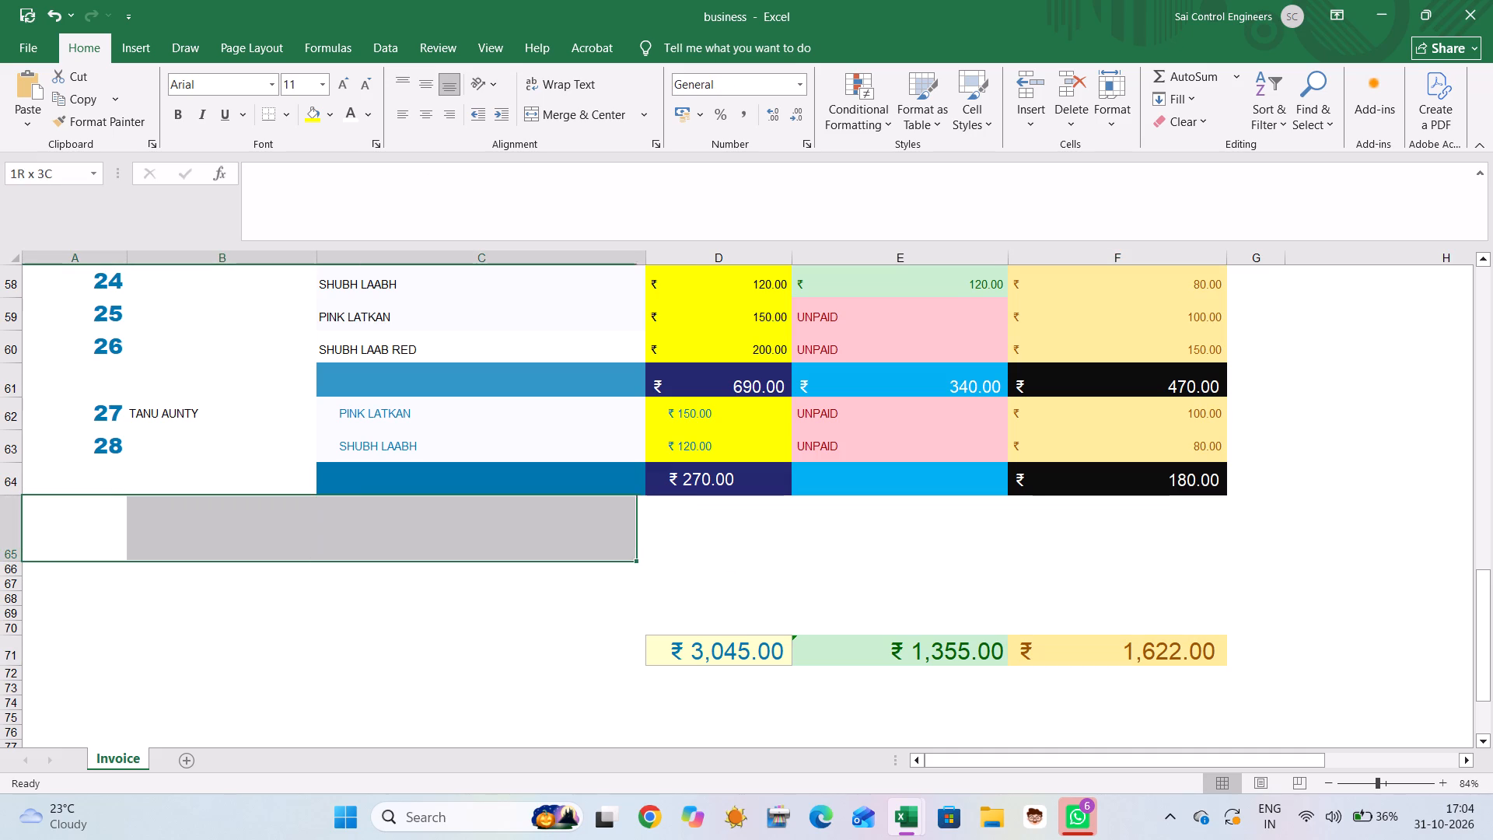
pyautogui.moveTo(401, 551); pyautogui.dragTo(1096, 600)
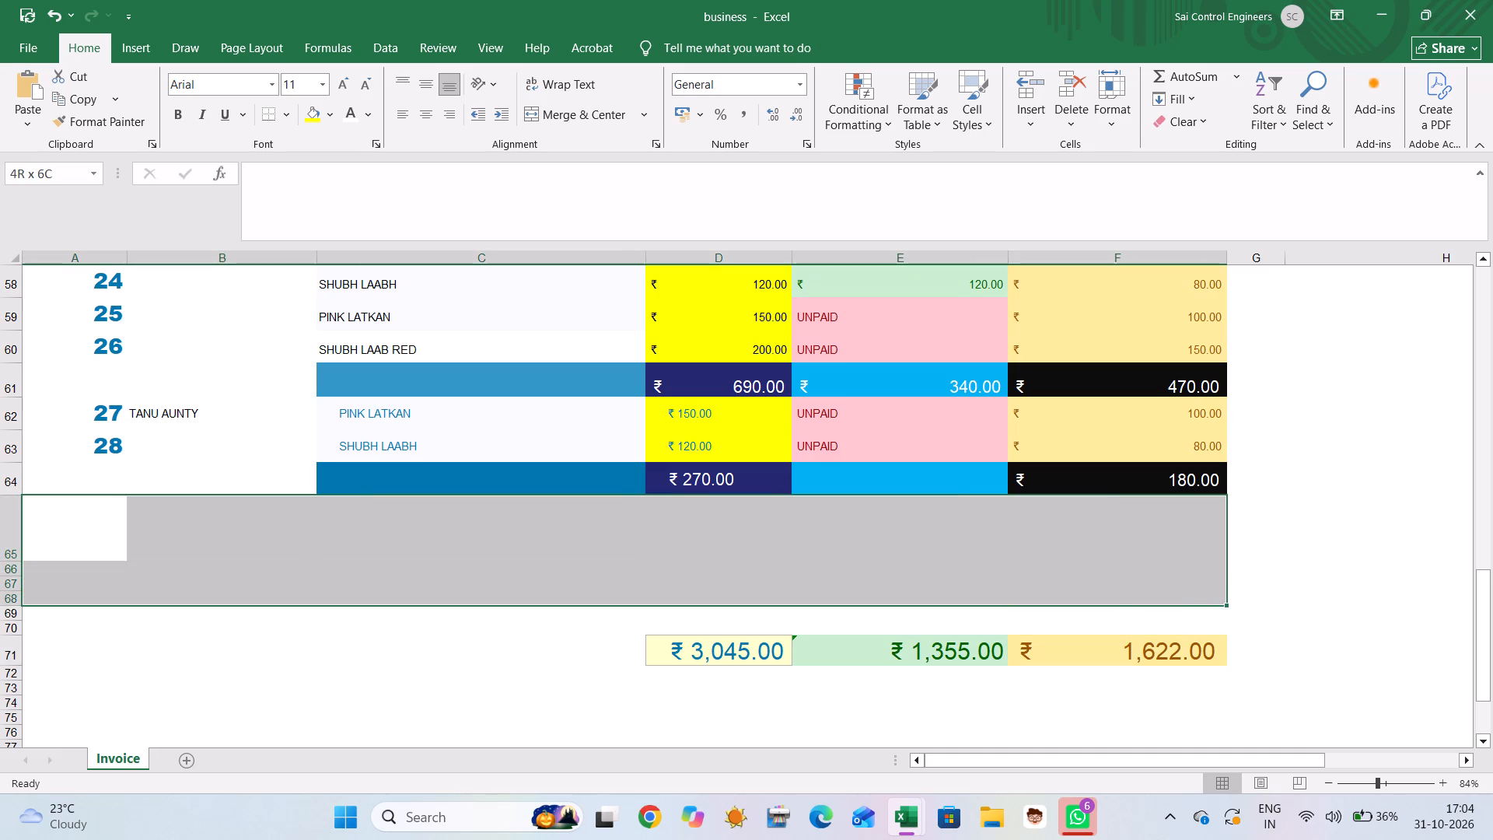
pyautogui.moveTo(1096, 600); pyautogui.dragTo(1154, 621)
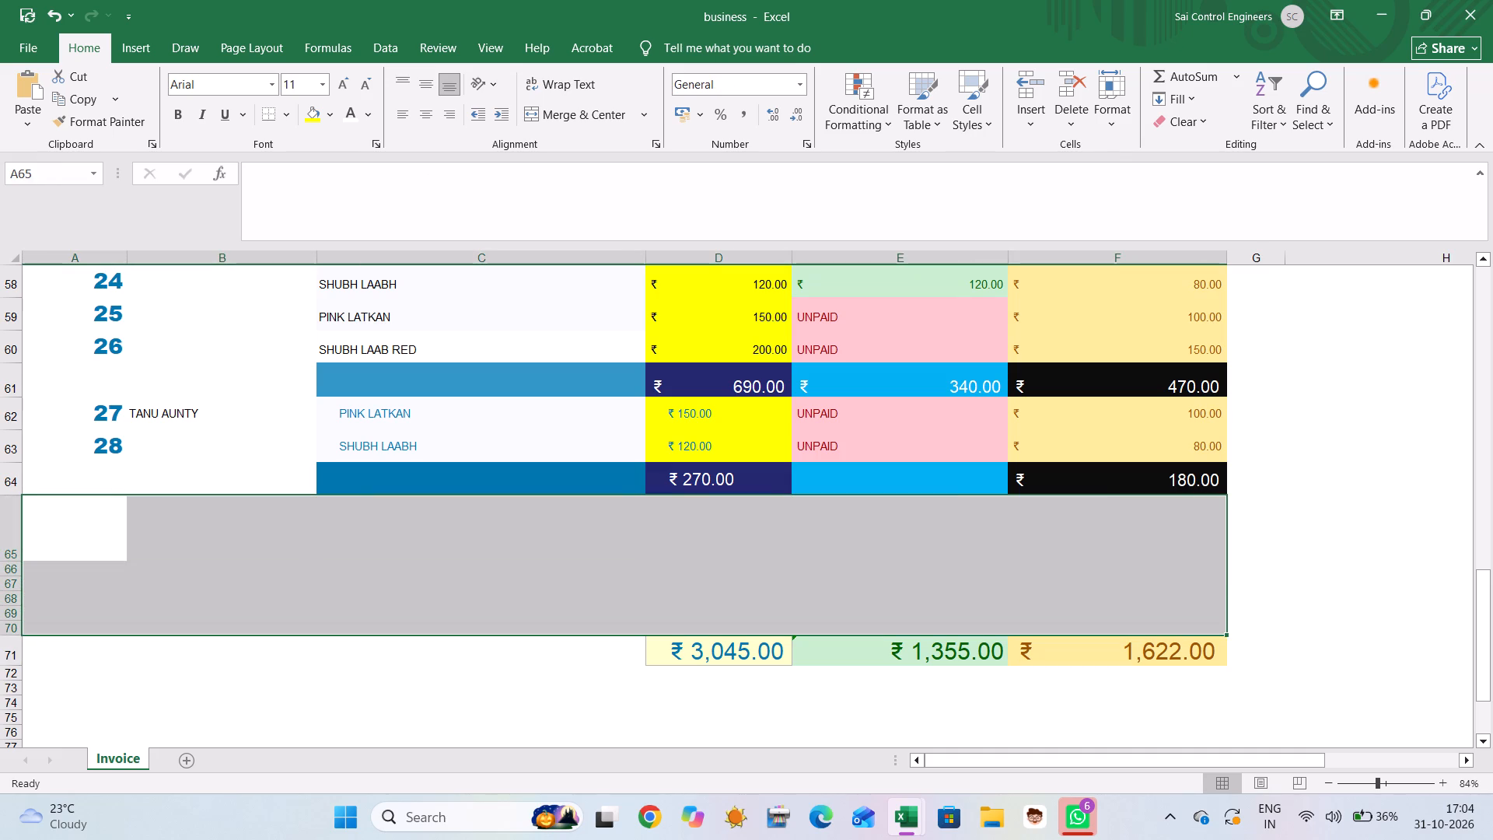
pyautogui.rightClick(1036, 525)
pyautogui.click(1130, 201)
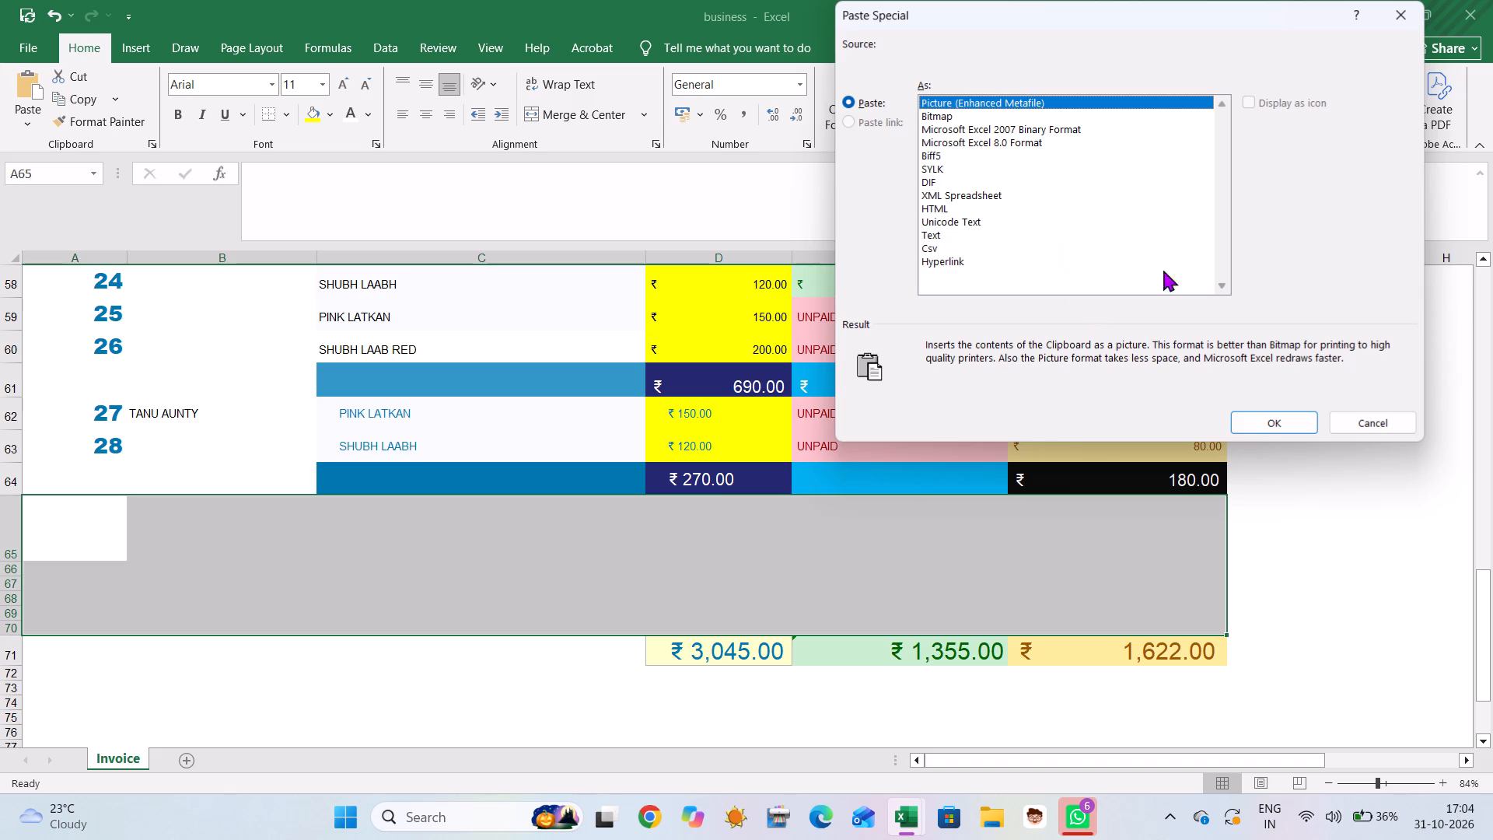
pyautogui.click(1281, 414)
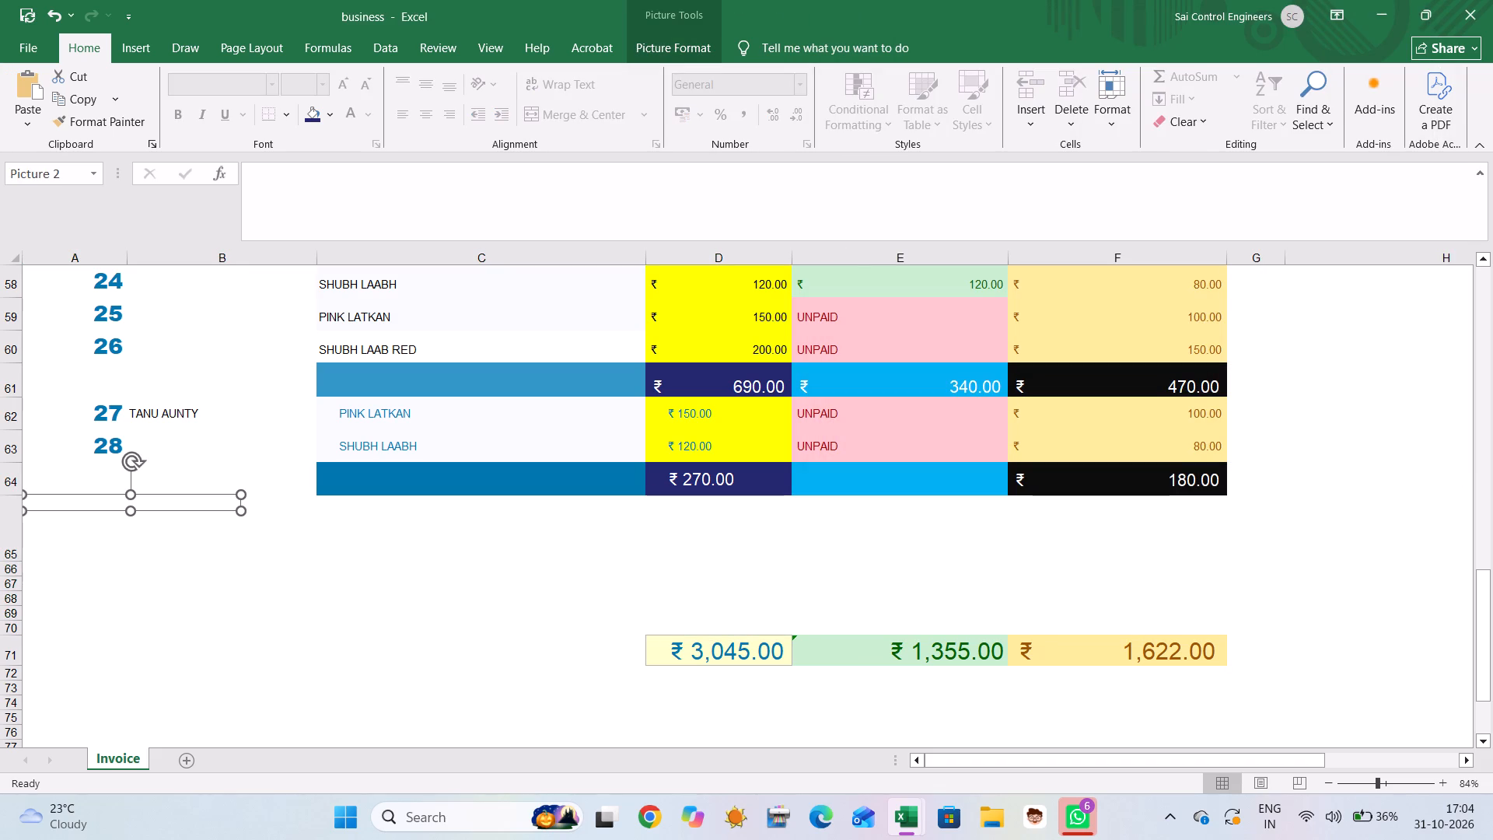
pyautogui.moveTo(190, 417); pyautogui.dragTo(1038, 457)
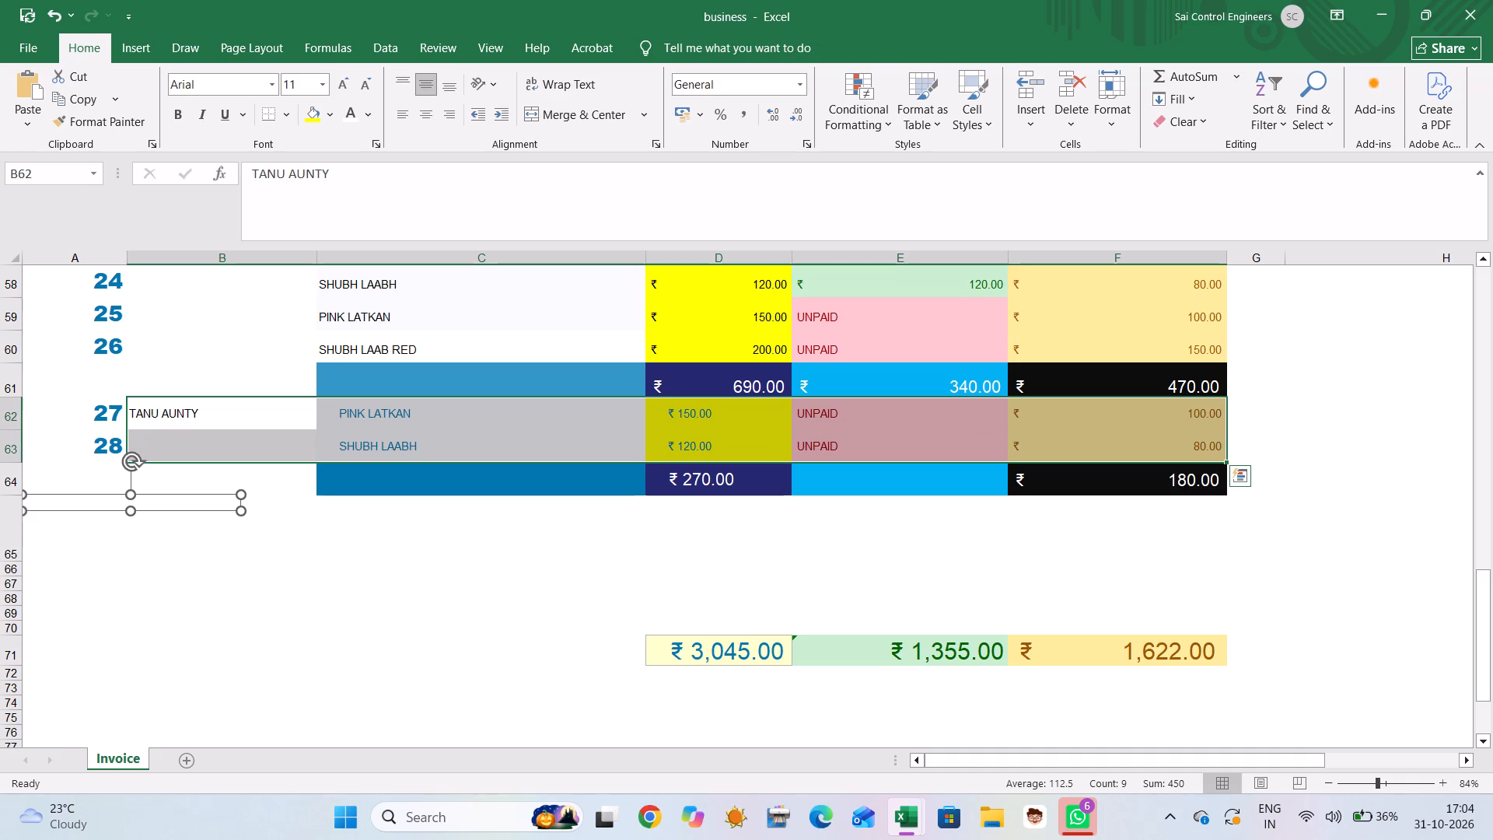
pyautogui.click(91, 418)
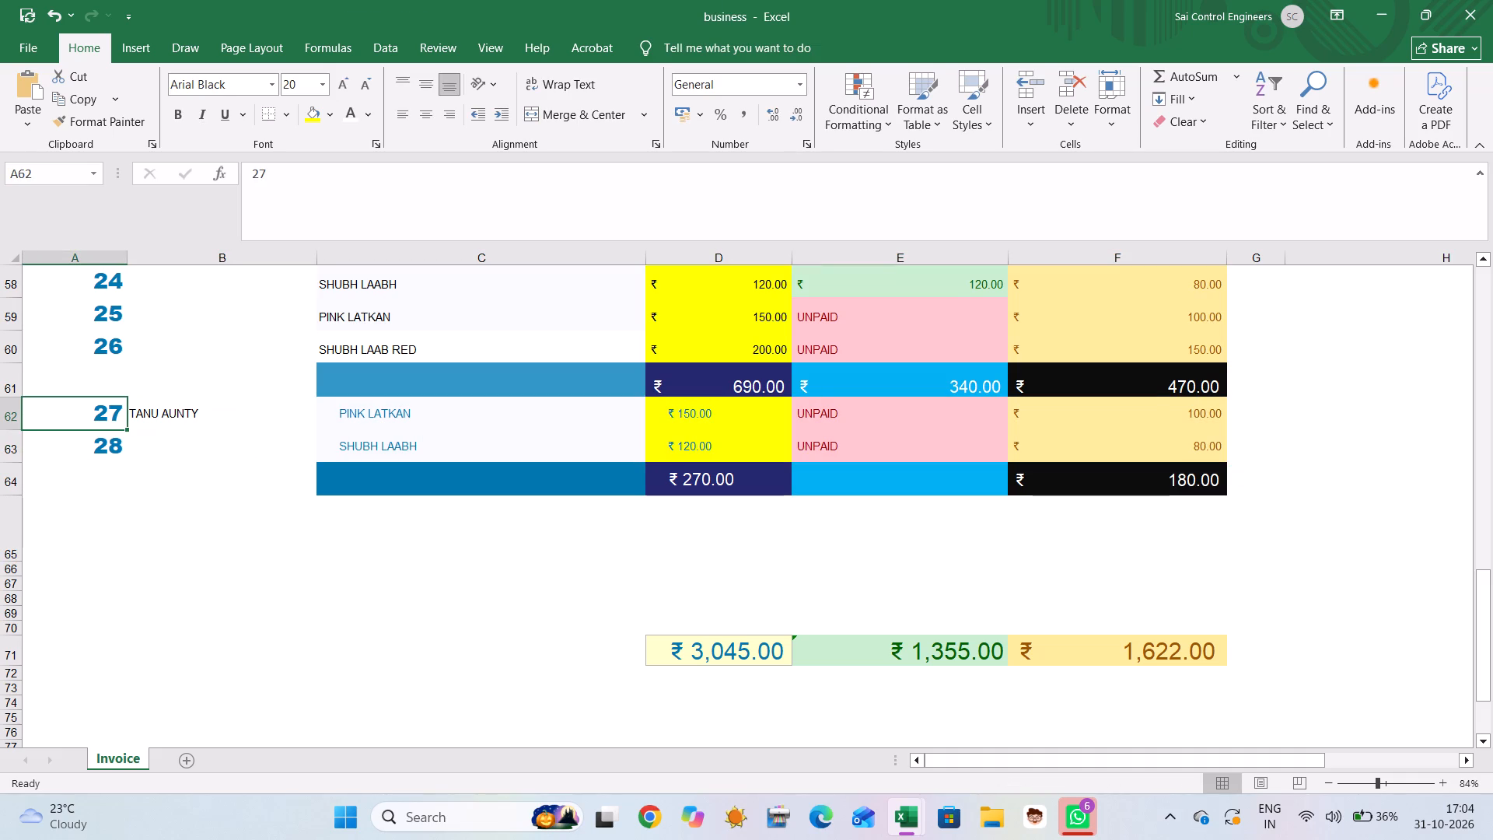
# Reduce the height of the empty row 65 below the last subtotal.
pyautogui.click(107, 524)
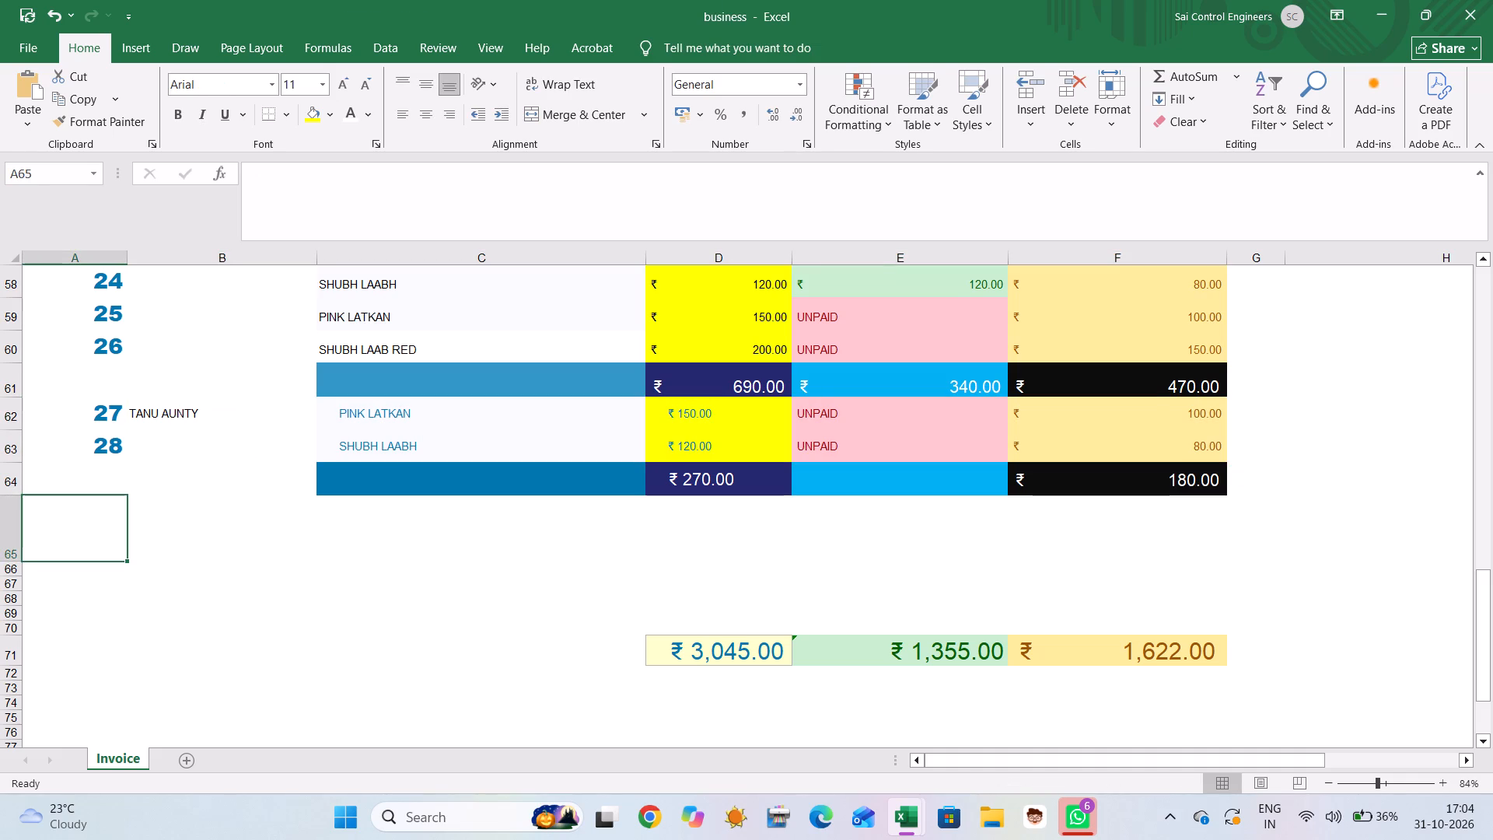
pyautogui.moveTo(17, 565); pyautogui.dragTo(10, 540)
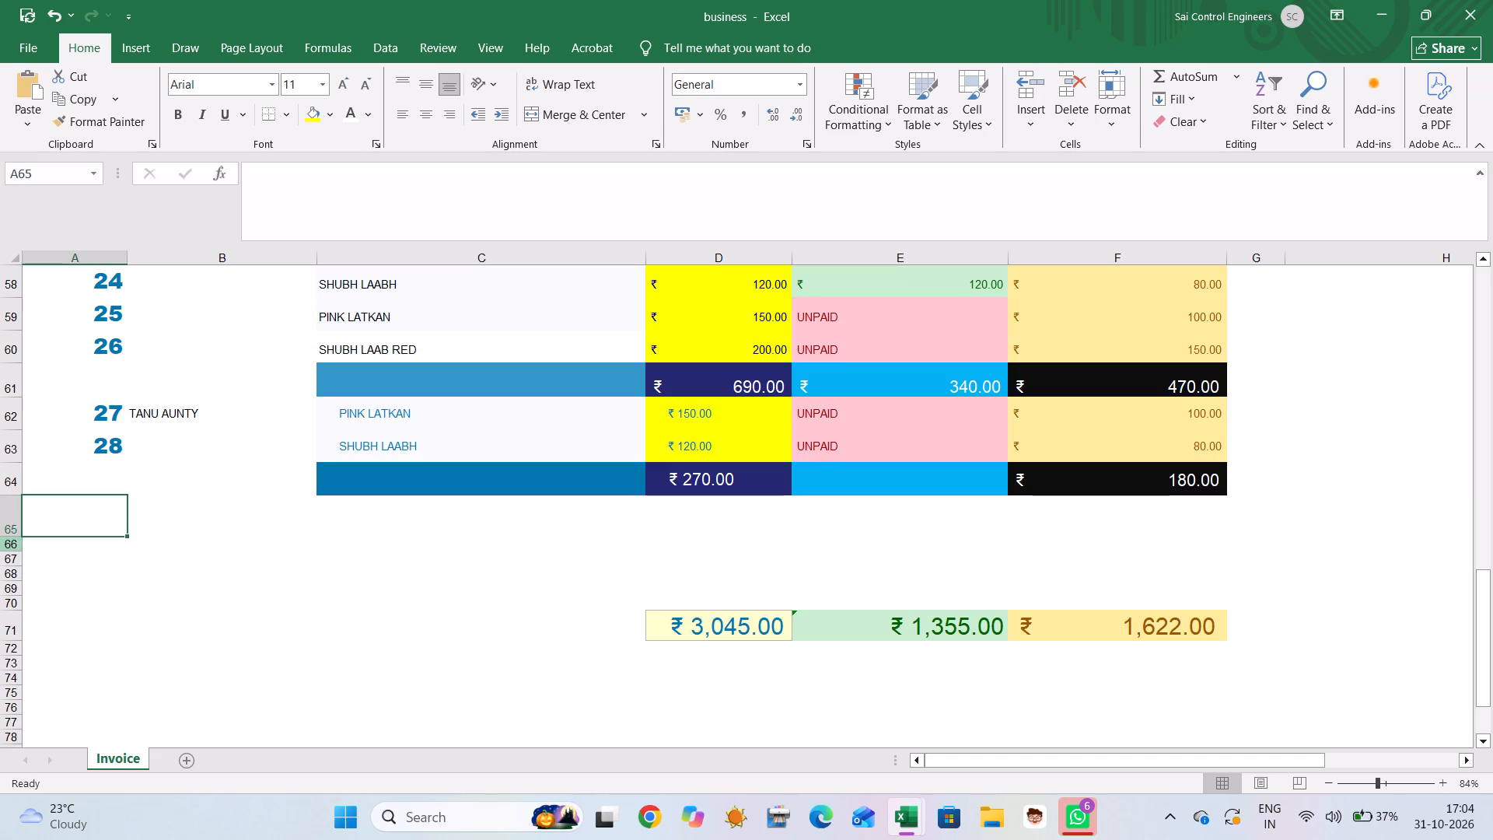
pyautogui.write('29')
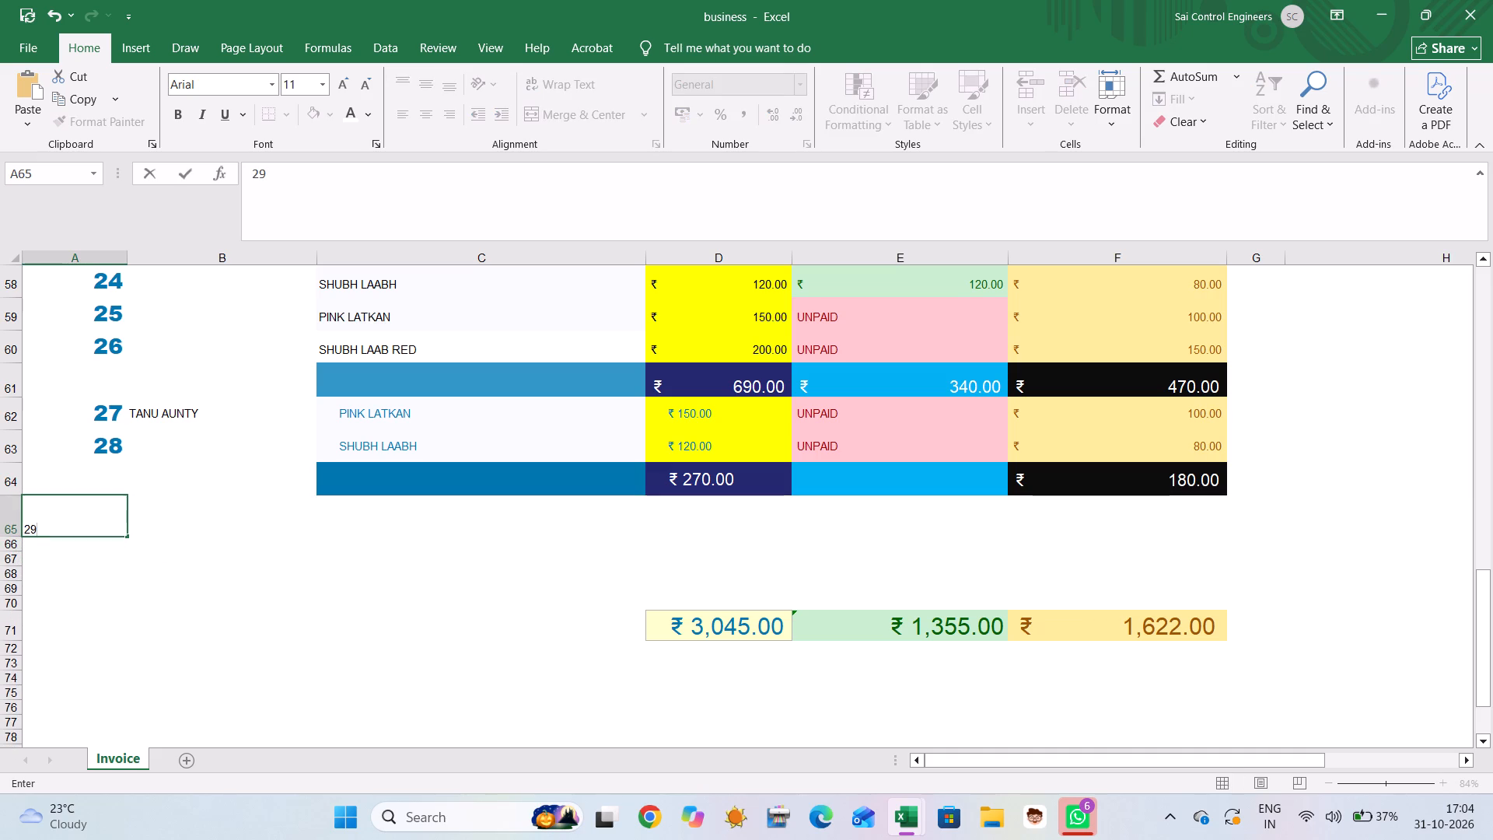
pyautogui.click(194, 520)
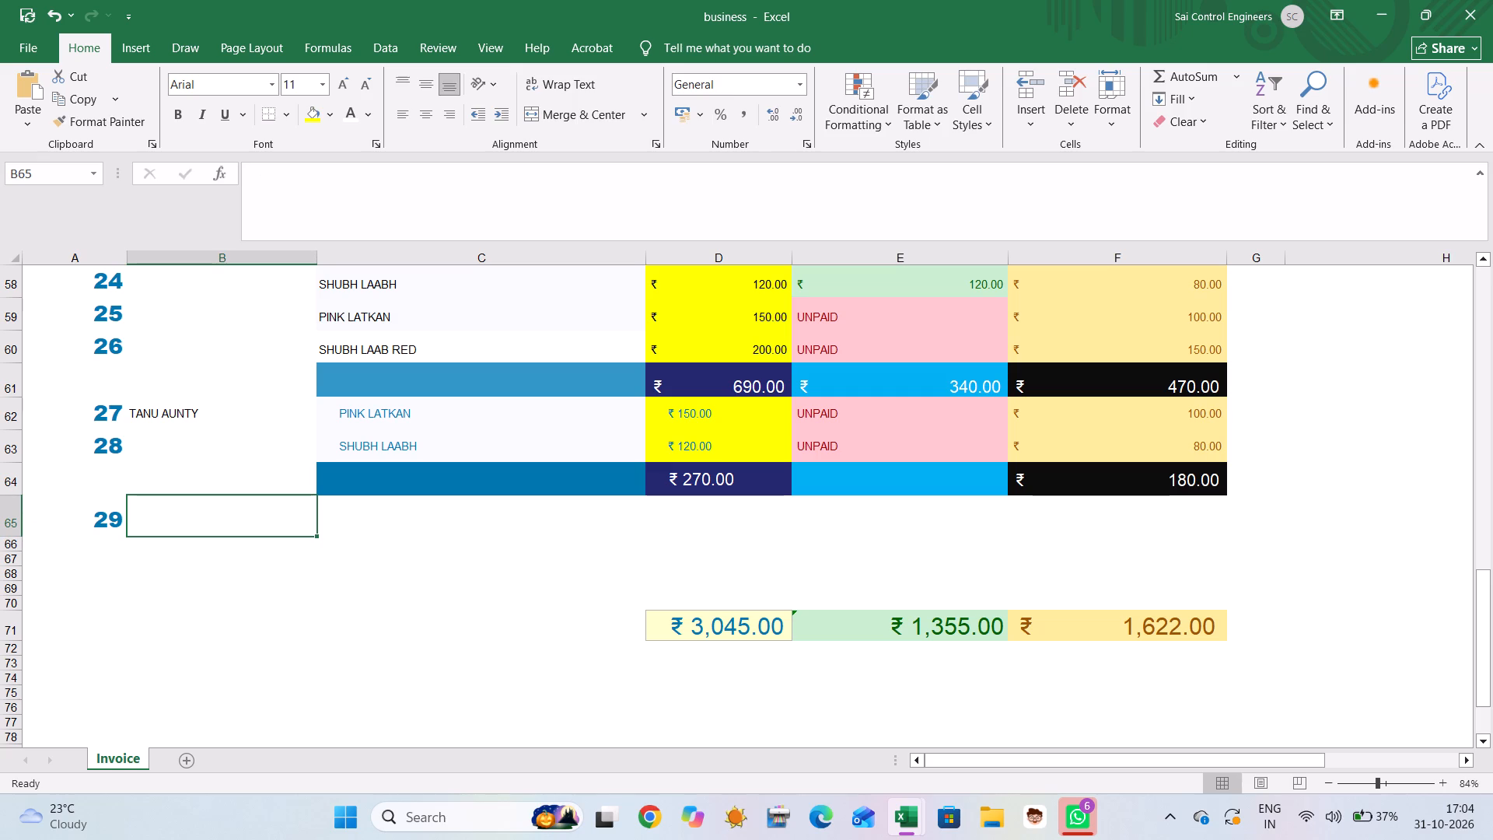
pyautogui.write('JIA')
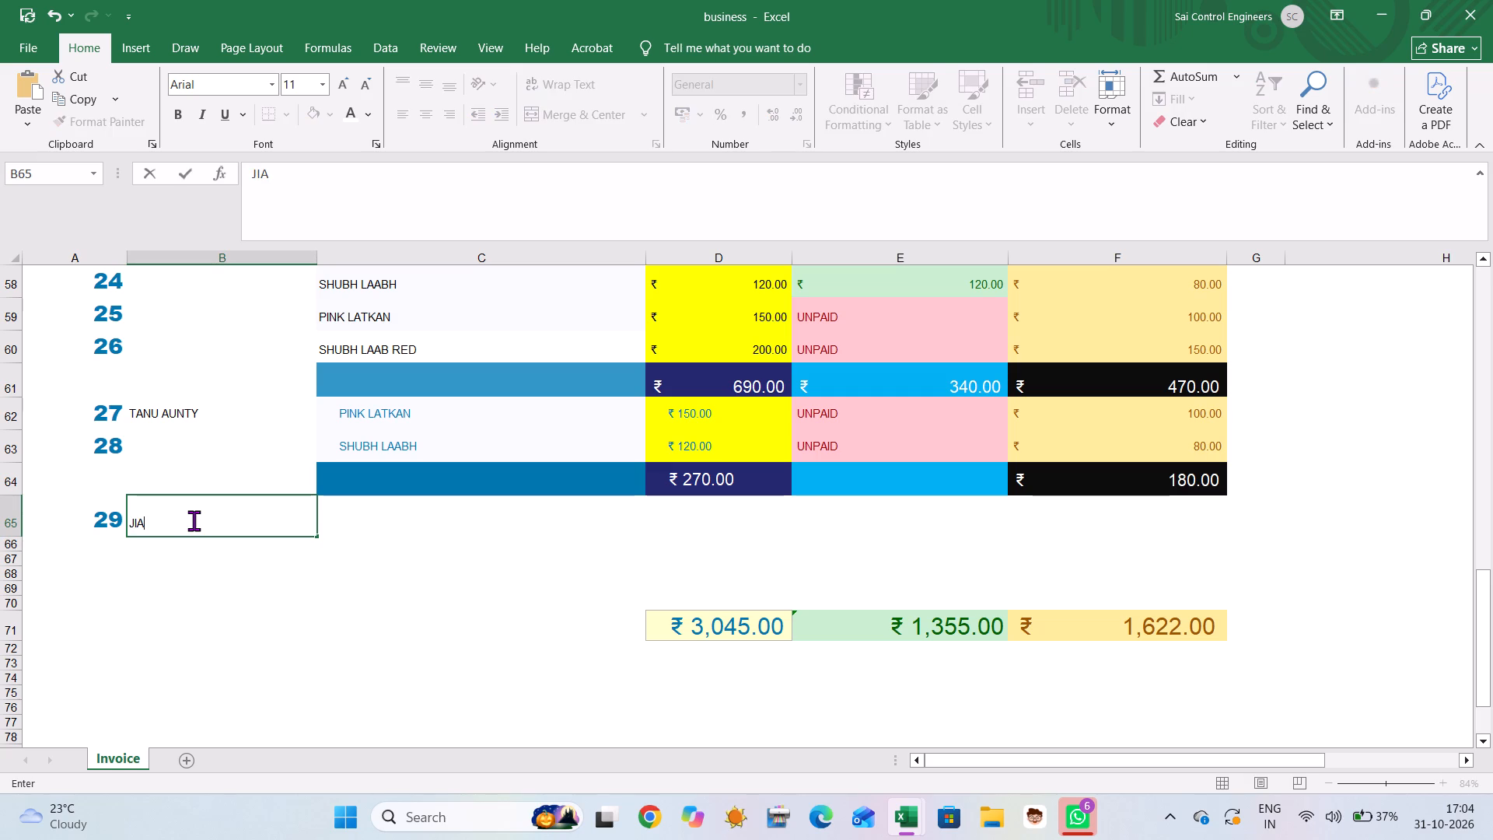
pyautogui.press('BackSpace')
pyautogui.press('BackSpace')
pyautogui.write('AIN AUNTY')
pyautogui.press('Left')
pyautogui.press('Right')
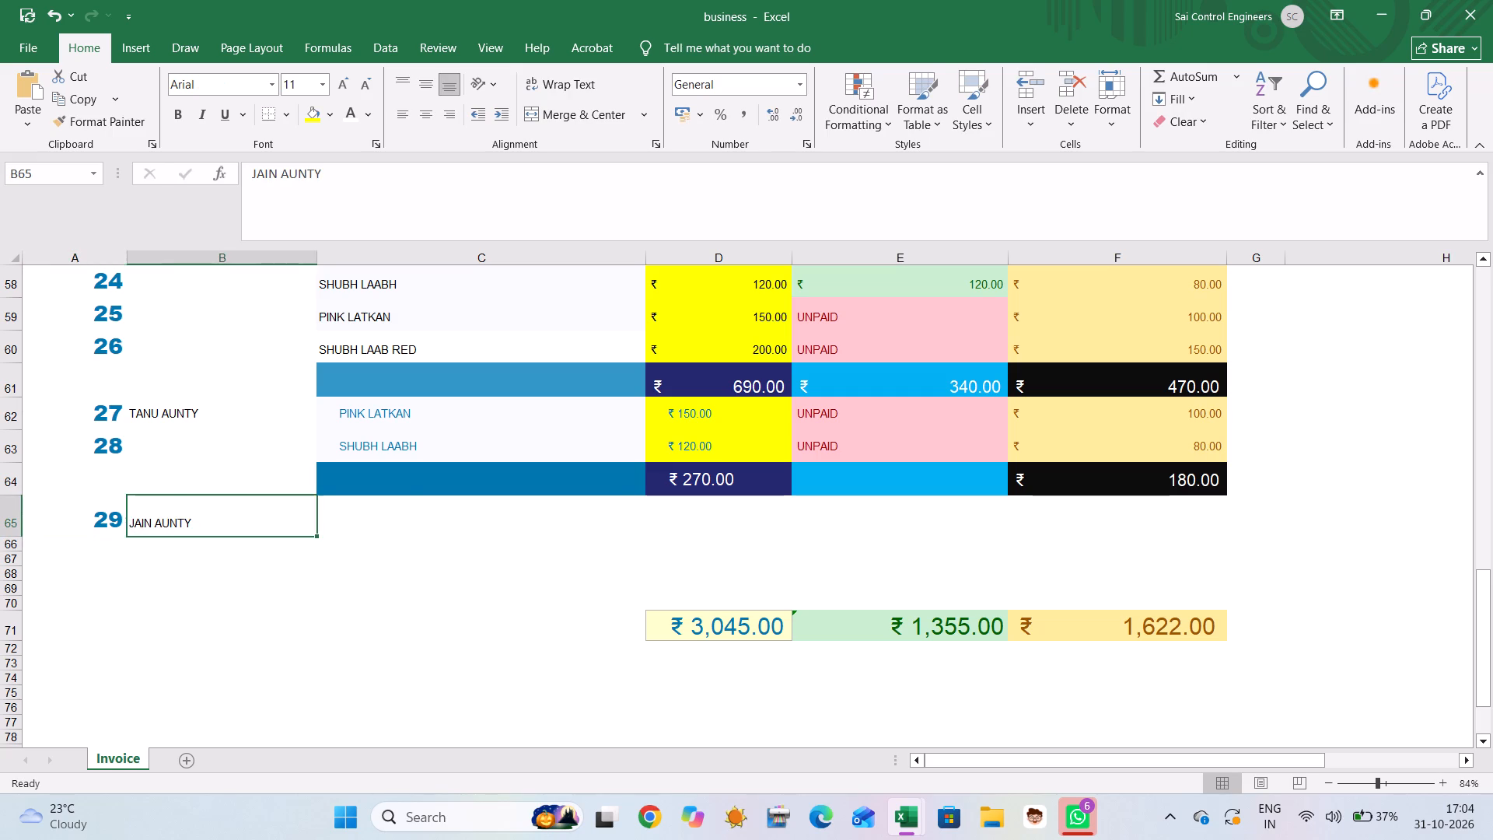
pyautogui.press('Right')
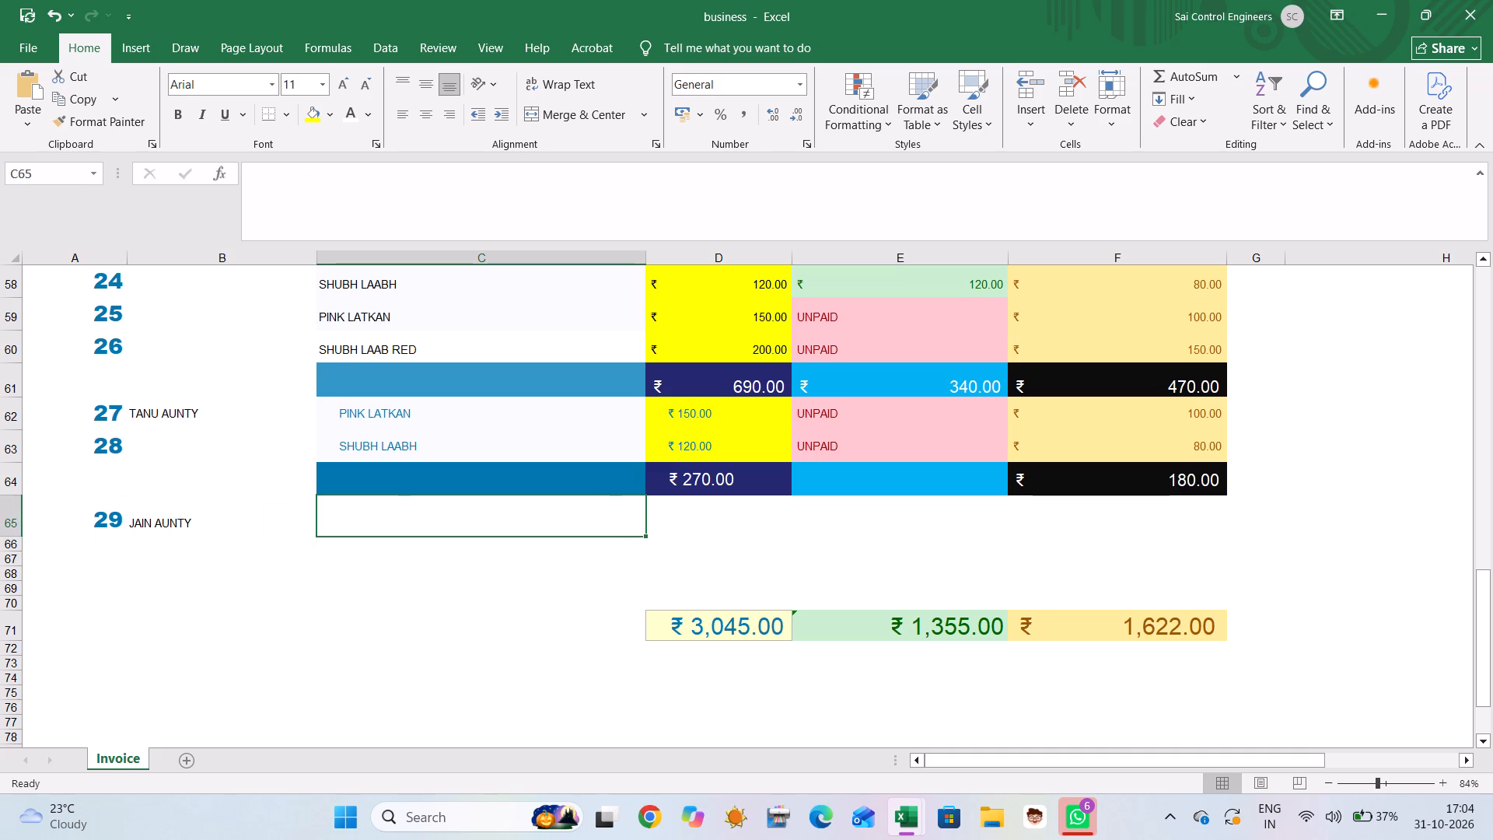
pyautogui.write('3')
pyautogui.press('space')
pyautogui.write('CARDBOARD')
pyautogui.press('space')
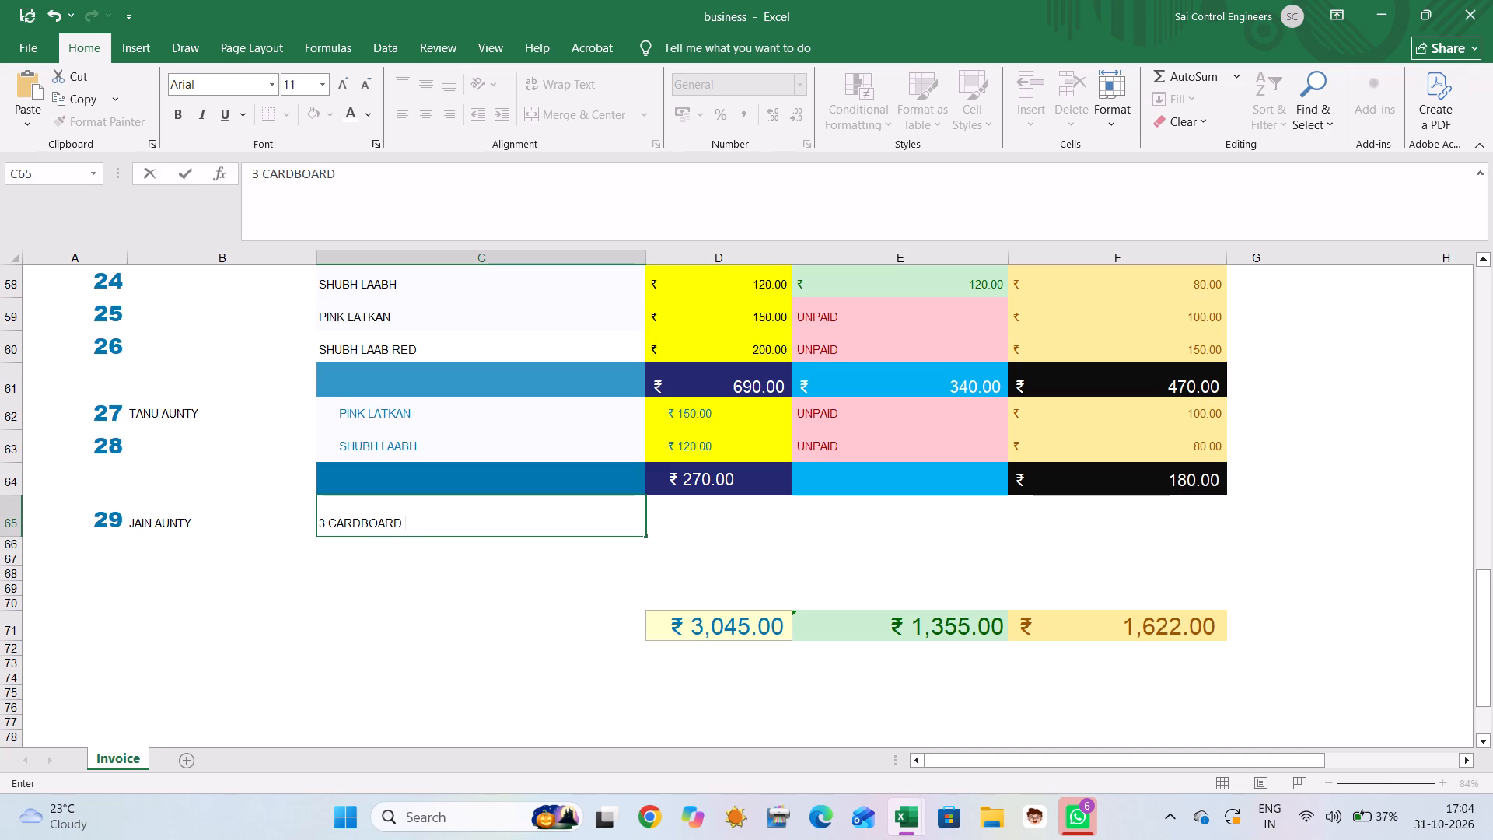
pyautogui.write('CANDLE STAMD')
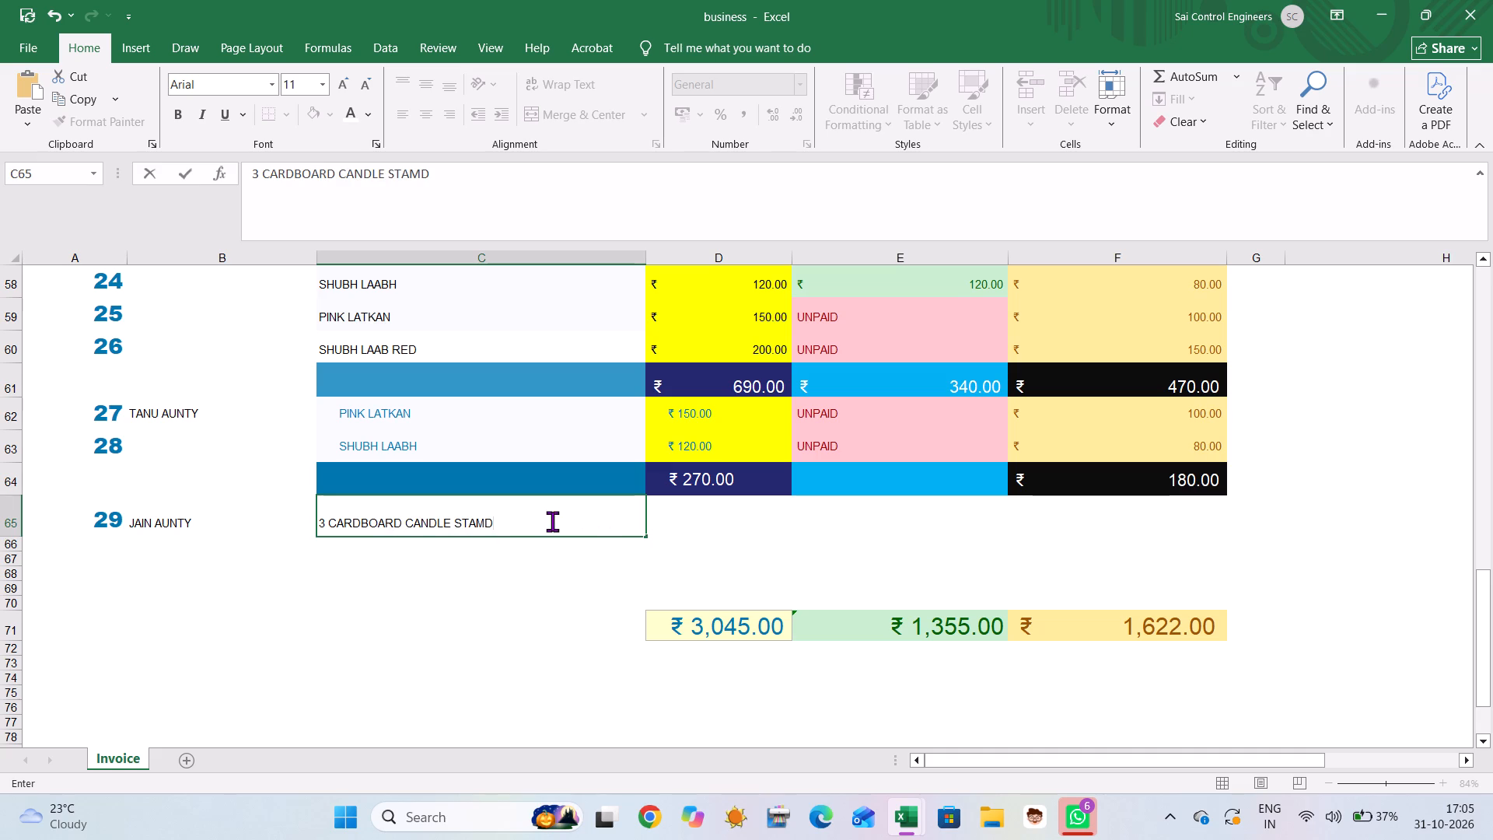
pyautogui.click(705, 523)
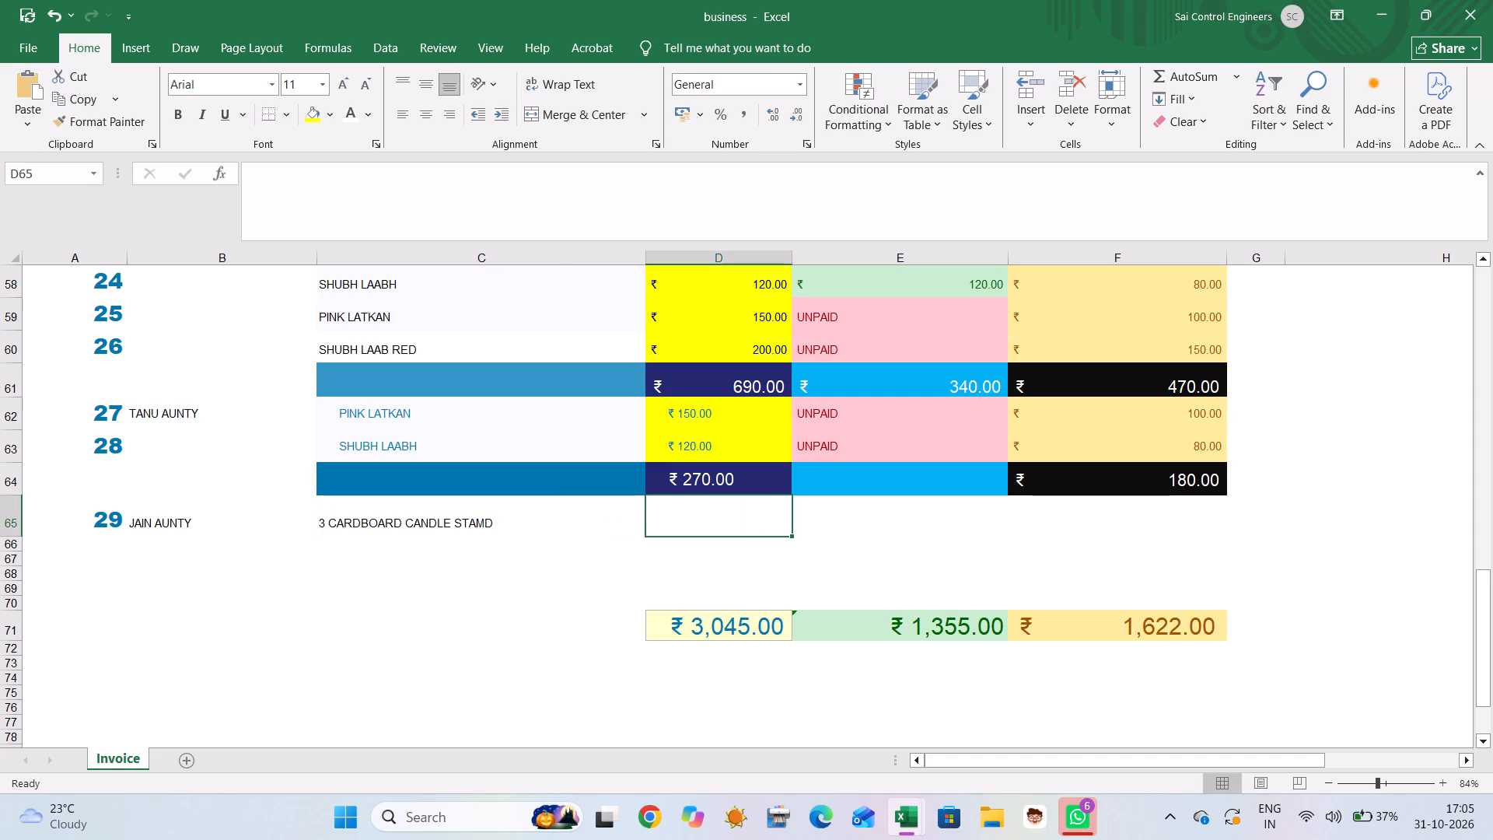
# Complete the JAIN AUNTY entry in row 65 with amount 100 in column D and status UNPAID in column E.
pyautogui.write('100')
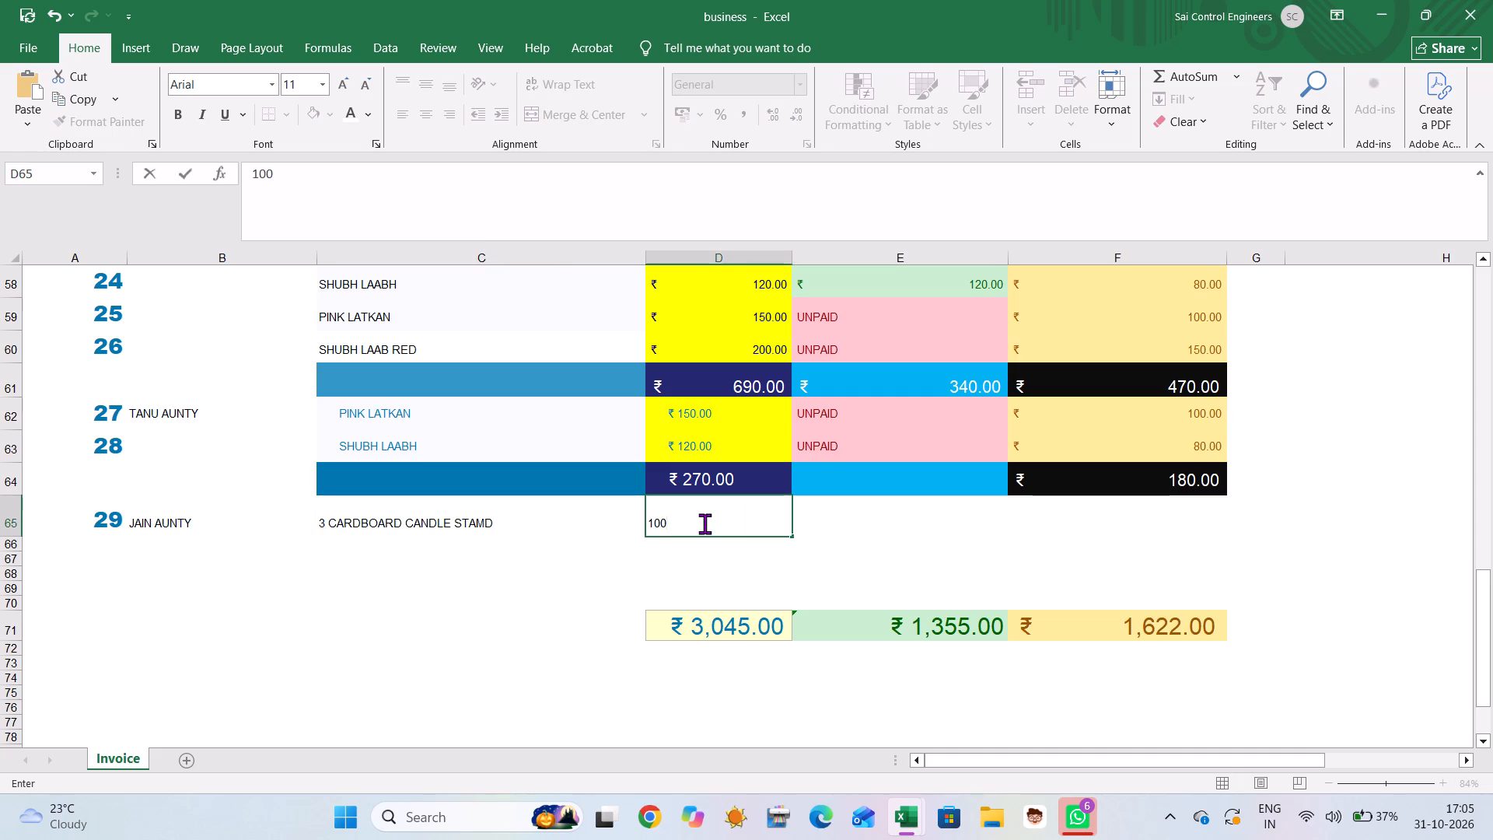
pyautogui.press('Right')
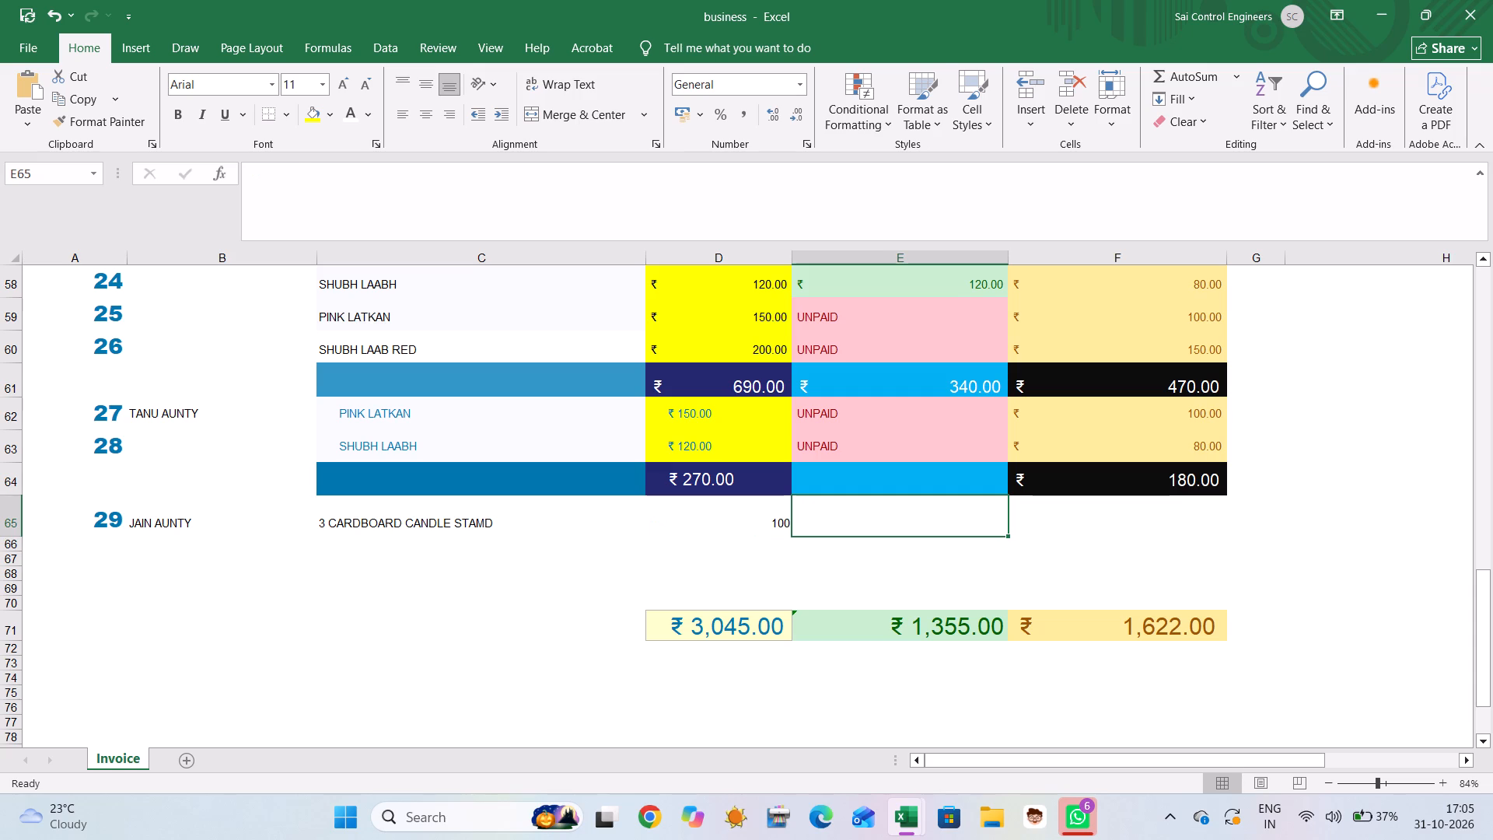
pyautogui.write('UN')
pyautogui.write('PAID')
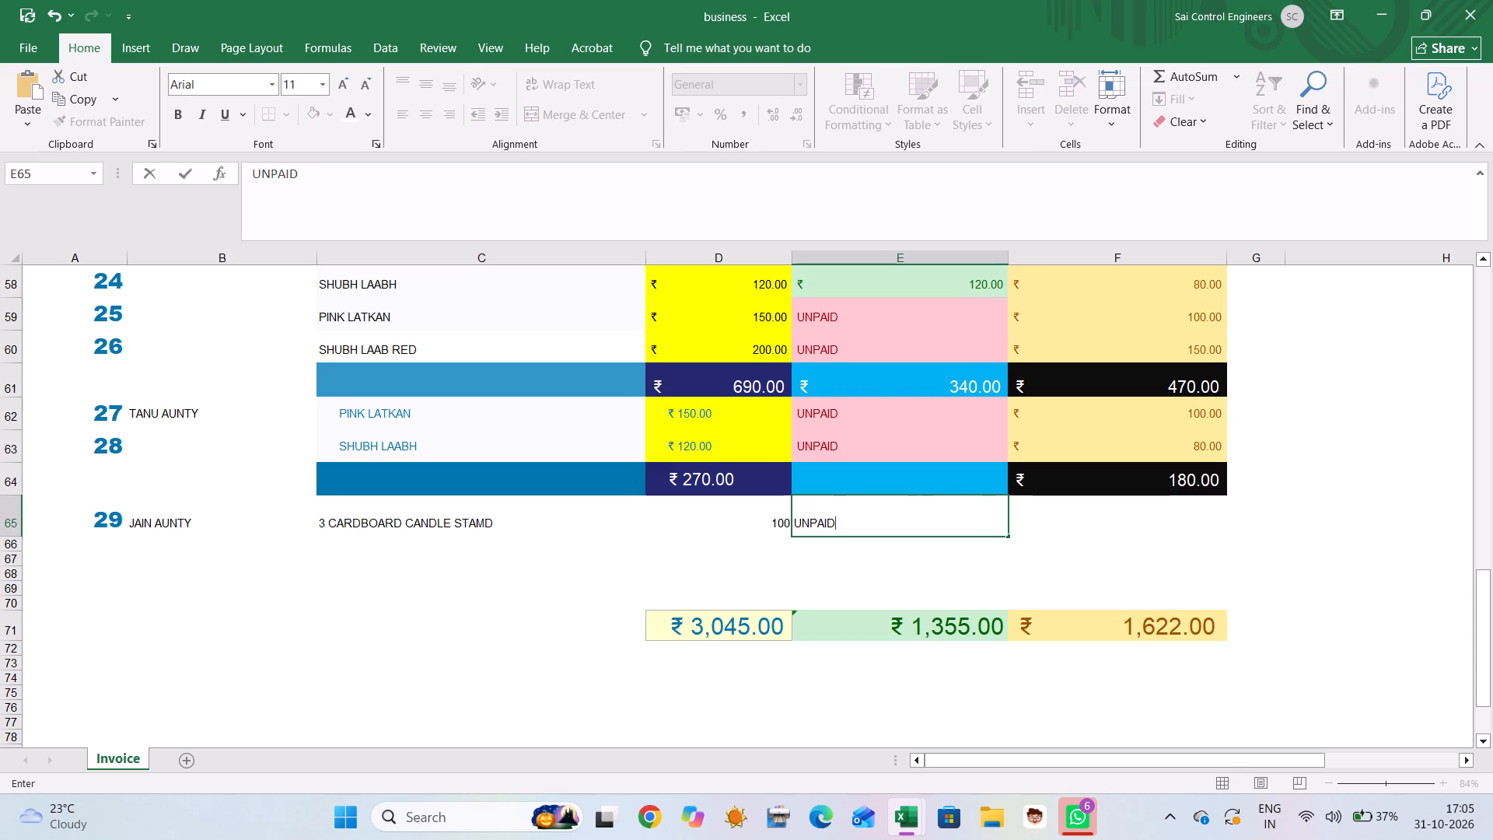
pyautogui.click(1112, 516)
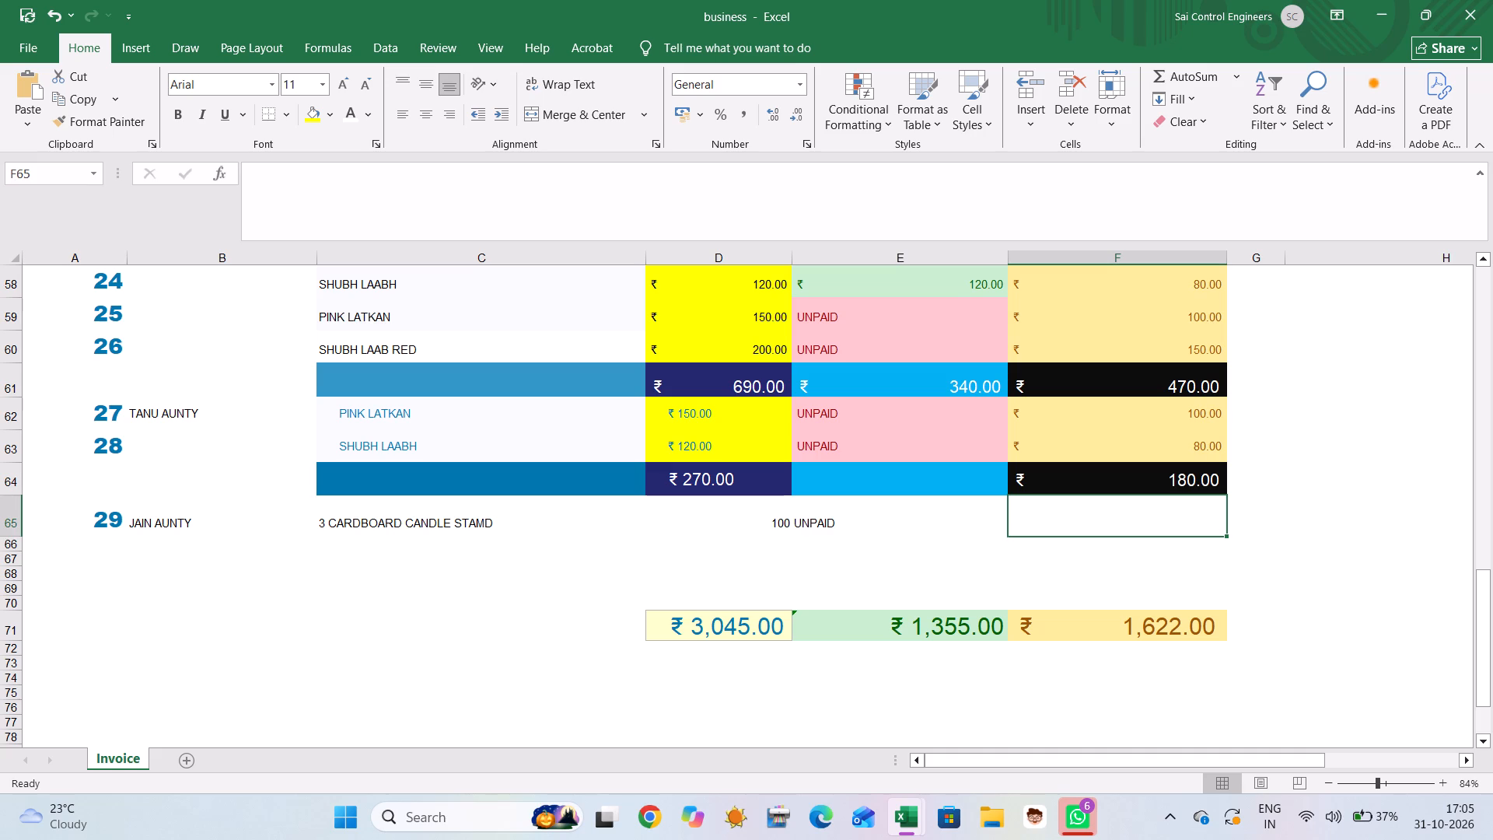
# Select the empty item cell C66 directly below 3 CARDBOARD CANDLE STAMD.
pyautogui.click(355, 562)
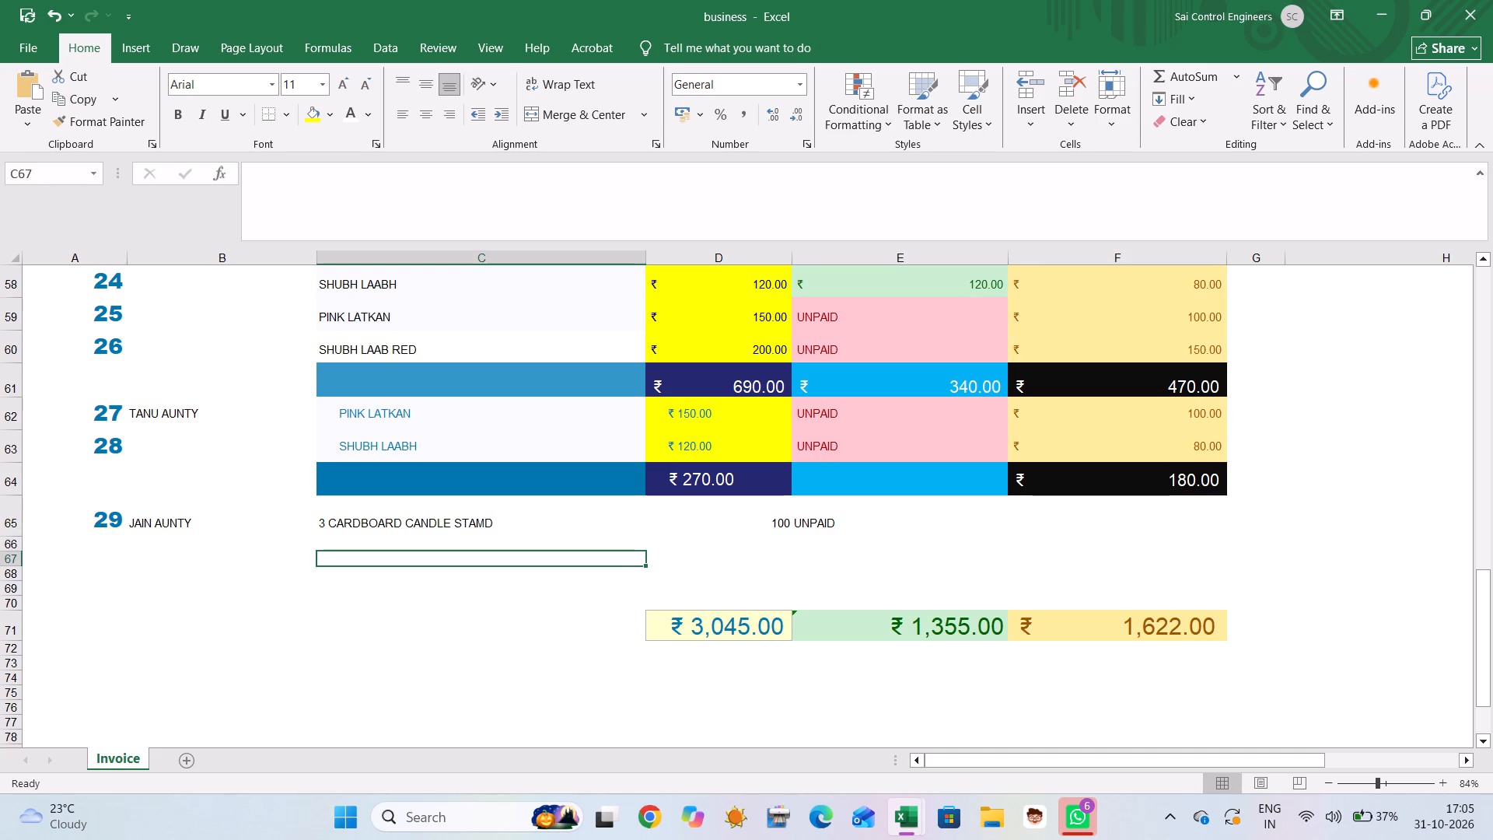
pyautogui.click(368, 544)
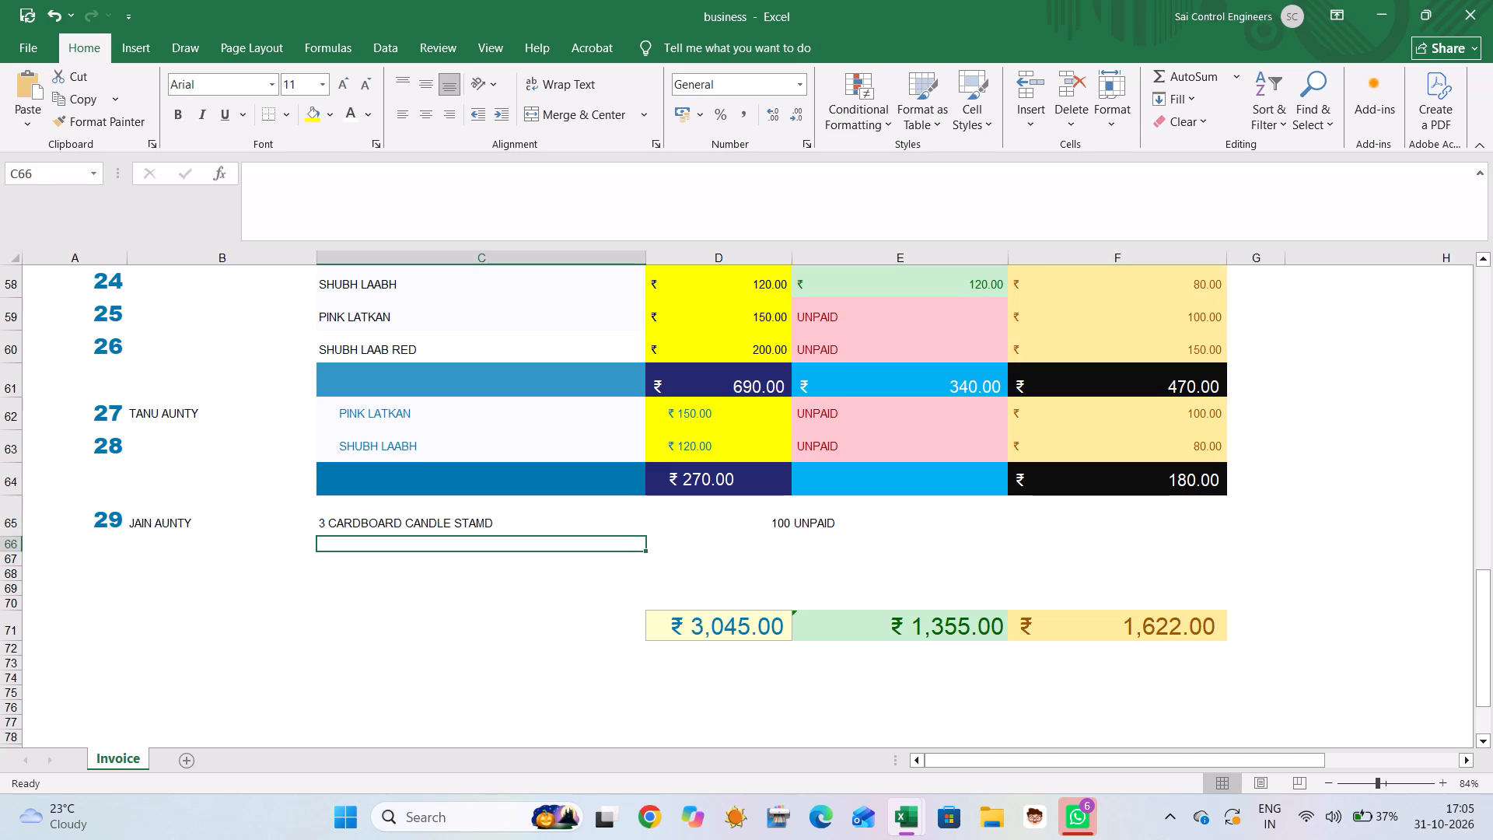
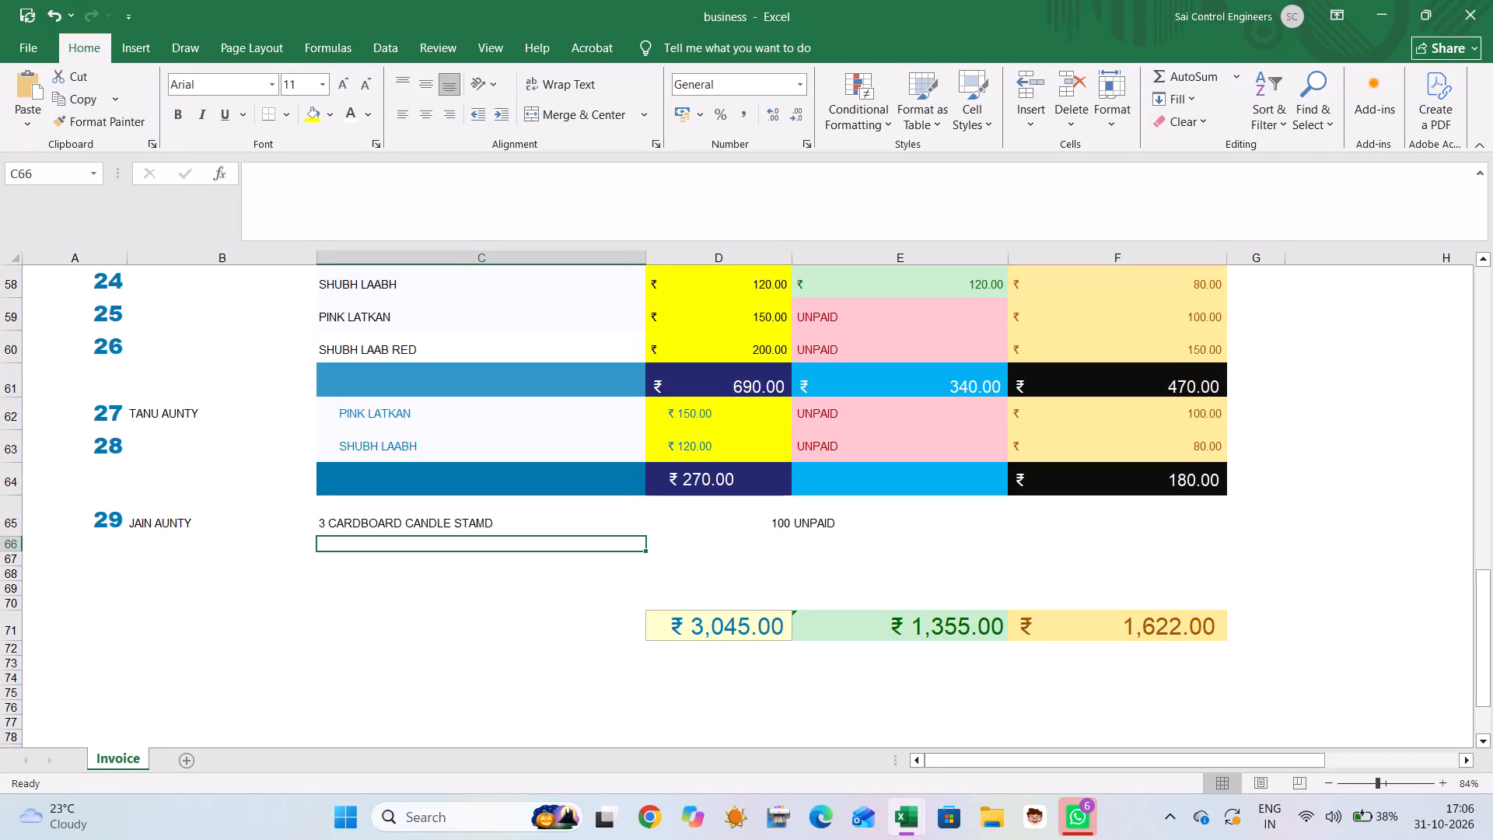
# Enter 50 in column F of the 3 CARDBOARD CANDLE STAMD row (F65).
pyautogui.click(1055, 518)
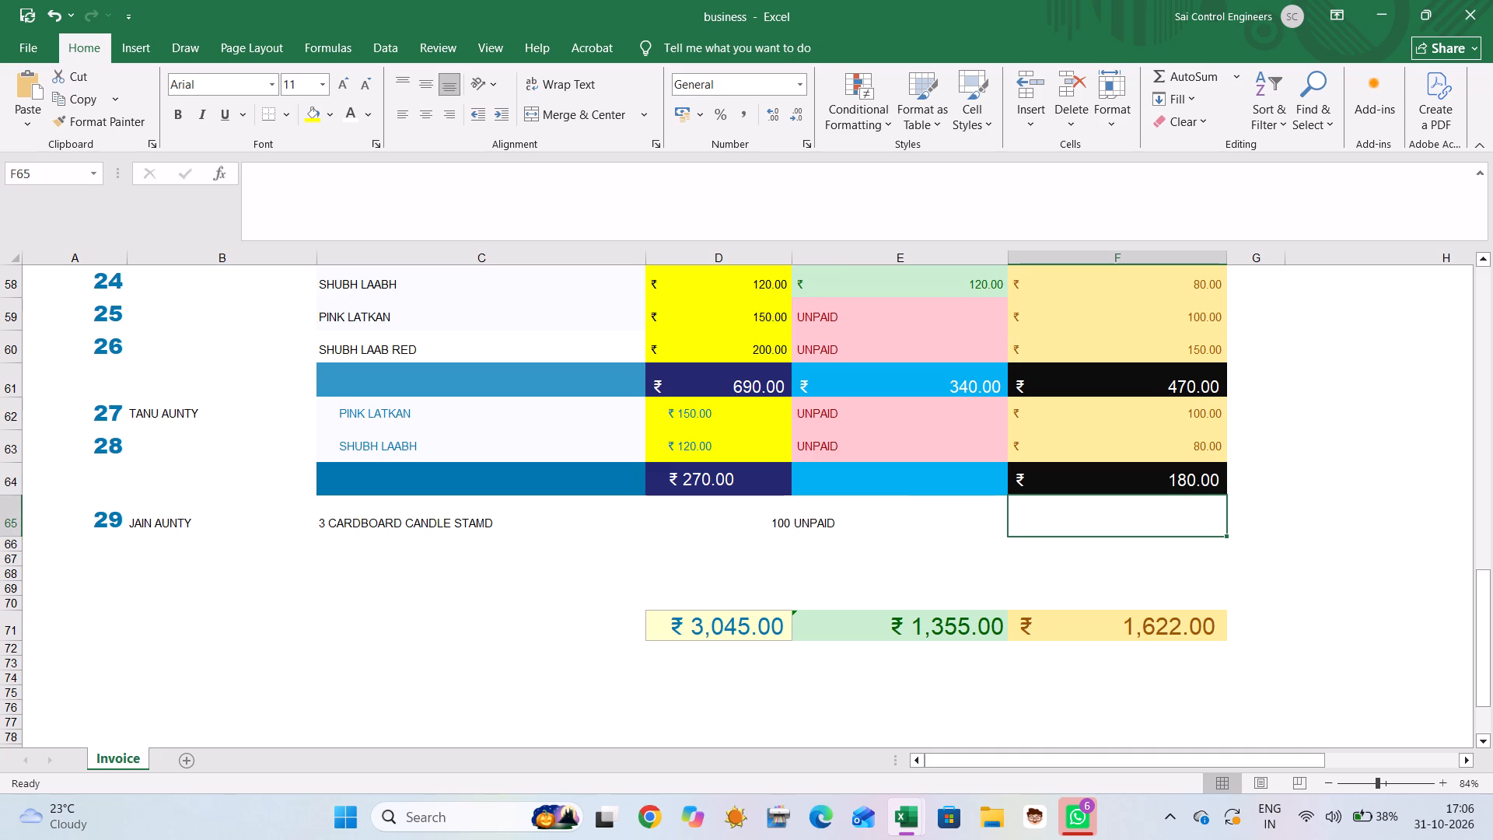
pyautogui.write('59')
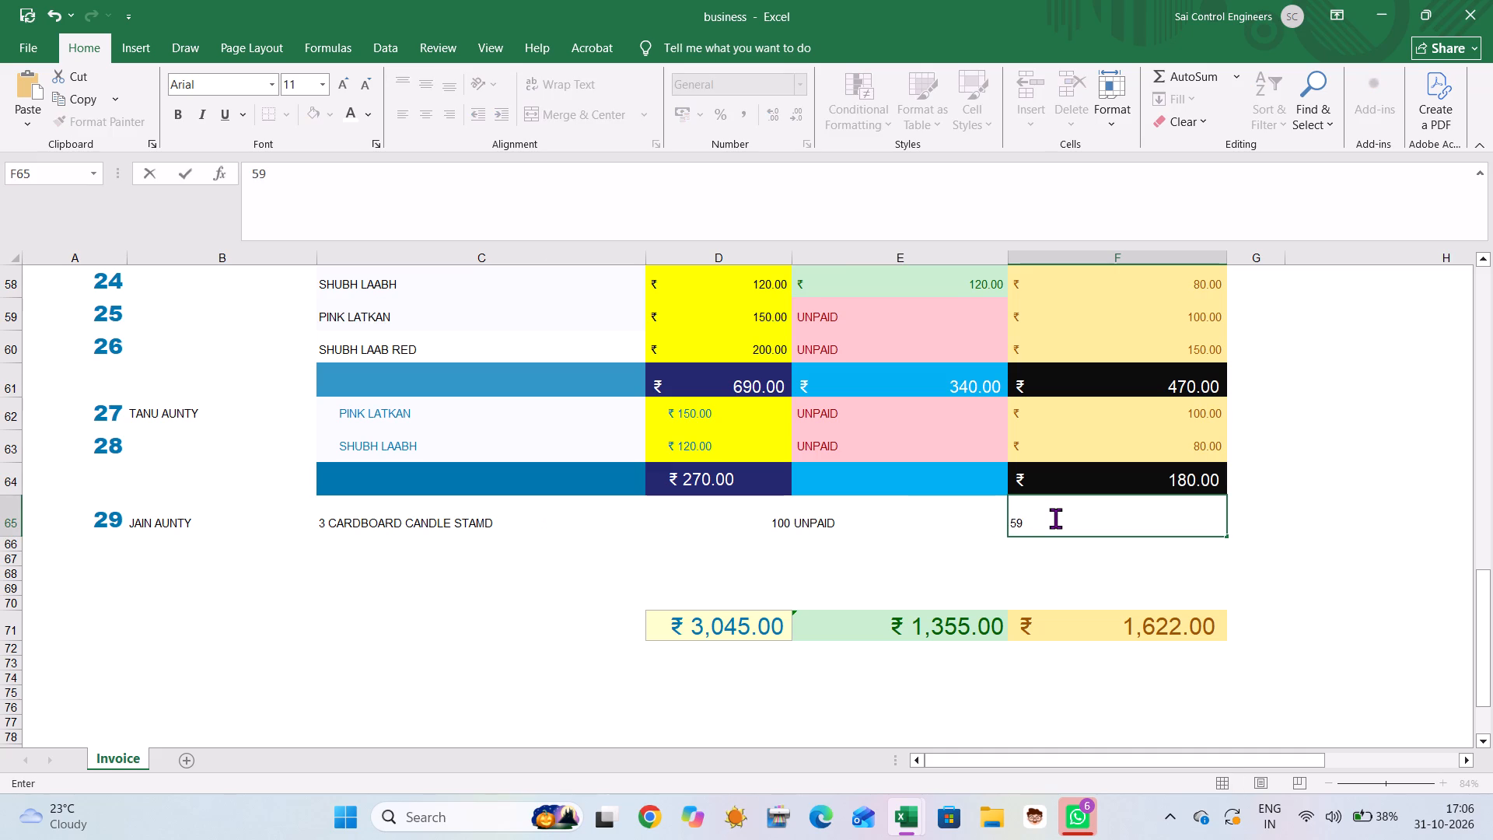
pyautogui.press('BackSpace')
pyautogui.press('0')
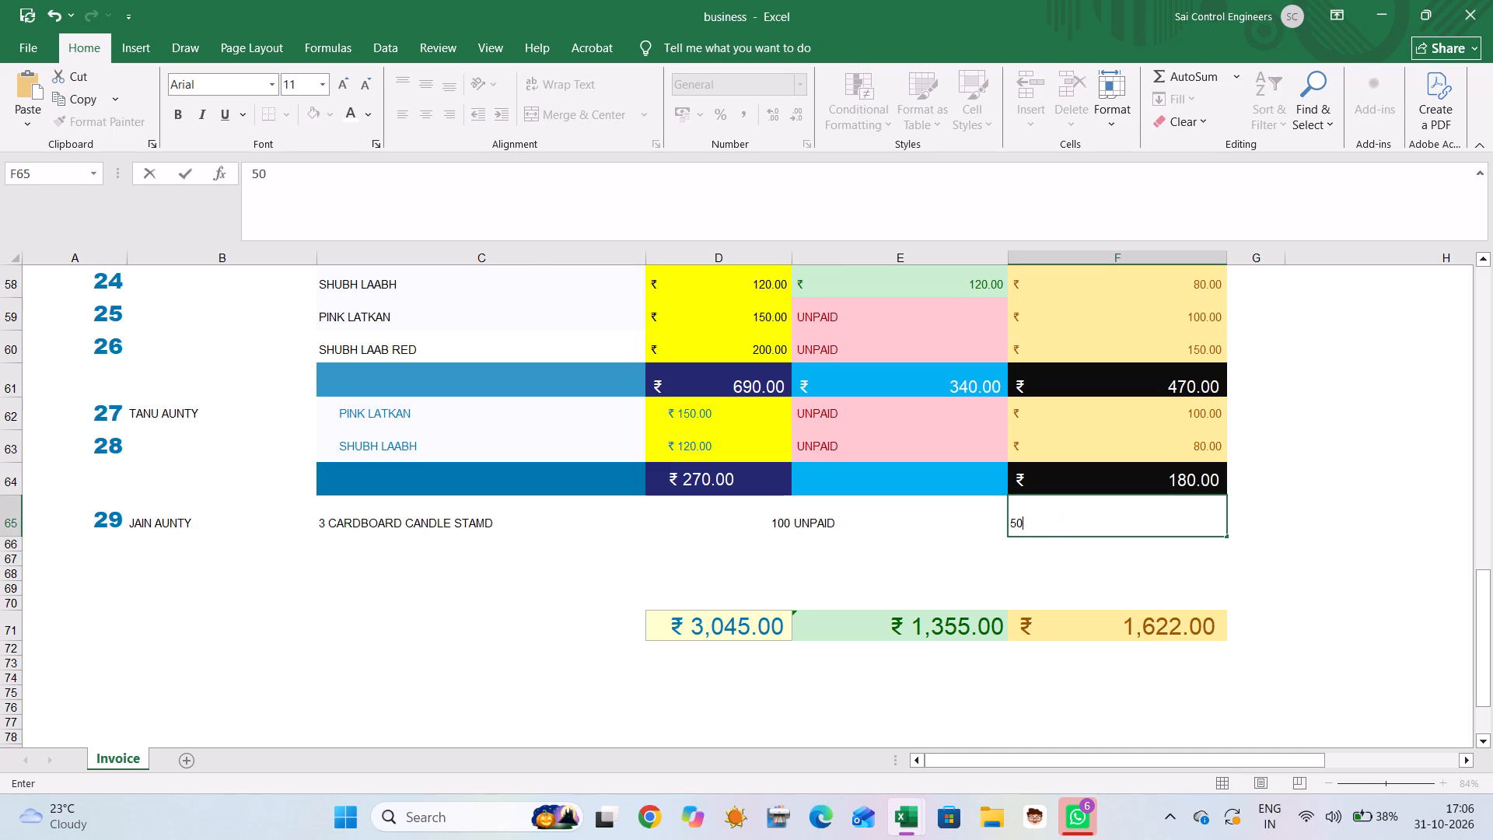
pyautogui.click(361, 552)
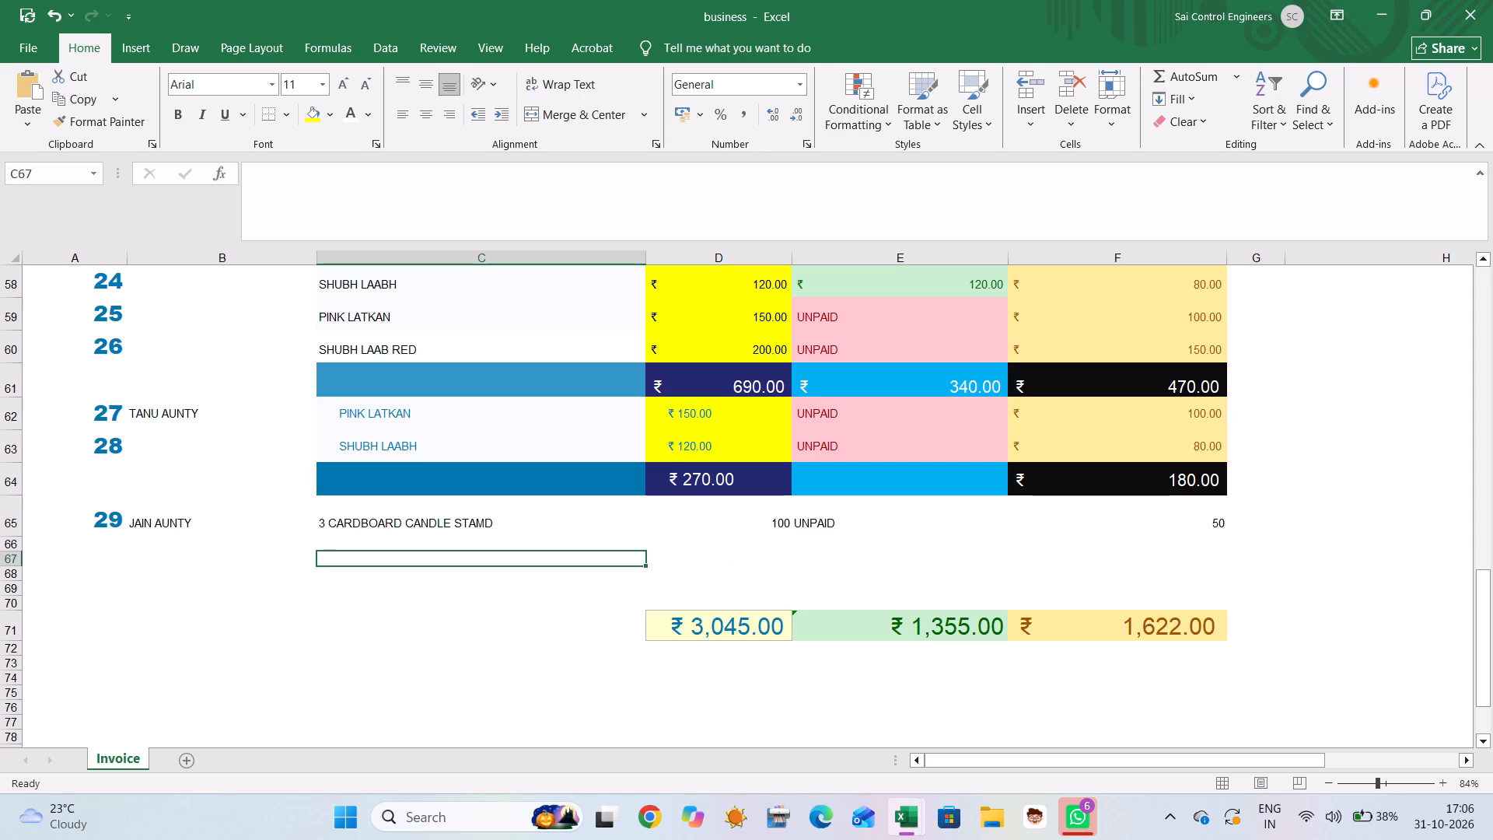
# Add the item YELLOW LATKAN in row 66 with amount 220, status UNPAID and 140 in column F.
pyautogui.click(370, 541)
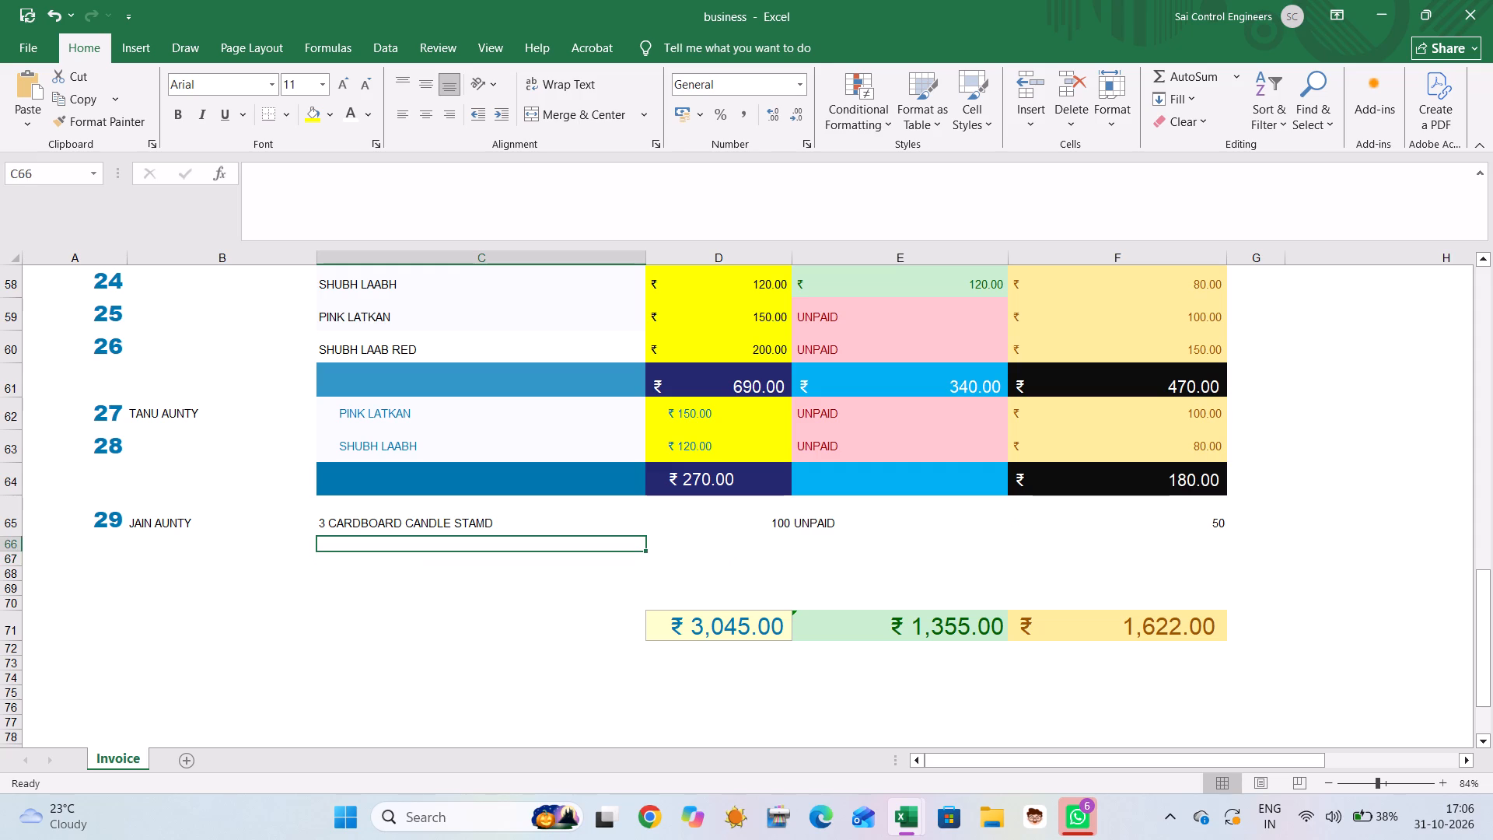
pyautogui.press('t')
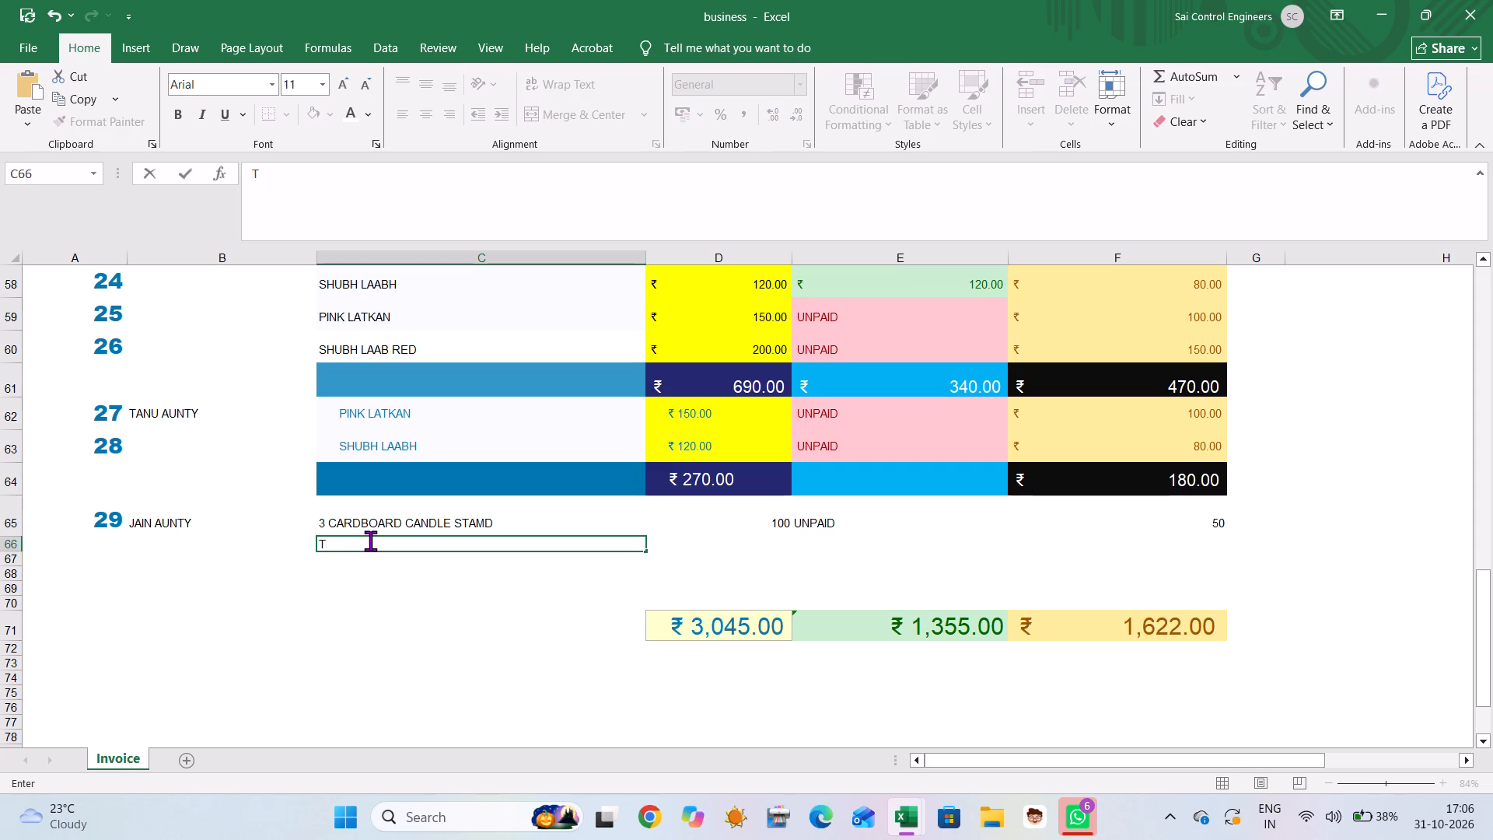
pyautogui.press('BackSpace')
pyautogui.write('YELLOW LATKAN')
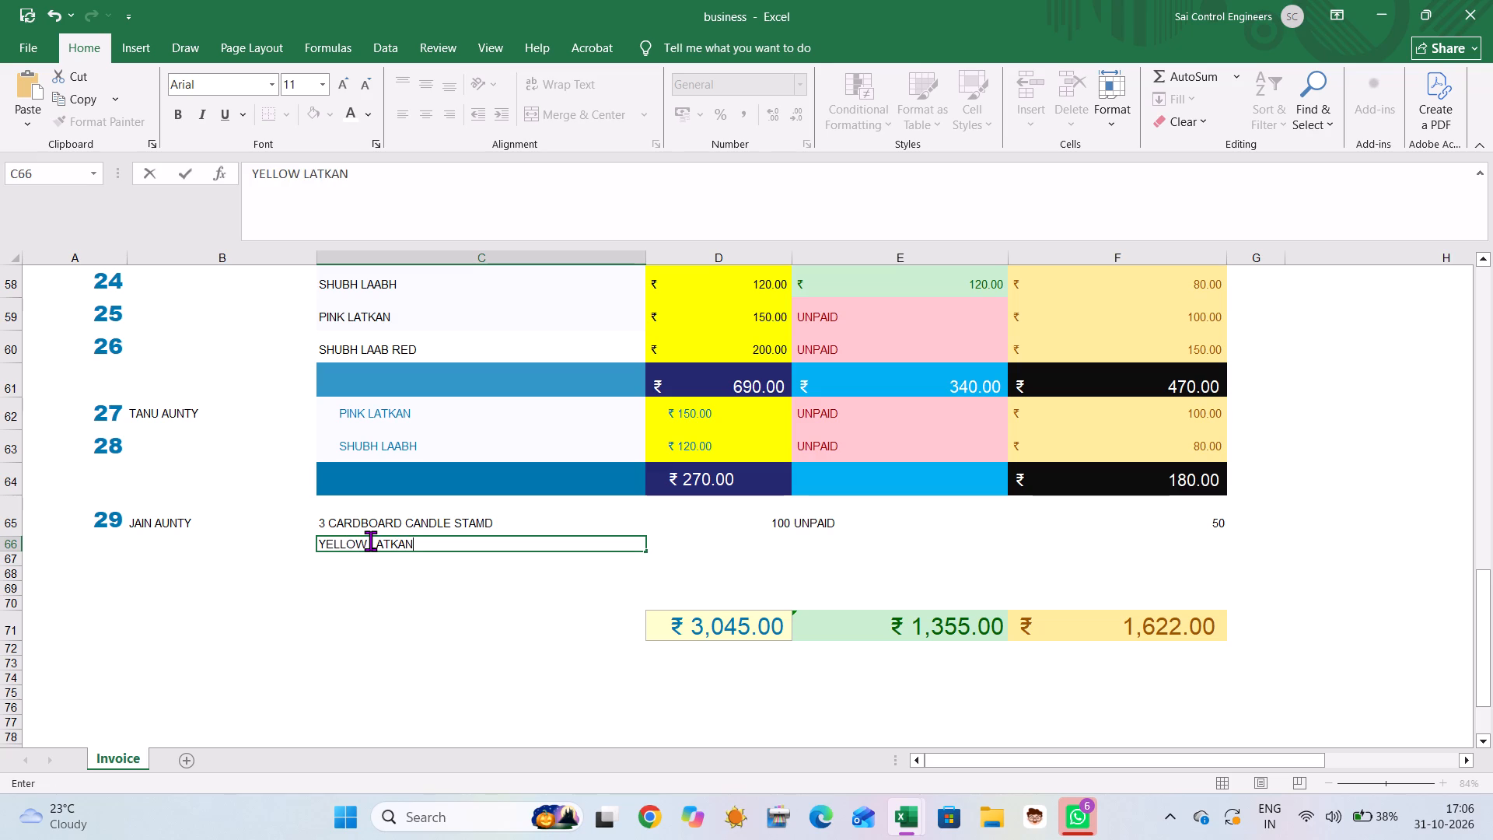
pyautogui.press('Right')
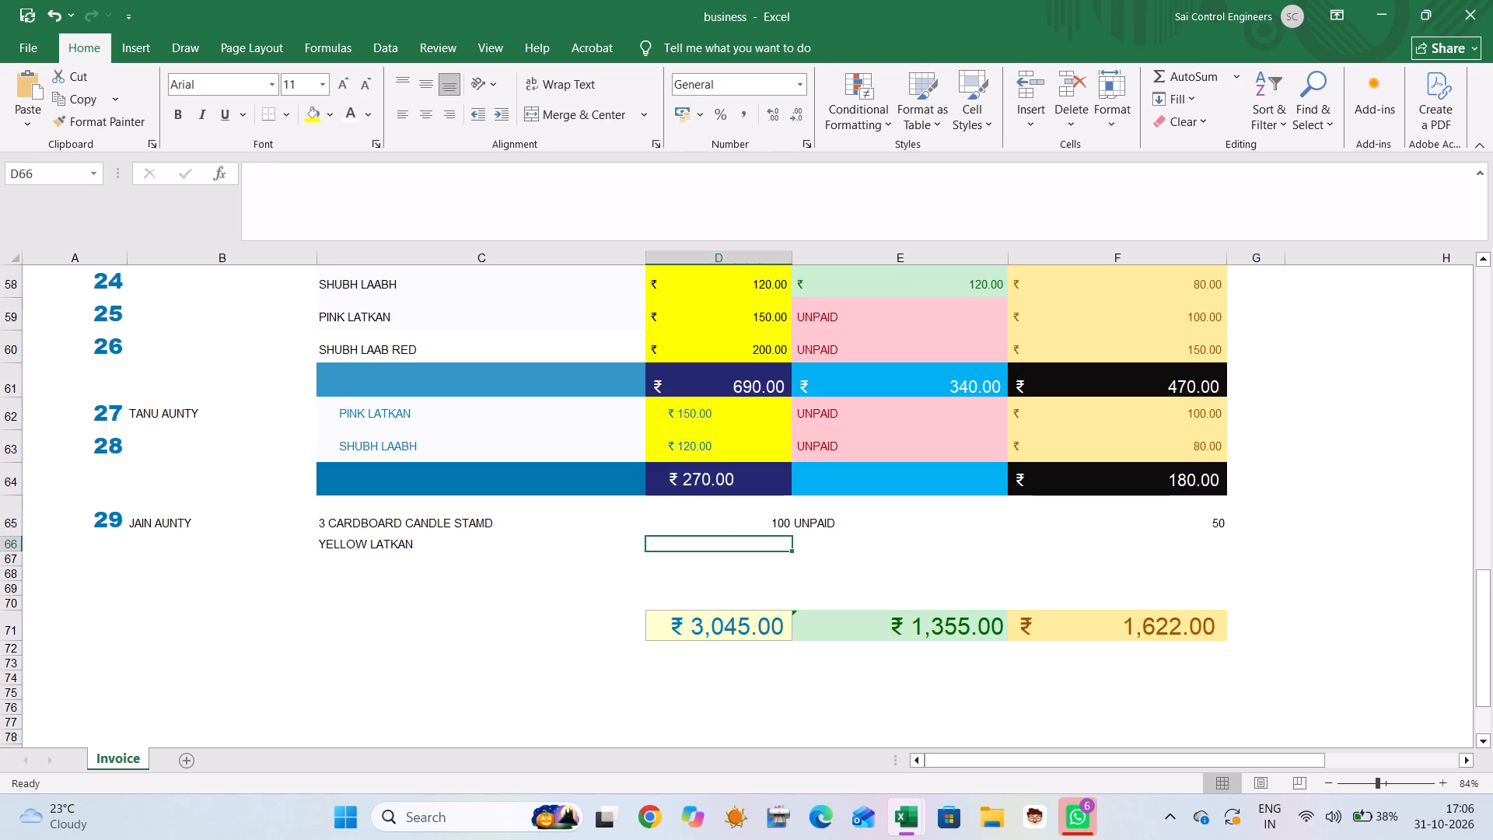
pyautogui.write('220')
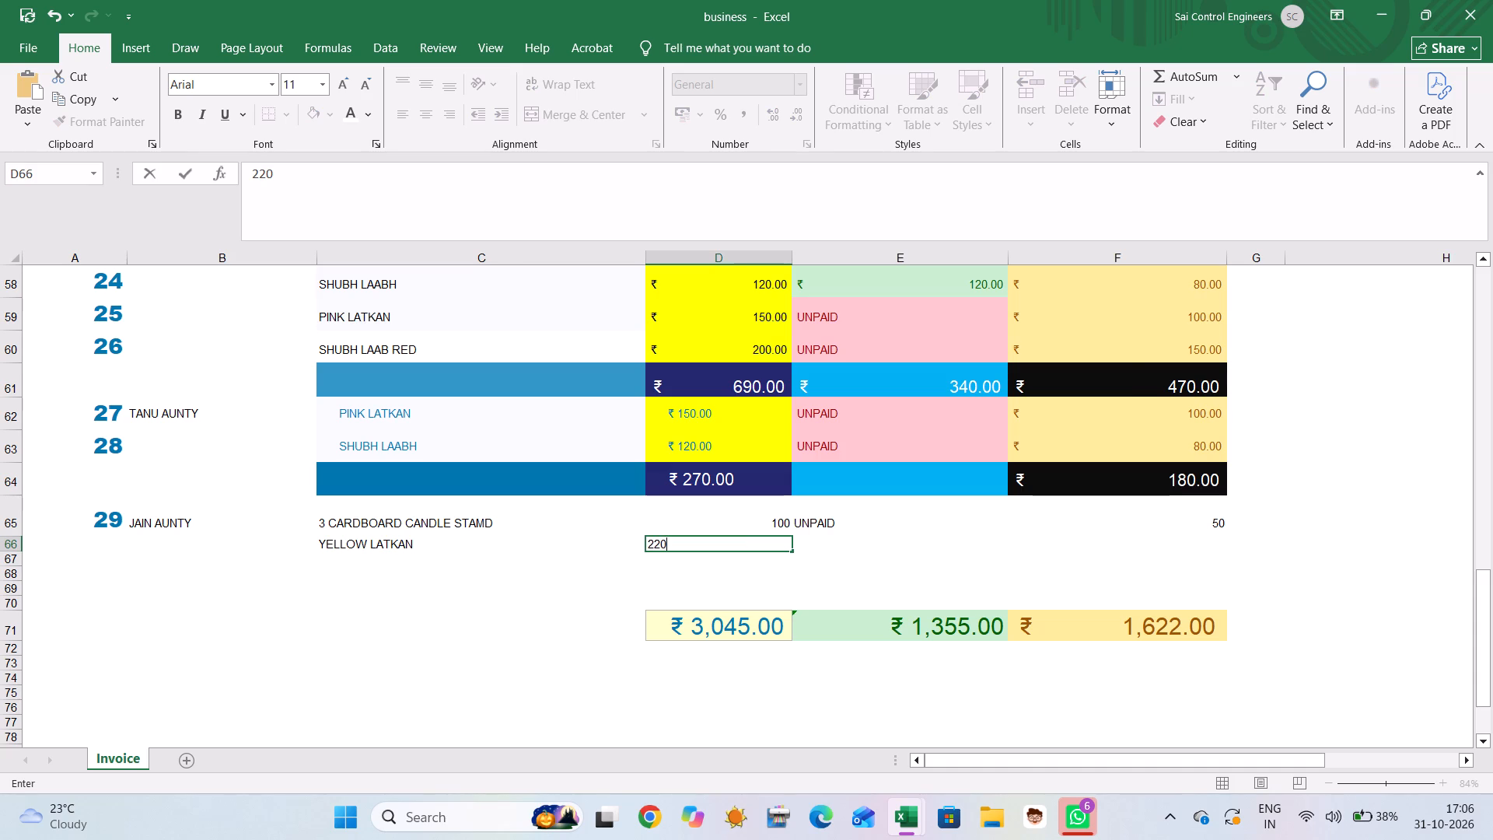
pyautogui.scroll(1, 370, 541)
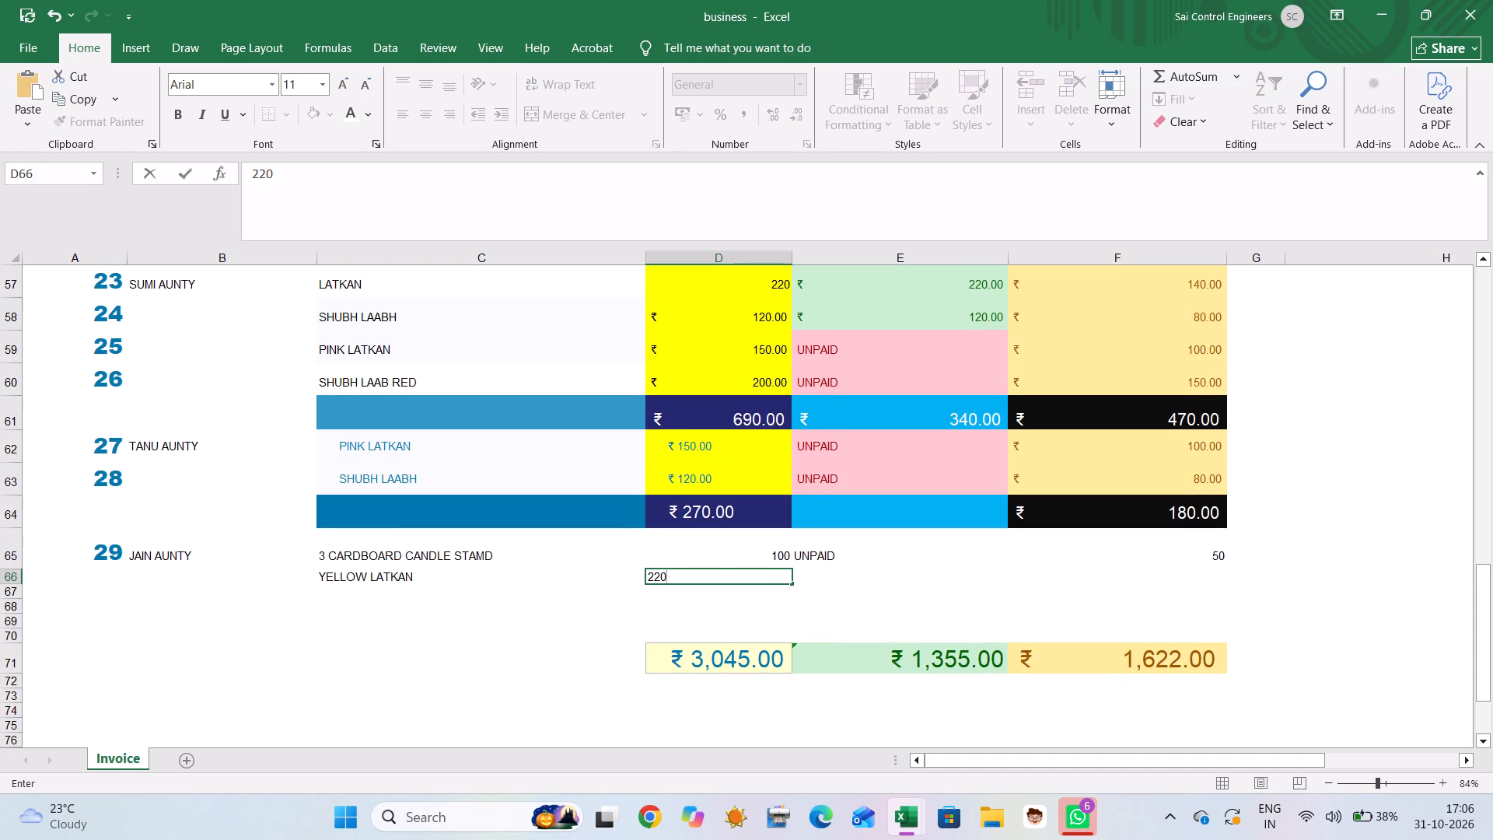
pyautogui.click(917, 578)
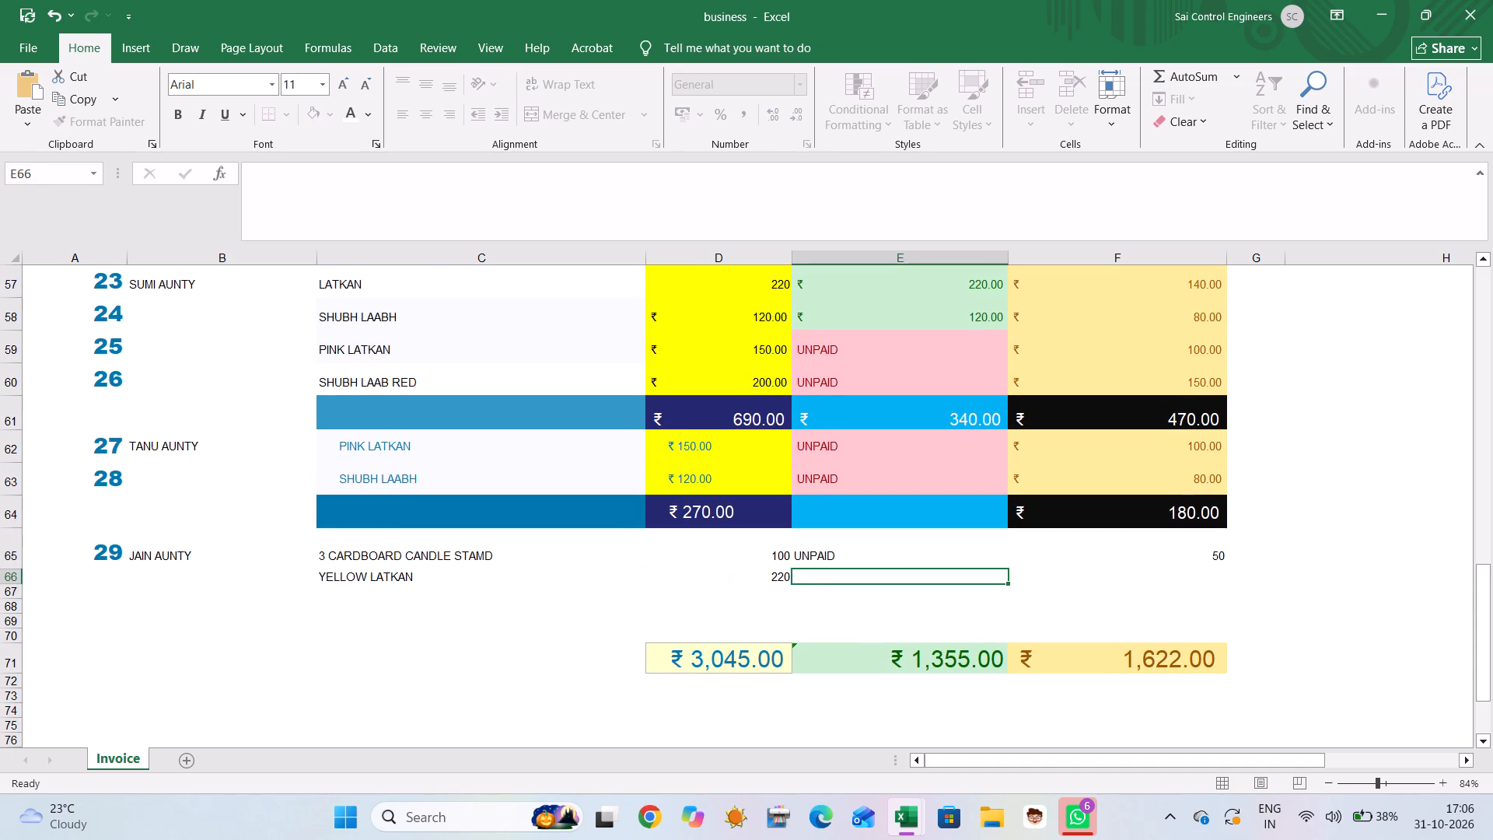
pyautogui.write('UNPAID')
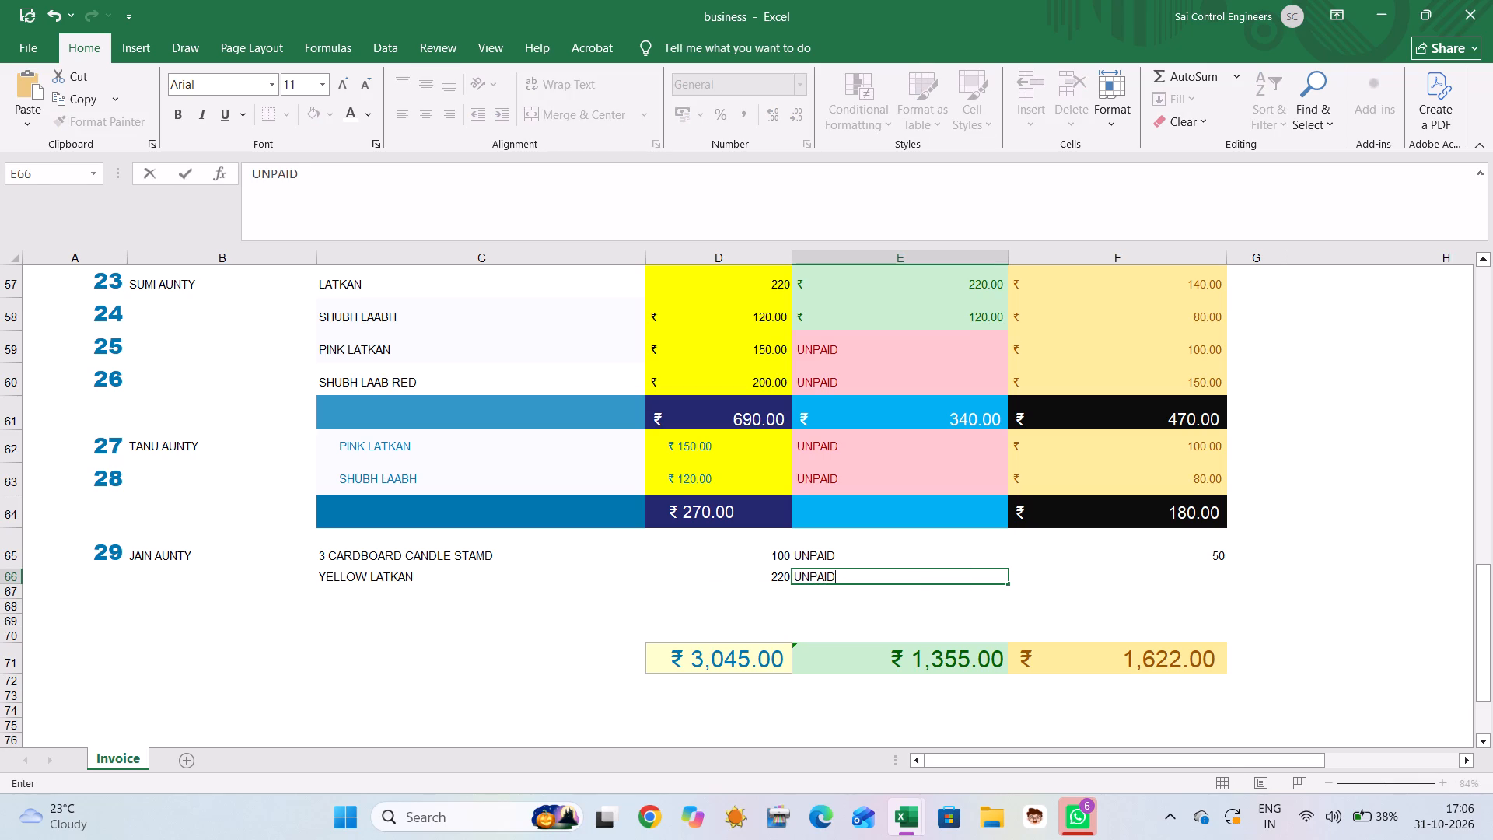
pyautogui.click(1079, 576)
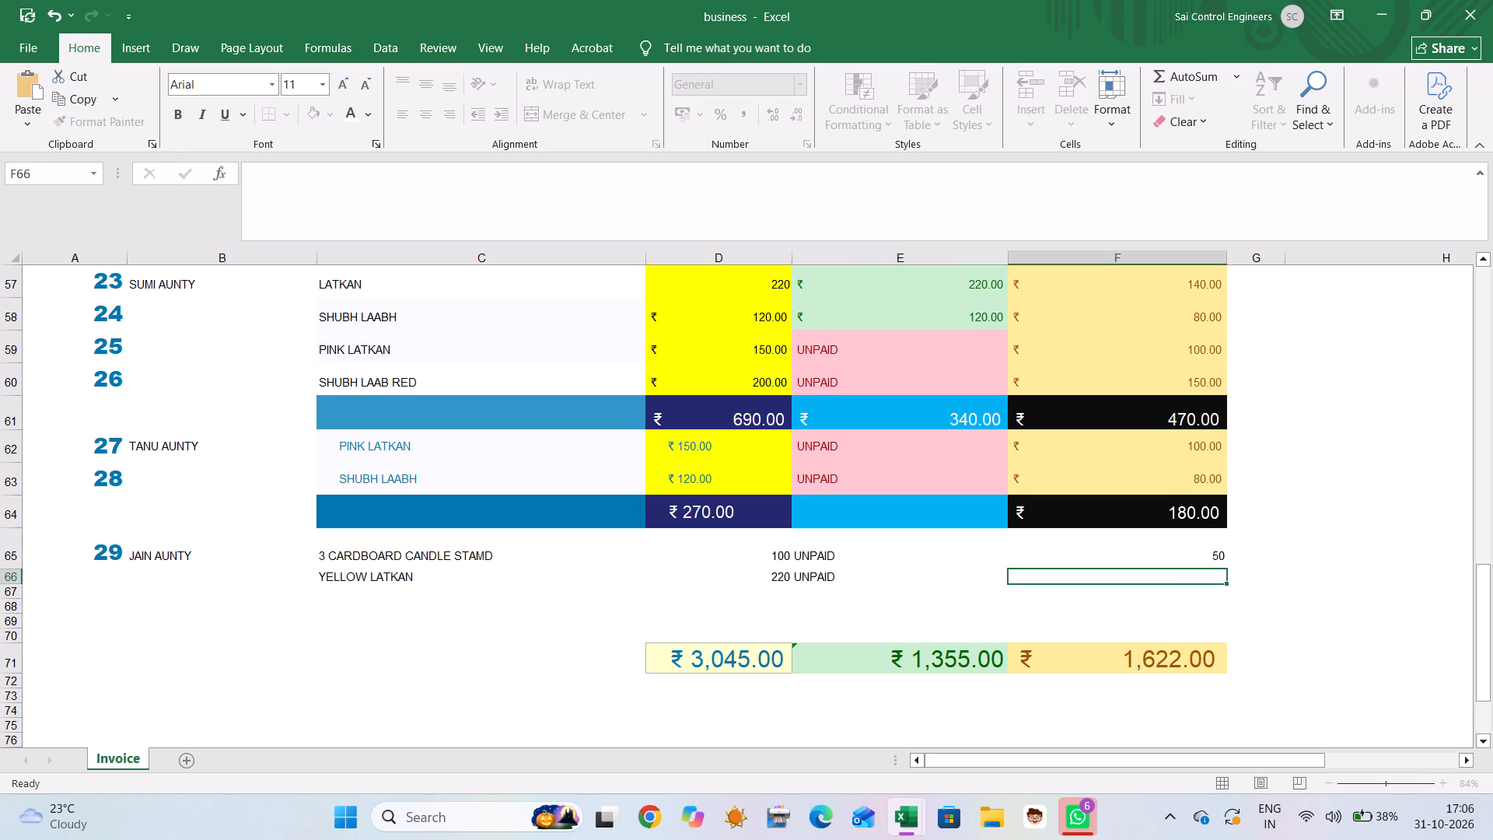
pyautogui.write('140')
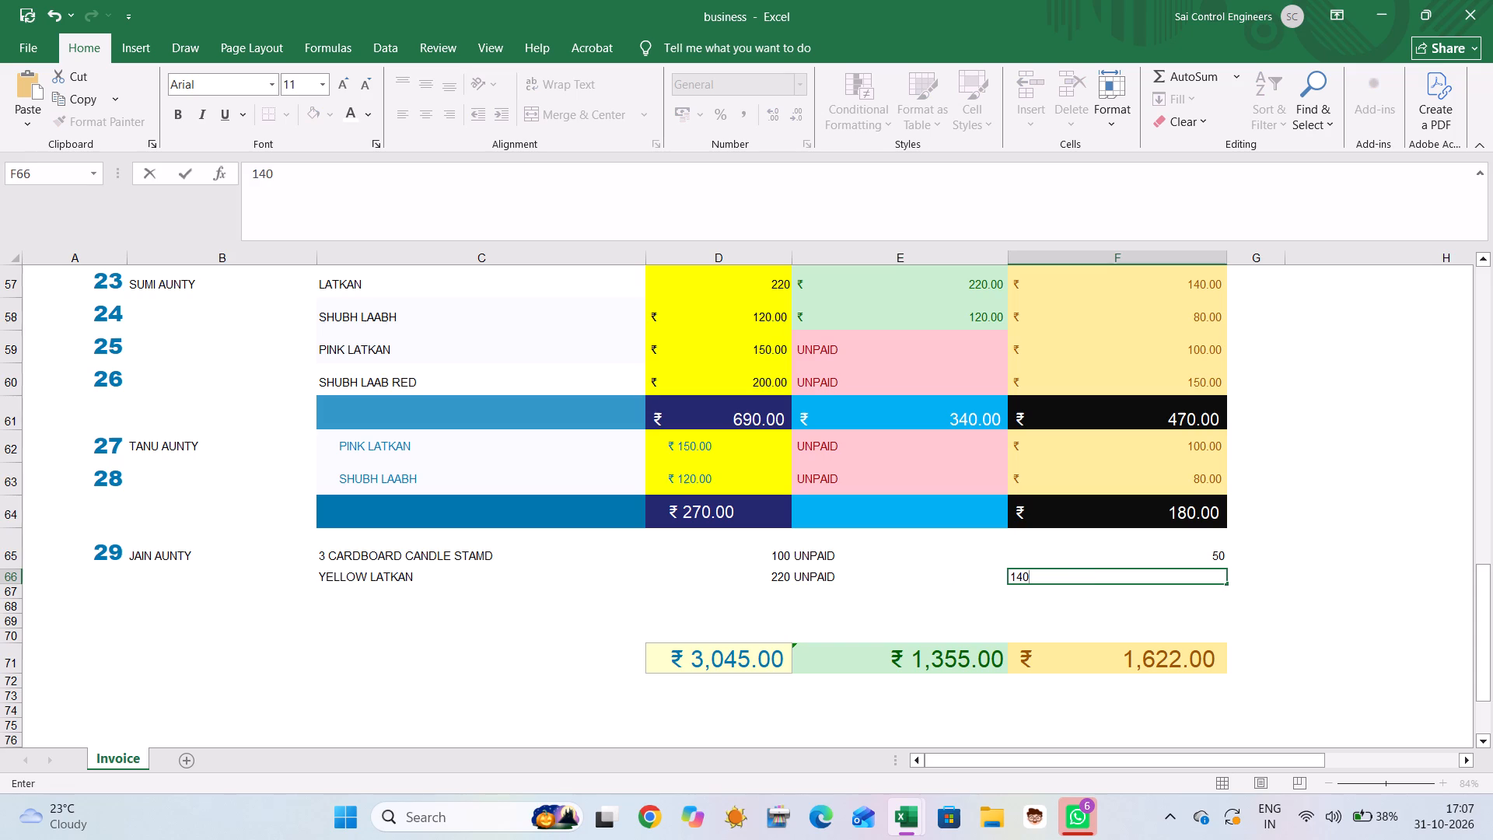
pyautogui.click(1158, 607)
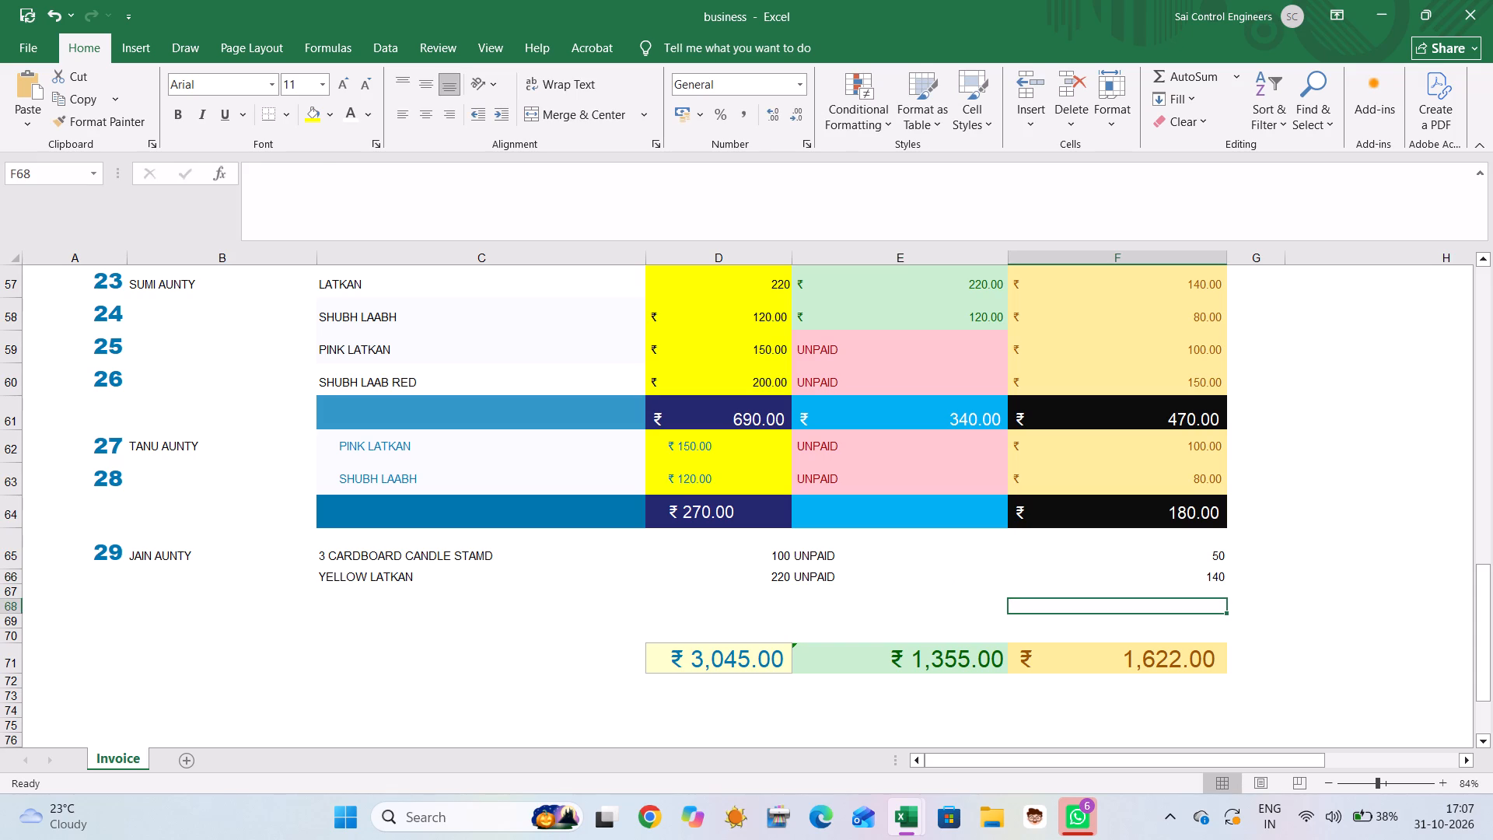
# Copy the TANU AUNTY block C62:F64 and paste only its formats onto the JAIN AUNTY block C65:F67.
pyautogui.moveTo(337, 440); pyautogui.dragTo(1081, 506)
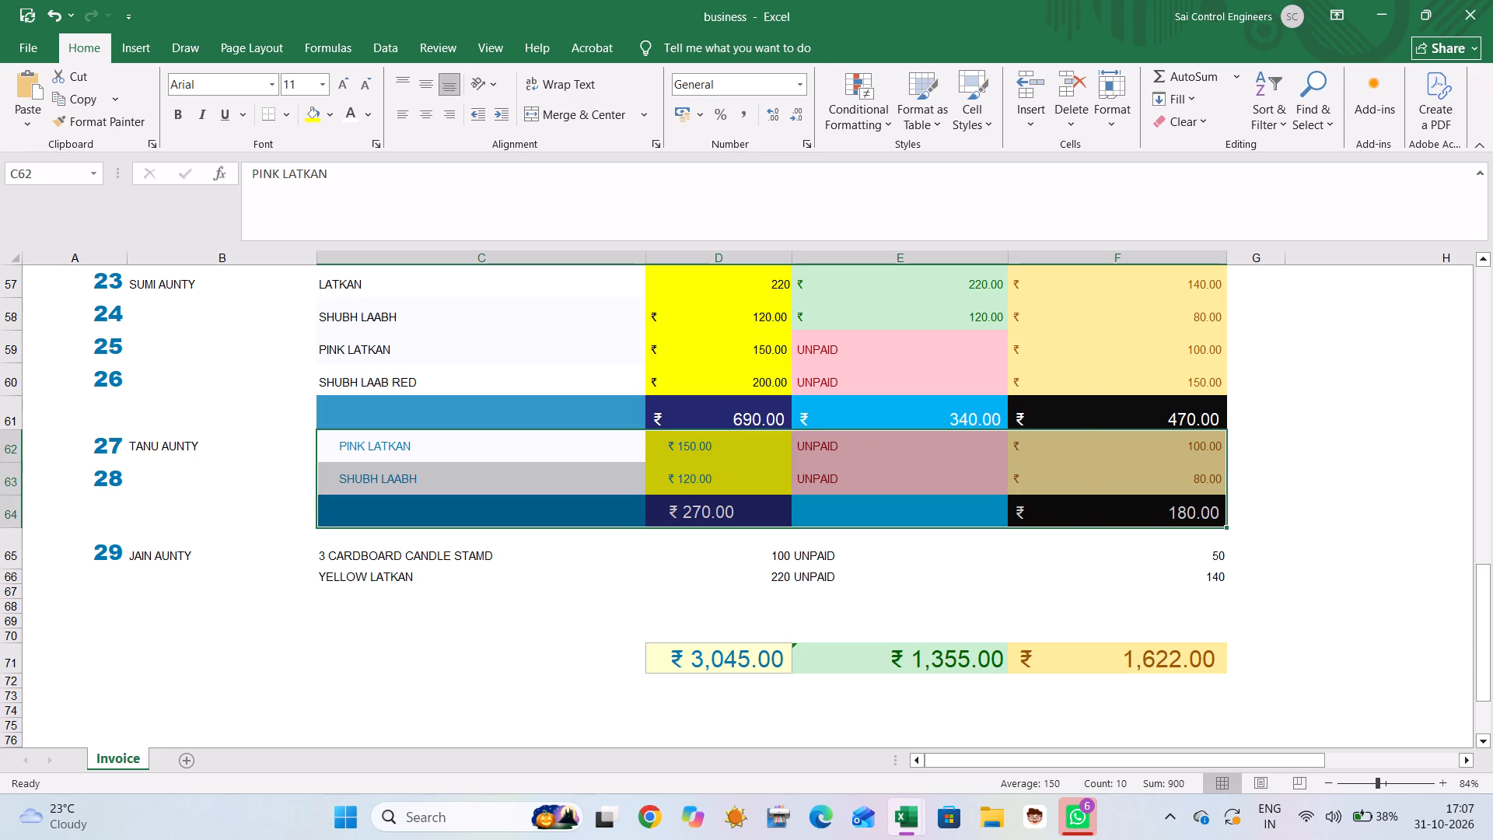
pyautogui.rightClick(1081, 506)
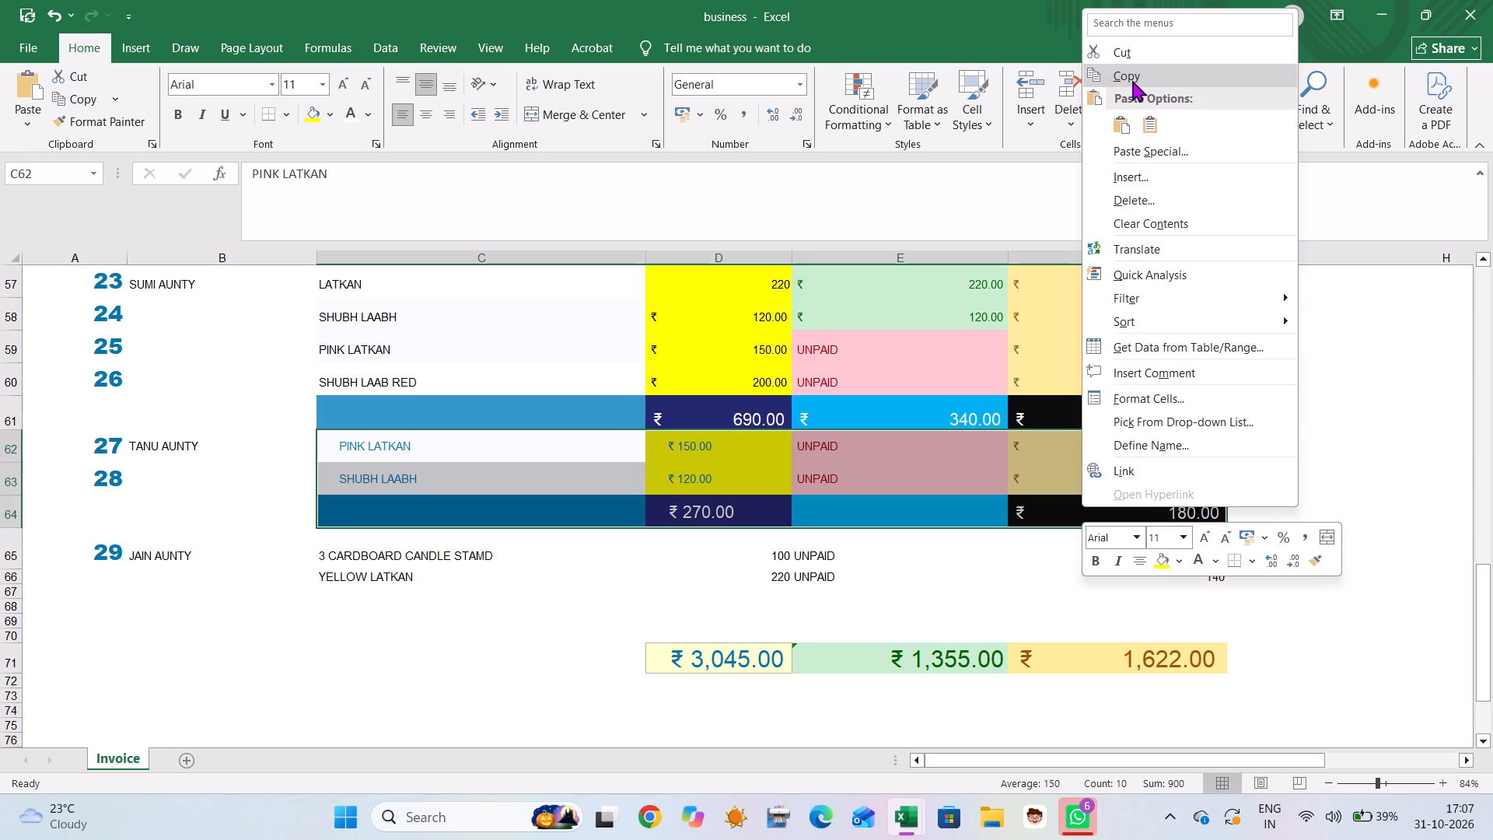
pyautogui.click(1133, 71)
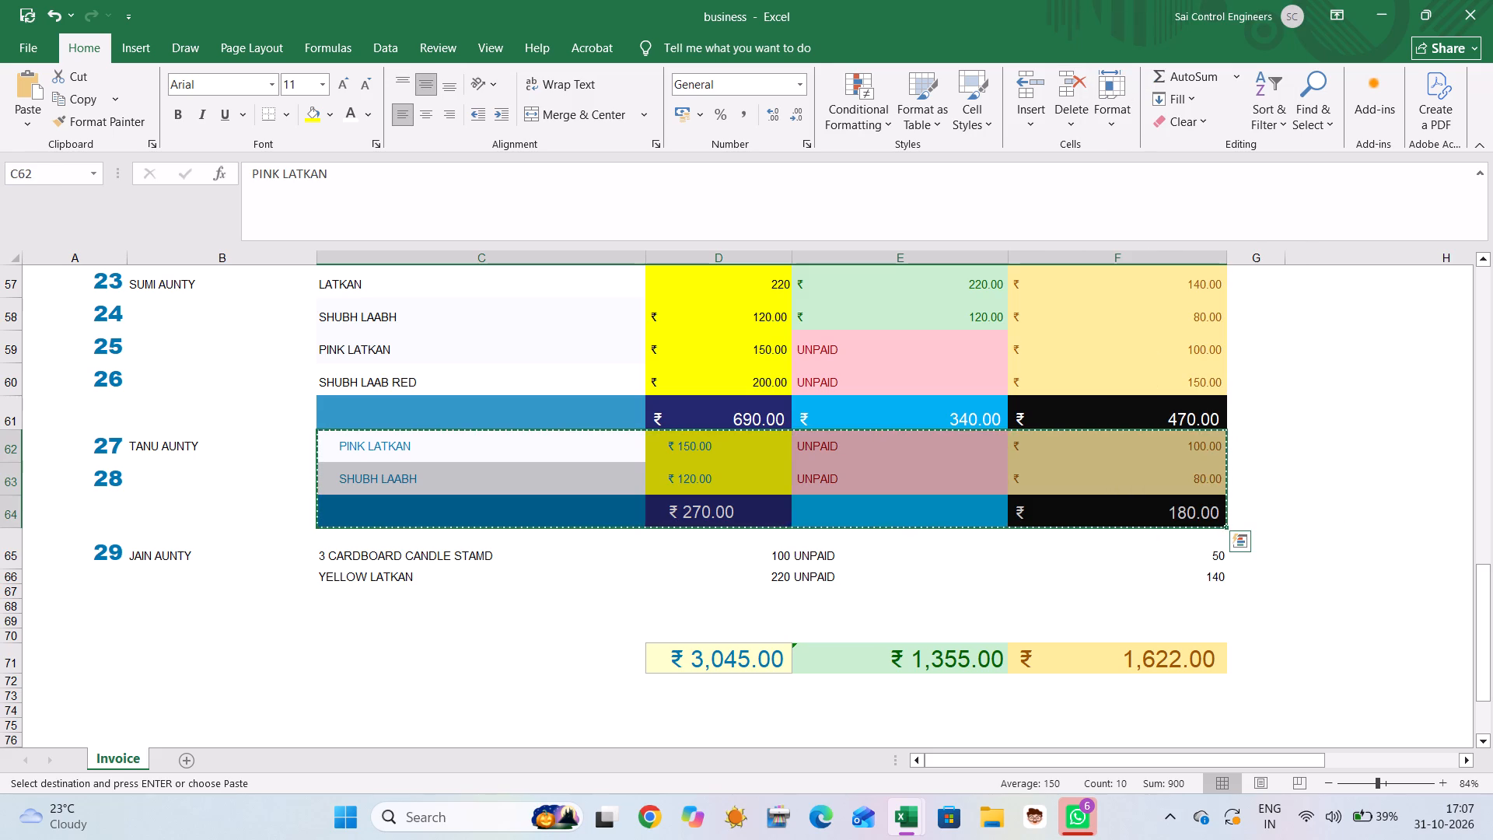
pyautogui.click(336, 555)
pyautogui.moveTo(336, 555); pyautogui.dragTo(869, 556)
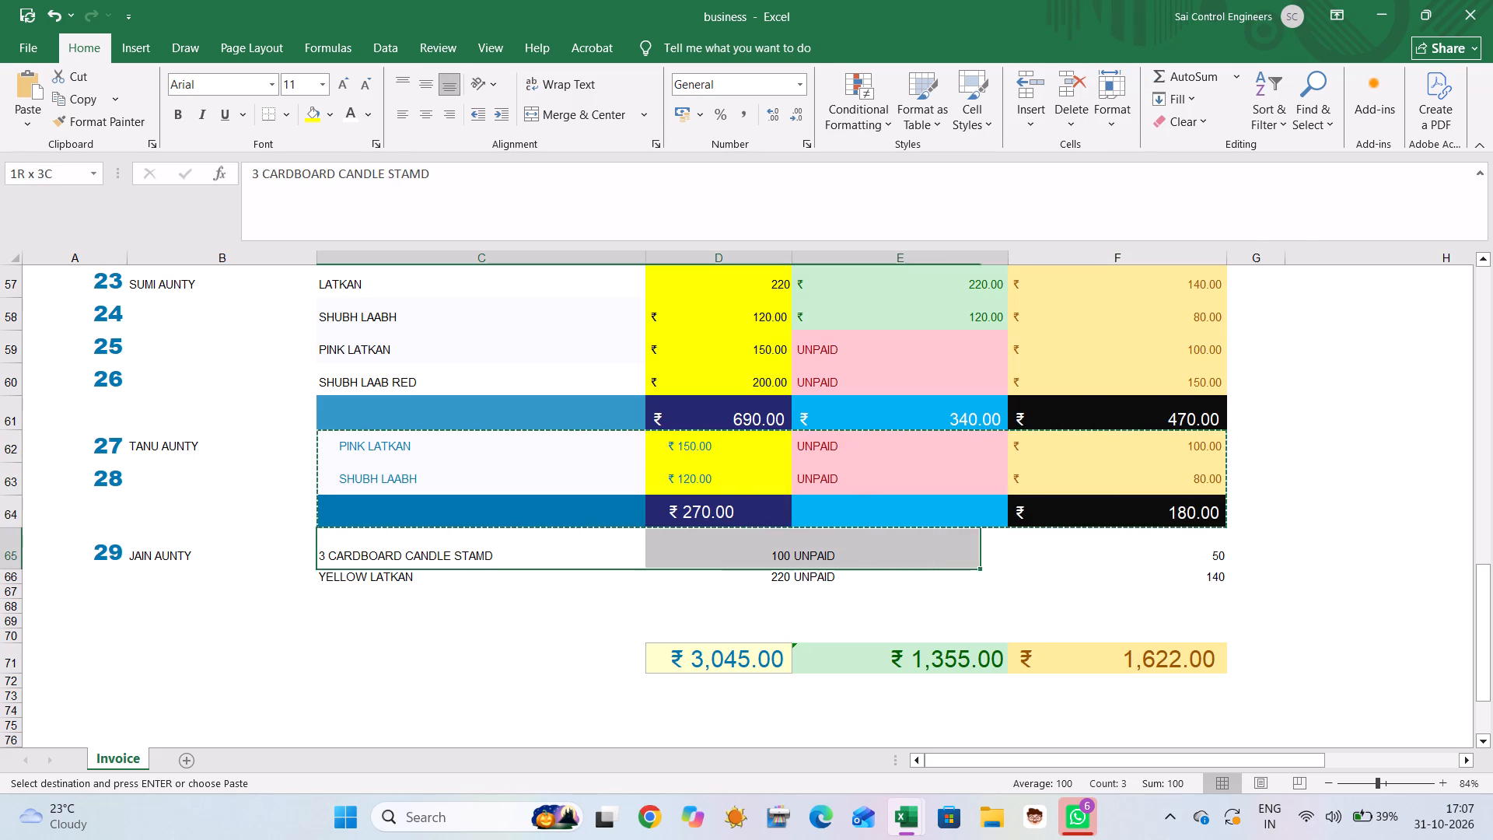
pyautogui.moveTo(869, 556); pyautogui.dragTo(1152, 612)
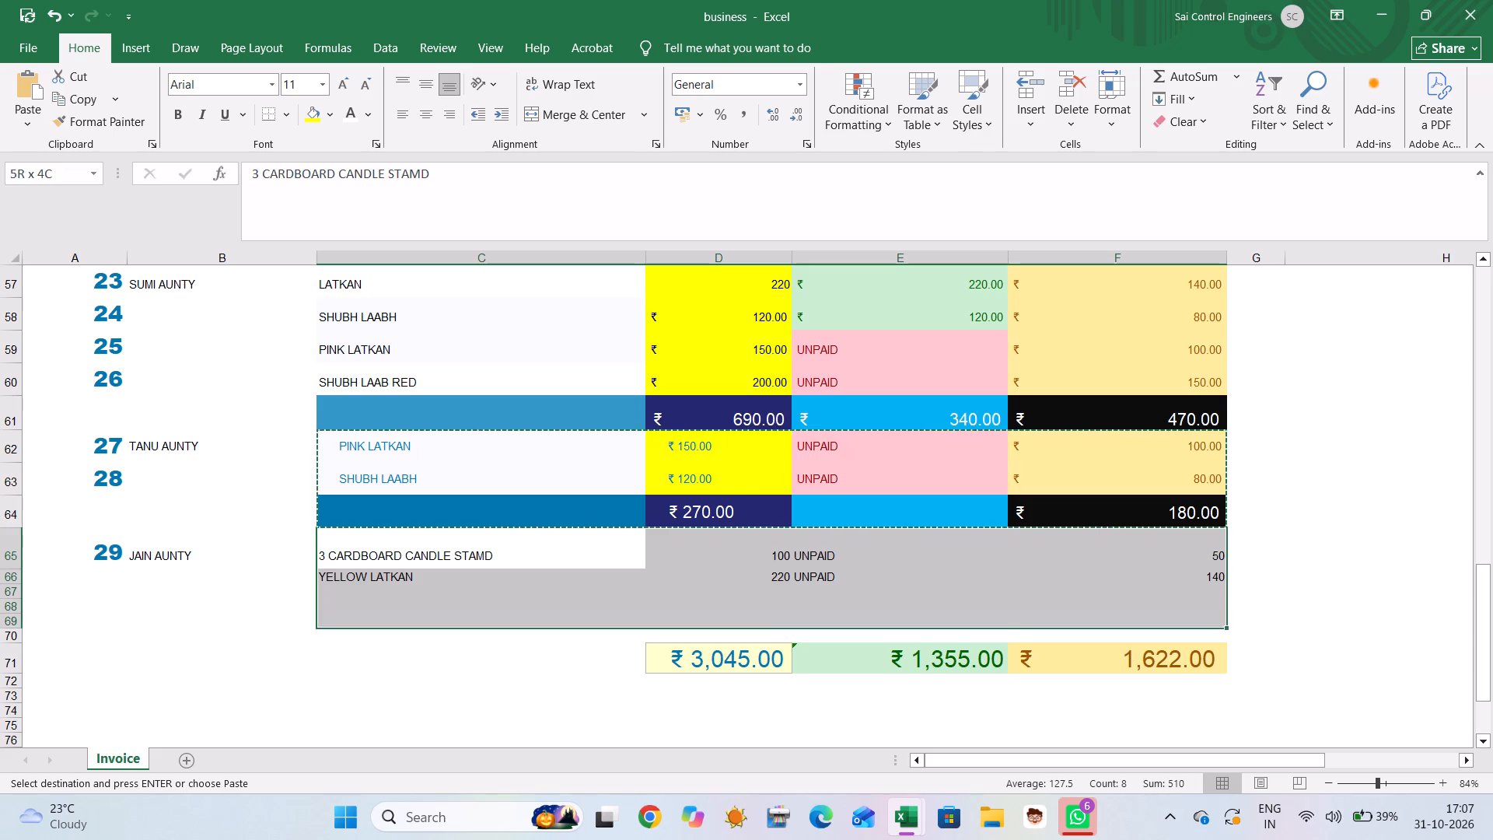
pyautogui.moveTo(1152, 612); pyautogui.dragTo(1149, 591)
pyautogui.rightClick(1149, 591)
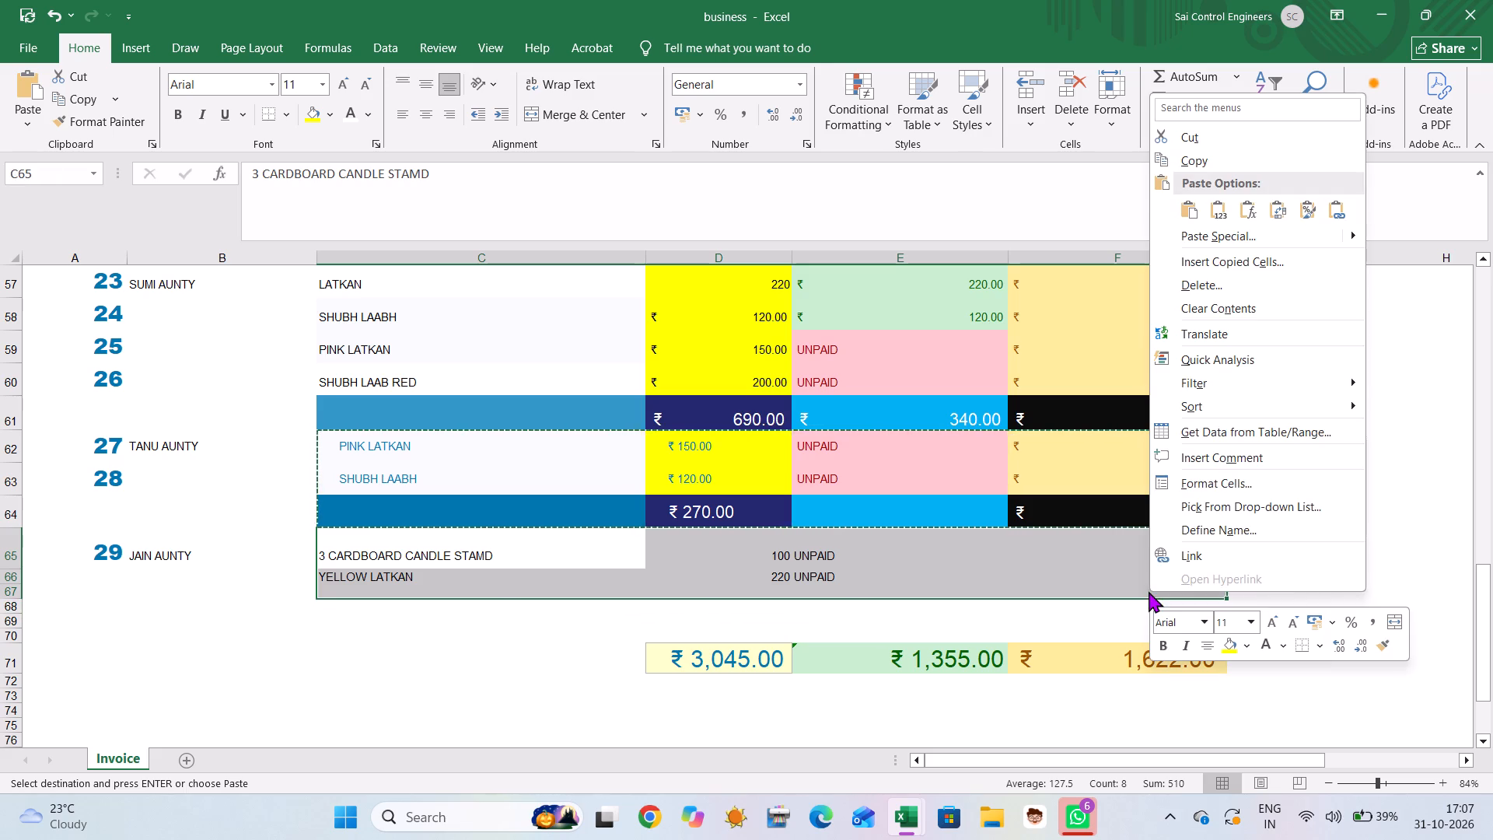
pyautogui.click(1257, 228)
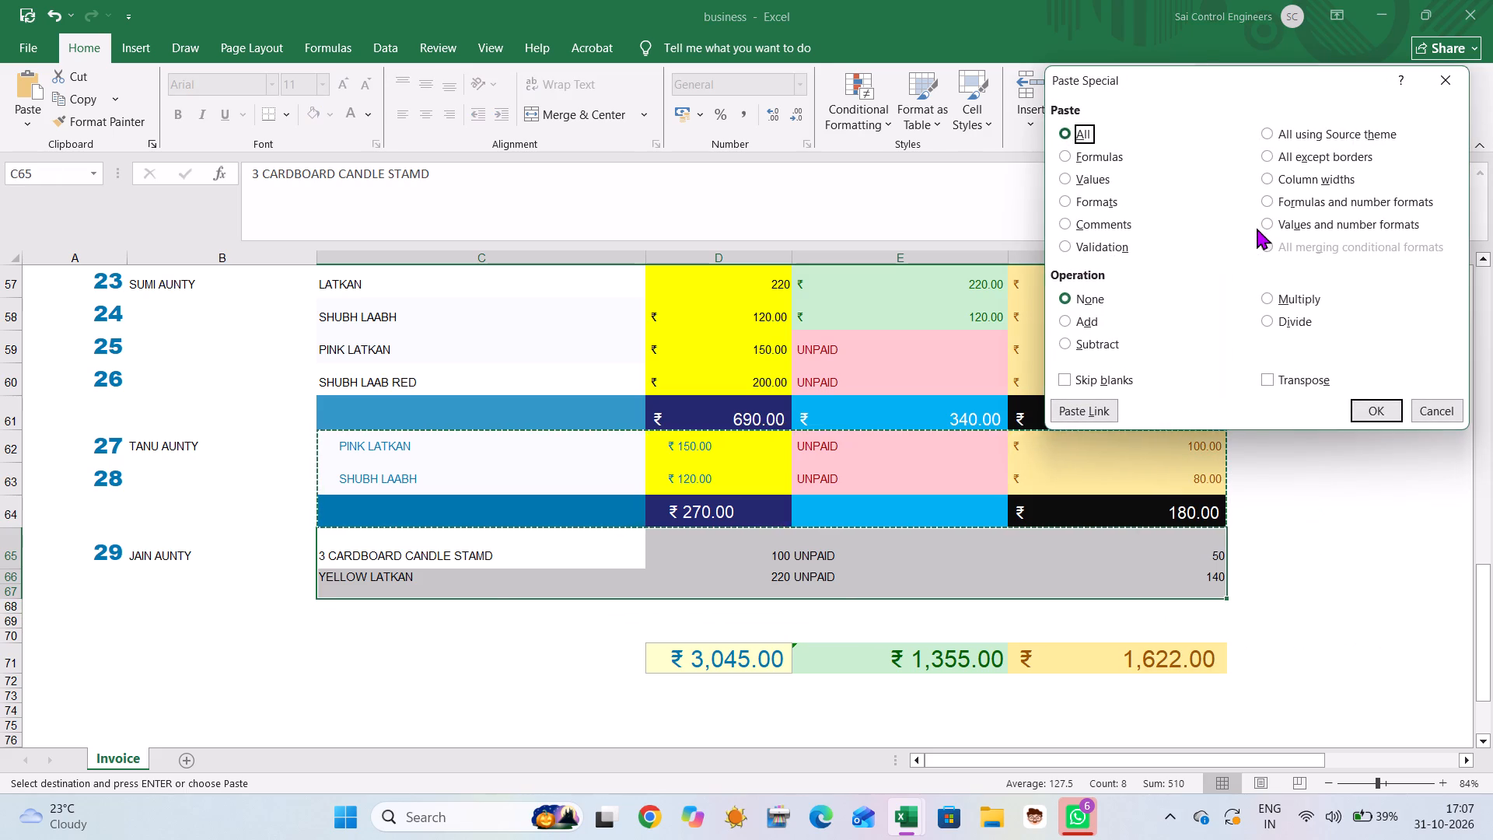
pyautogui.click(1068, 191)
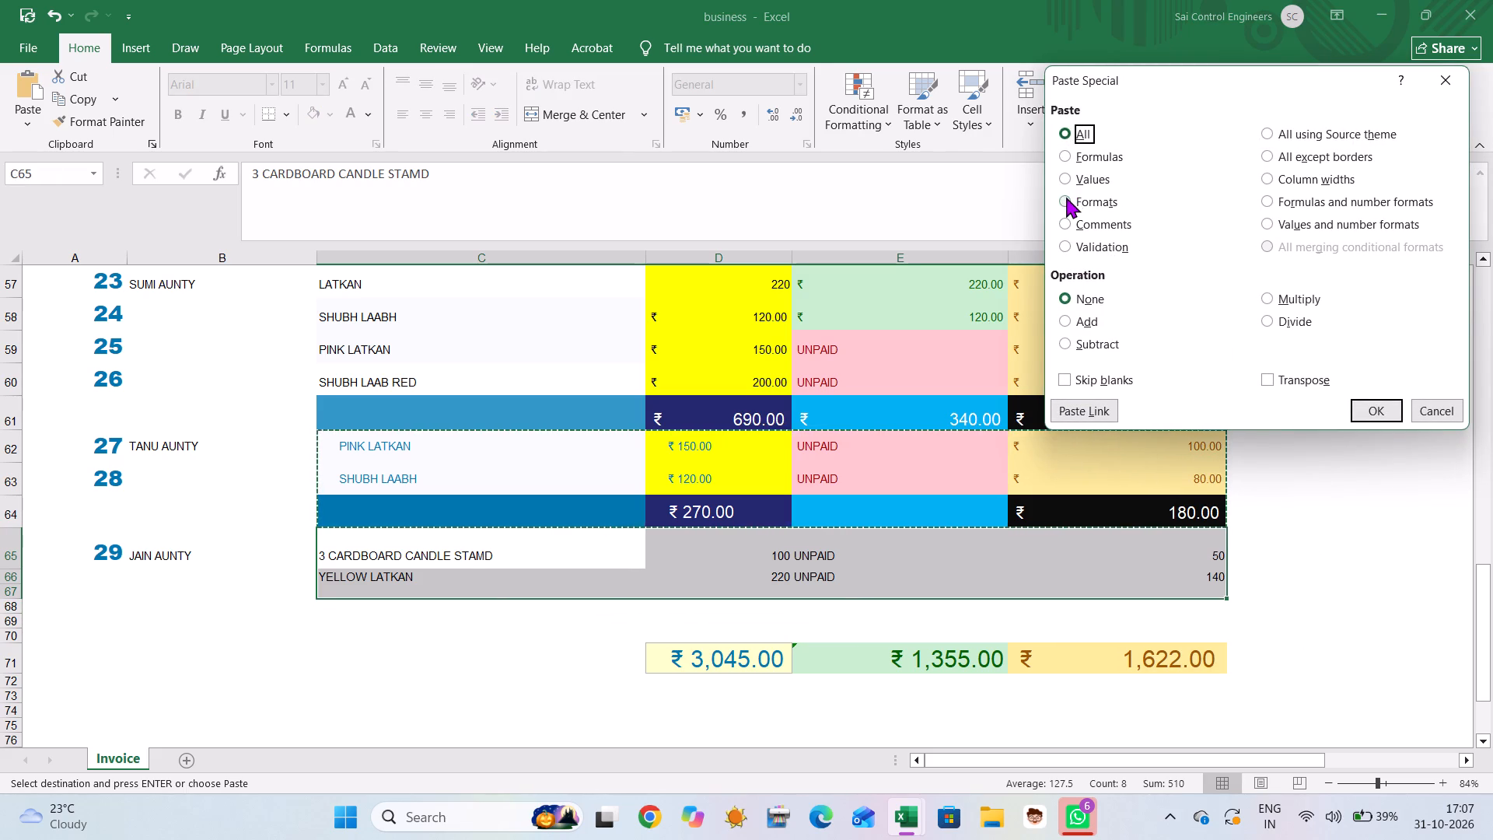
pyautogui.click(1066, 197)
pyautogui.click(1370, 404)
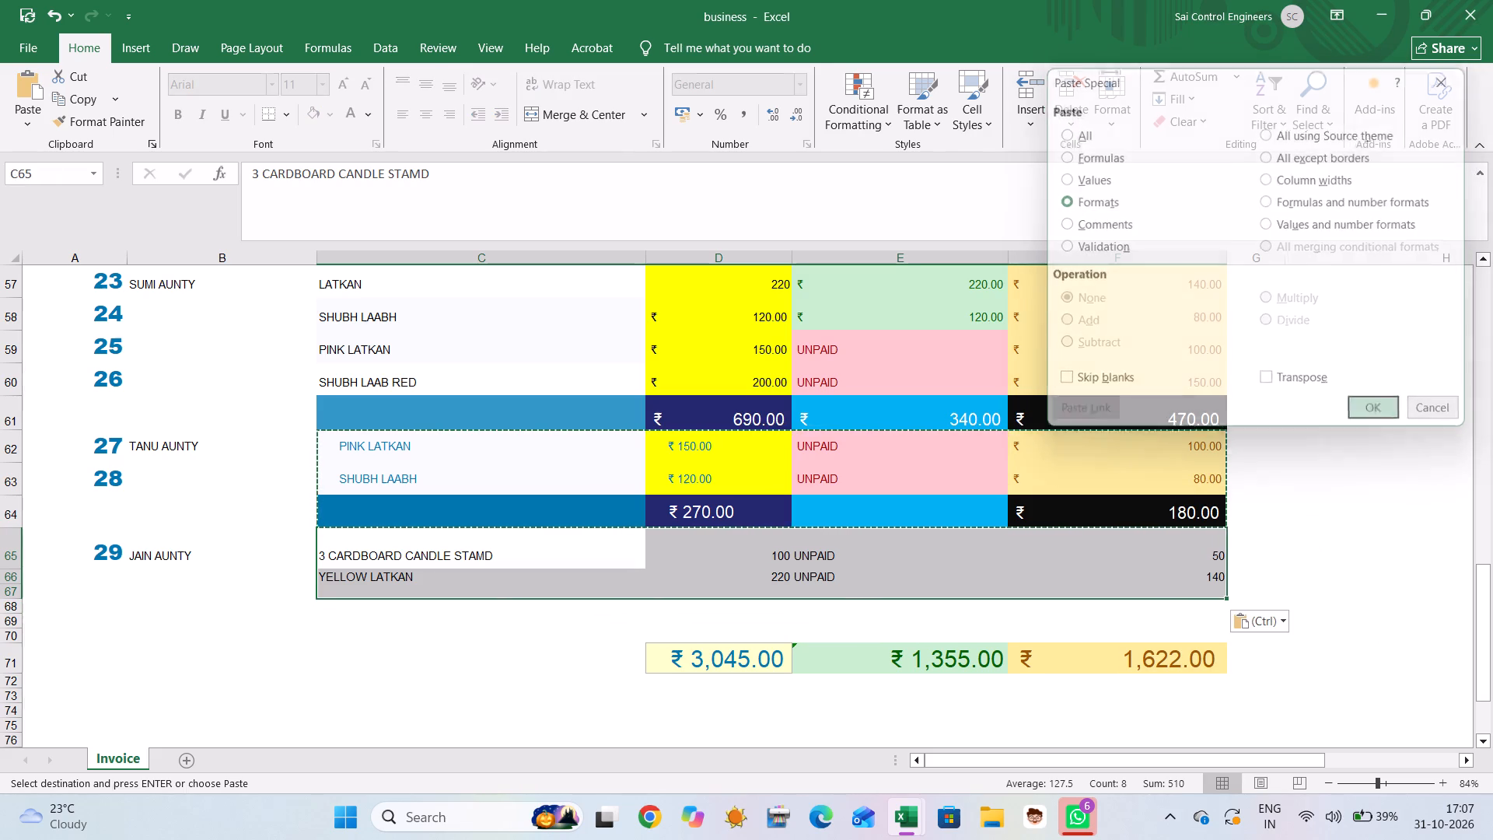
pyautogui.click(1332, 495)
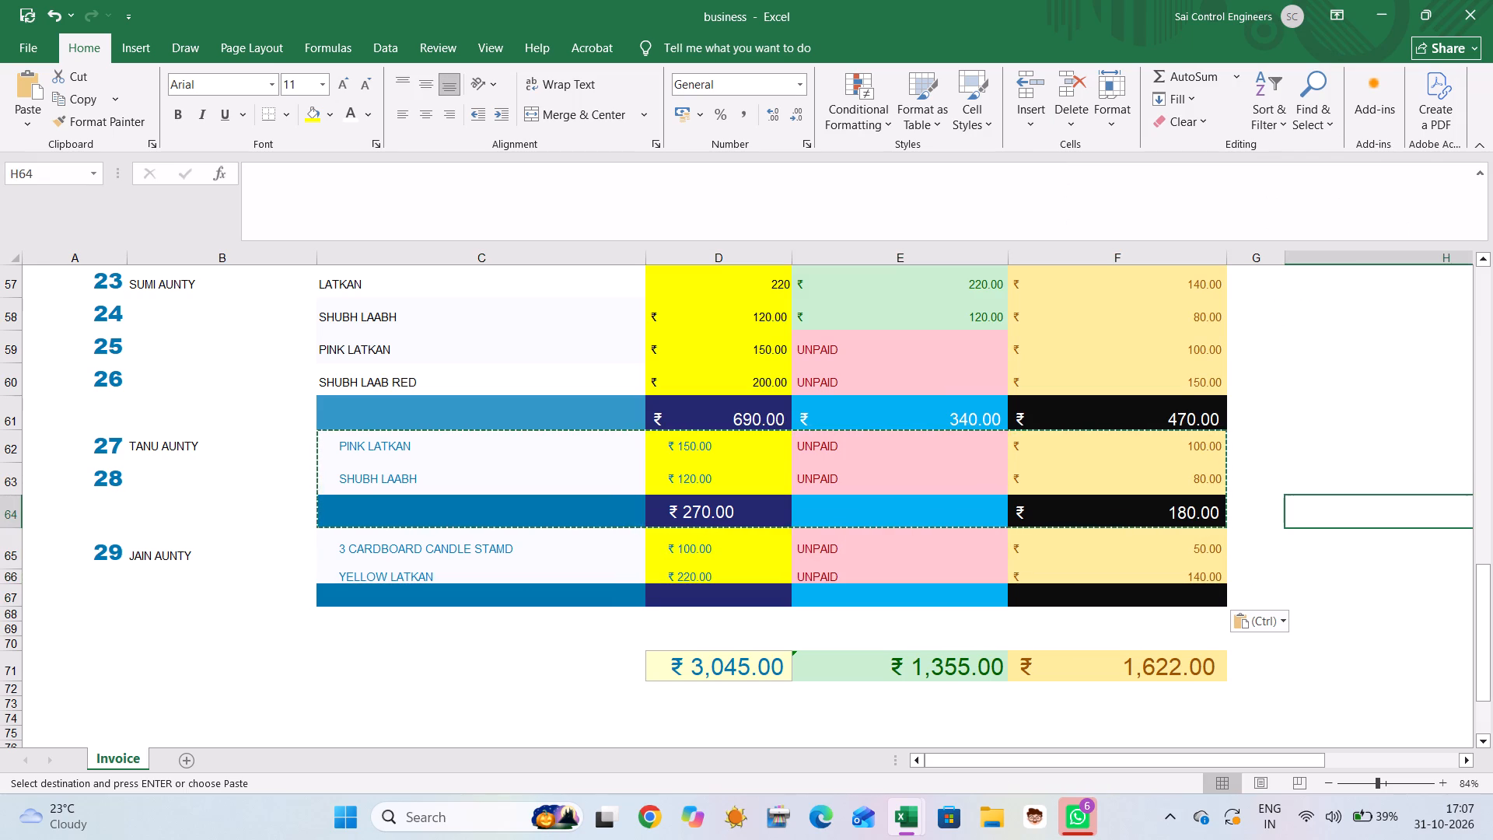
# AutoSum the JAIN AUNTY amounts D65:D66 into the subtotal cell D67.
pyautogui.moveTo(668, 538); pyautogui.dragTo(719, 594)
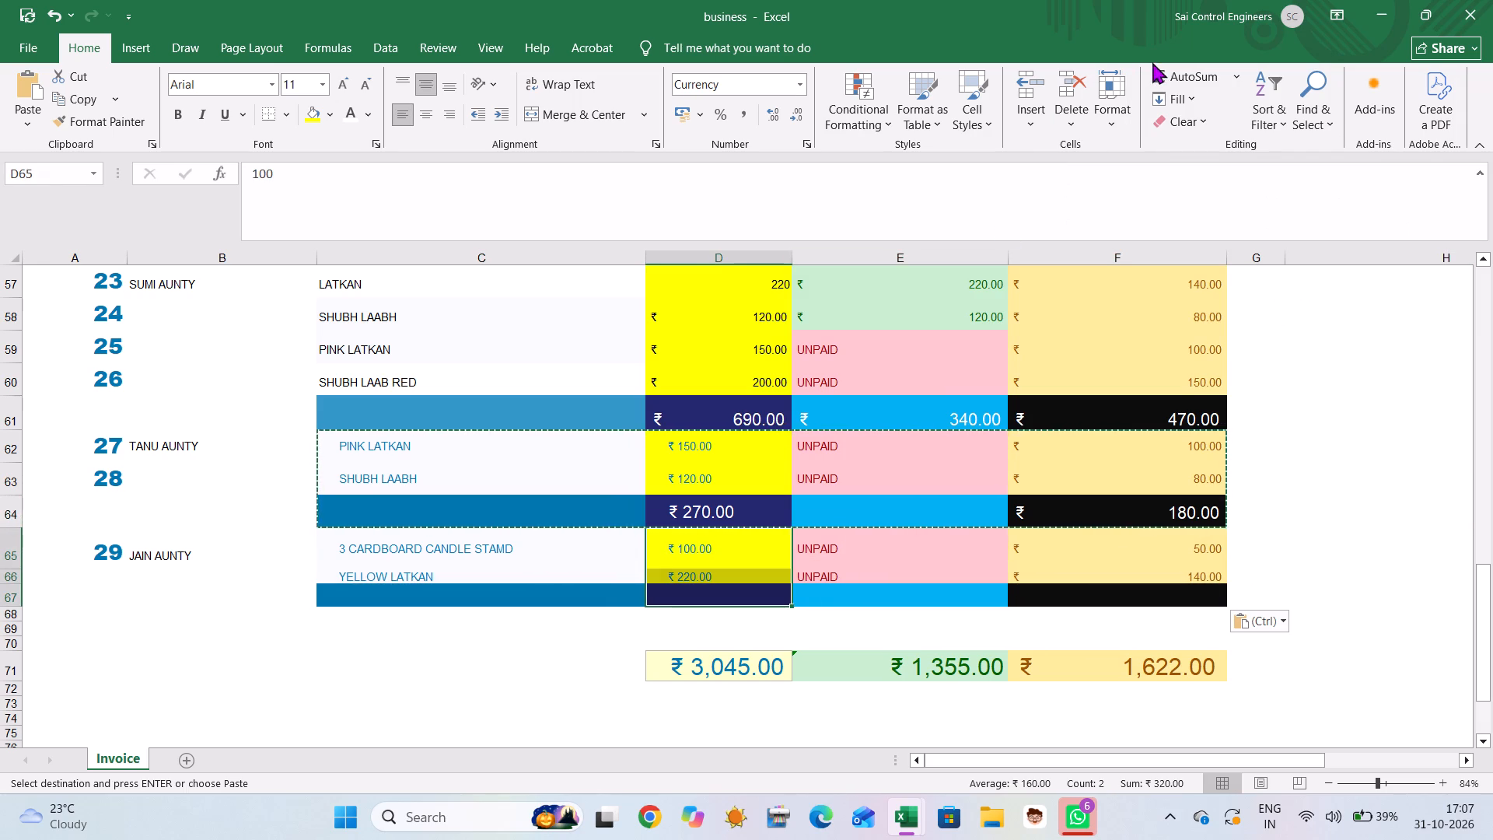
pyautogui.click(1167, 71)
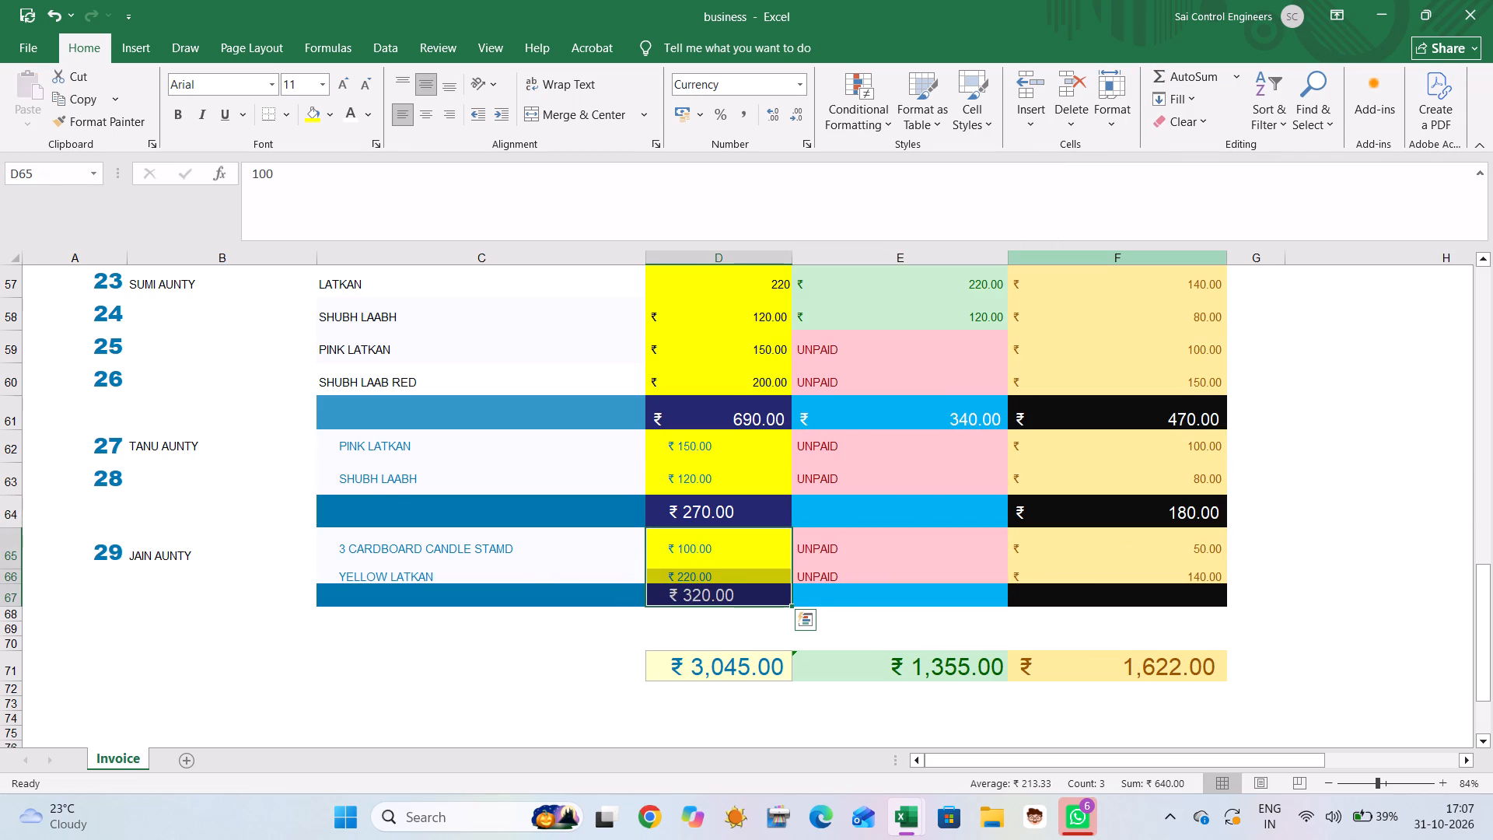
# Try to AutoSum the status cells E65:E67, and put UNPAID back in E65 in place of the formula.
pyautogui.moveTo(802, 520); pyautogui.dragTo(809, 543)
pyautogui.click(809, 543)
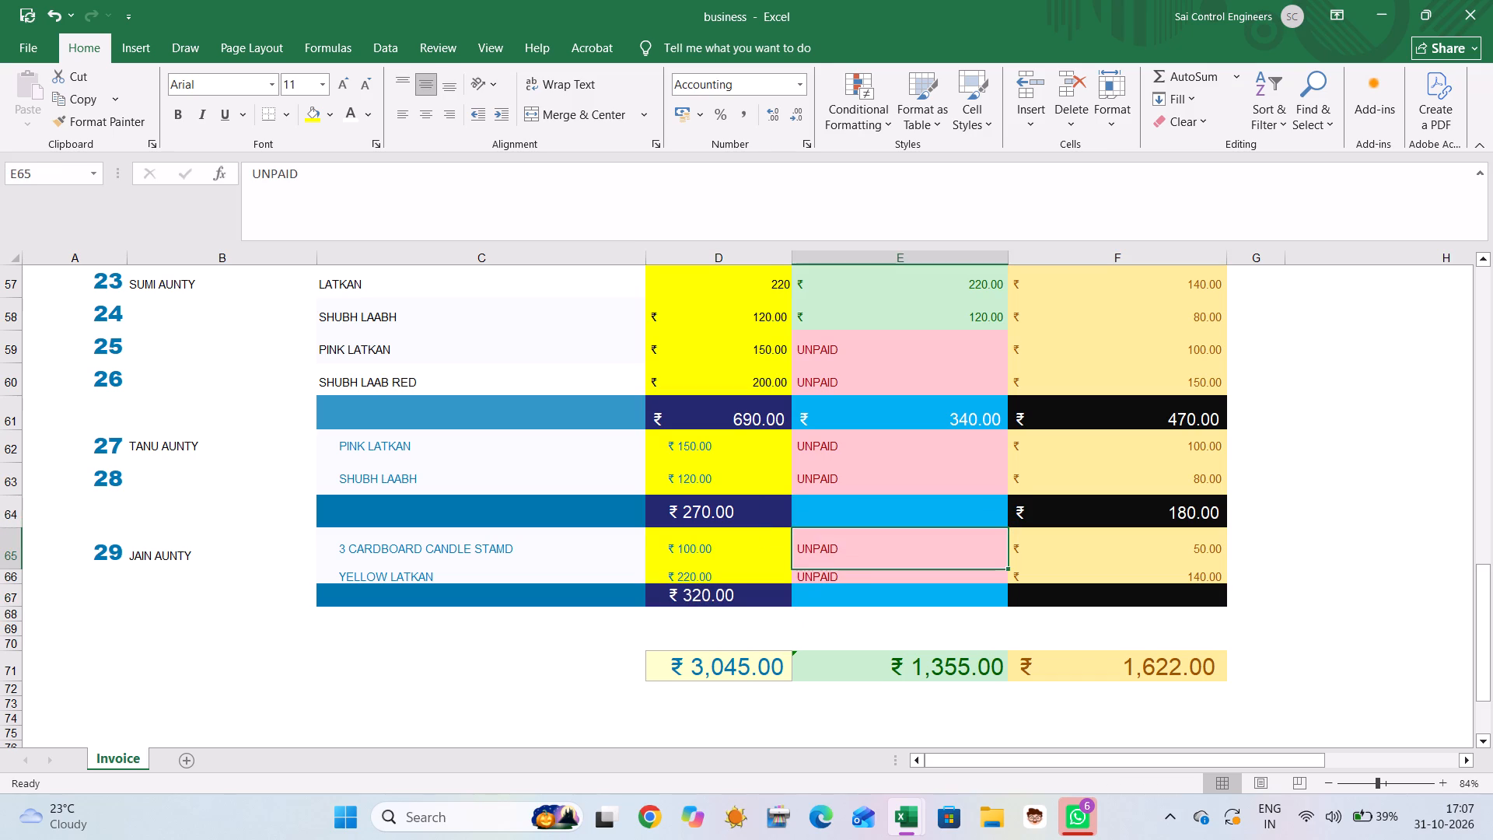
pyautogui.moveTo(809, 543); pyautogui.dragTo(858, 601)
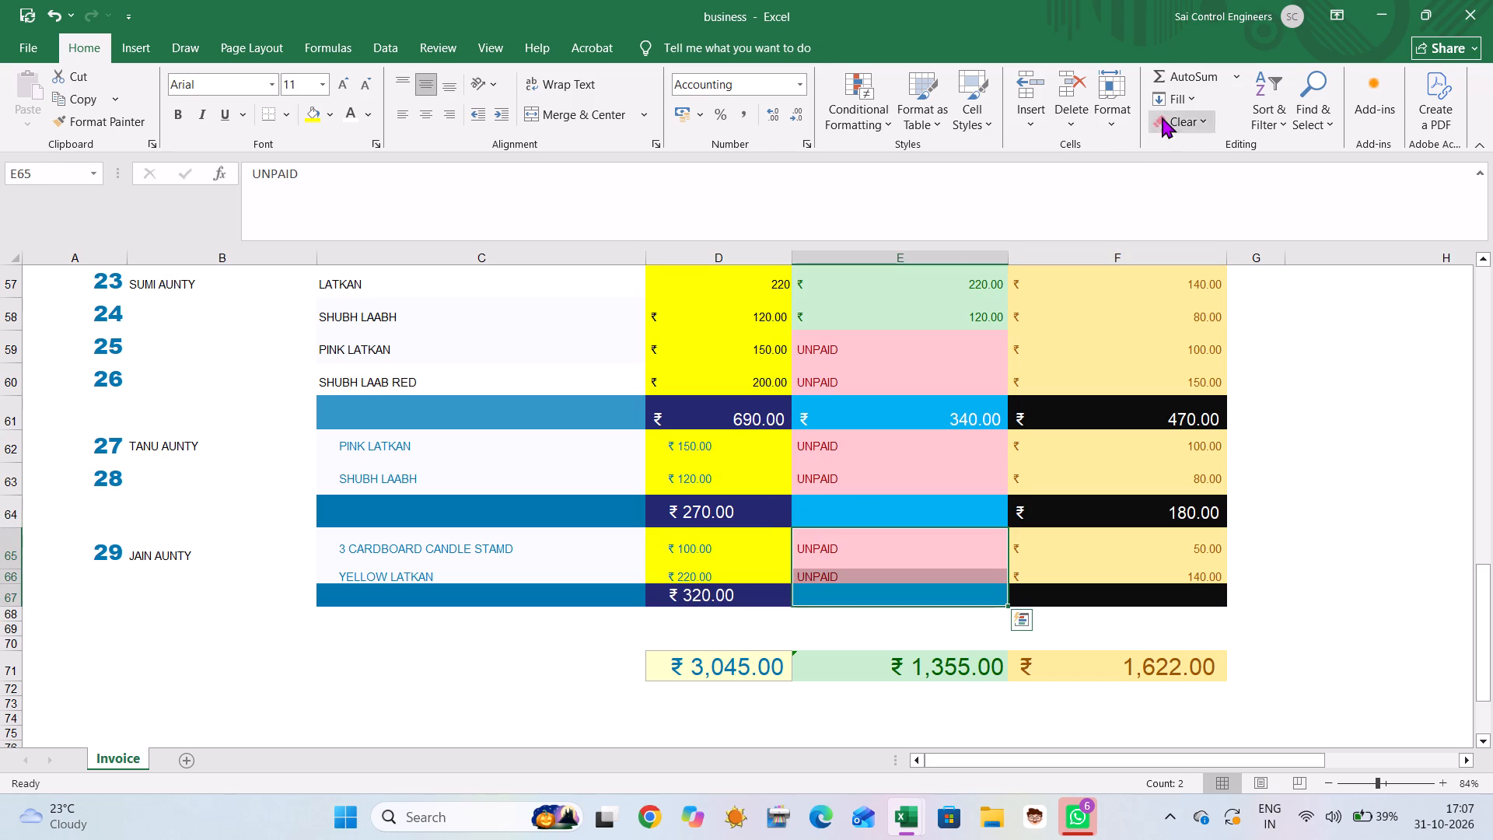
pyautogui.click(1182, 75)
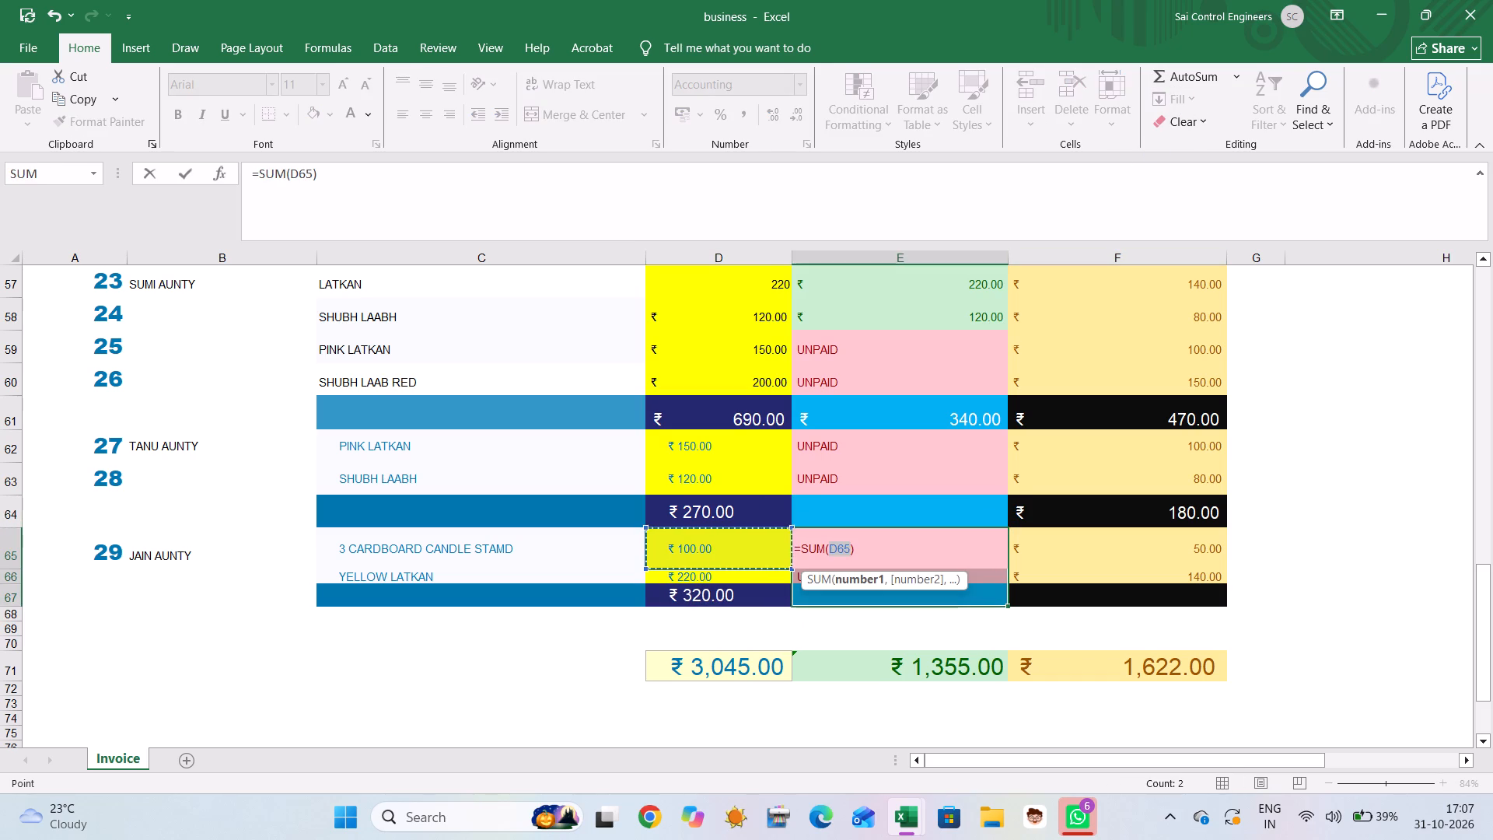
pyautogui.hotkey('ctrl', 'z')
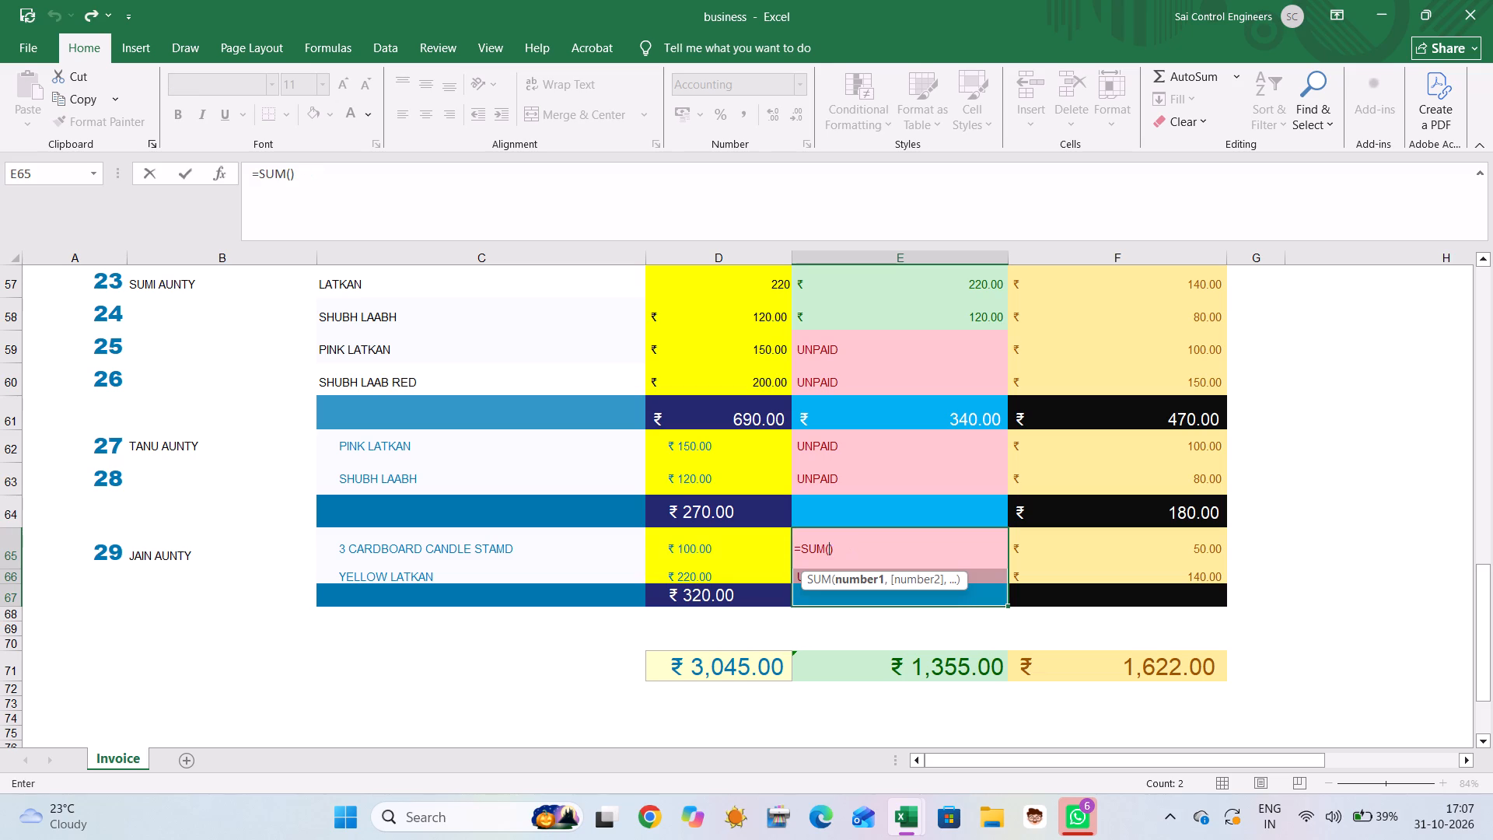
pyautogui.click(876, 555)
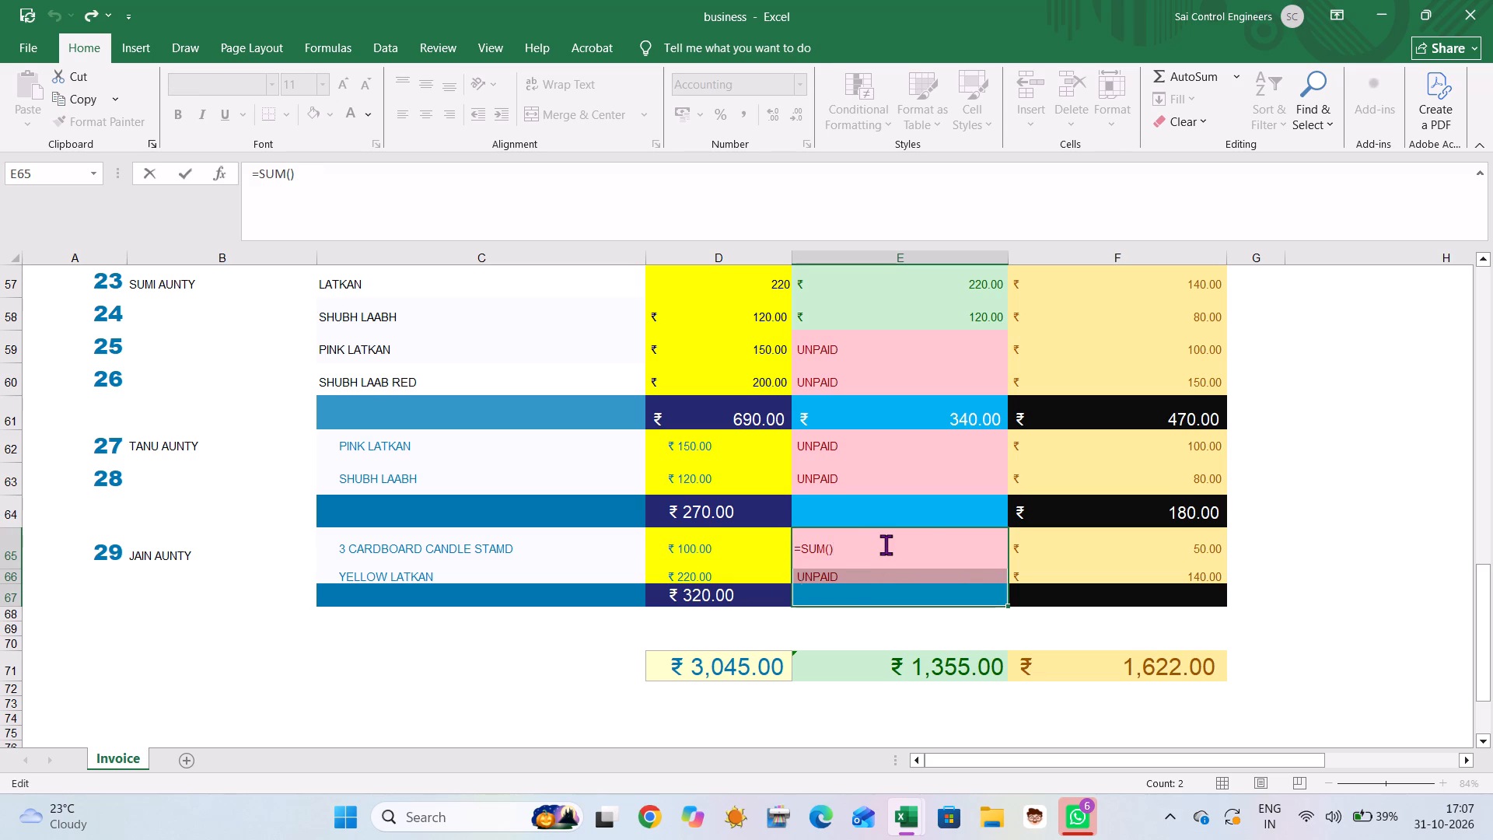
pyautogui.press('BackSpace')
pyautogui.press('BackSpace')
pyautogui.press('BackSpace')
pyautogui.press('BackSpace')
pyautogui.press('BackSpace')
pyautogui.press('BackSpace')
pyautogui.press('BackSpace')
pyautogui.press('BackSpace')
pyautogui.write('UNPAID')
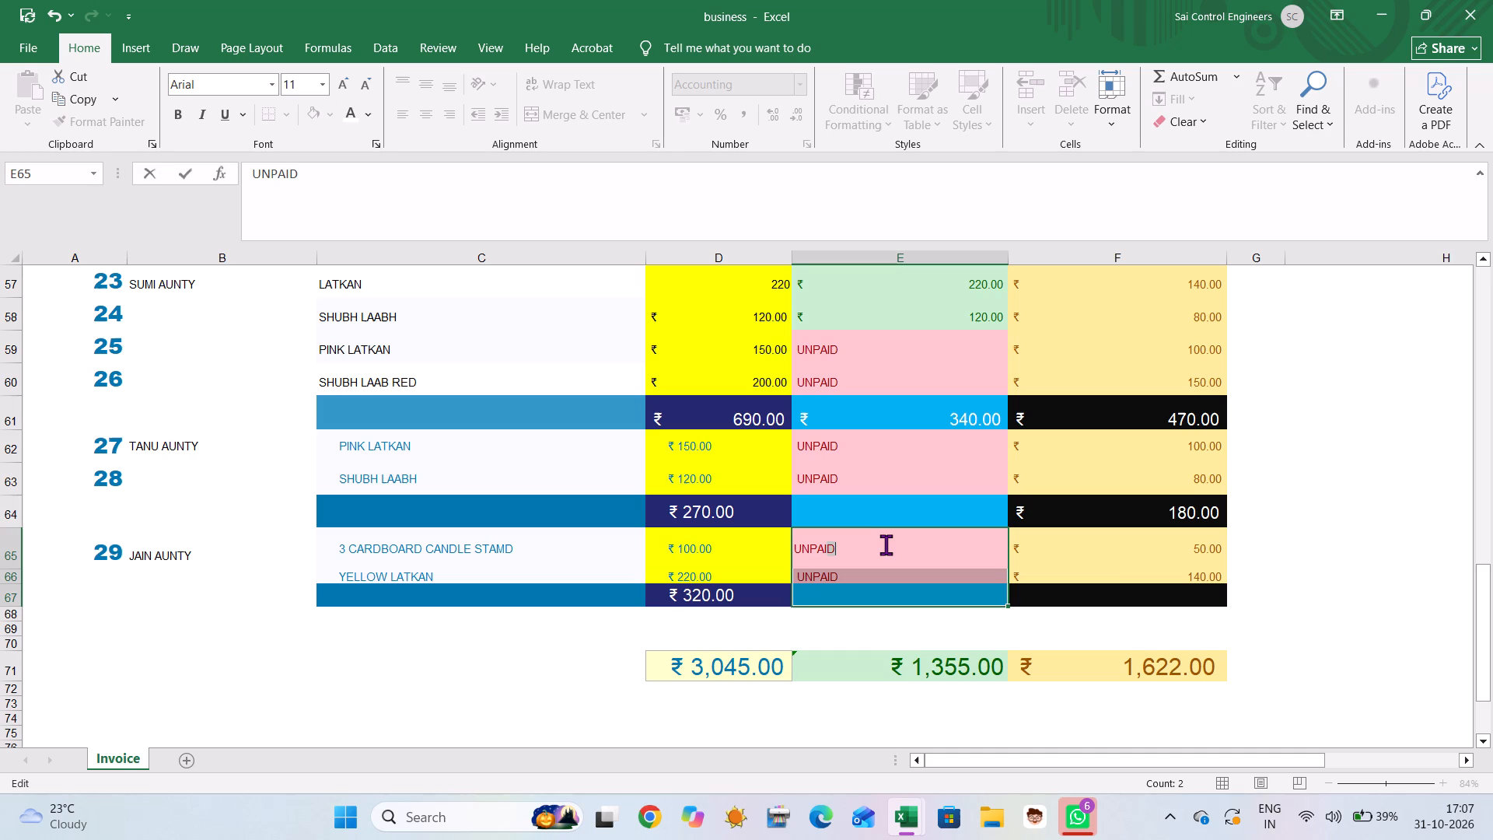
# AutoSum the JAIN AUNTY column F values F65:F66 into the black subtotal cell F67.
pyautogui.moveTo(1037, 543); pyautogui.dragTo(1083, 597)
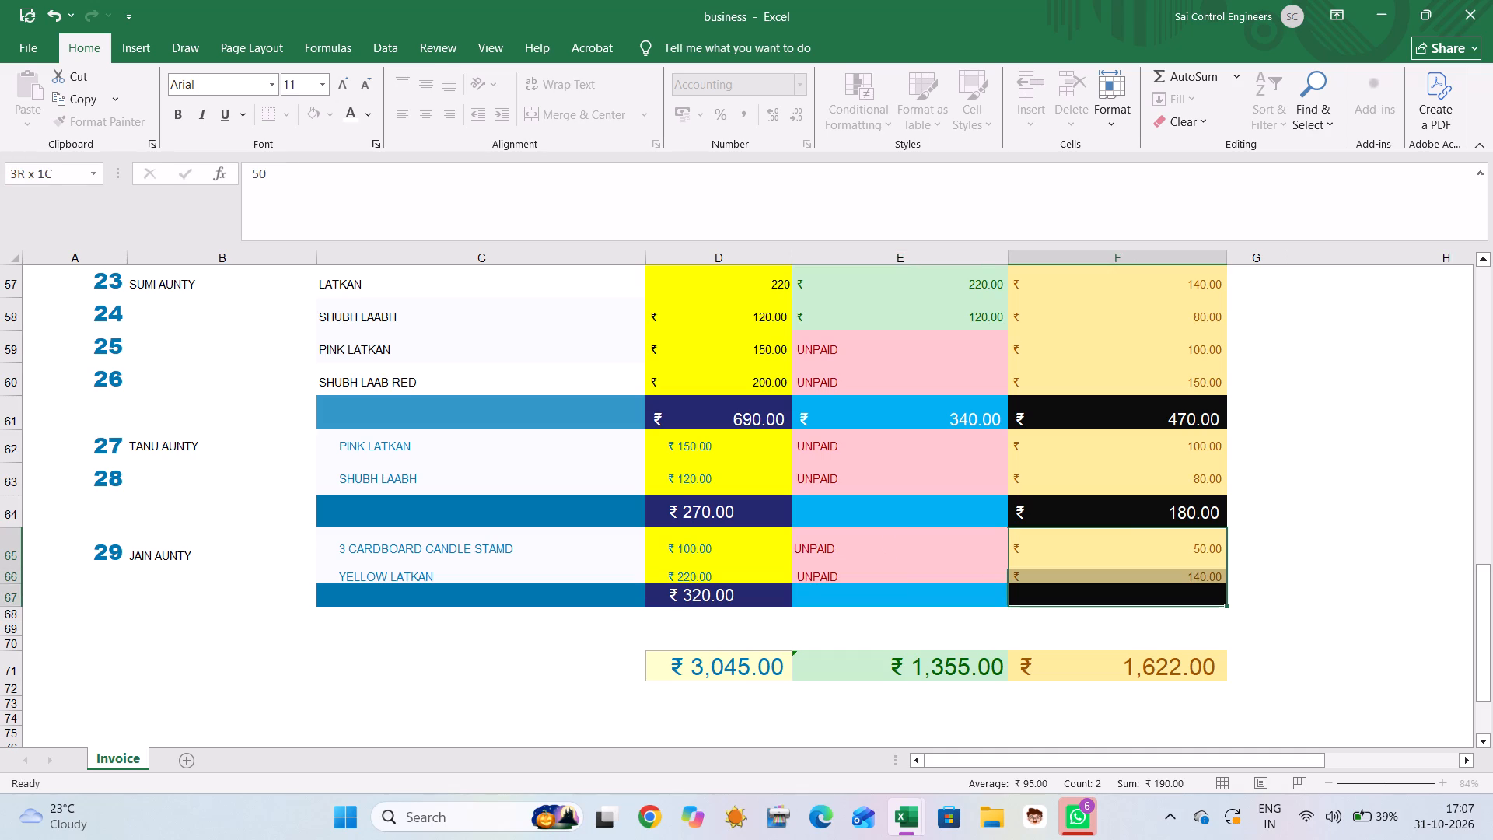
pyautogui.moveTo(1083, 597); pyautogui.dragTo(1085, 597)
pyautogui.click(1184, 76)
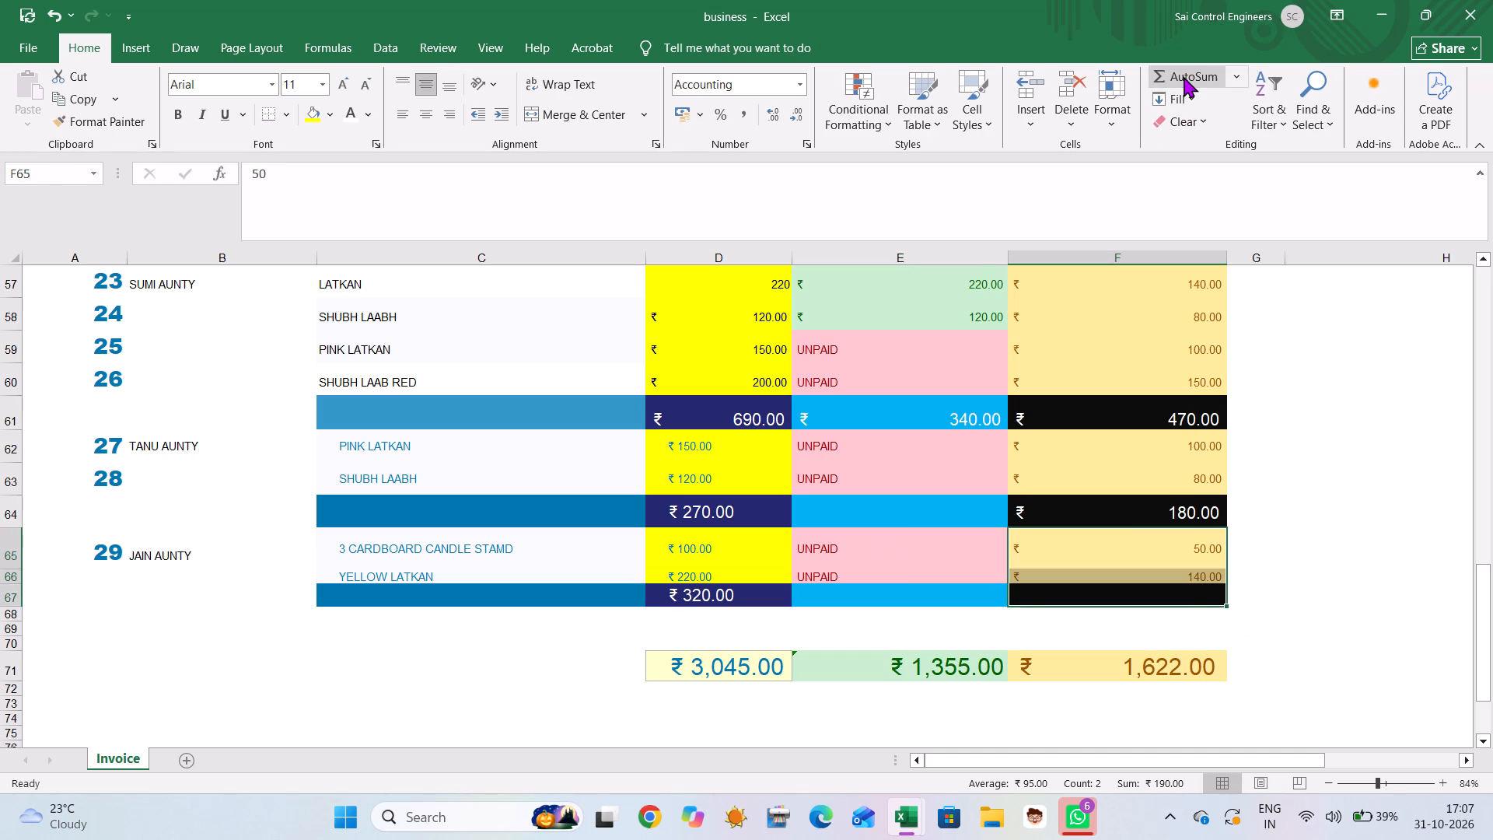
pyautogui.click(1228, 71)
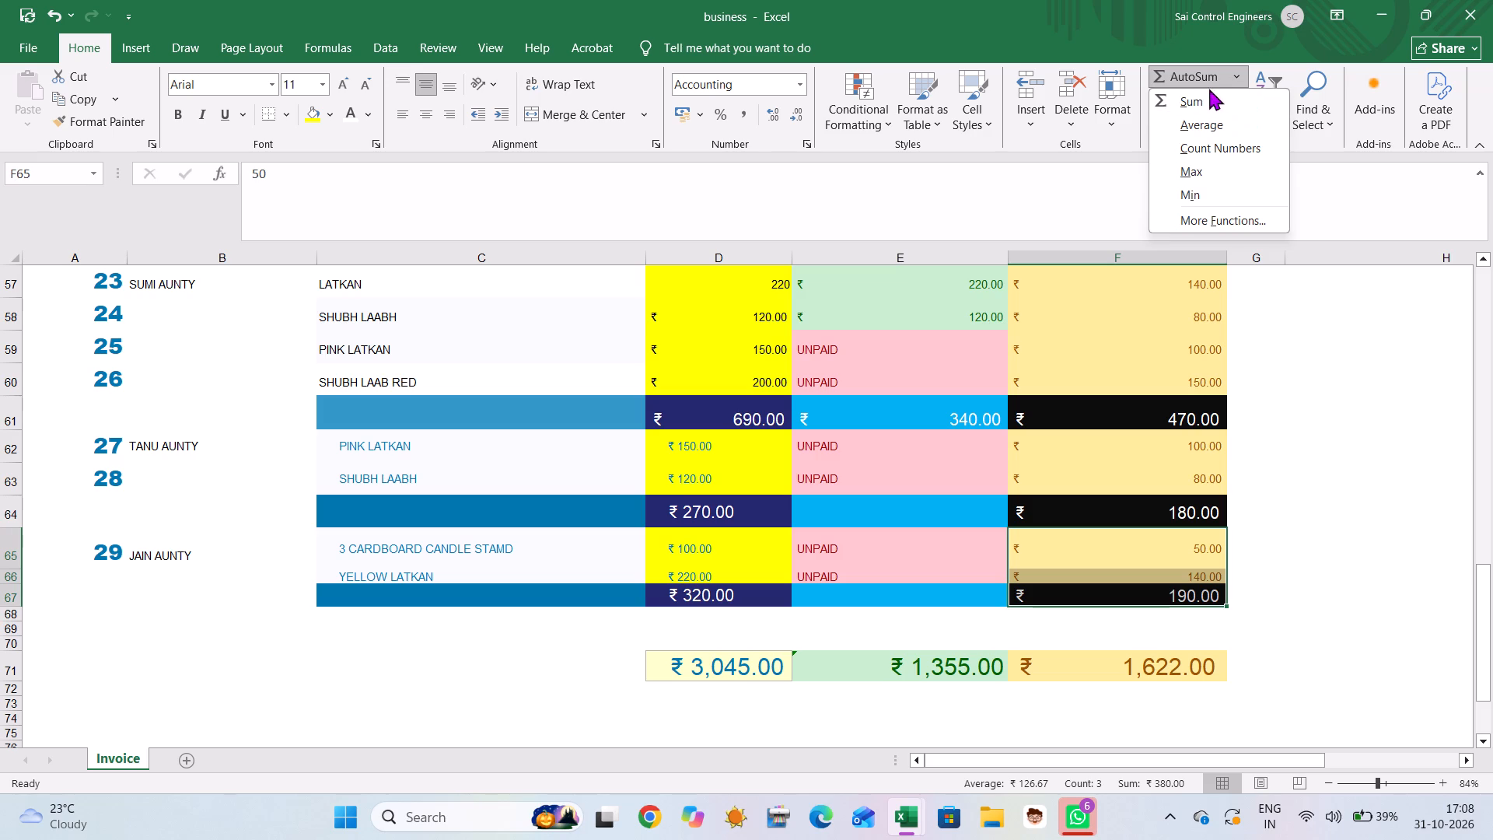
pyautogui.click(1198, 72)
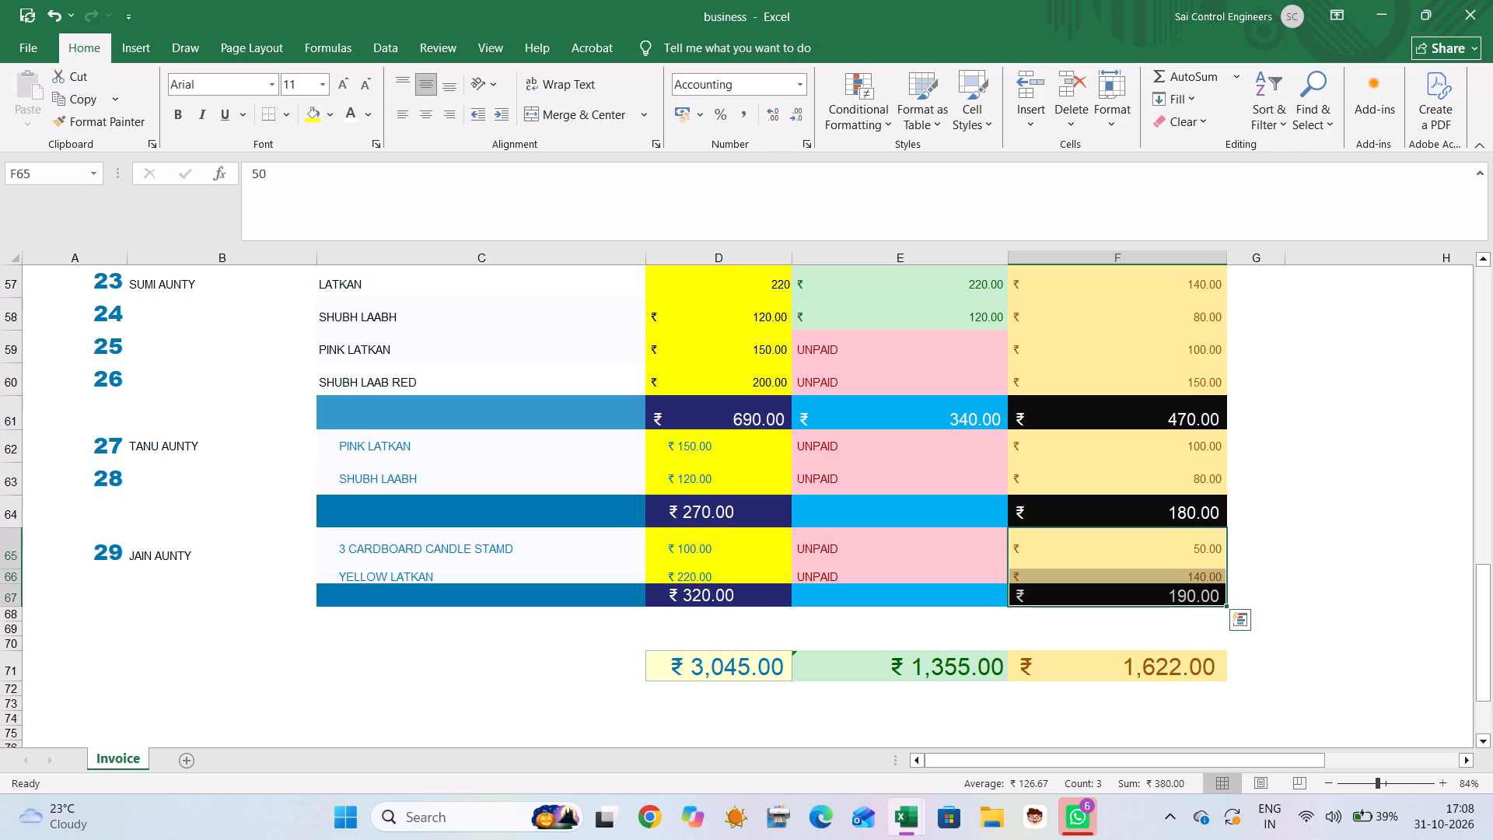
# Look over the invoice sheet from the JAIN AUNTY block and grand totals up to the first client block.
pyautogui.click(1334, 443)
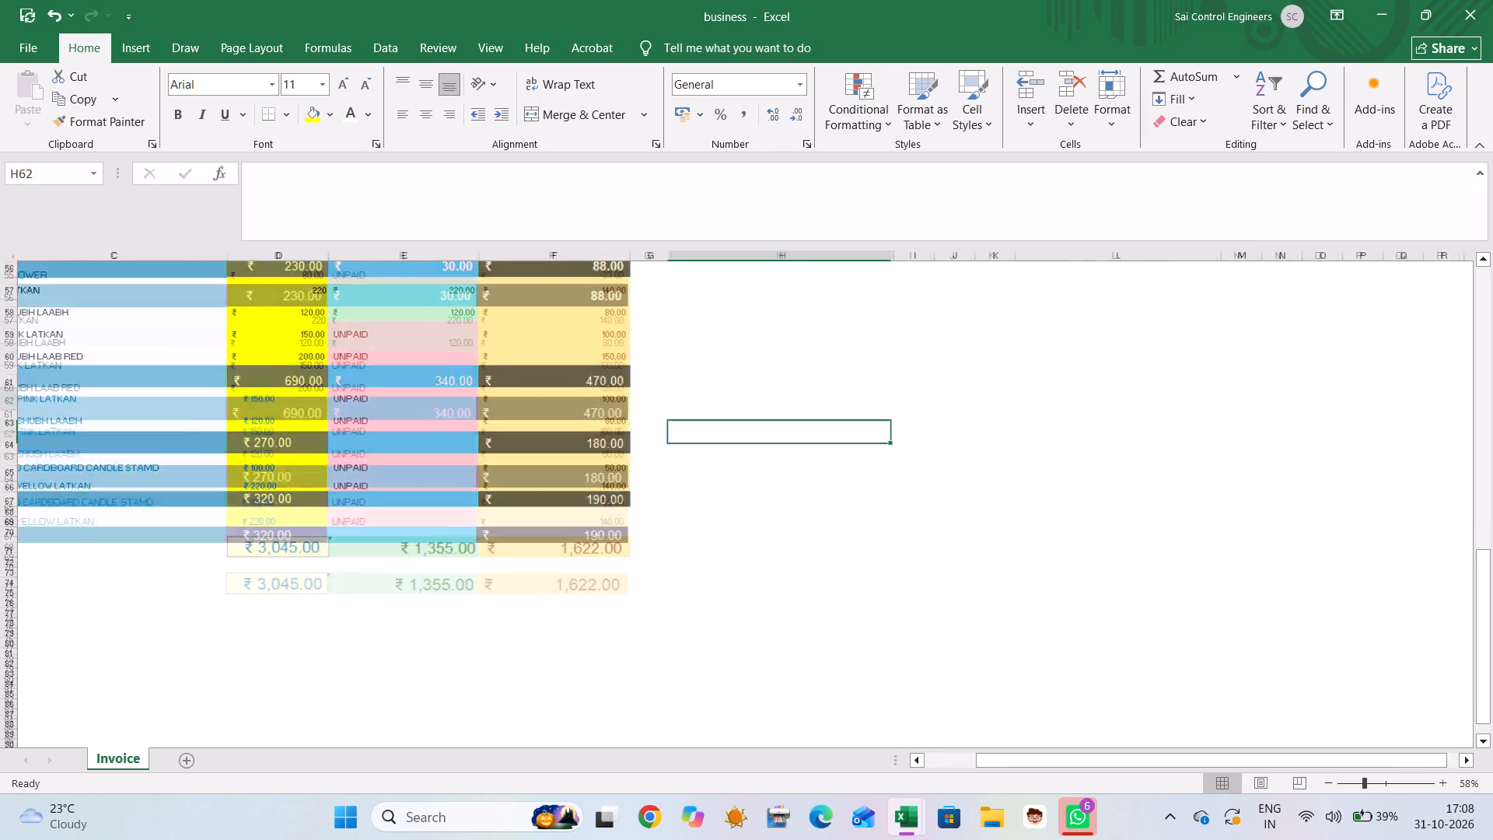
pyautogui.hscroll(3, 836, 548)
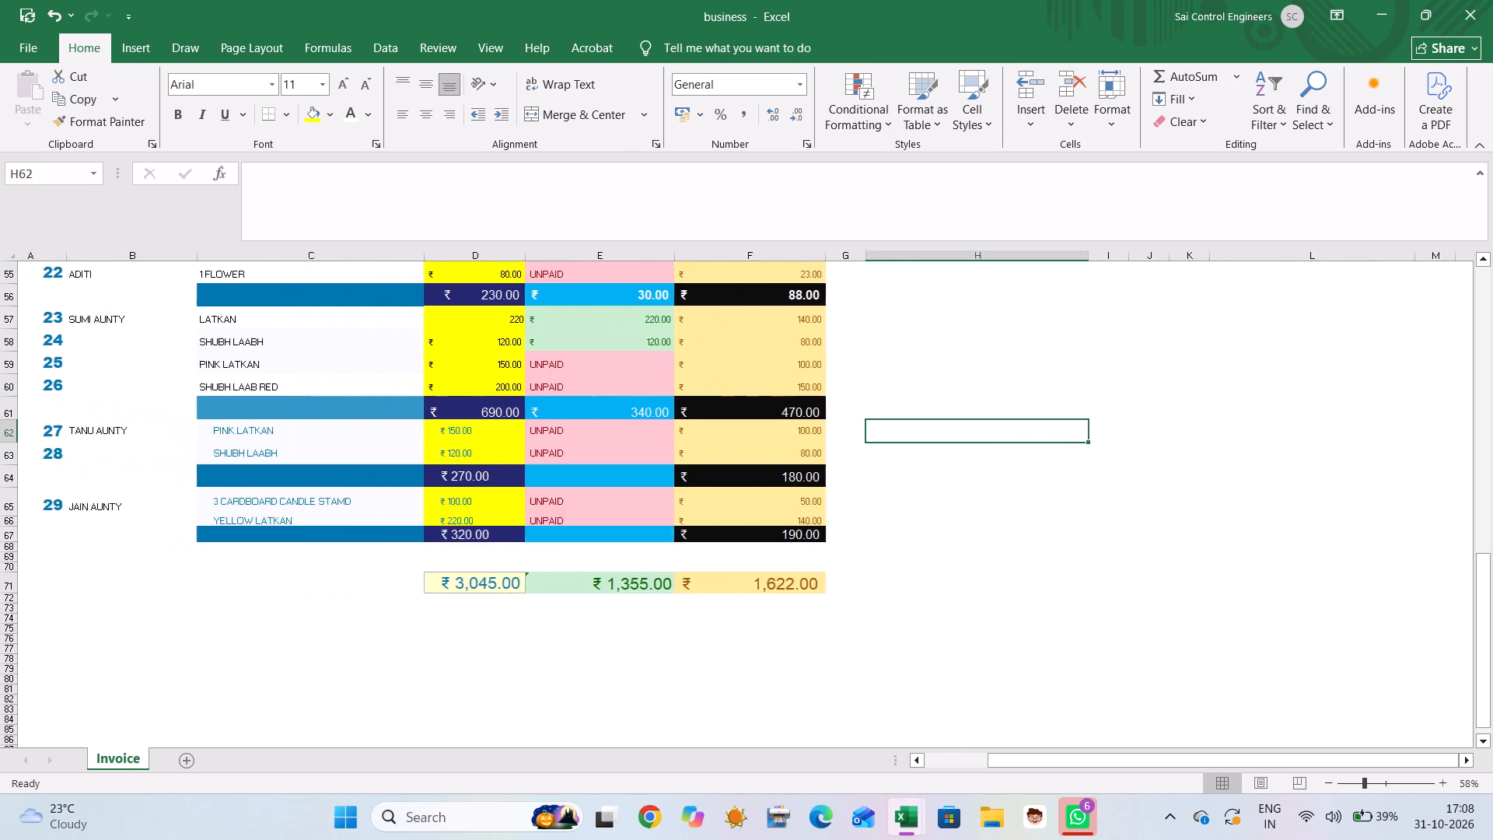
pyautogui.scroll(11, 836, 548)
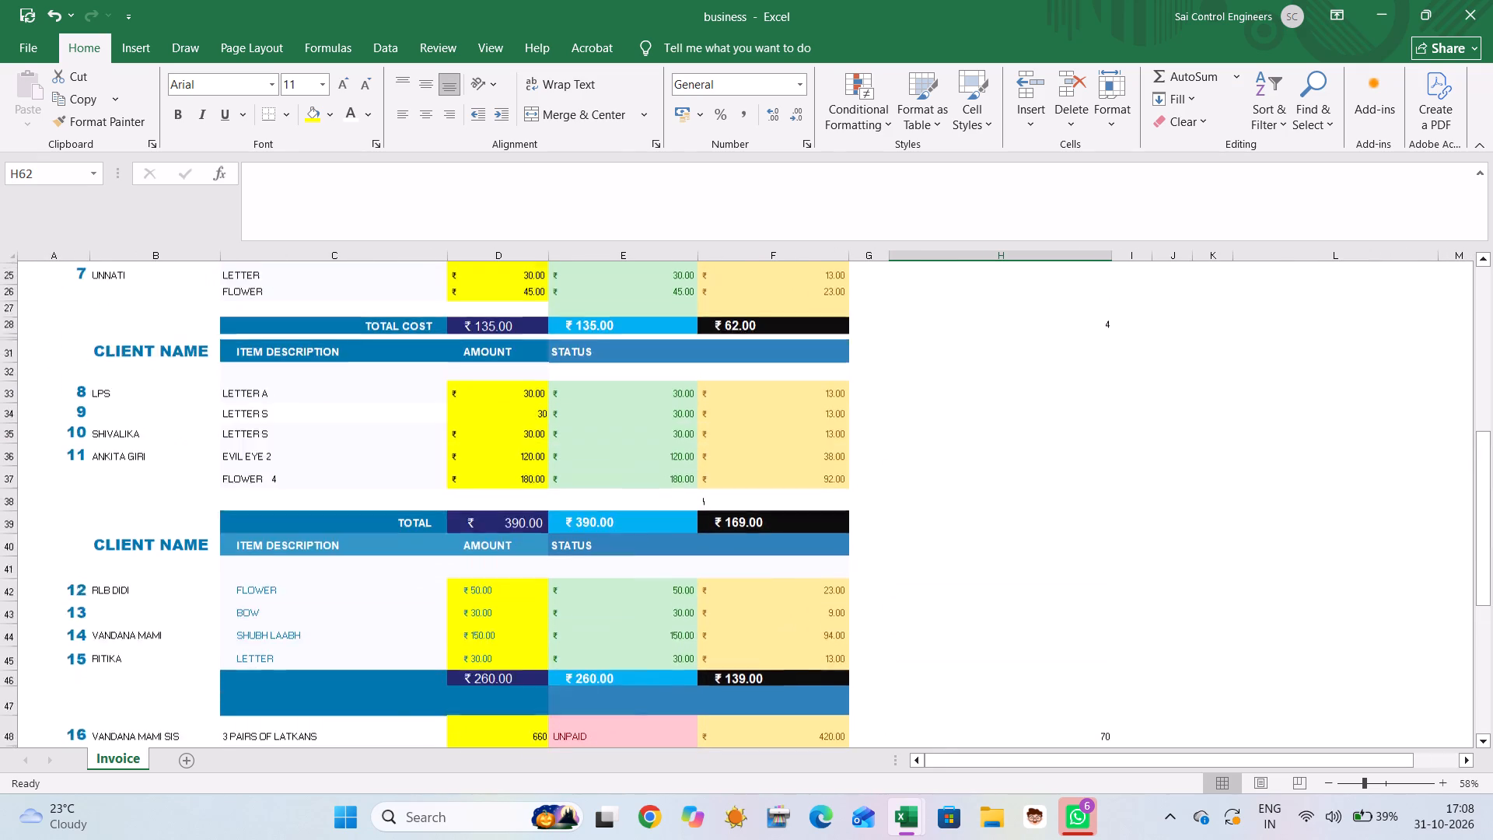
pyautogui.scroll(4, 836, 548)
pyautogui.scroll(-8, 836, 548)
pyautogui.scroll(6, 836, 548)
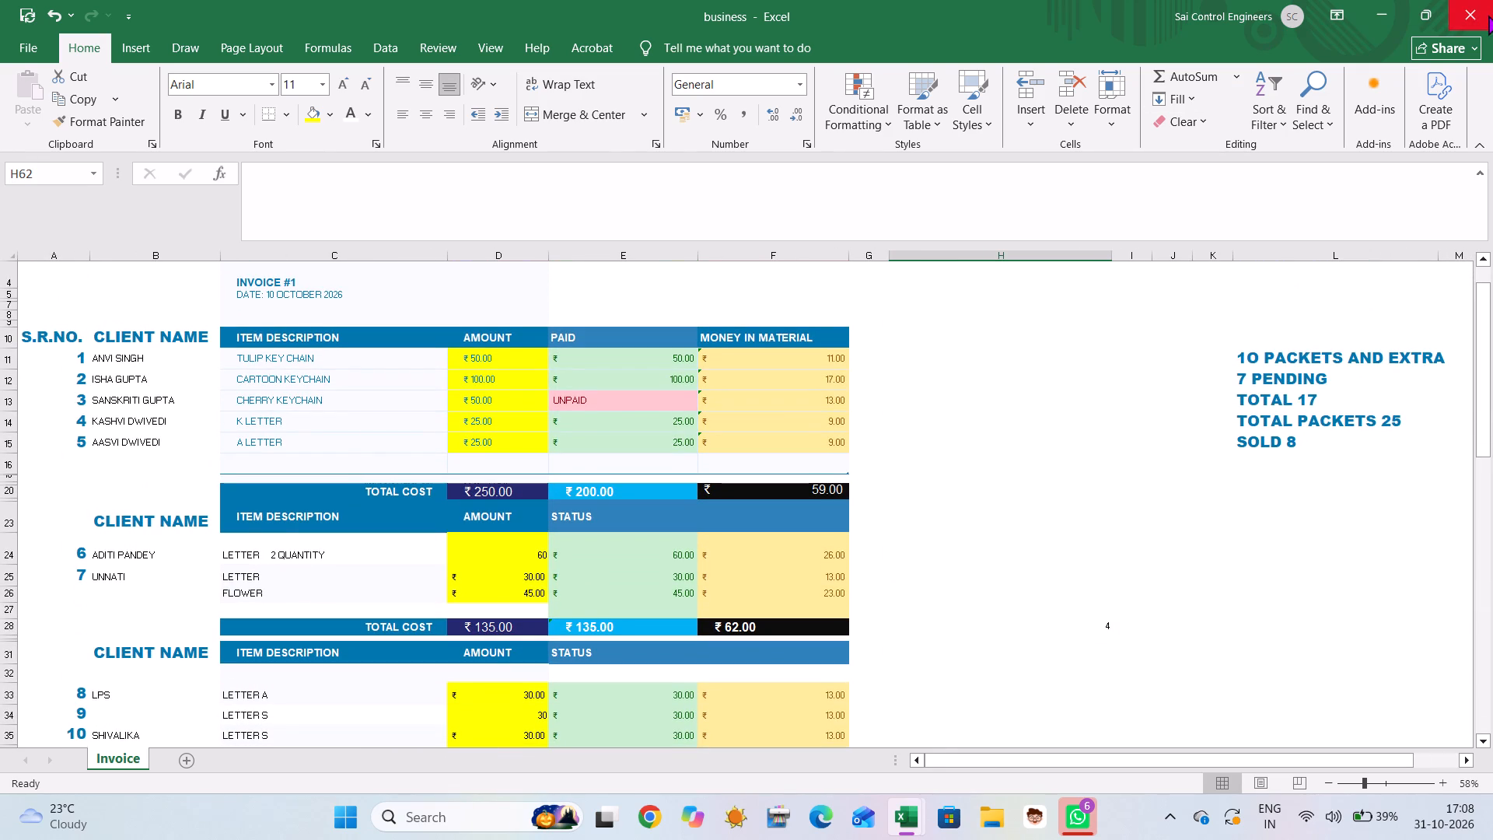
# Close the business workbook and save its changes.
pyautogui.click(1488, 15)
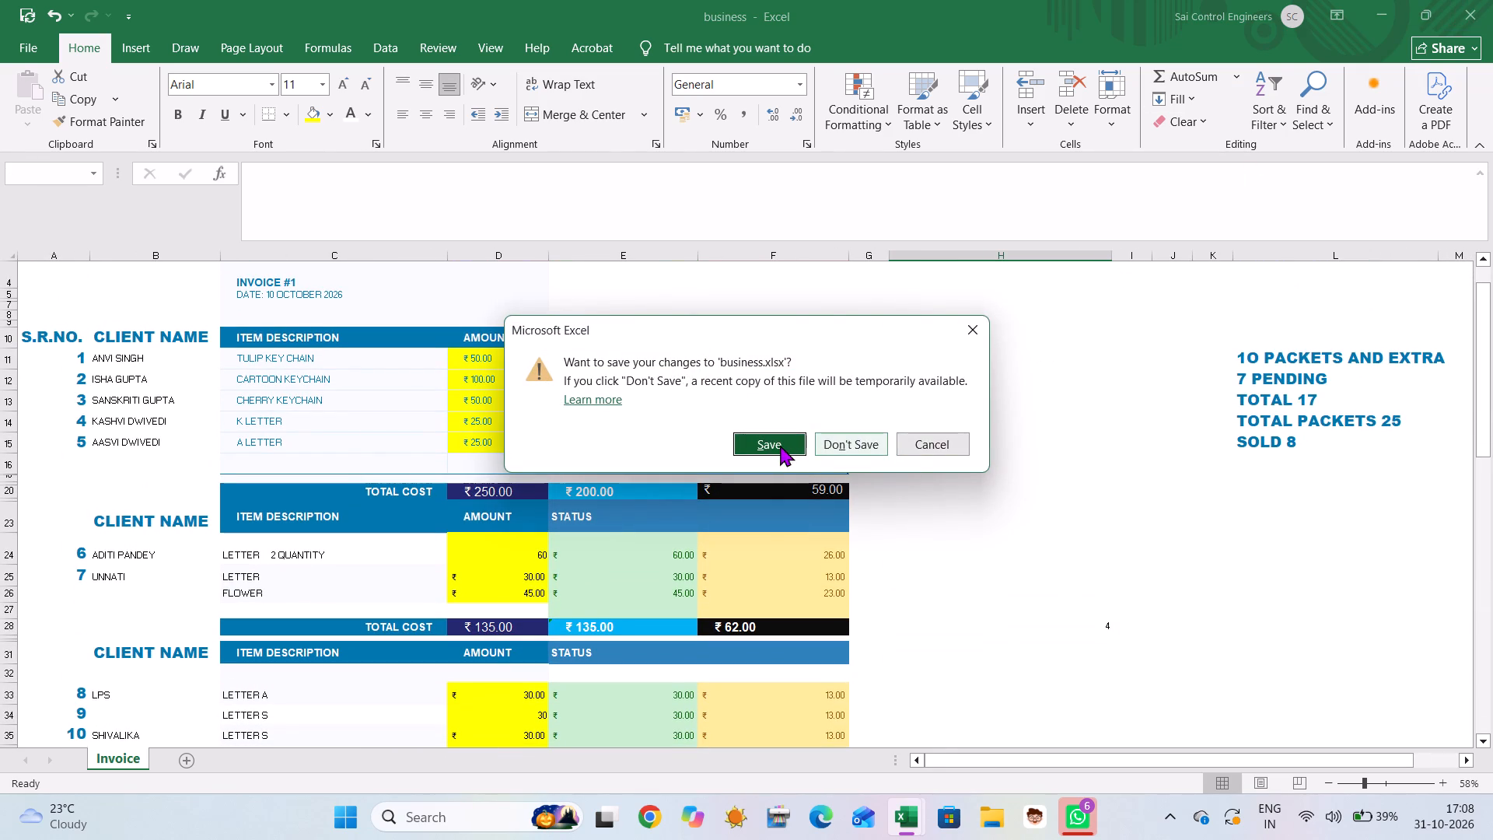
pyautogui.click(779, 443)
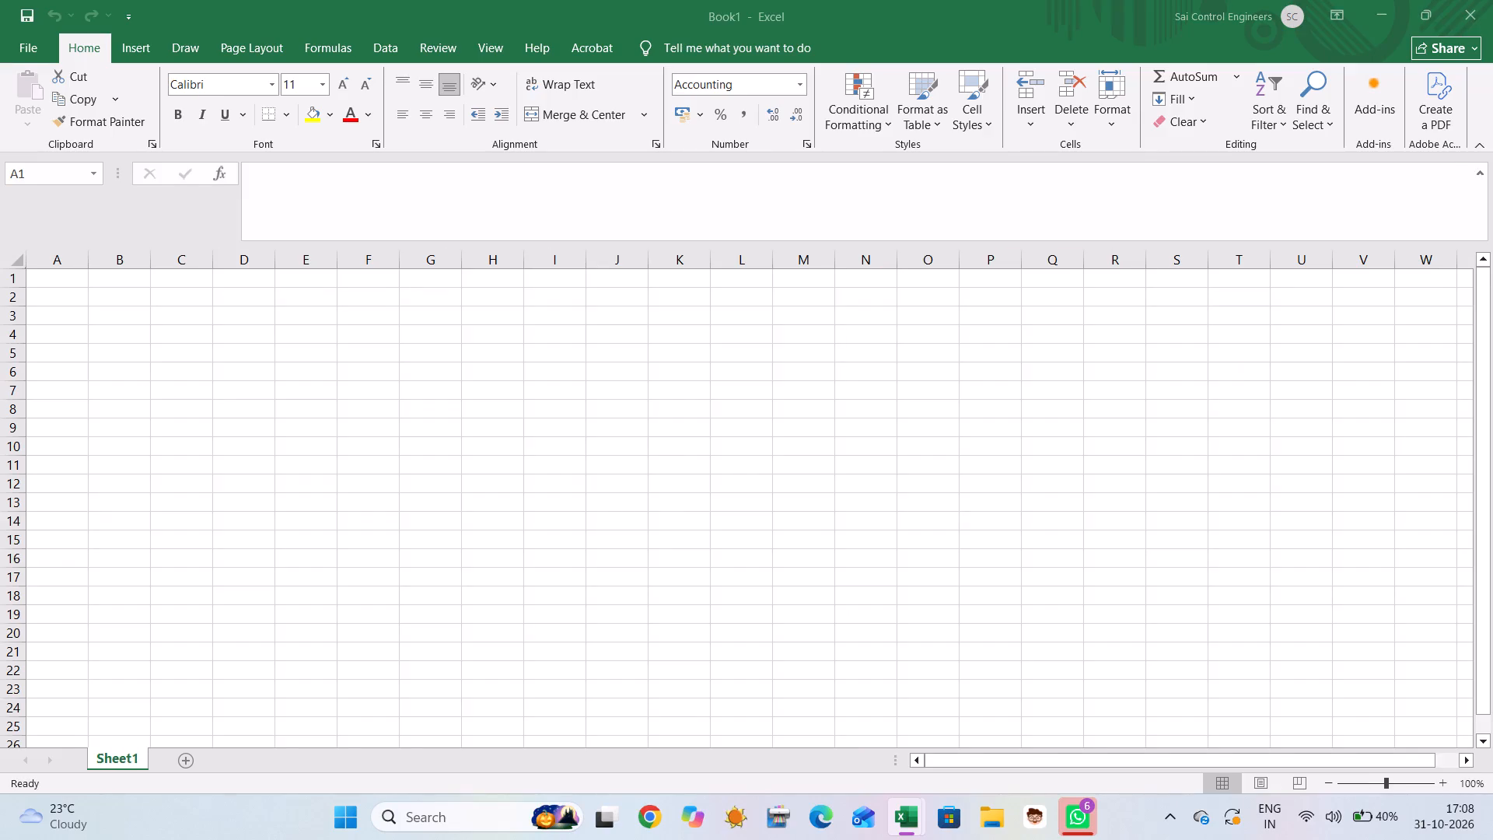
# Close the empty Book1 workbook.
pyautogui.moveTo(1473, 36); pyautogui.dragTo(1477, 7)
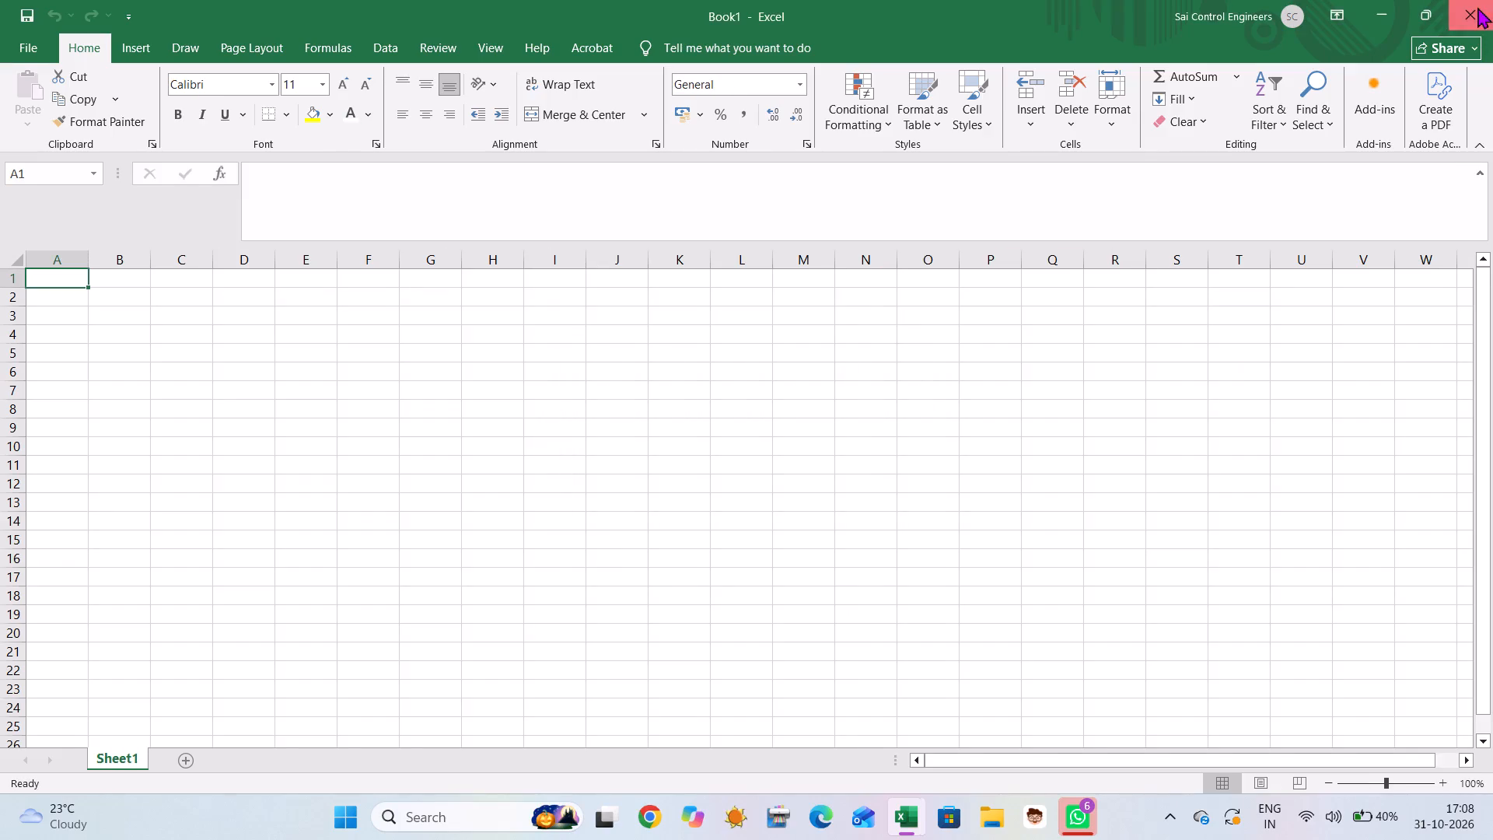
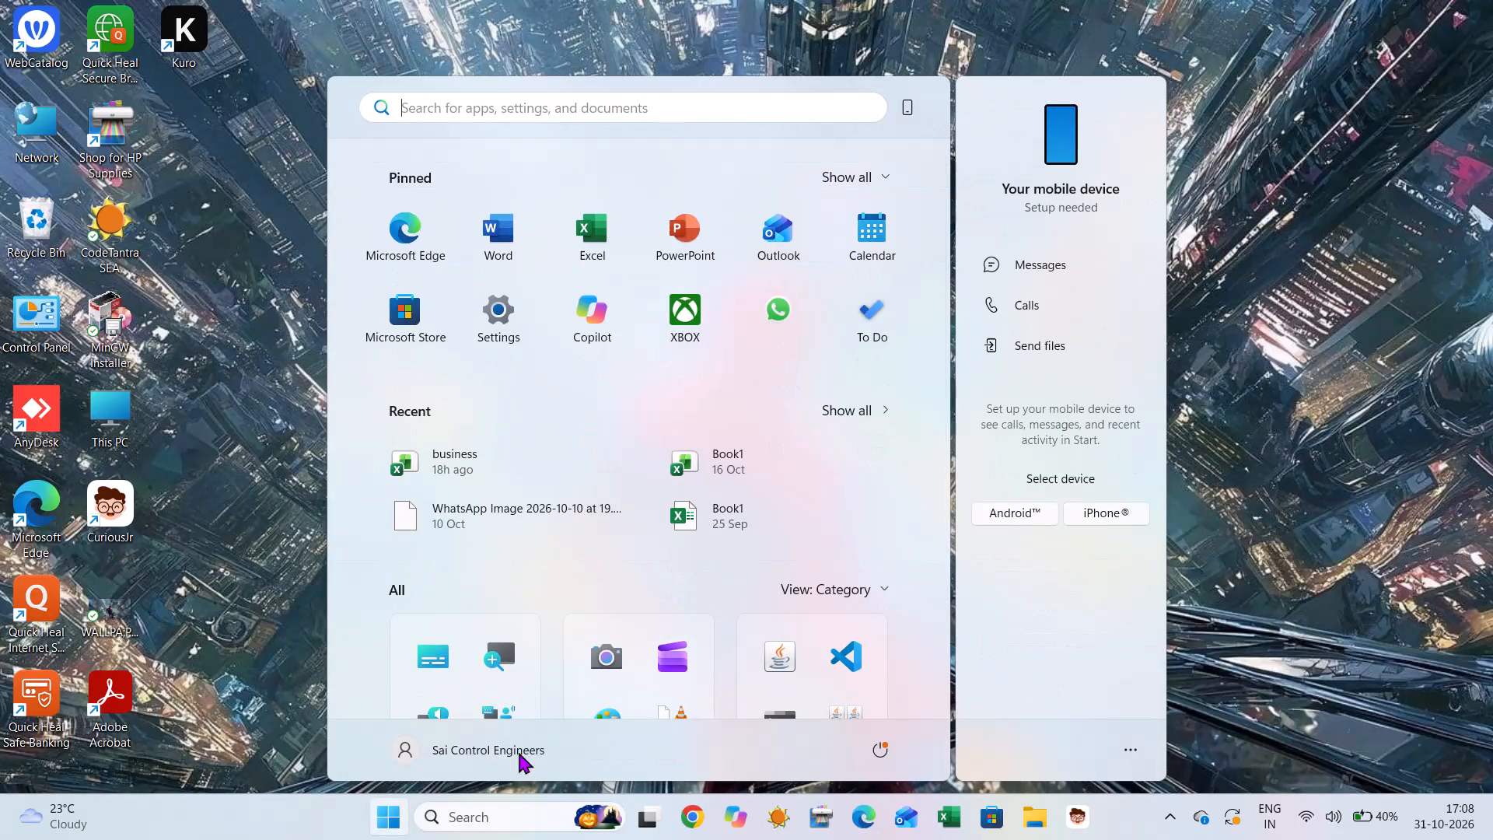
# Shut down the computer without installing the pending updates.
pyautogui.click(876, 749)
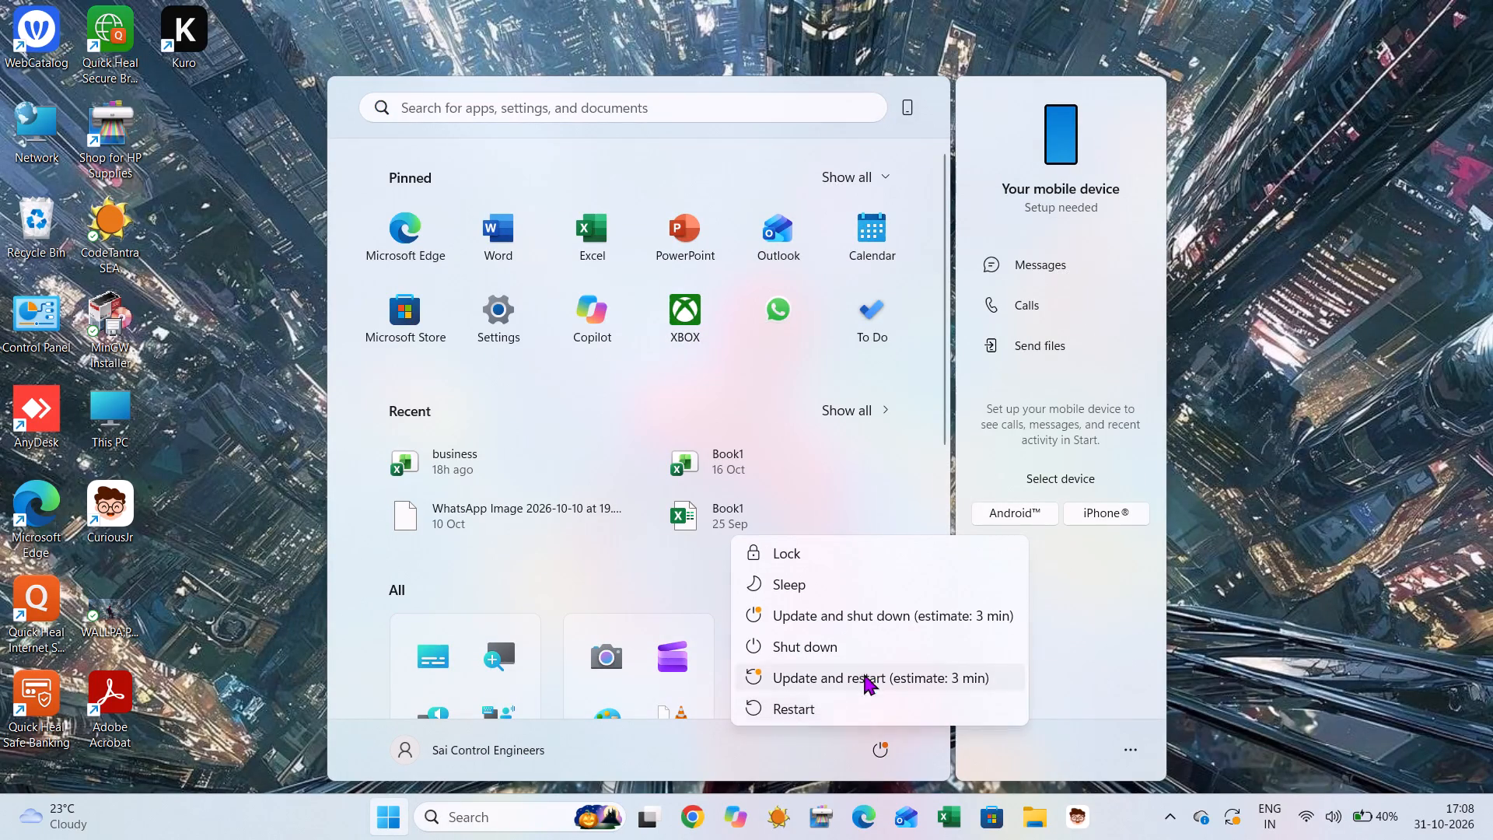
pyautogui.click(862, 639)
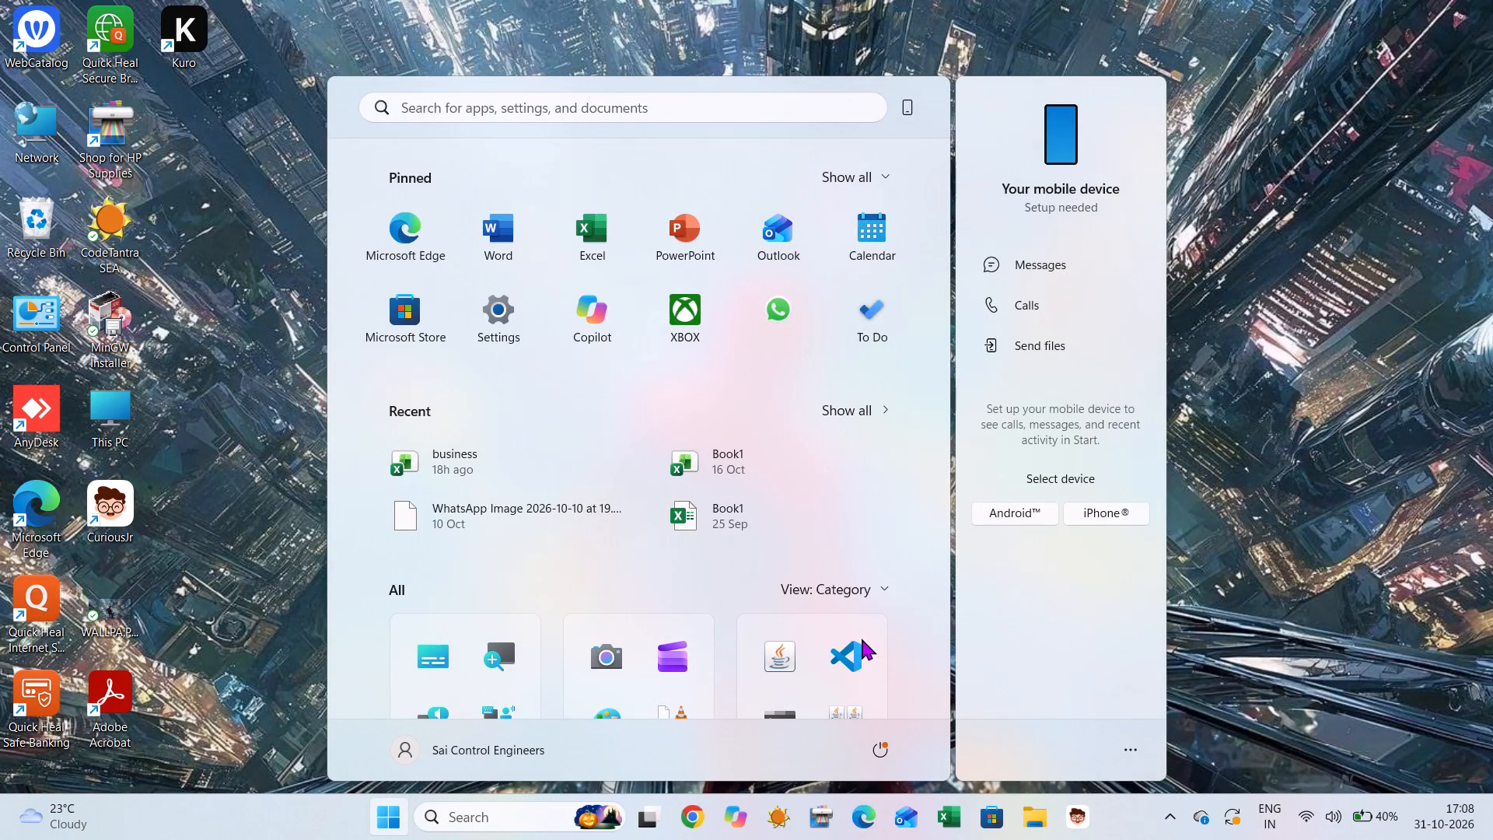